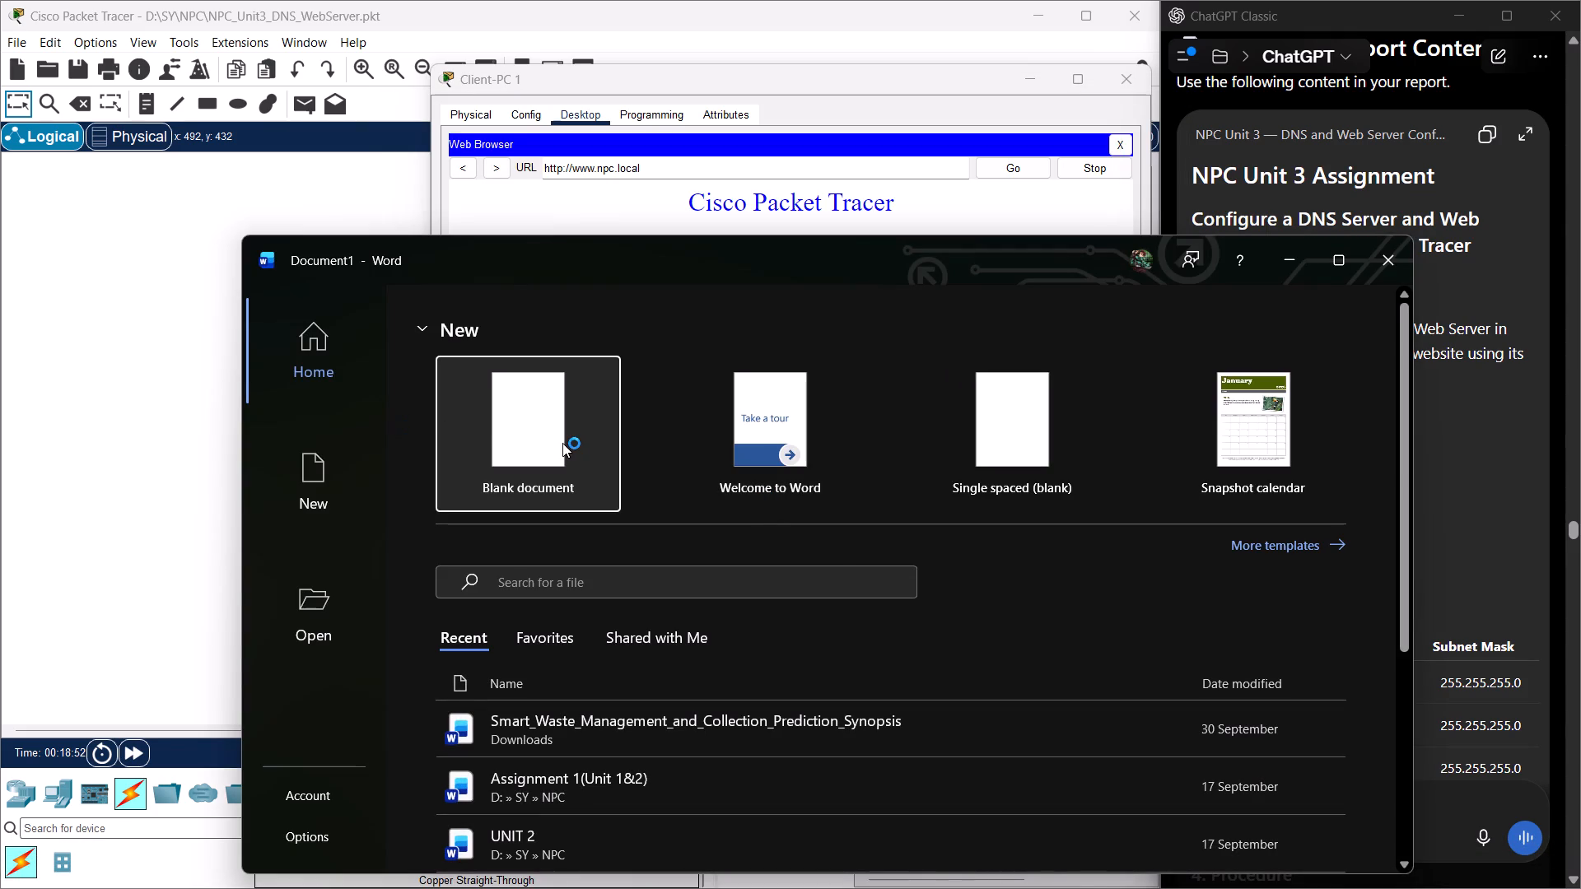
pyautogui.moveTo(562, 443); pyautogui.dragTo(677, 769)
pyautogui.scroll(-1, 679, 770)
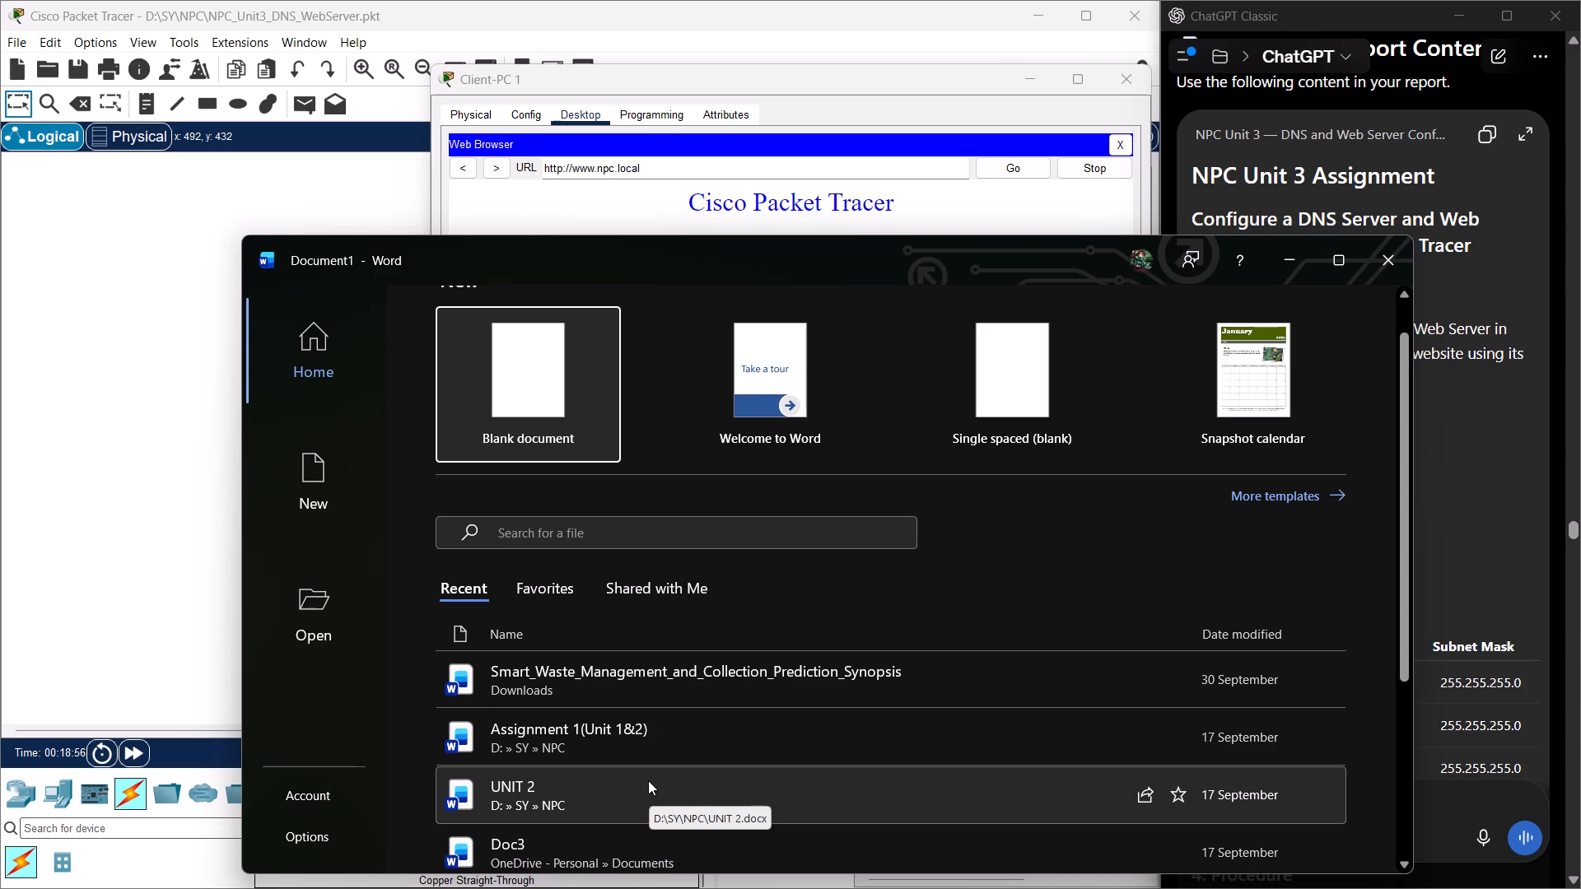
pyautogui.doubleClick(648, 780)
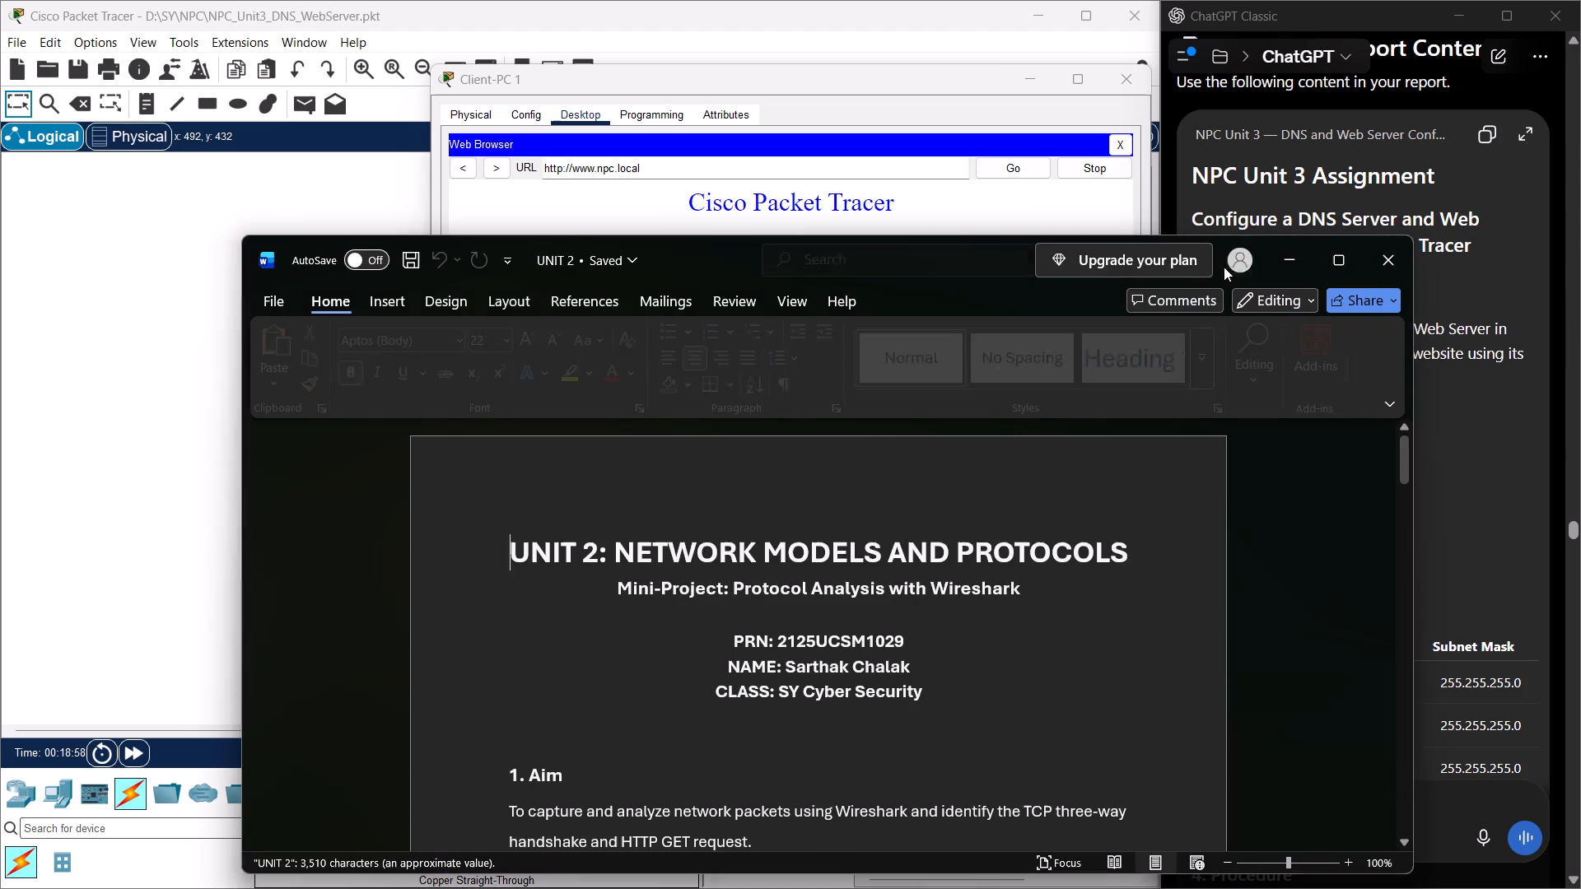
pyautogui.click(1344, 256)
# Look over the UNIT 2 document's title block and its Aim and Objective sections.
pyautogui.scroll(-12, 963, 489)
pyautogui.scroll(12, 963, 486)
pyautogui.scroll(6, 944, 384)
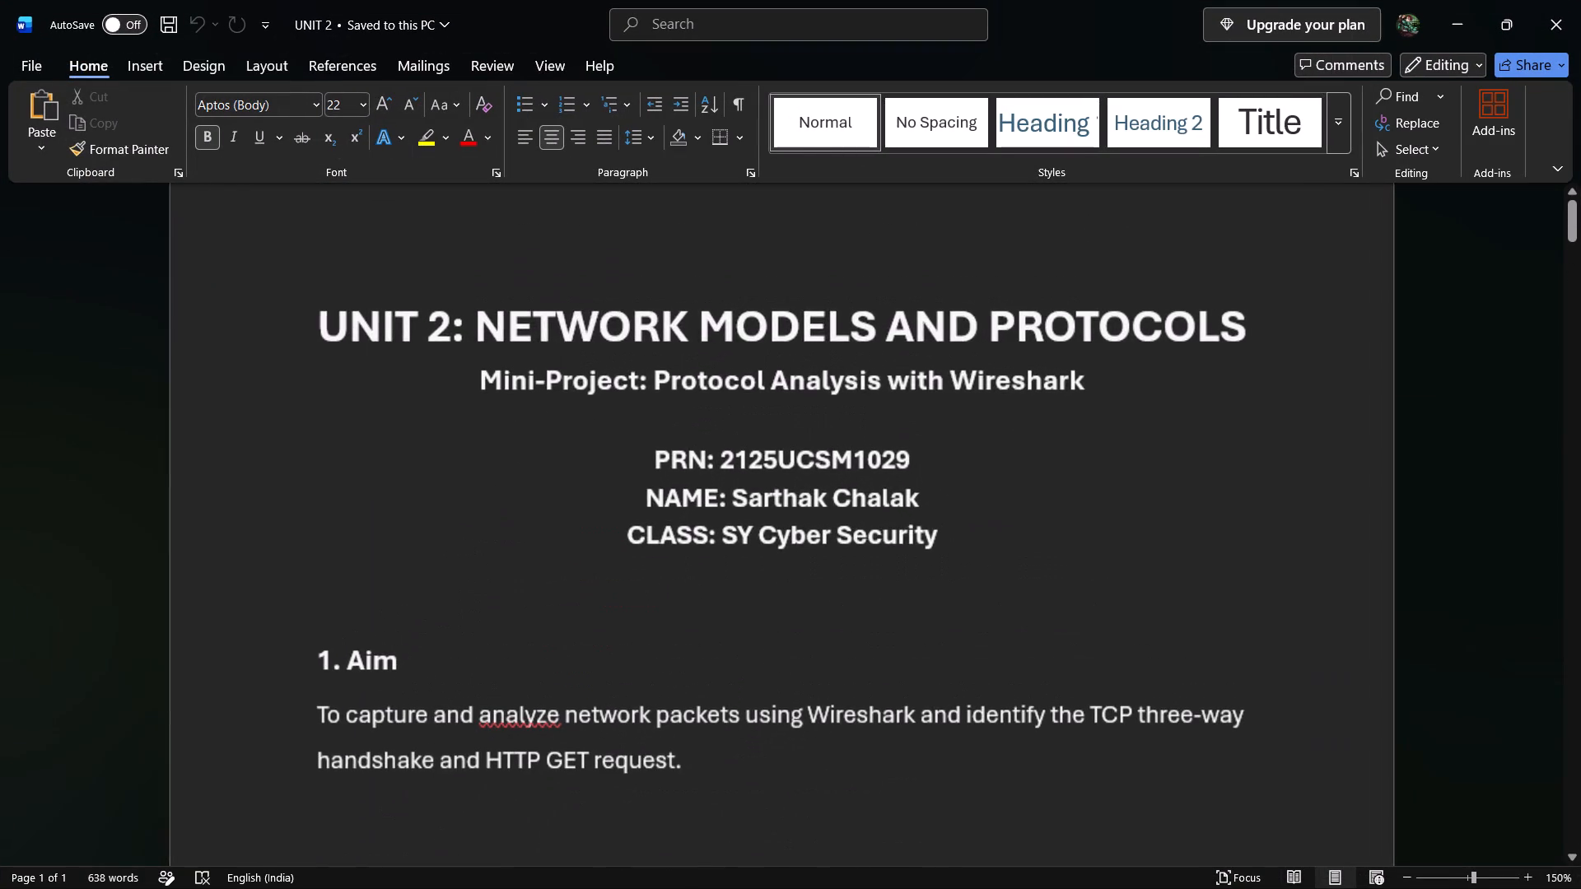
pyautogui.hotkey('ctrl', 'd')
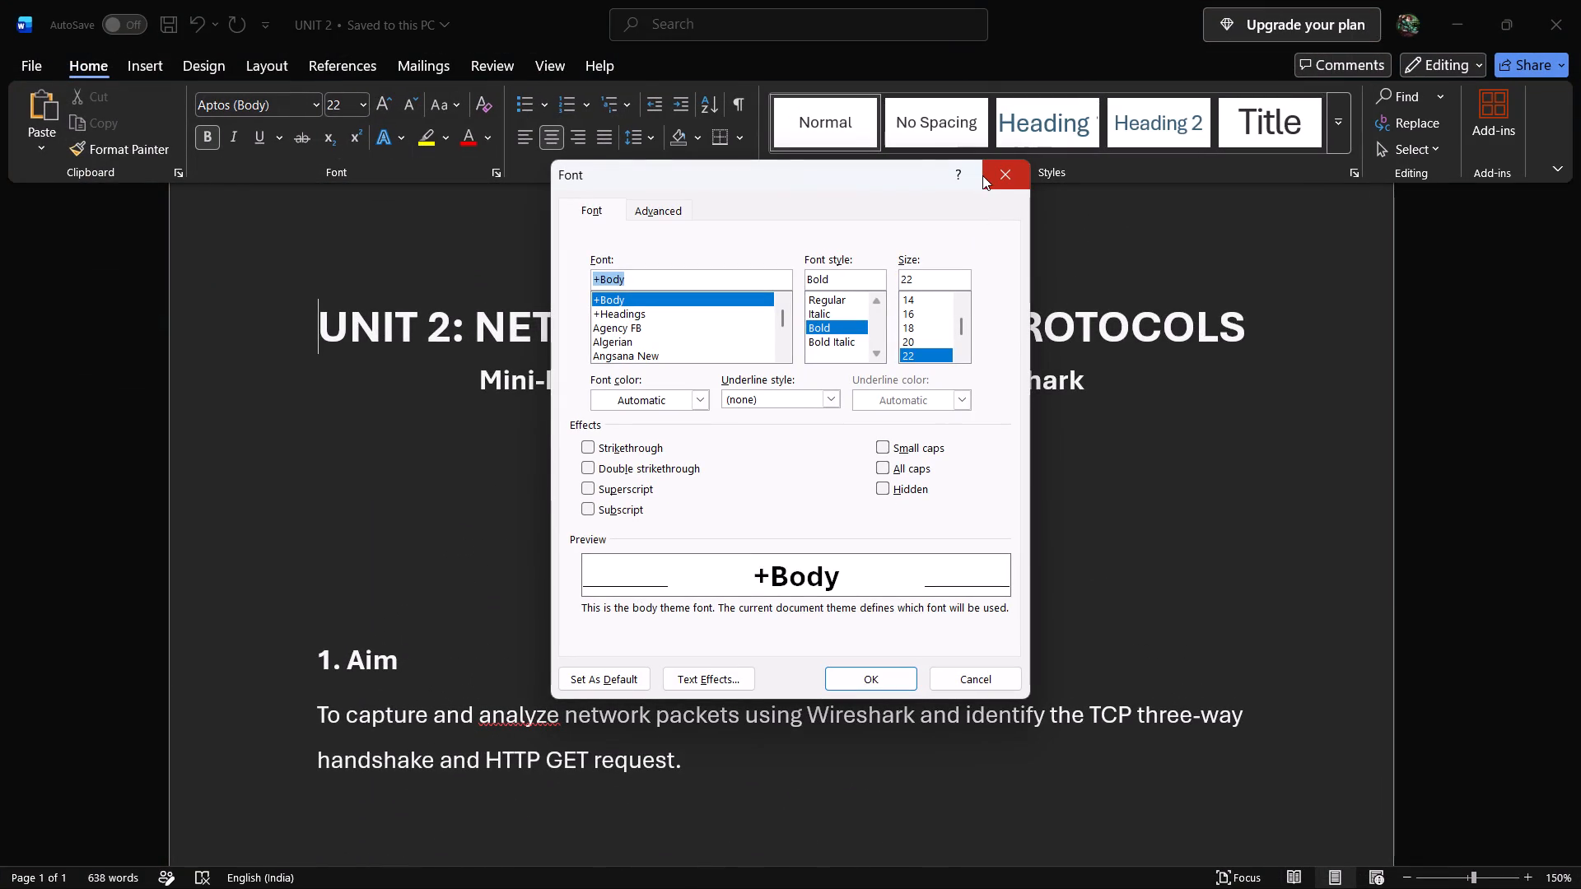
pyautogui.click(972, 688)
pyautogui.scroll(-1, 882, 401)
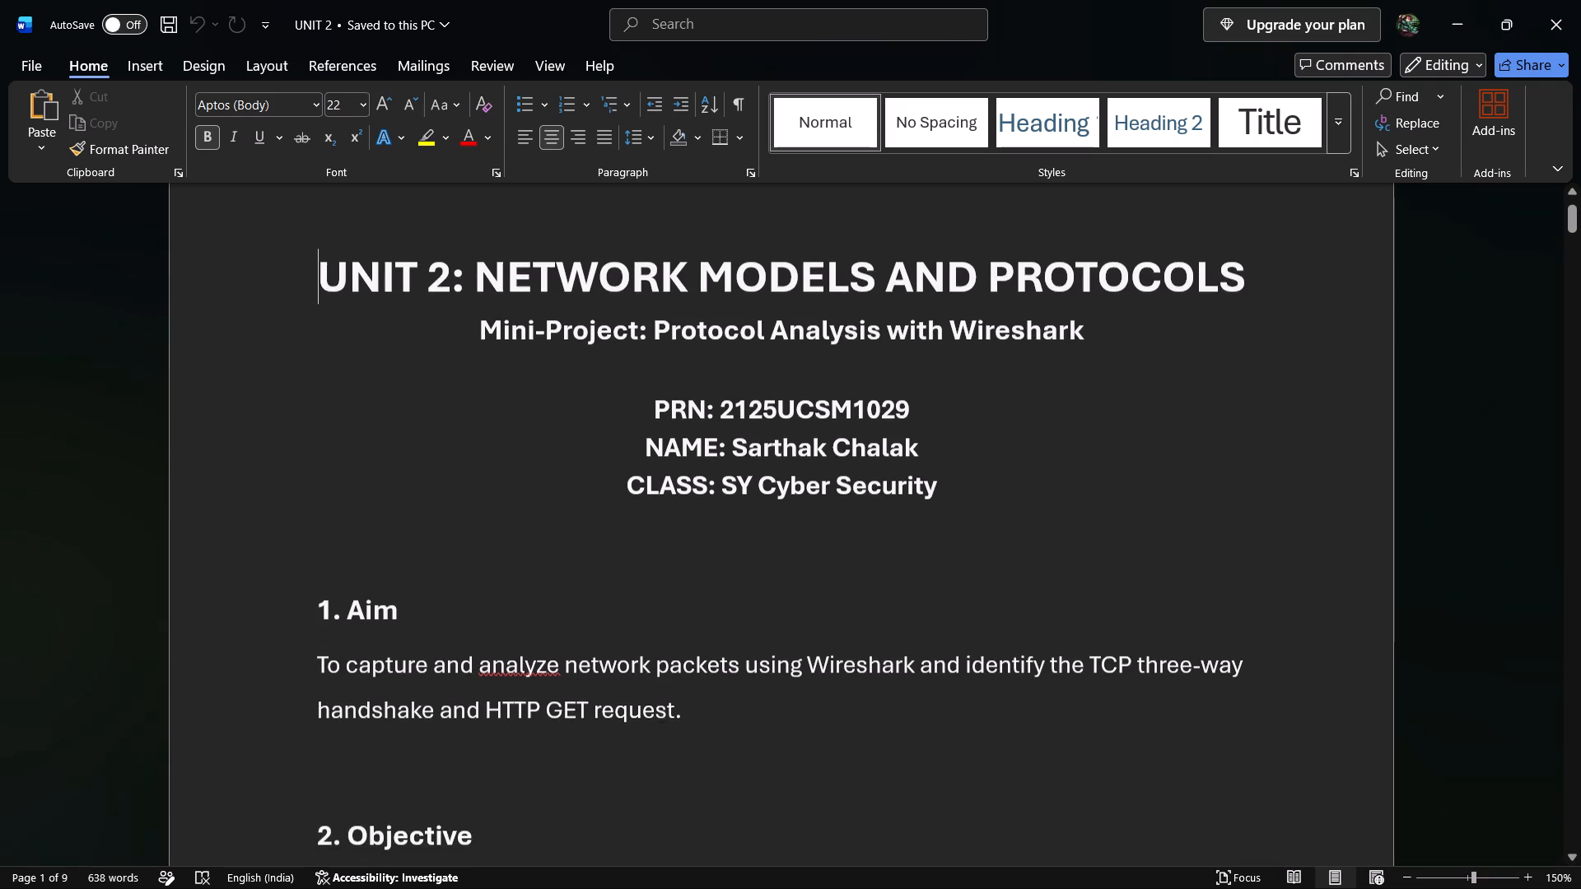
pyautogui.keyDown('shift'); pyautogui.scroll(-1, 925, 388); pyautogui.keyUp('shift')
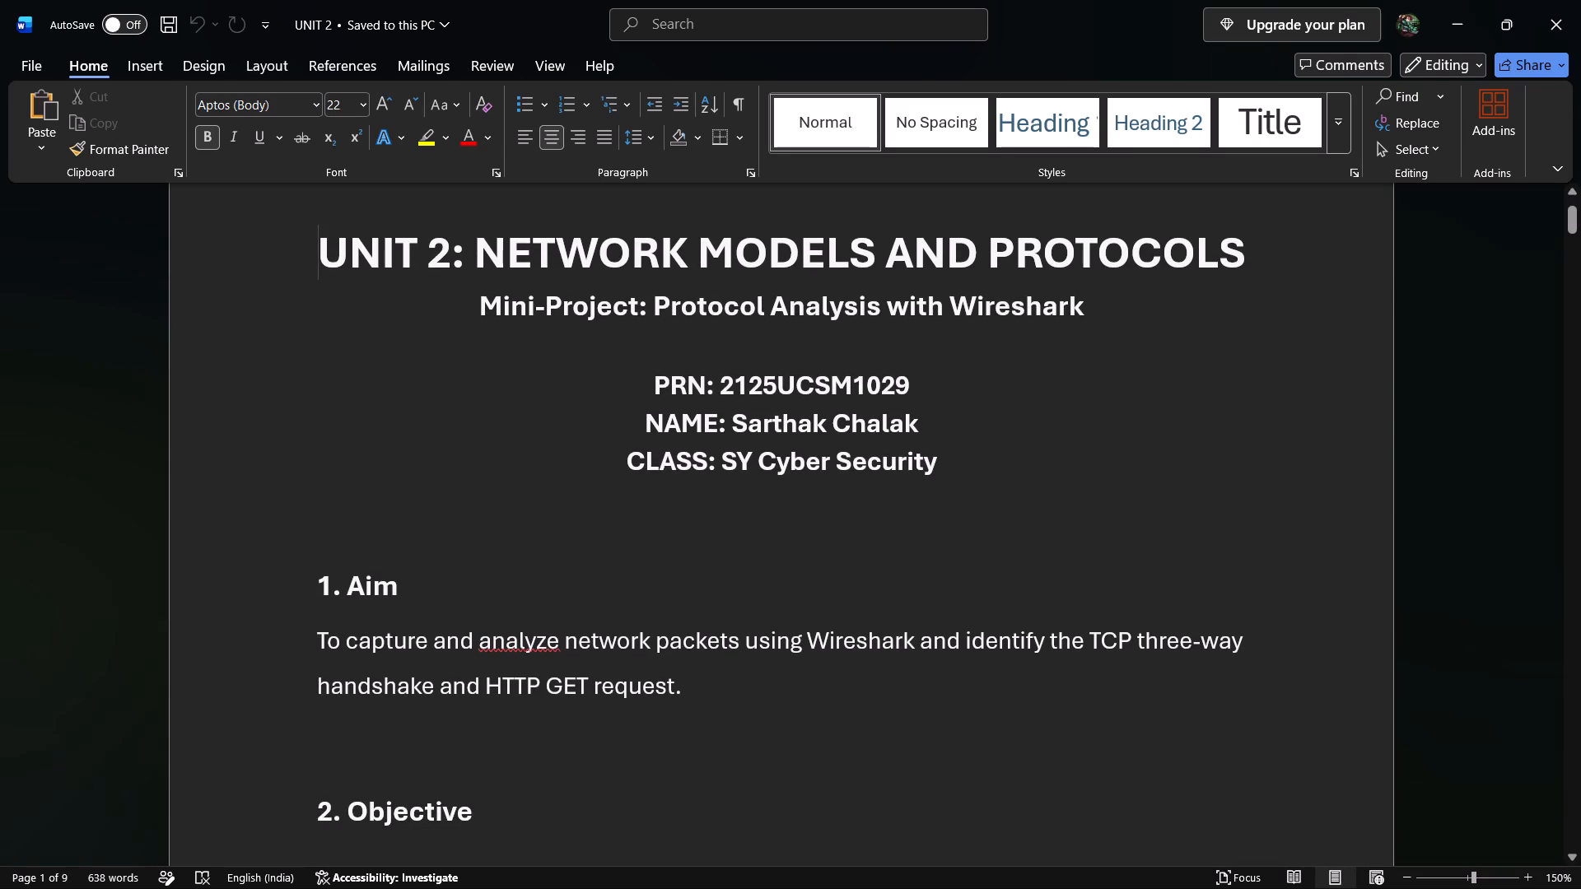
pyautogui.keyDown('ctrl'); pyautogui.scroll(-5, 923, 449); pyautogui.keyUp('ctrl')
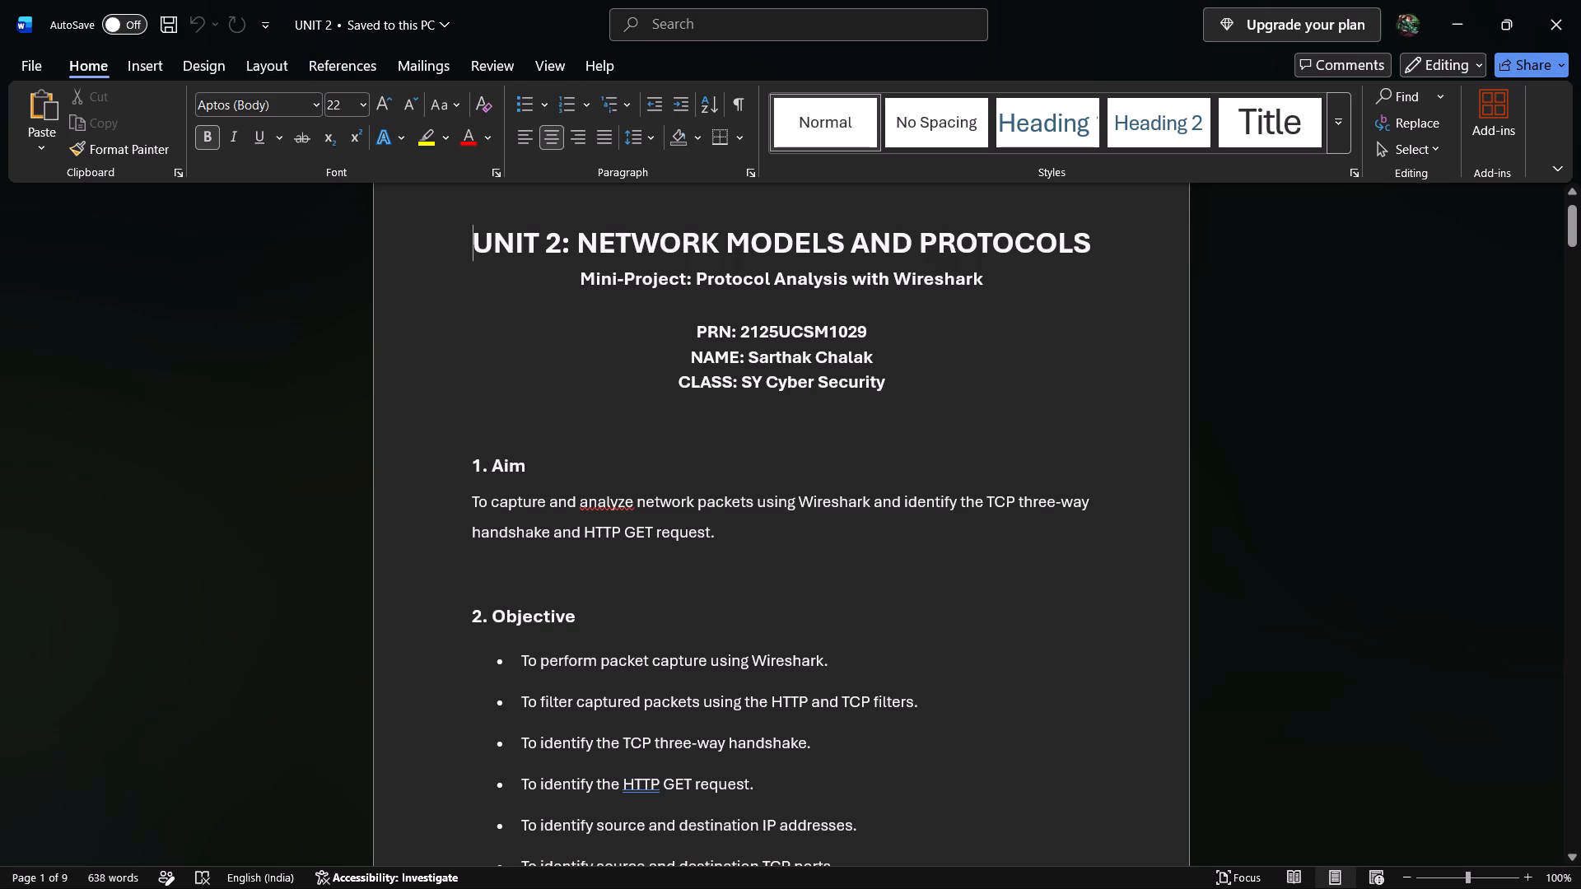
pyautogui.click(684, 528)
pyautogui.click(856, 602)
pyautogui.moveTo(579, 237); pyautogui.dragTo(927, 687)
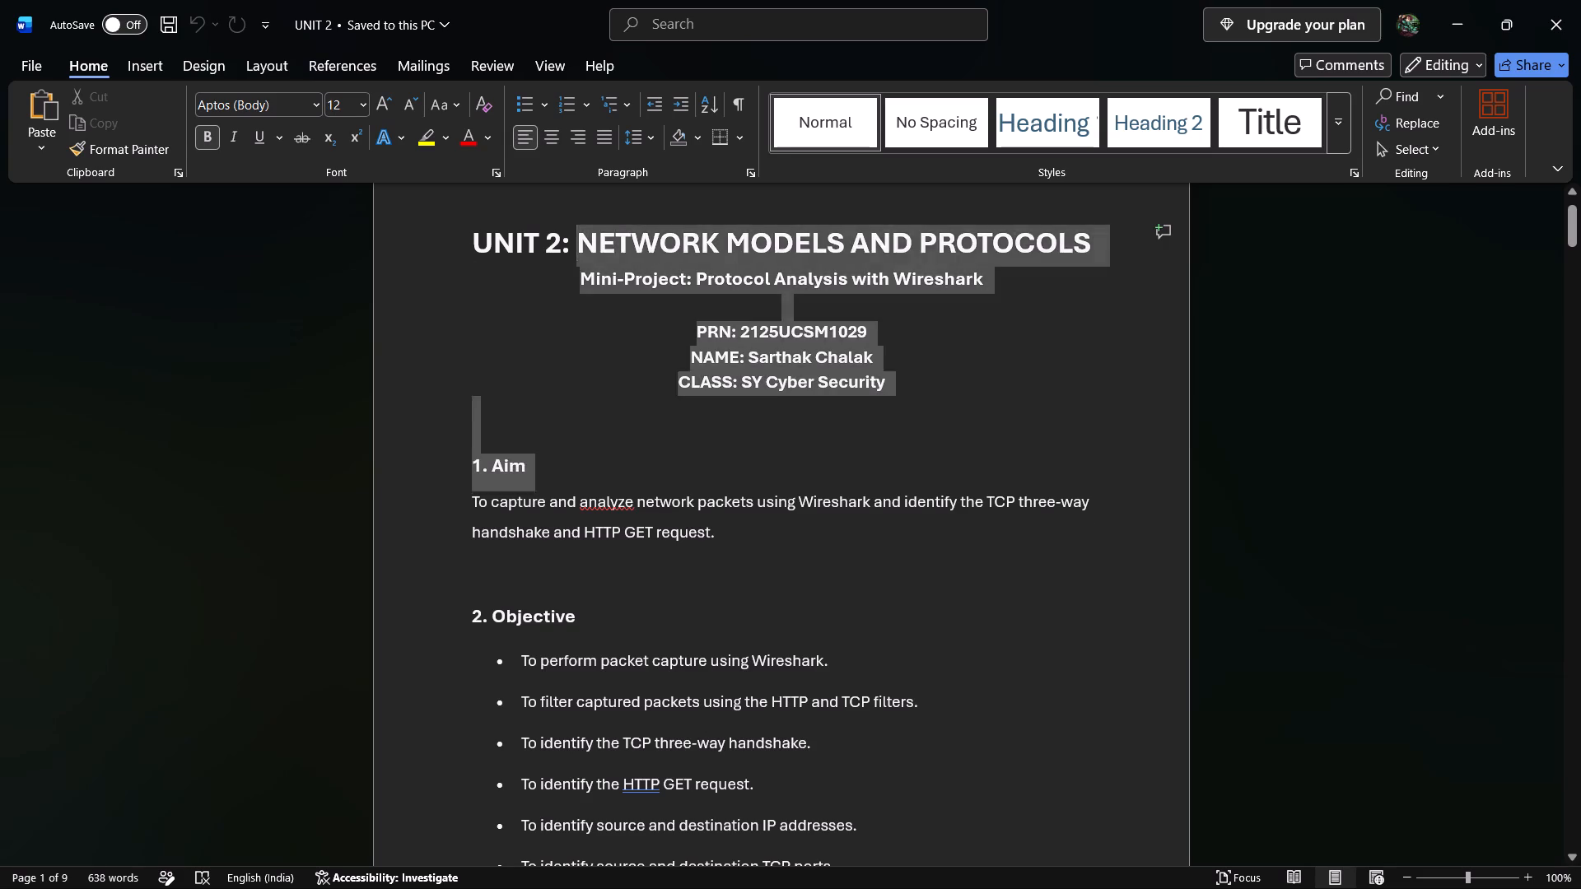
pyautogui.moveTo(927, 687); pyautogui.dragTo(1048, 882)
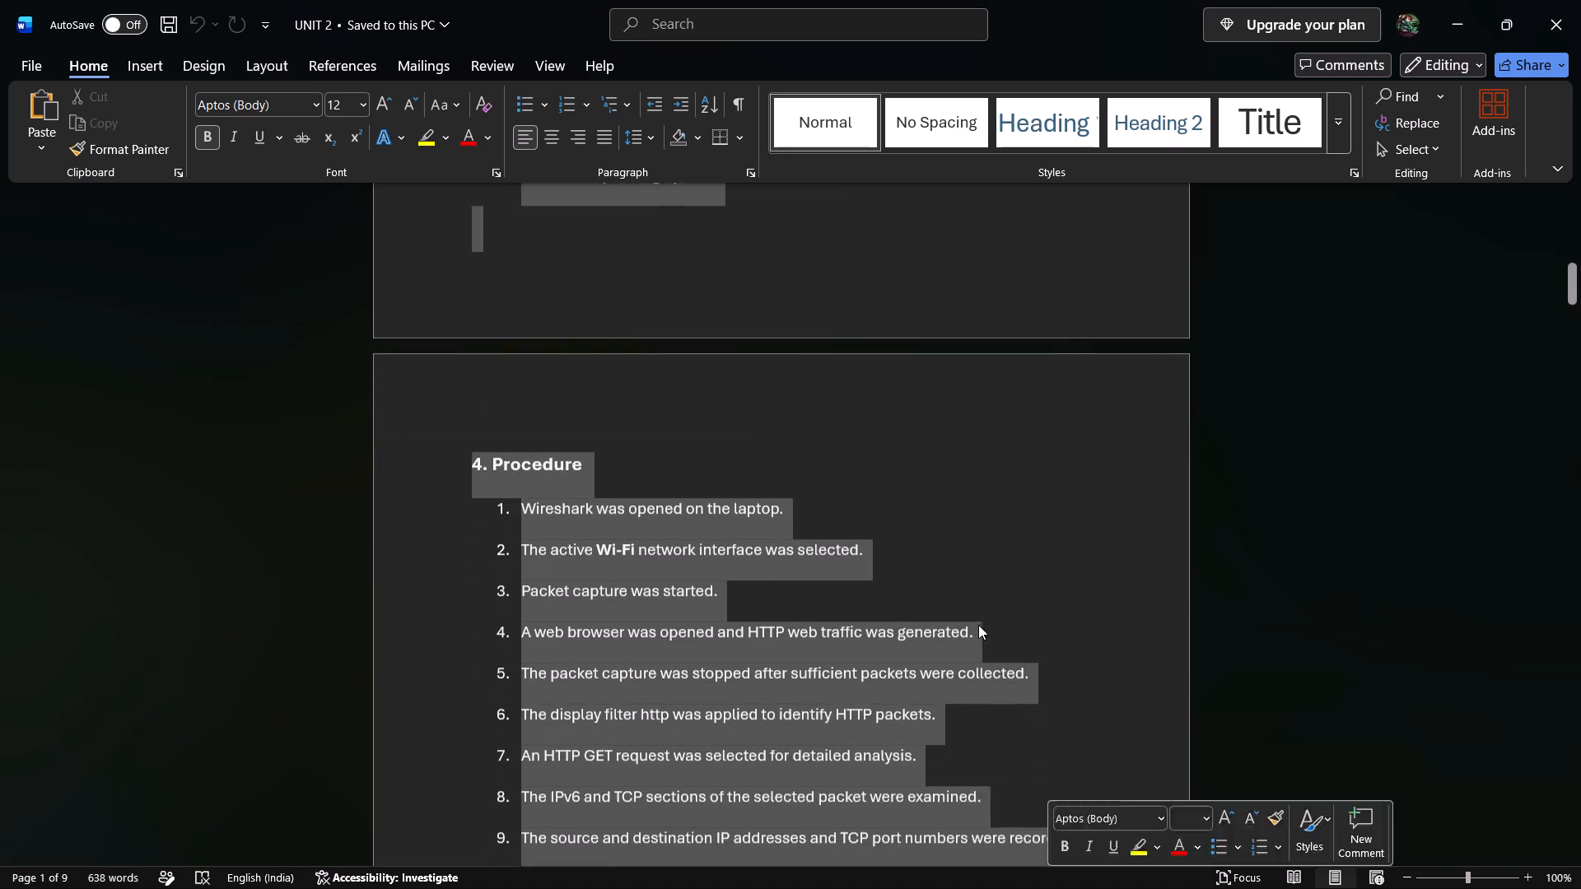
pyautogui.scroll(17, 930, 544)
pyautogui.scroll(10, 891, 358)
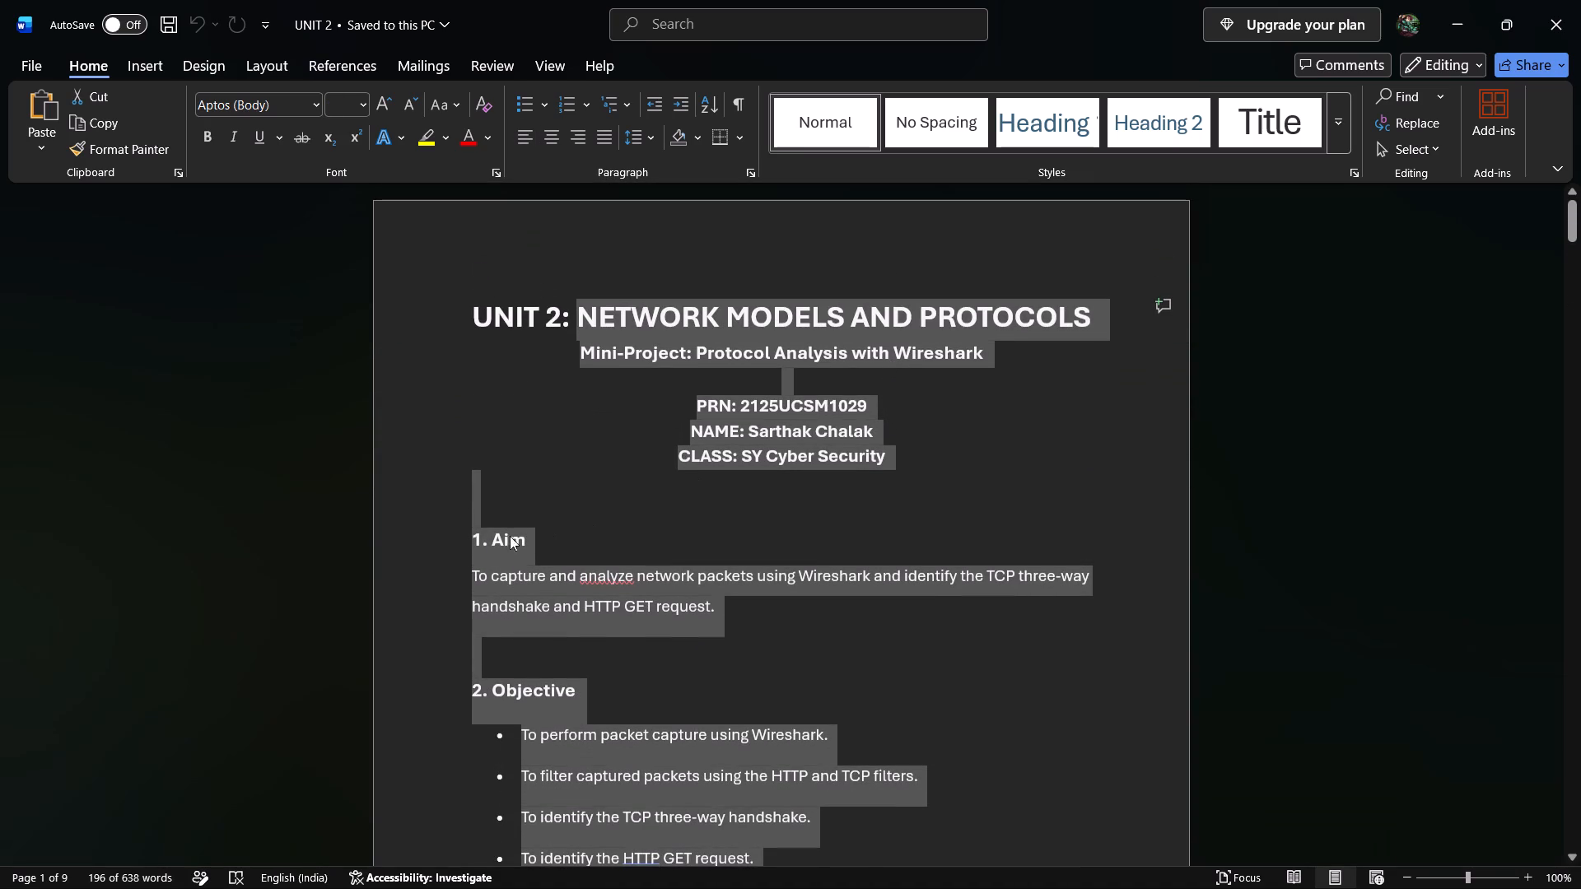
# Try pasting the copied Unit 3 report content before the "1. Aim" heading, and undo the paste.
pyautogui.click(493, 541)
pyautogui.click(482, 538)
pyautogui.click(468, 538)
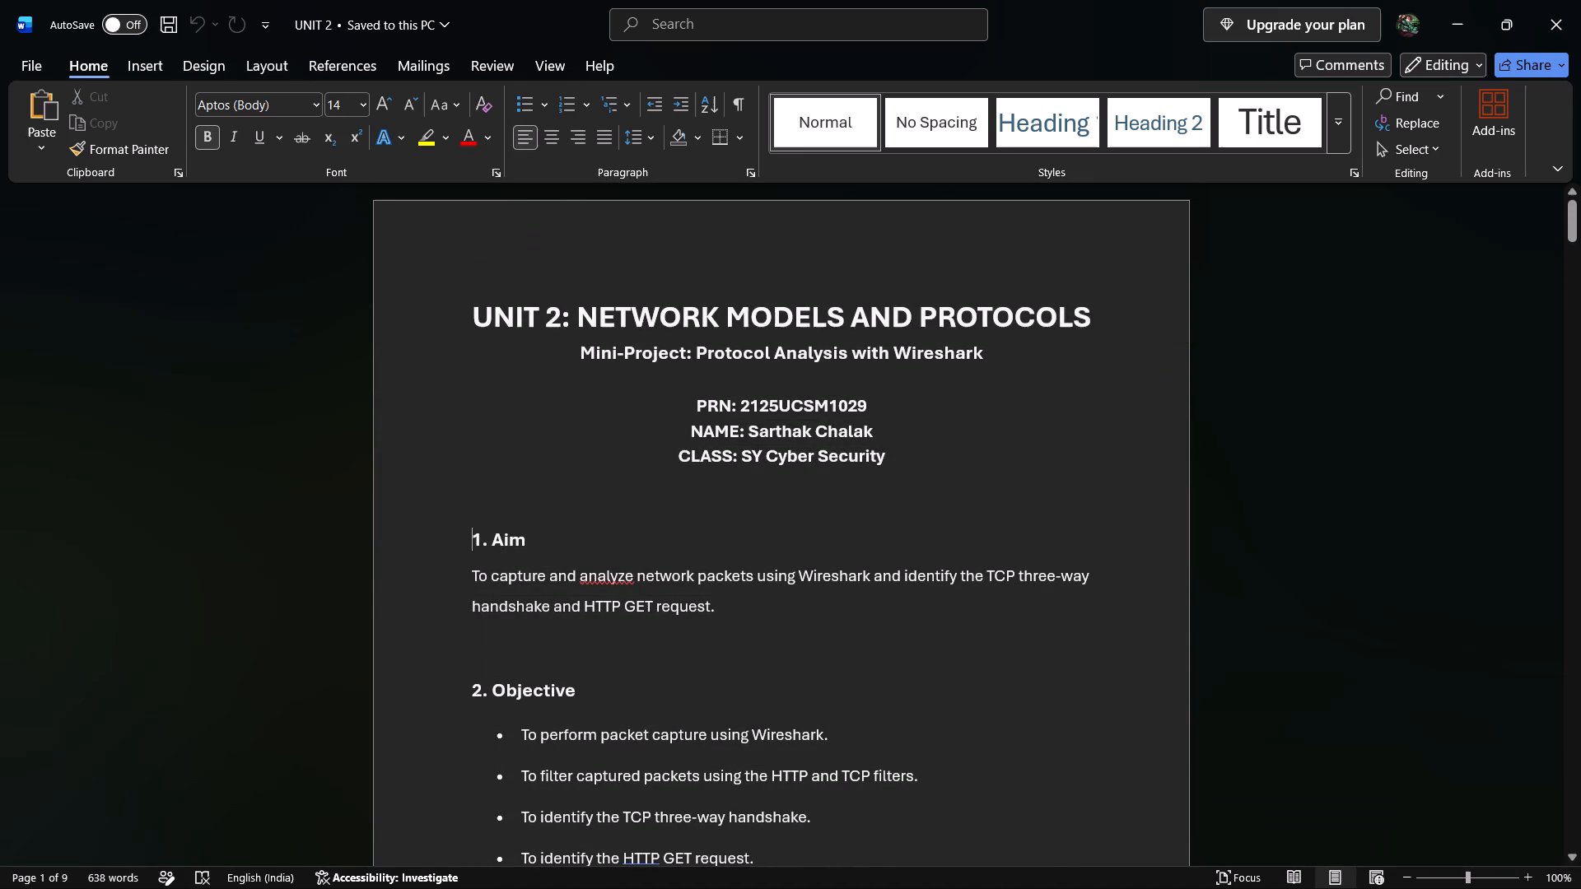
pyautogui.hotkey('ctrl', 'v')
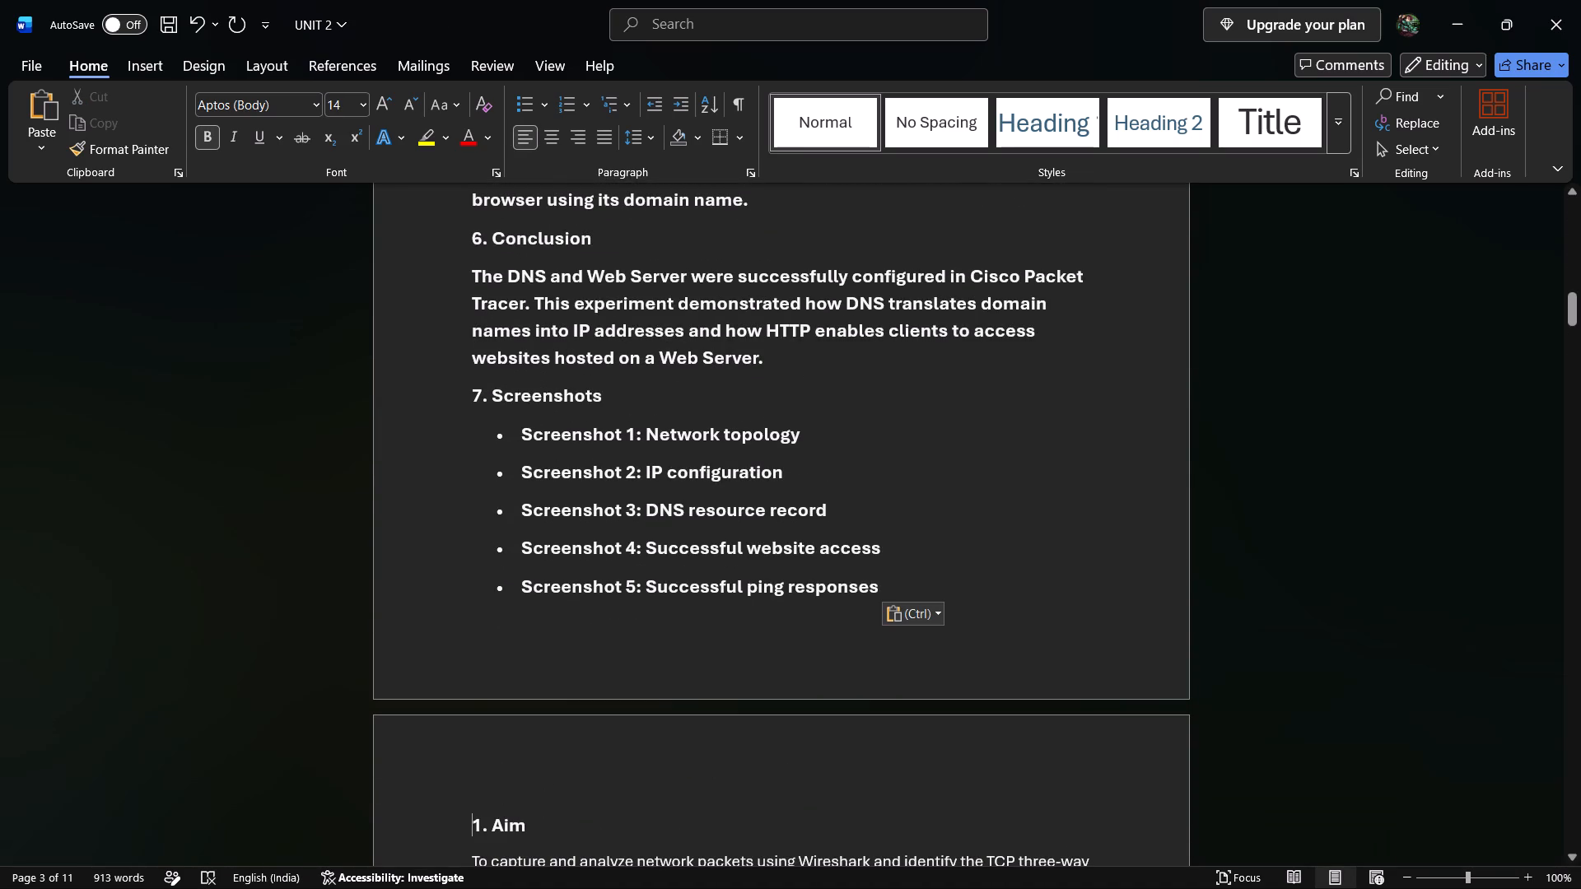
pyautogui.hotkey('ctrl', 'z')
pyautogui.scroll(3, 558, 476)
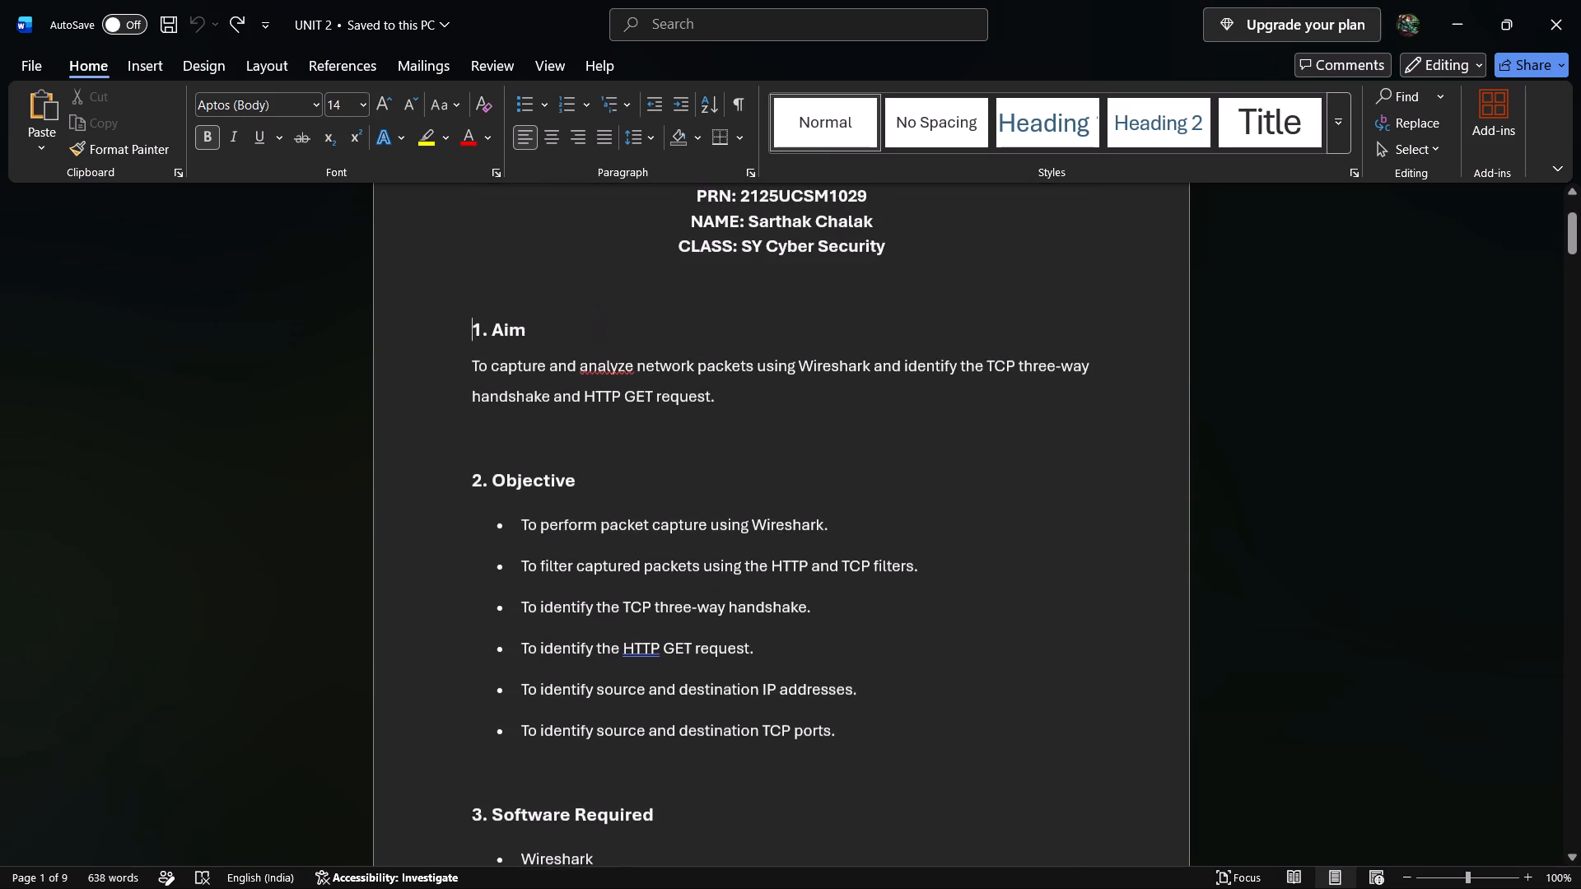
# Delete all the old Unit 2 content below the "1. Aim" heading through to the document's end.
pyautogui.click(538, 370)
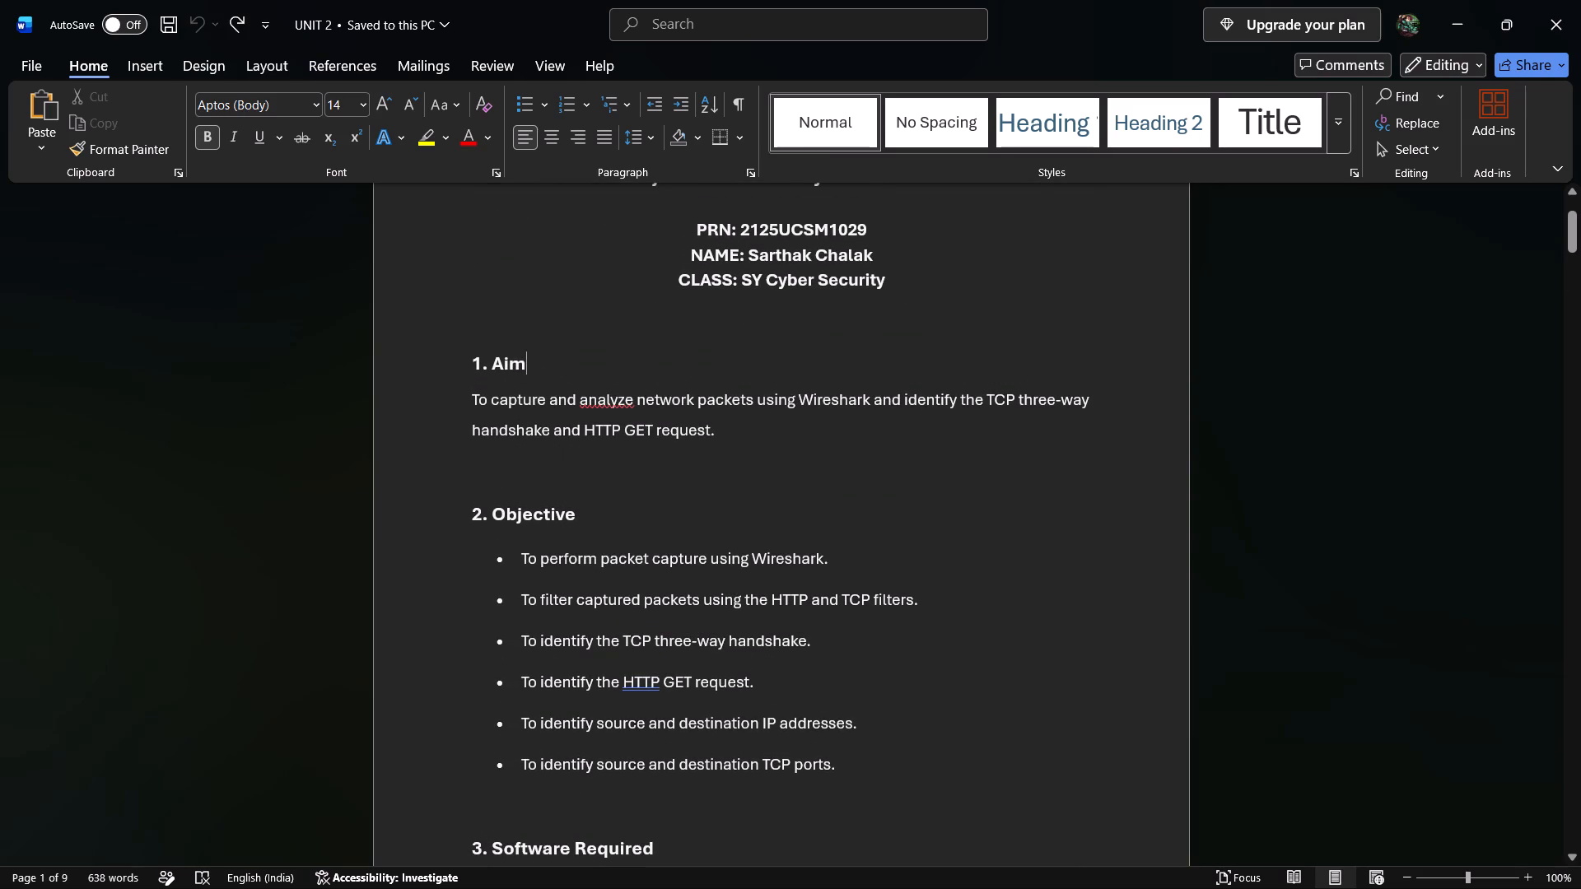
pyautogui.click(466, 398)
pyautogui.hotkey('ctrl', 'shift', 'Down')
pyautogui.hotkey('ctrl', 'shift', 'Down')
pyautogui.hotkey('ctrl', 'shift', 'Down')
pyautogui.hotkey('ctrl', 'shift', 'Down')
pyautogui.hotkey('ctrl', 'shift', 'Down')
pyautogui.hotkey('ctrl', 'shift', 'Down')
pyautogui.hotkey('ctrl', 'shift', 'Down')
pyautogui.hotkey('ctrl', 'shift', 'Down')
pyautogui.hotkey('ctrl', 'shift', 'Down')
pyautogui.hotkey('ctrl', 'shift', 'Down')
pyautogui.hotkey('ctrl', 'shift', 'Down')
pyautogui.hotkey('ctrl', 'shift', 'Down')
pyautogui.hotkey('ctrl', 'shift', 'Down')
pyautogui.hotkey('ctrl', 'shift', 'Down')
pyautogui.hotkey('ctrl', 'shift', 'Down')
pyautogui.hotkey('ctrl', 'shift', 'Down')
pyautogui.hotkey('ctrl', 'shift', 'Down')
pyautogui.hotkey('ctrl', 'shift', 'Down')
pyautogui.hotkey('ctrl', 'shift', 'Down')
pyautogui.hotkey('ctrl', 'shift', 'Down')
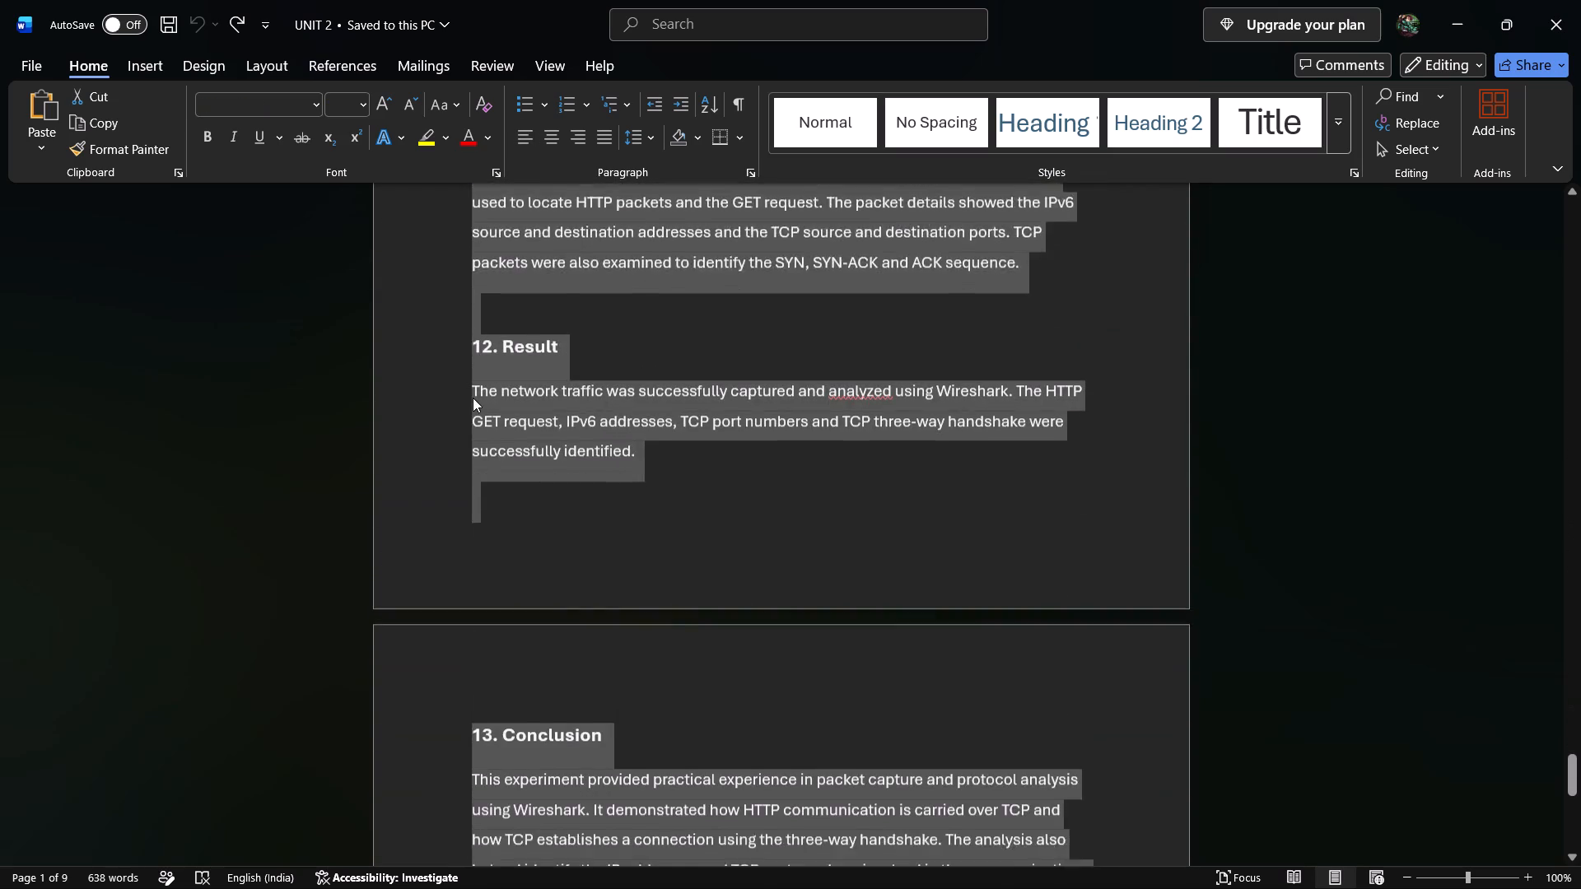
pyautogui.press('BackSpace')
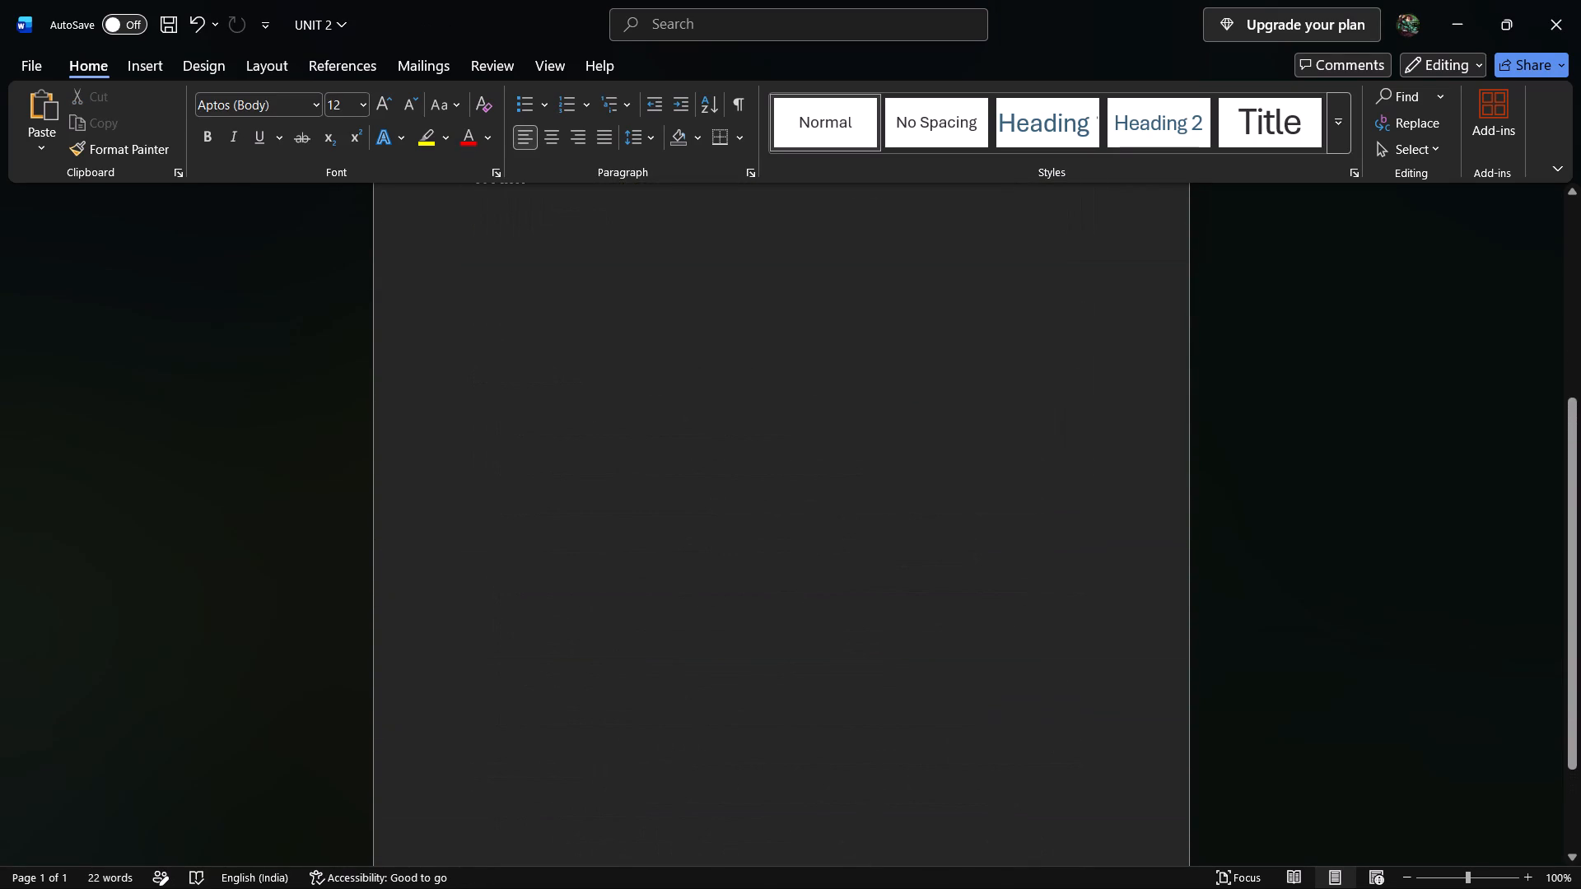
# Remove the leftover "1. Aim" heading and its automatic list numbering below the title block.
pyautogui.scroll(5, 347, 0)
pyautogui.scroll(4, 464, 200)
pyautogui.press('BackSpace')
pyautogui.press('BackSpace')
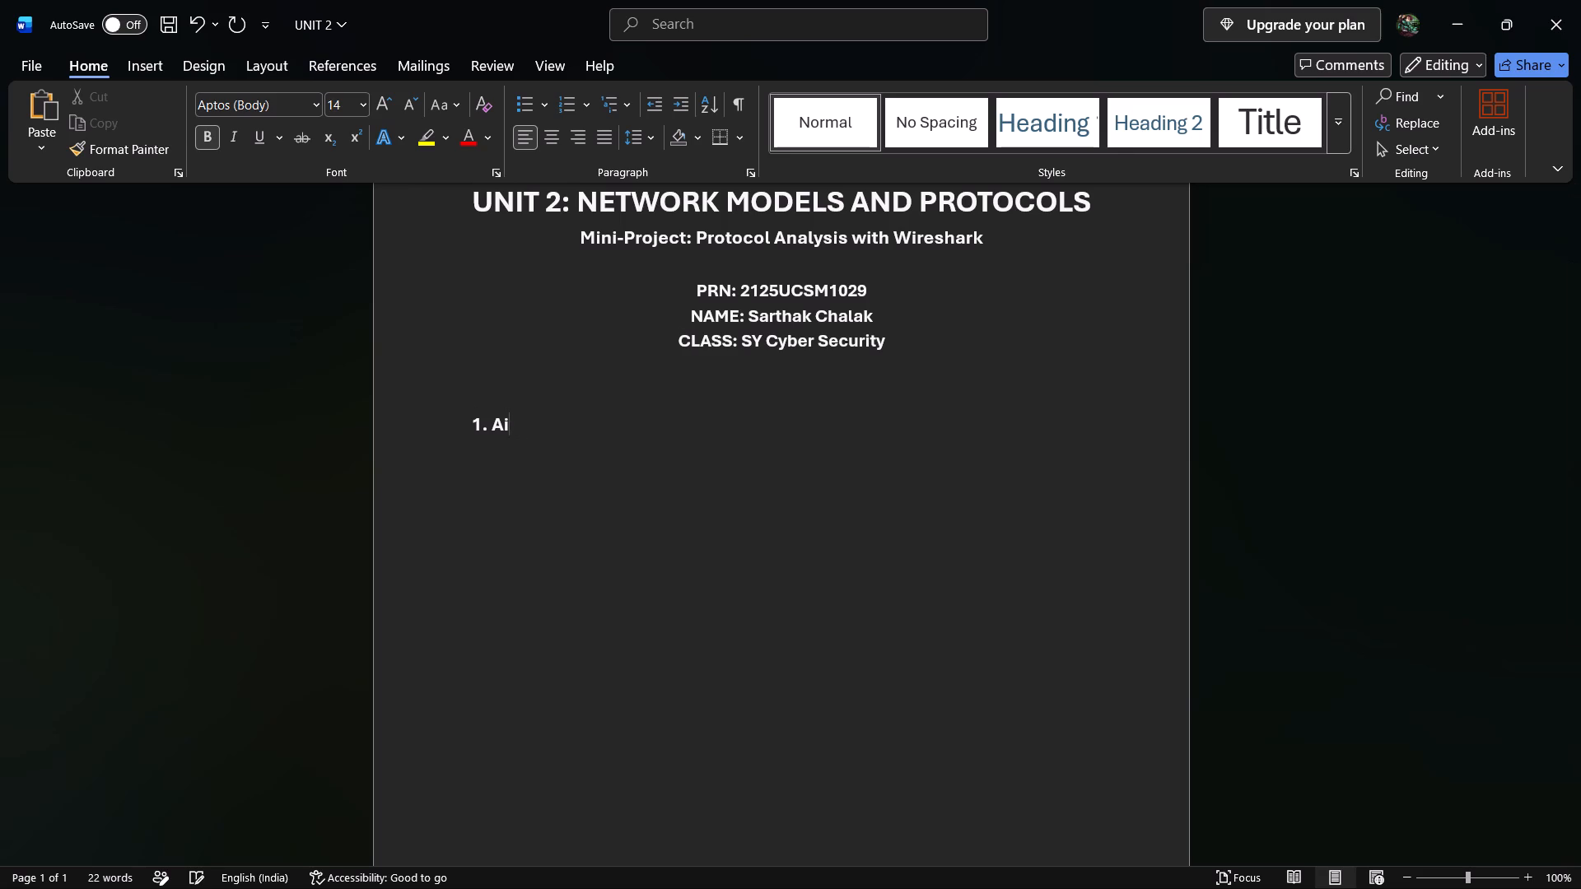
pyautogui.press(',')
pyautogui.press('BackSpace')
pyautogui.press('m')
pyautogui.press('Return')
pyautogui.press('BackSpace')
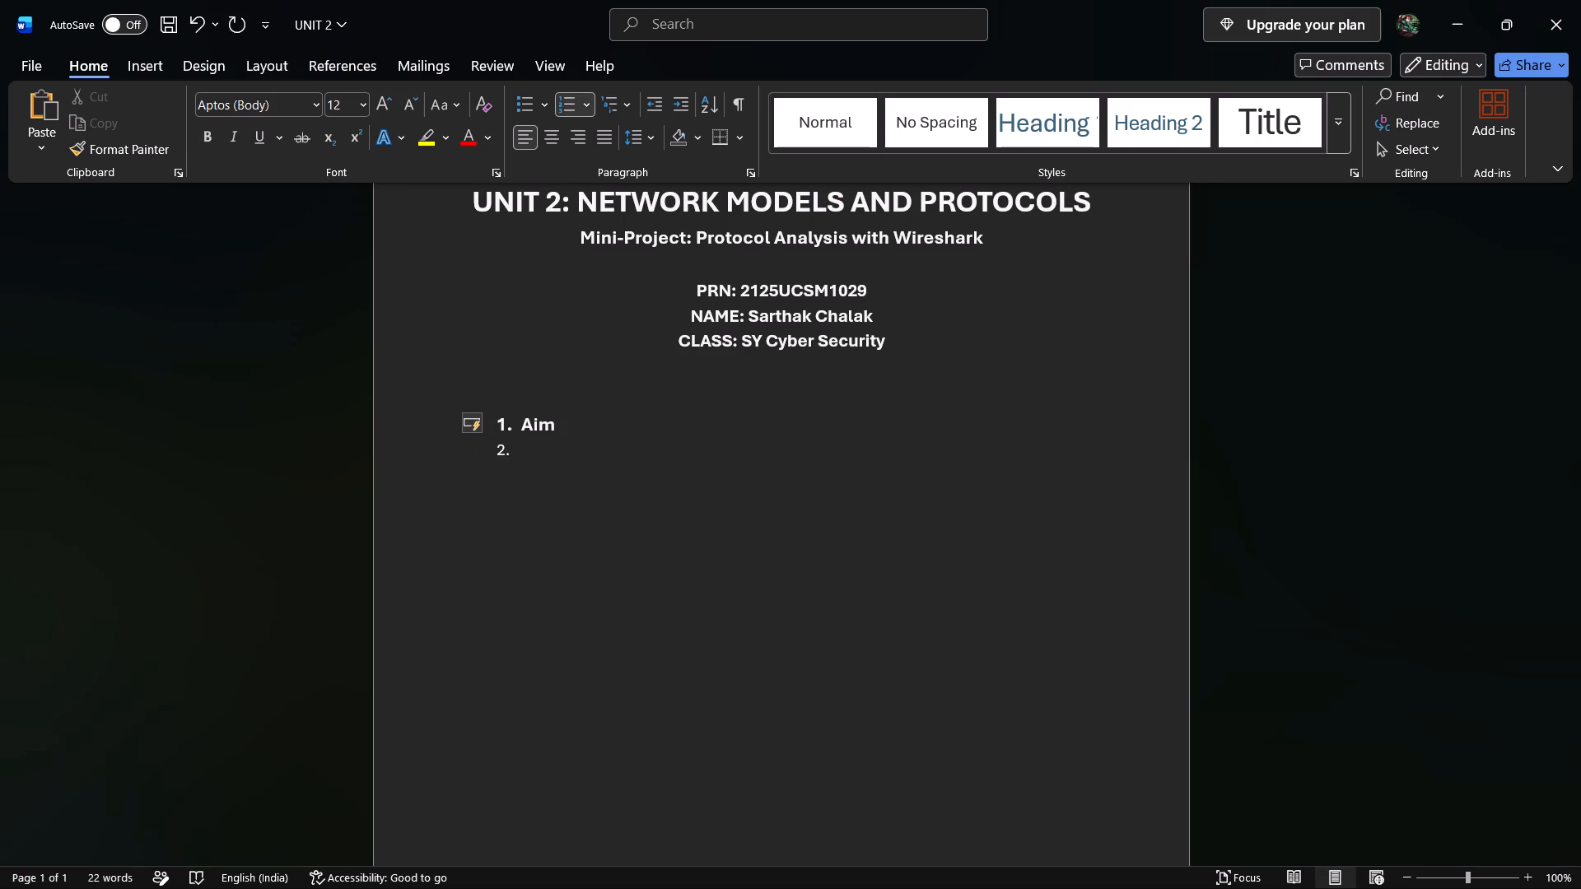
pyautogui.press('BackSpace')
pyautogui.press('BackSpace')
pyautogui.press('BackSpace')
pyautogui.press('BackSpace')
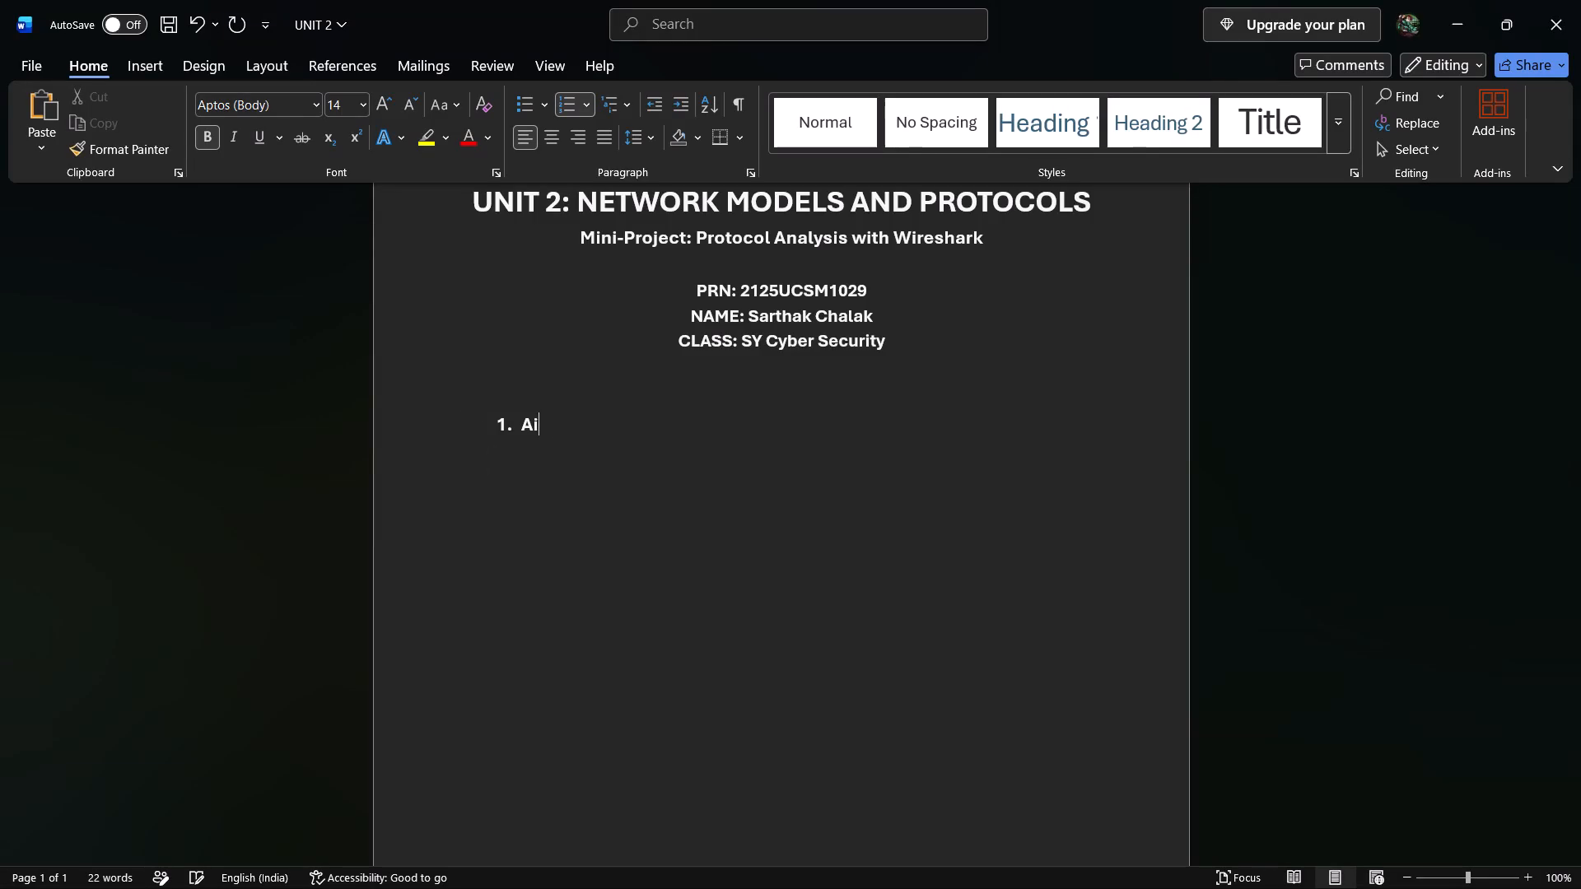
pyautogui.press('BackSpace')
pyautogui.press('BackSpace')
pyautogui.press('BackSpace')
pyautogui.press('BackSpace')
# Paste the copied Unit 3 report below the title block, using the Merge Formatting paste option.
pyautogui.hotkey('ctrl', 'v')
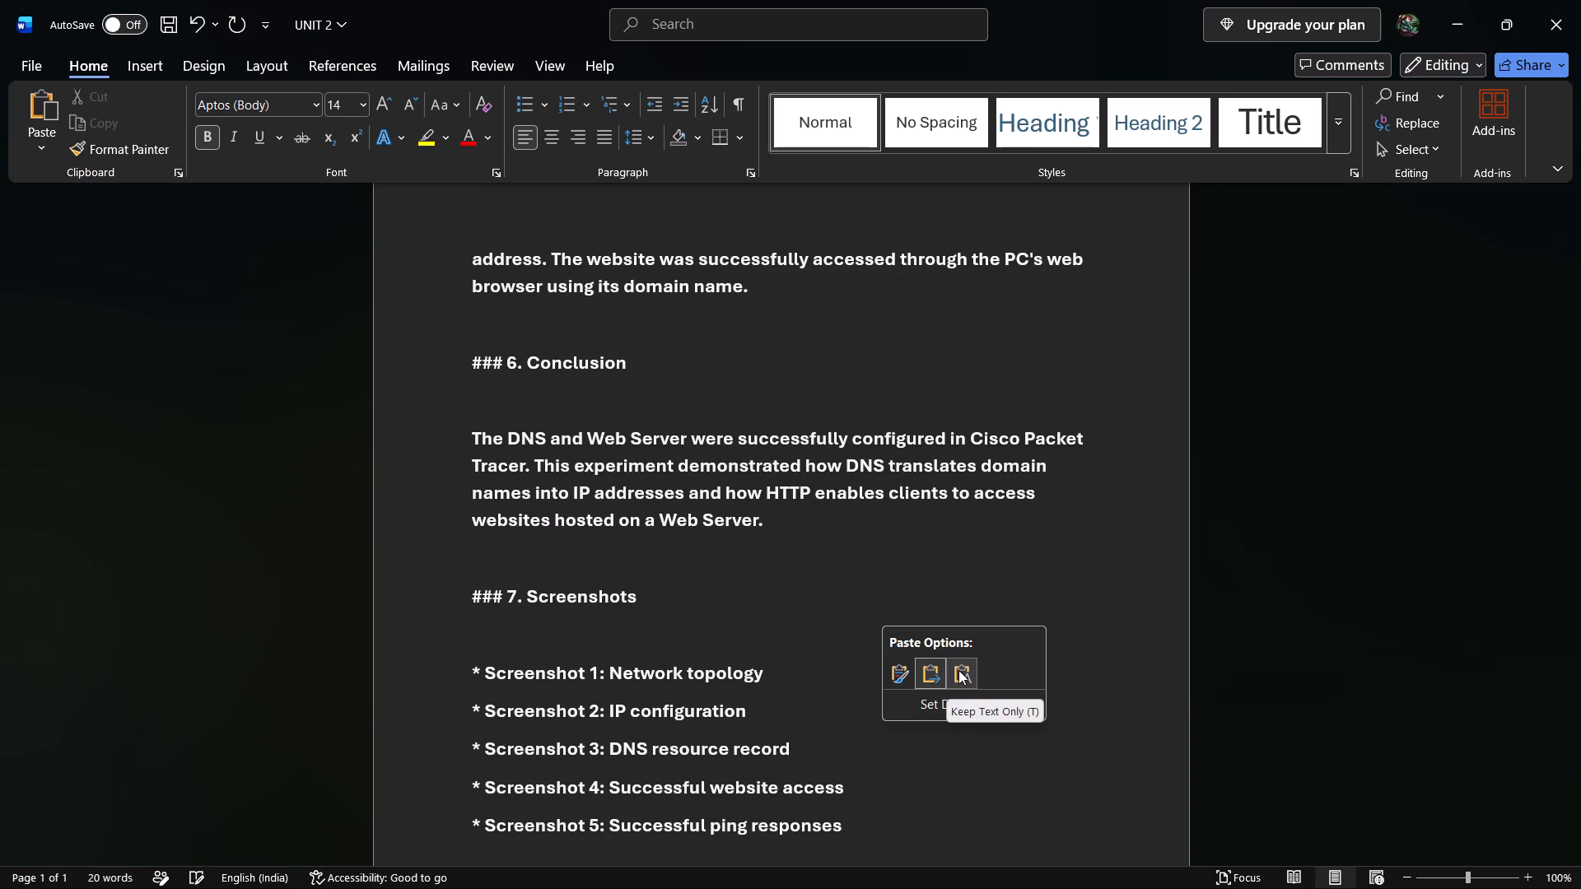
pyautogui.click(942, 667)
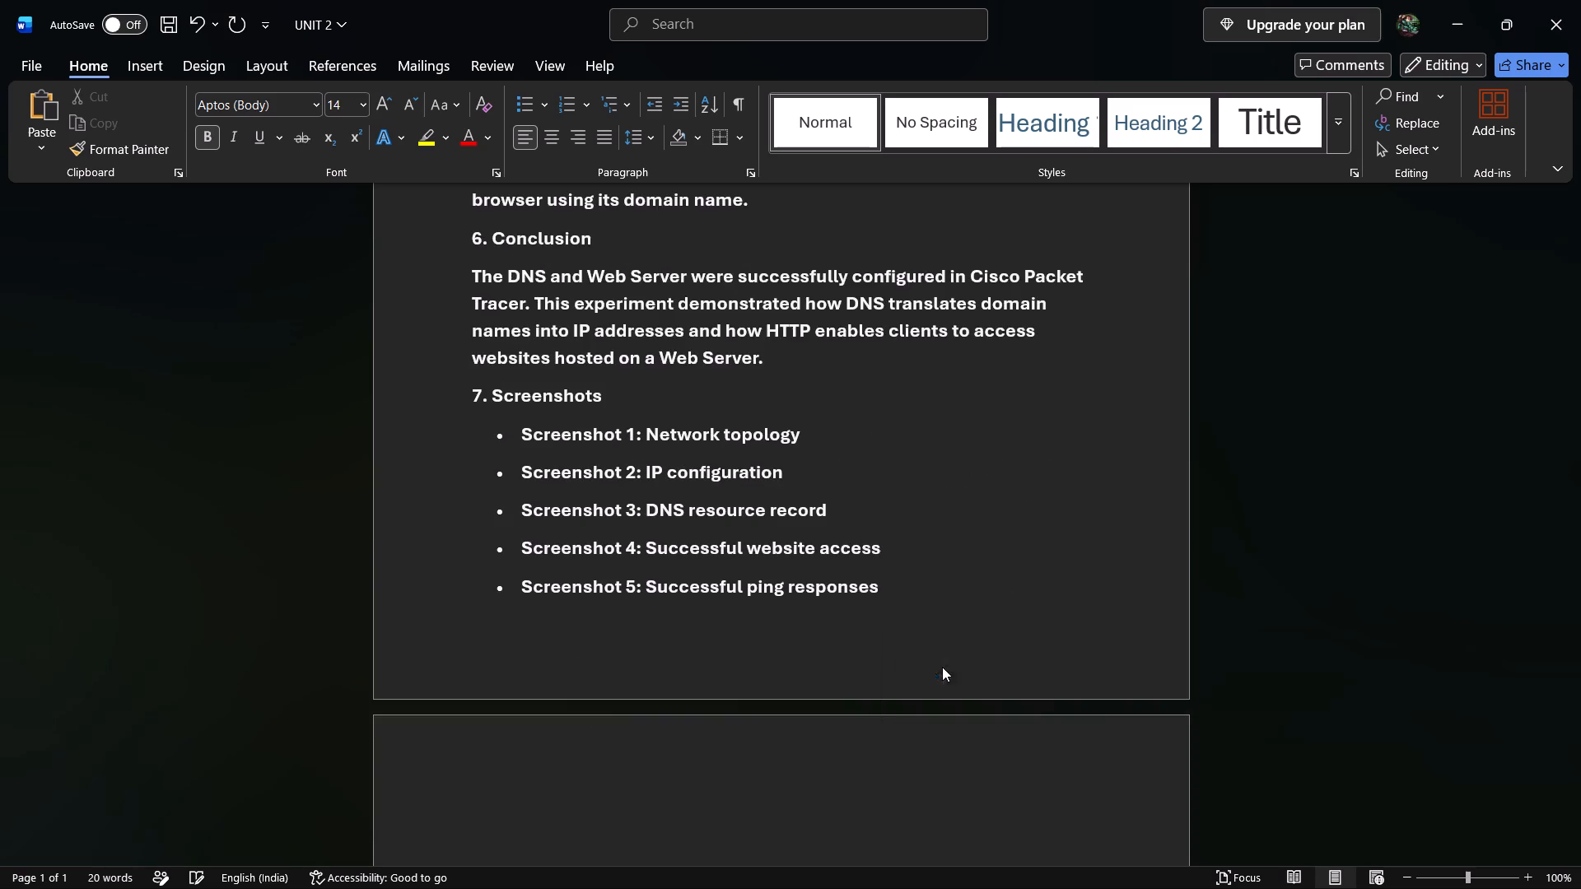
# Move the "NPC Unit 3 Assignment" and "Configure a DNS Server and Web Server Using Cisco Packet Tracer" lines over the Unit 2 title and subtitle.
pyautogui.scroll(20, 886, 551)
pyautogui.scroll(20, 886, 551)
pyautogui.scroll(3, 886, 551)
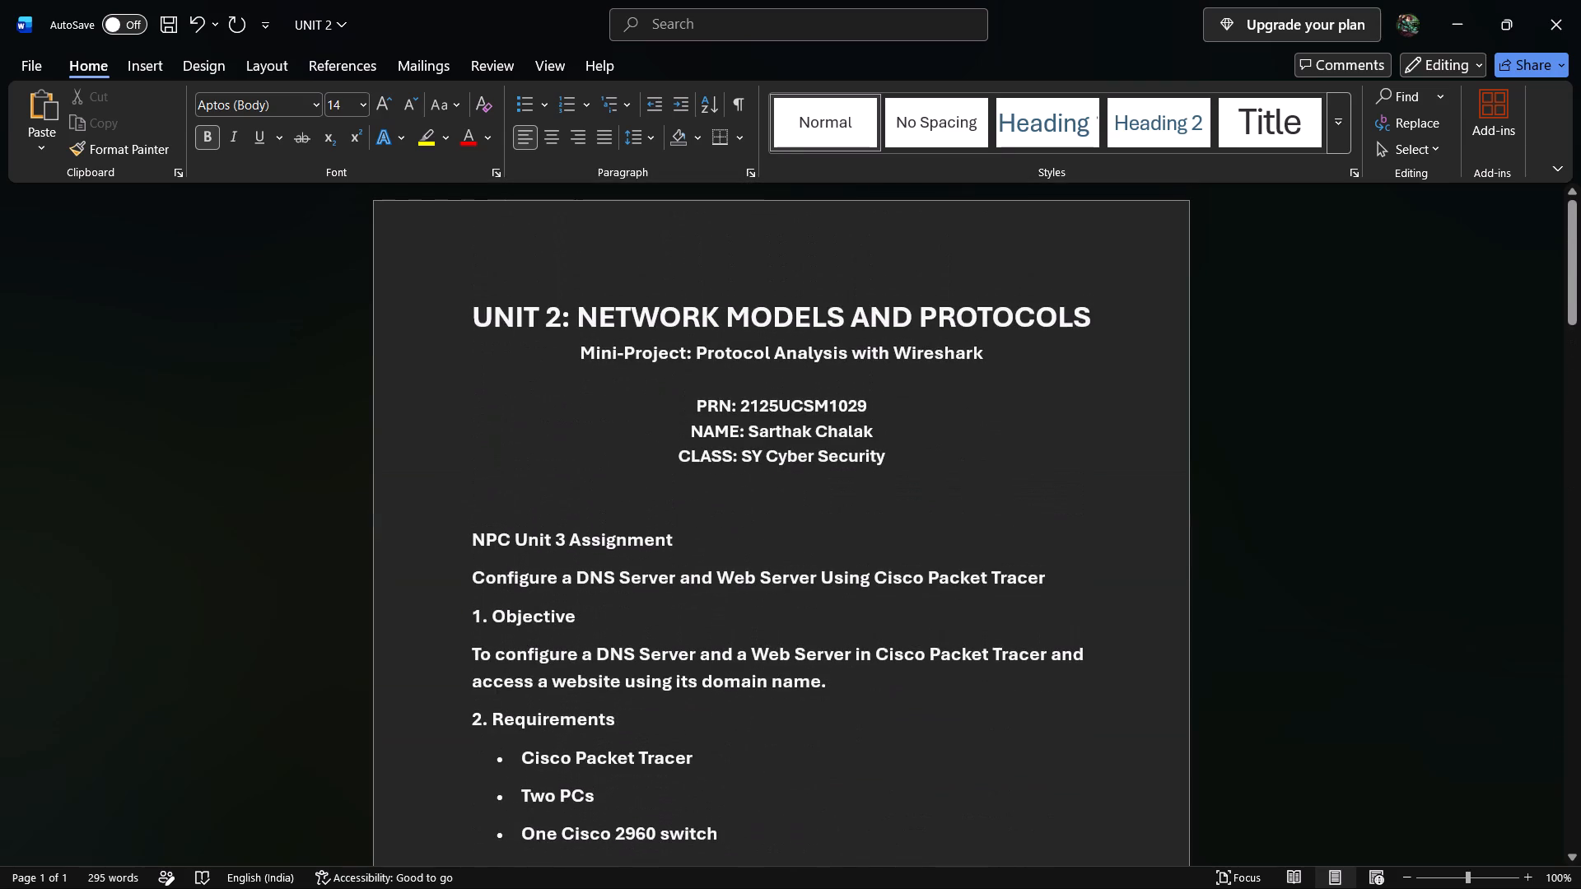
pyautogui.moveTo(930, 458); pyautogui.dragTo(502, 292)
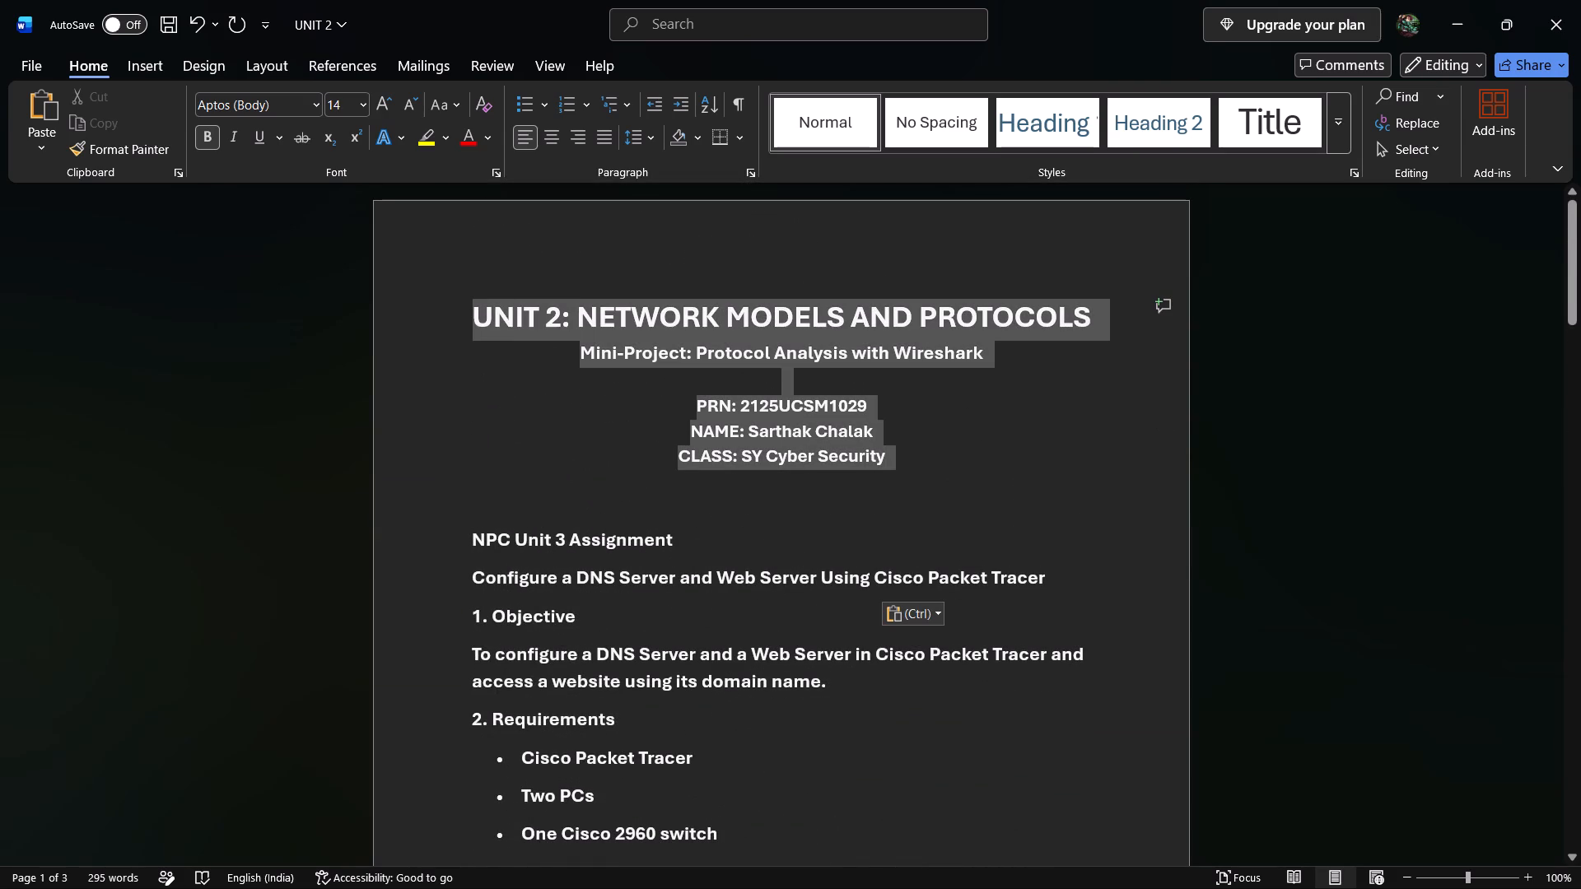
pyautogui.moveTo(502, 292); pyautogui.dragTo(464, 277)
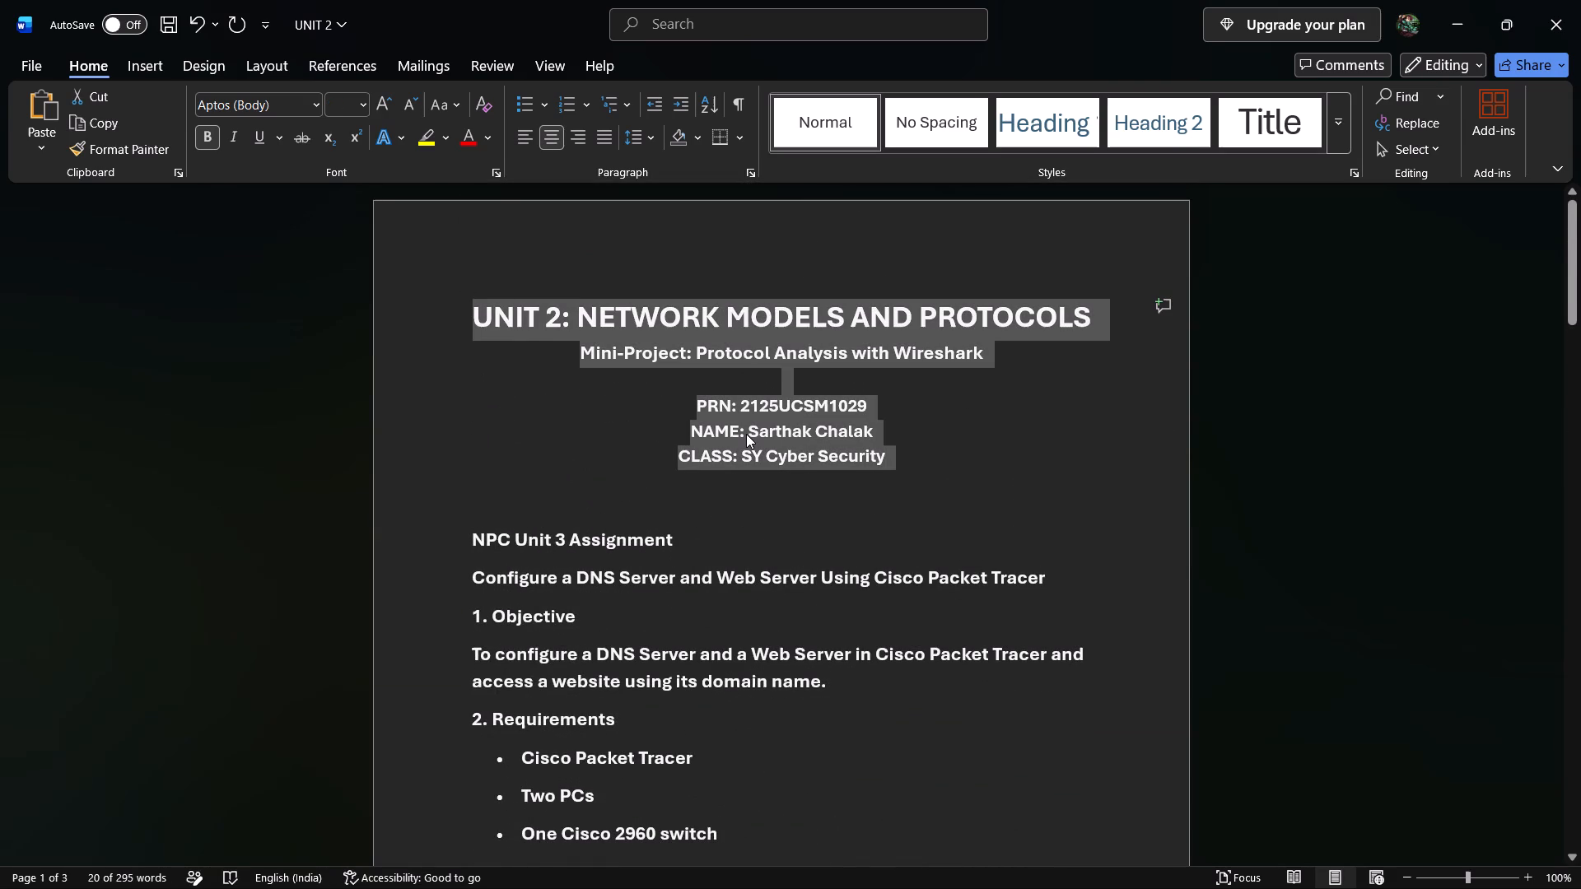
pyautogui.moveTo(1020, 341); pyautogui.dragTo(1041, 331)
pyautogui.moveTo(1109, 318); pyautogui.dragTo(1089, 318)
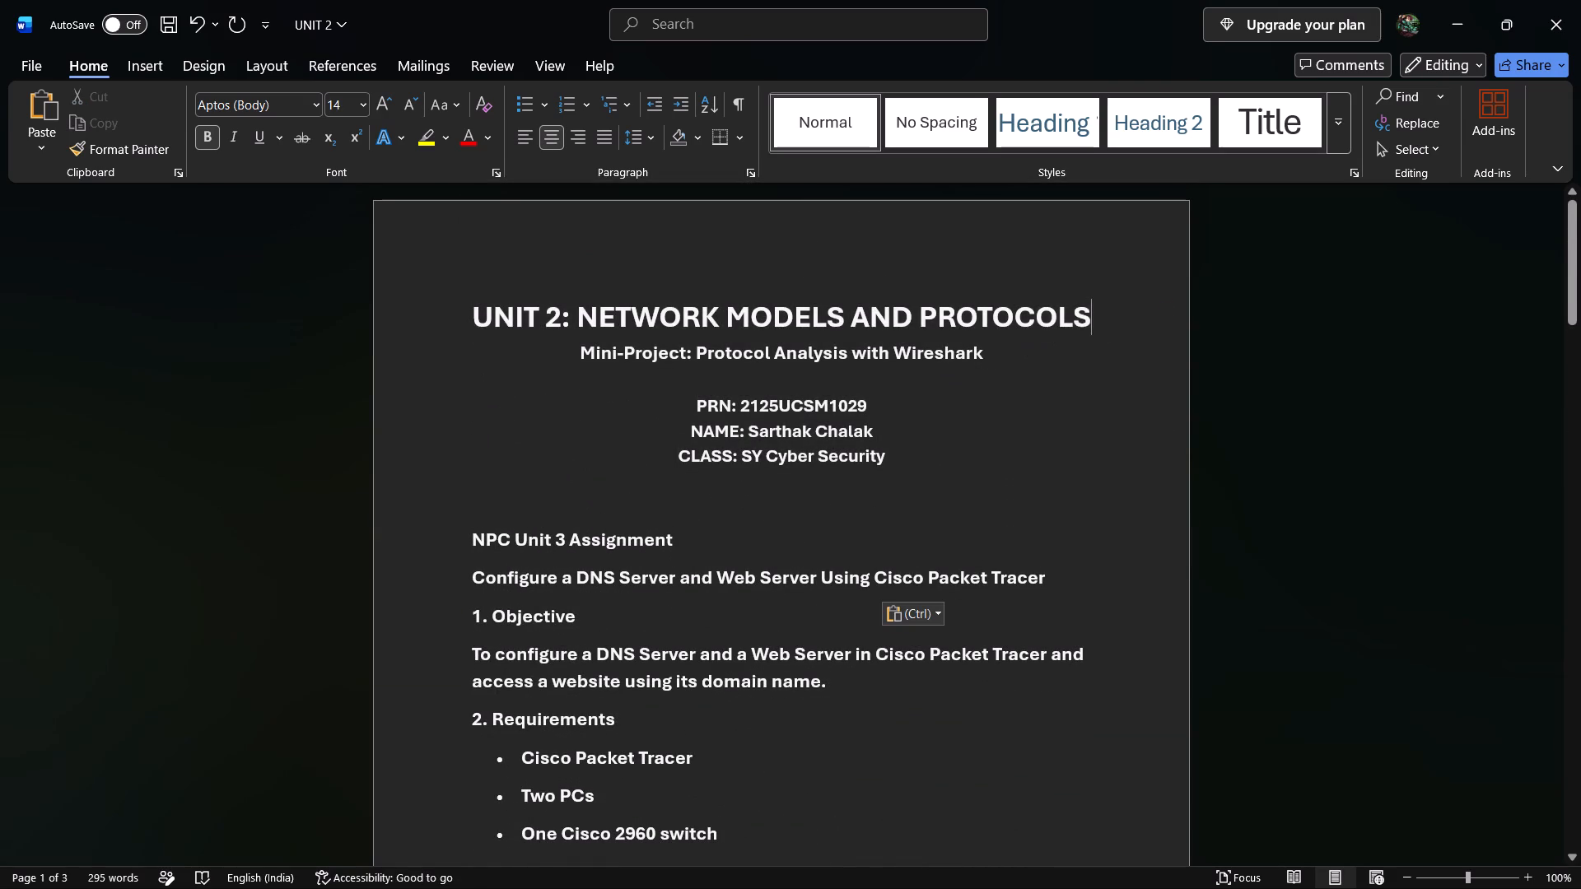
pyautogui.moveTo(1089, 318); pyautogui.dragTo(441, 270)
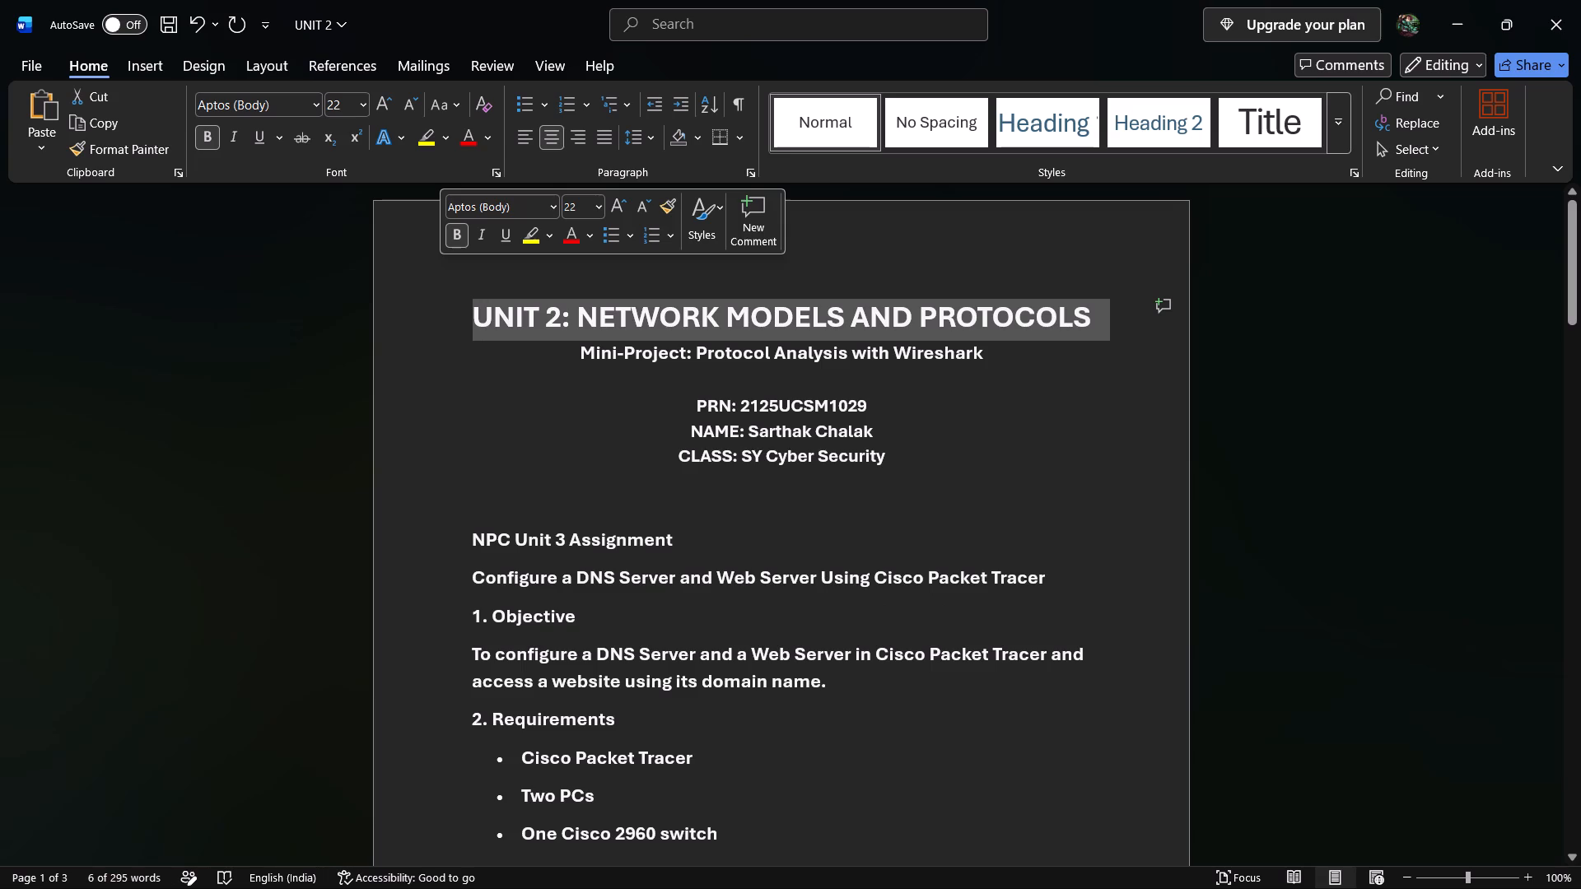
pyautogui.click(540, 551)
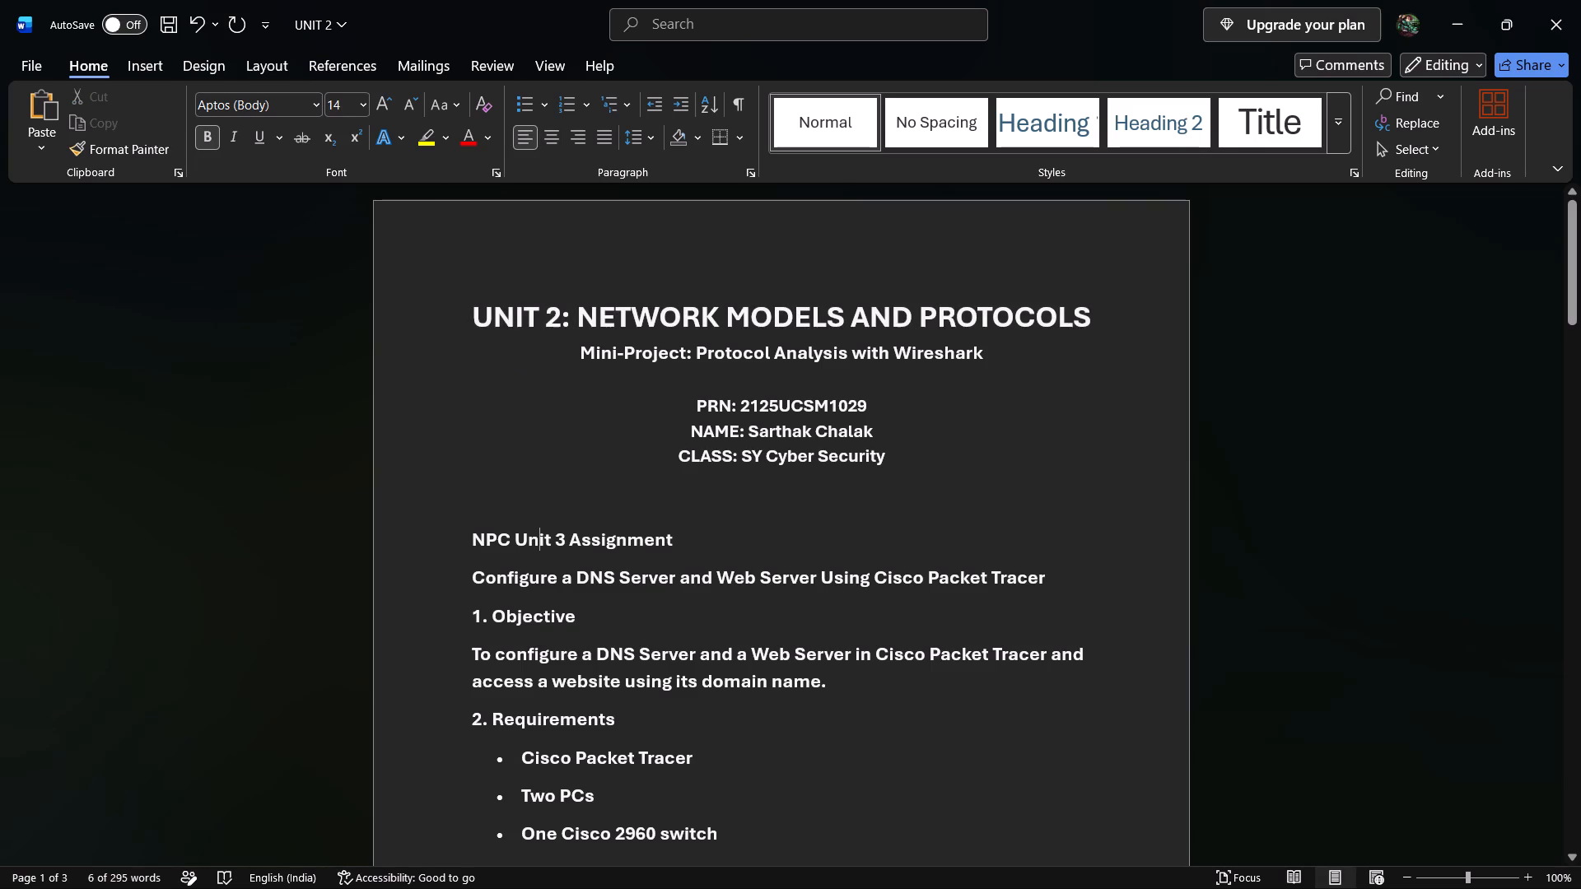
pyautogui.moveTo(473, 533); pyautogui.dragTo(1056, 581)
pyautogui.hotkey('ctrl', 'x')
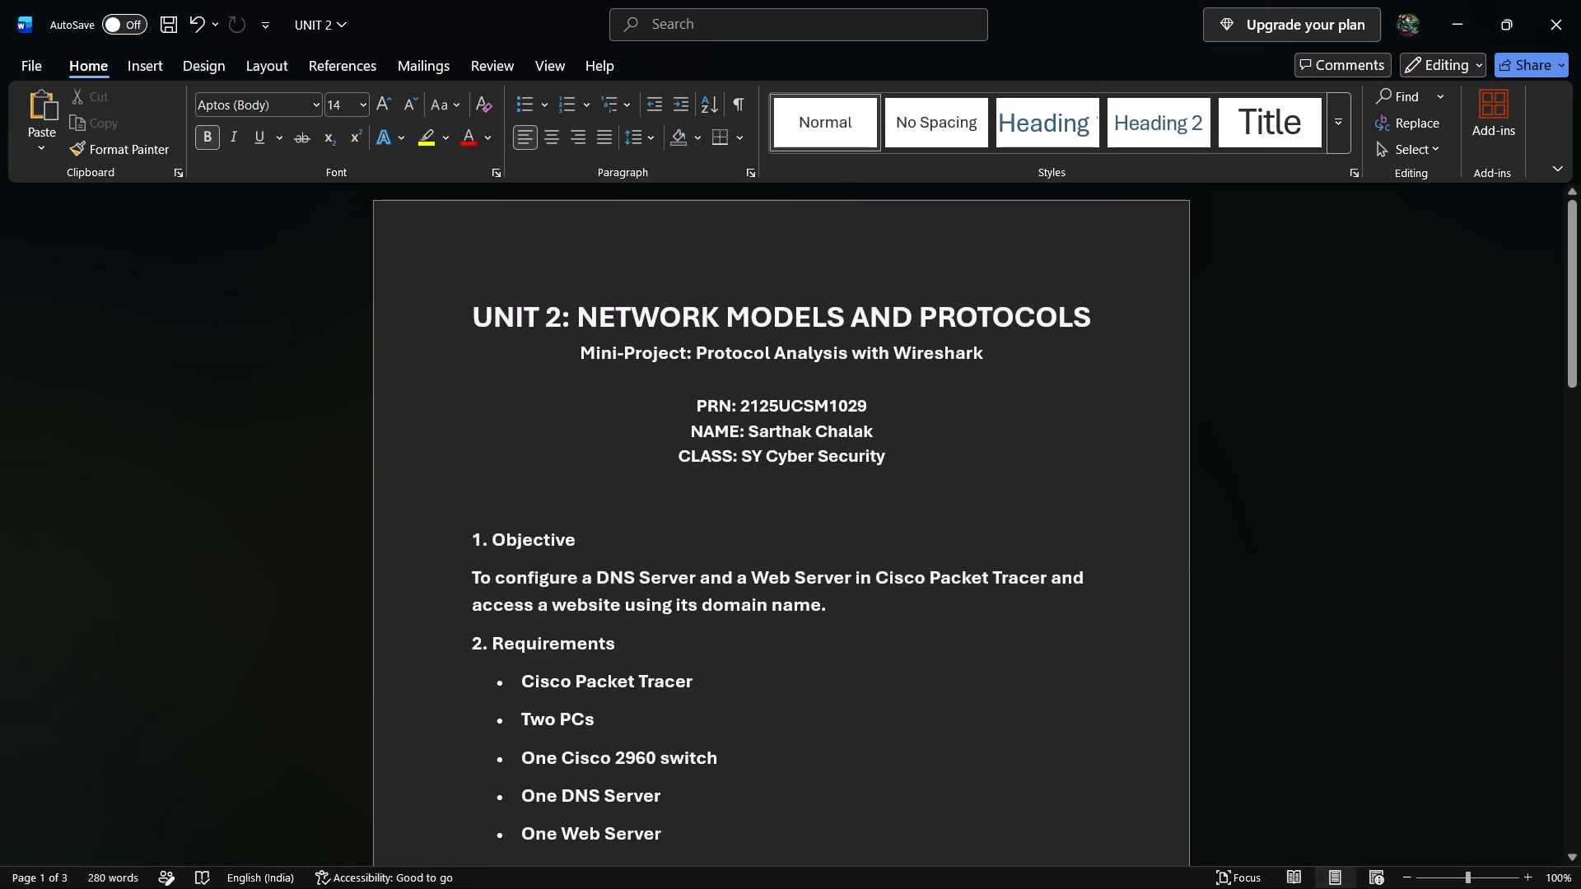
pyautogui.moveTo(1010, 349); pyautogui.dragTo(464, 271)
pyautogui.hotkey('ctrl', 'v')
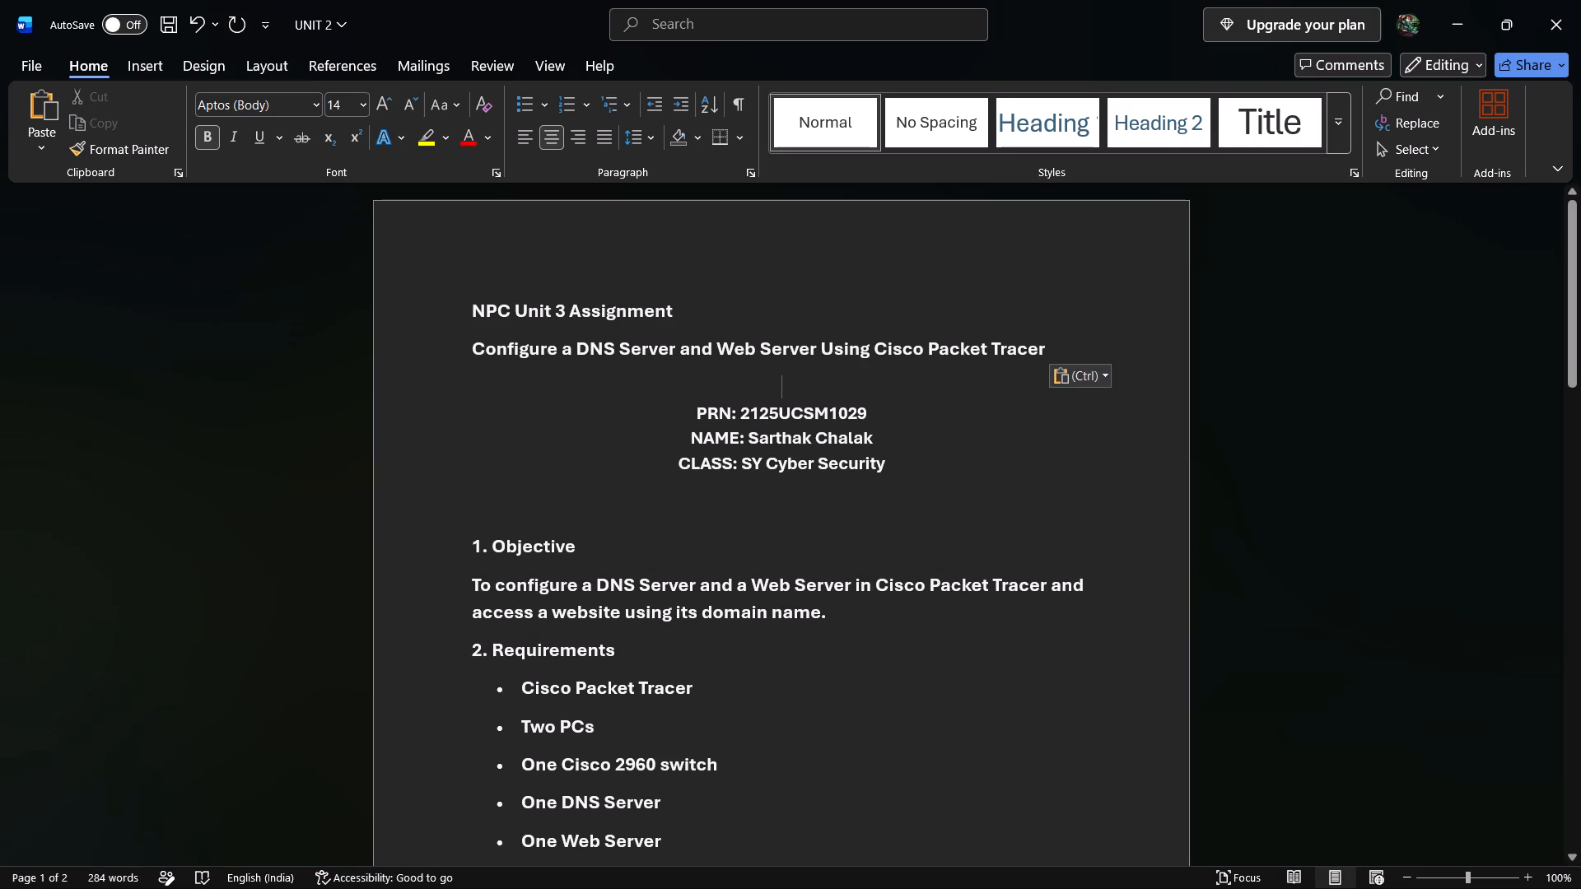
pyautogui.moveTo(1061, 348); pyautogui.dragTo(427, 286)
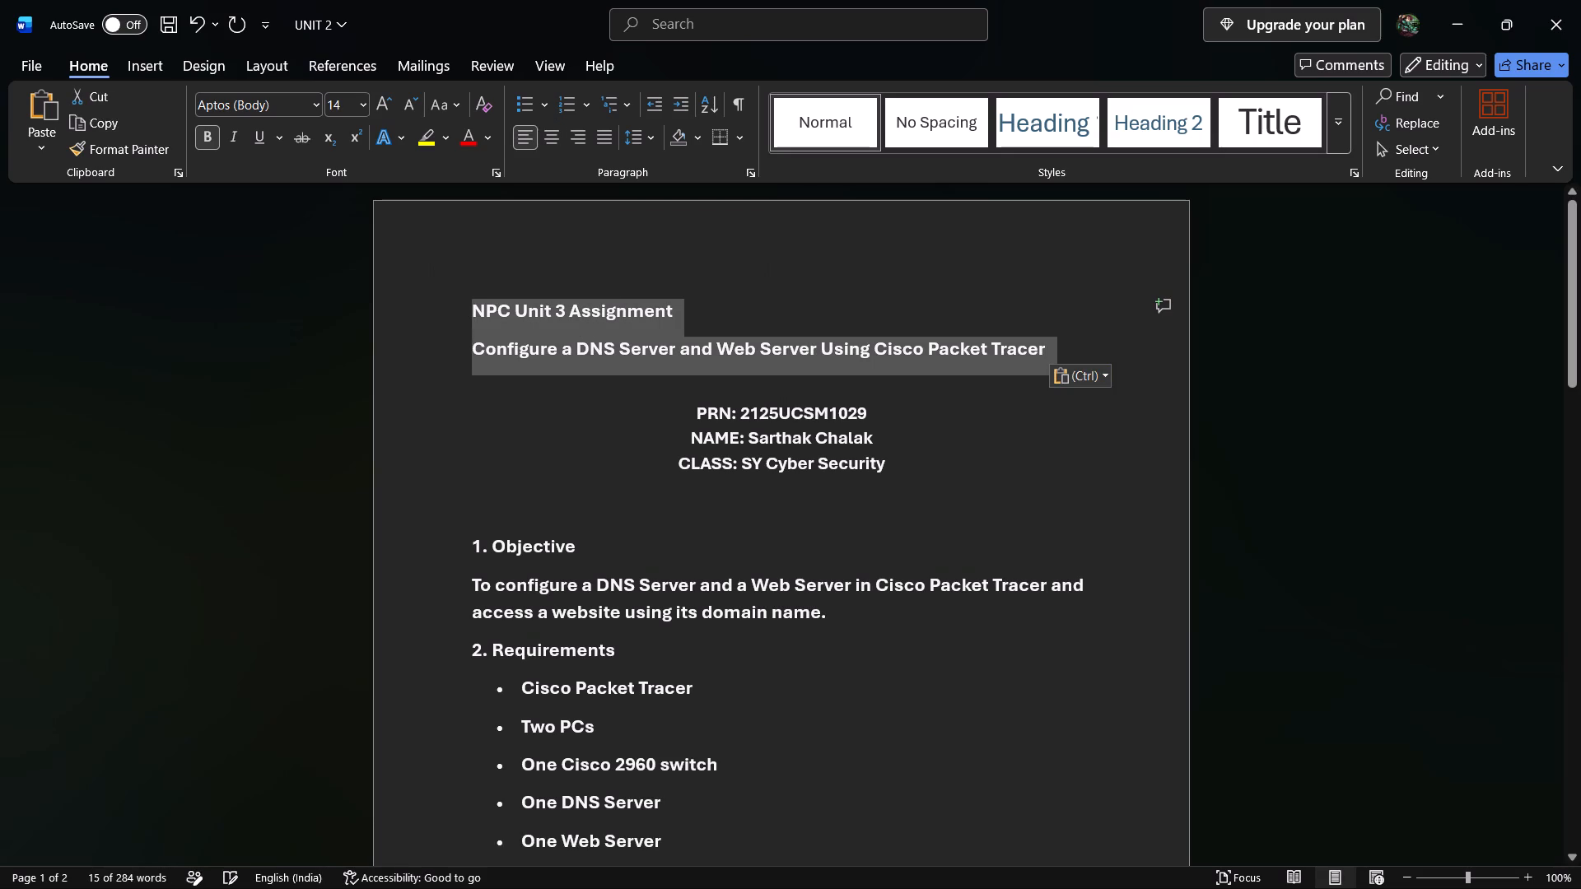
pyautogui.hotkey('ctrl', 'v')
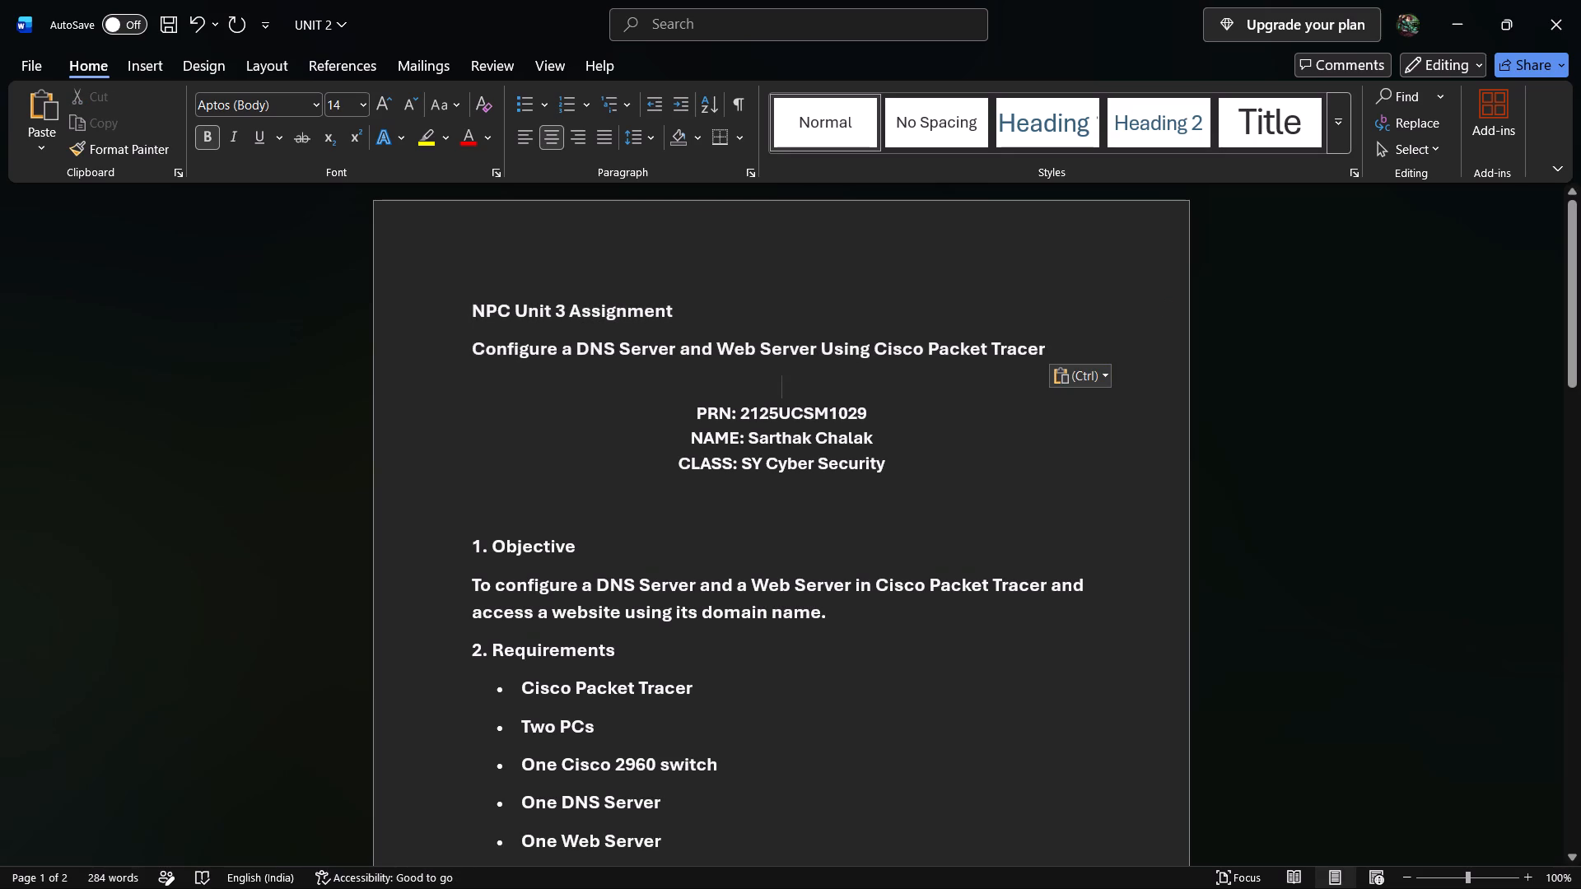
# Center the two new title lines, keep them bold, and set their font size to 24.
pyautogui.keyDown('ctrl'); pyautogui.moveTo(1098, 343); pyautogui.dragTo(558, 294); pyautogui.keyUp('ctrl')
pyautogui.hotkey('ctrl', 'b')
pyautogui.hotkey('ctrl', 'b')
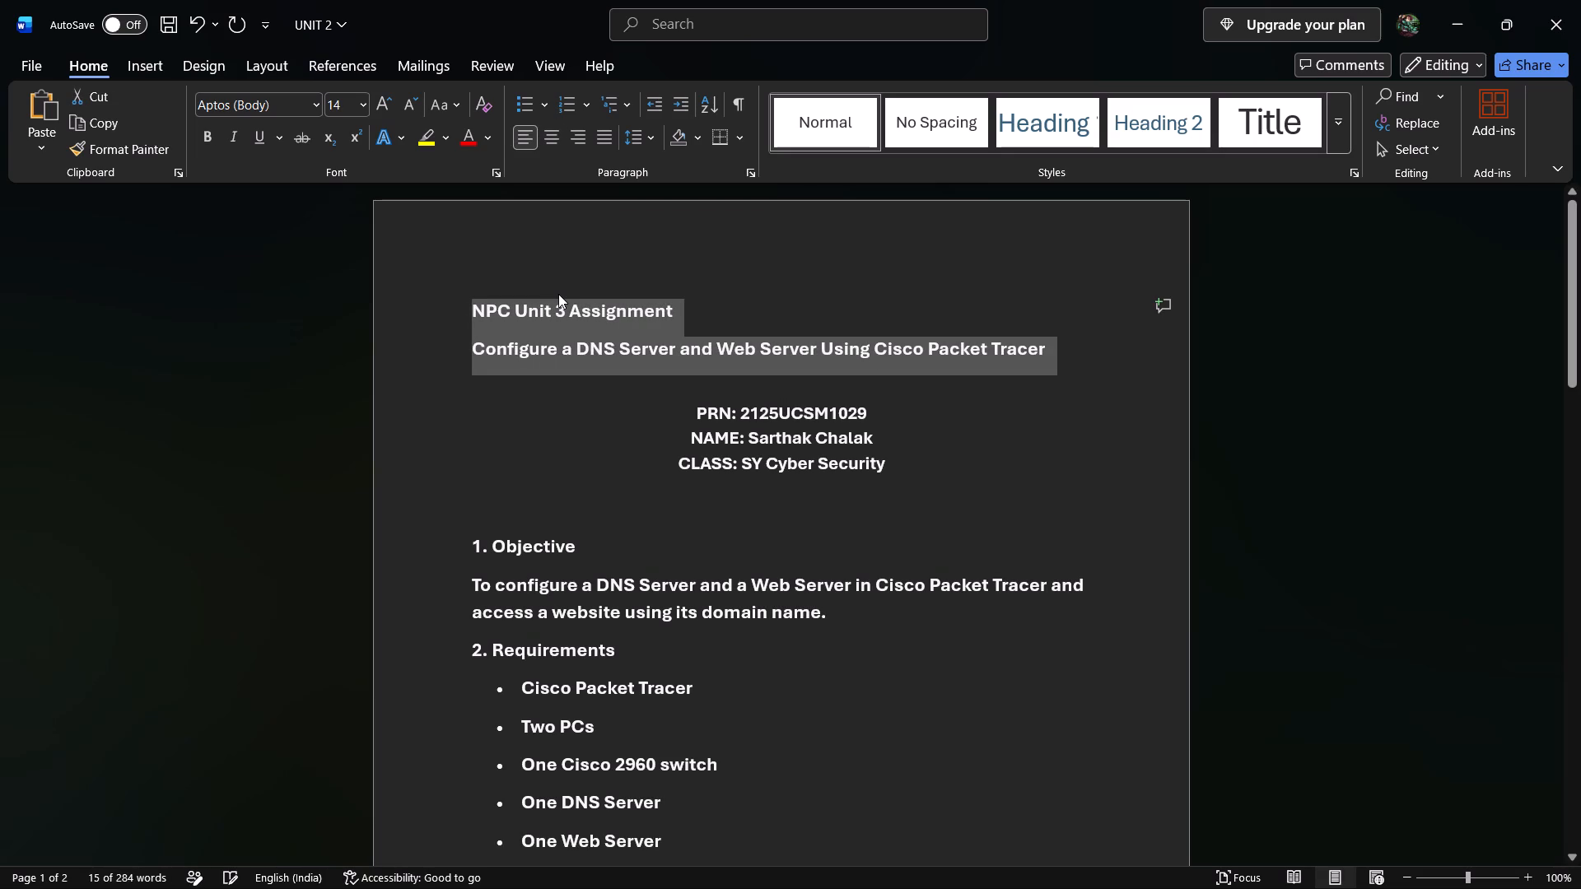
pyautogui.click(548, 139)
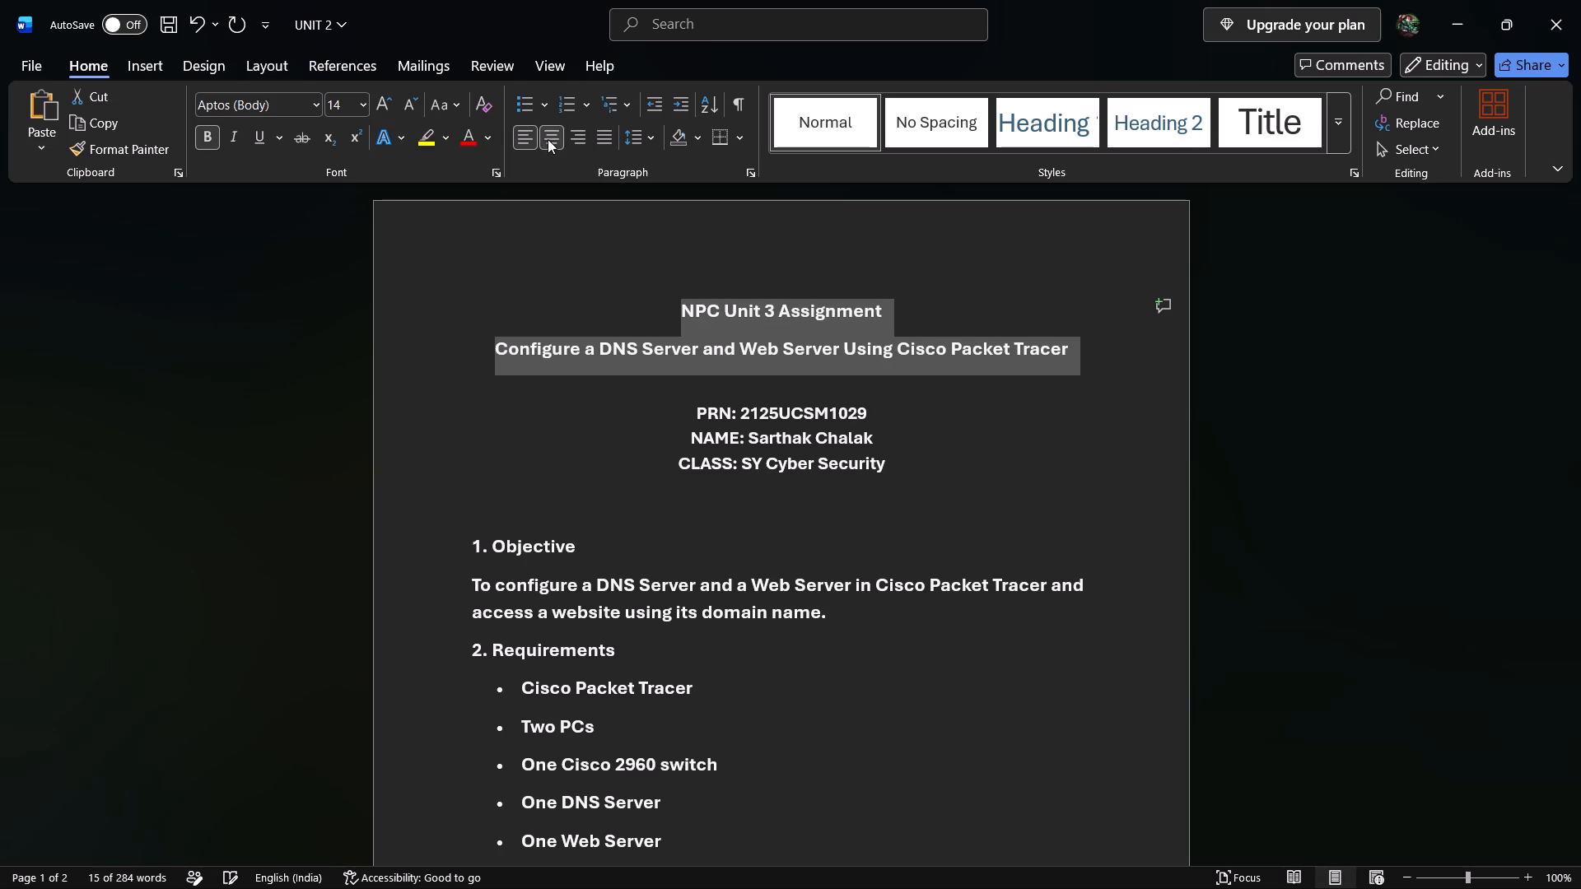
pyautogui.click(362, 102)
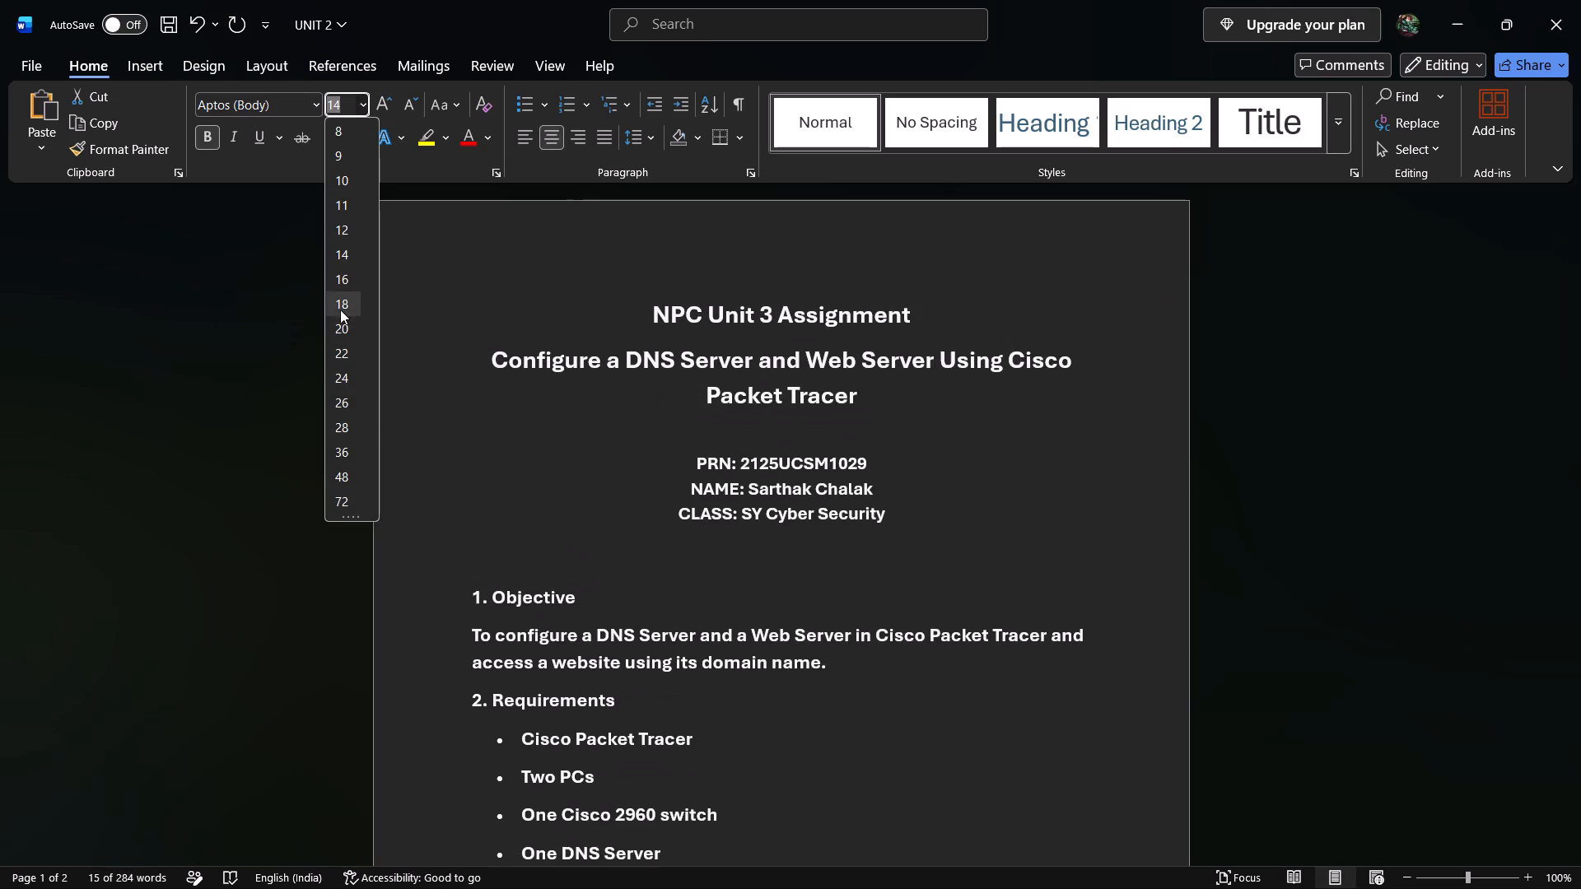
pyautogui.click(345, 367)
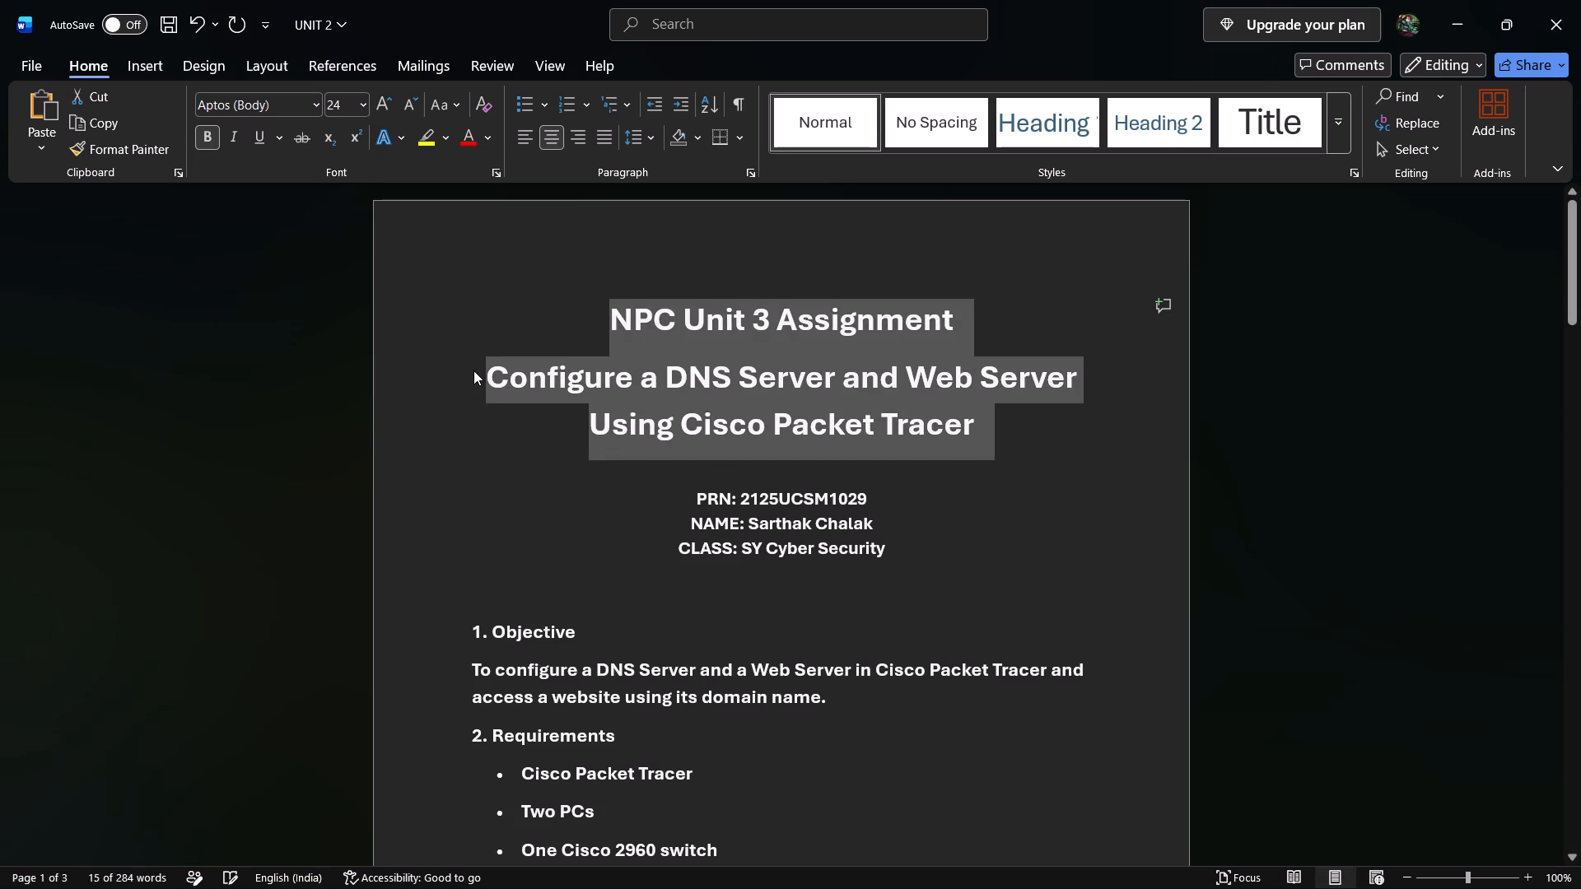
# Set the "Configure a DNS Server and Web Server Using Cisco Packet Tracer" subtitle to font size 14.
pyautogui.click(473, 370)
pyautogui.moveTo(497, 373); pyautogui.dragTo(1031, 444)
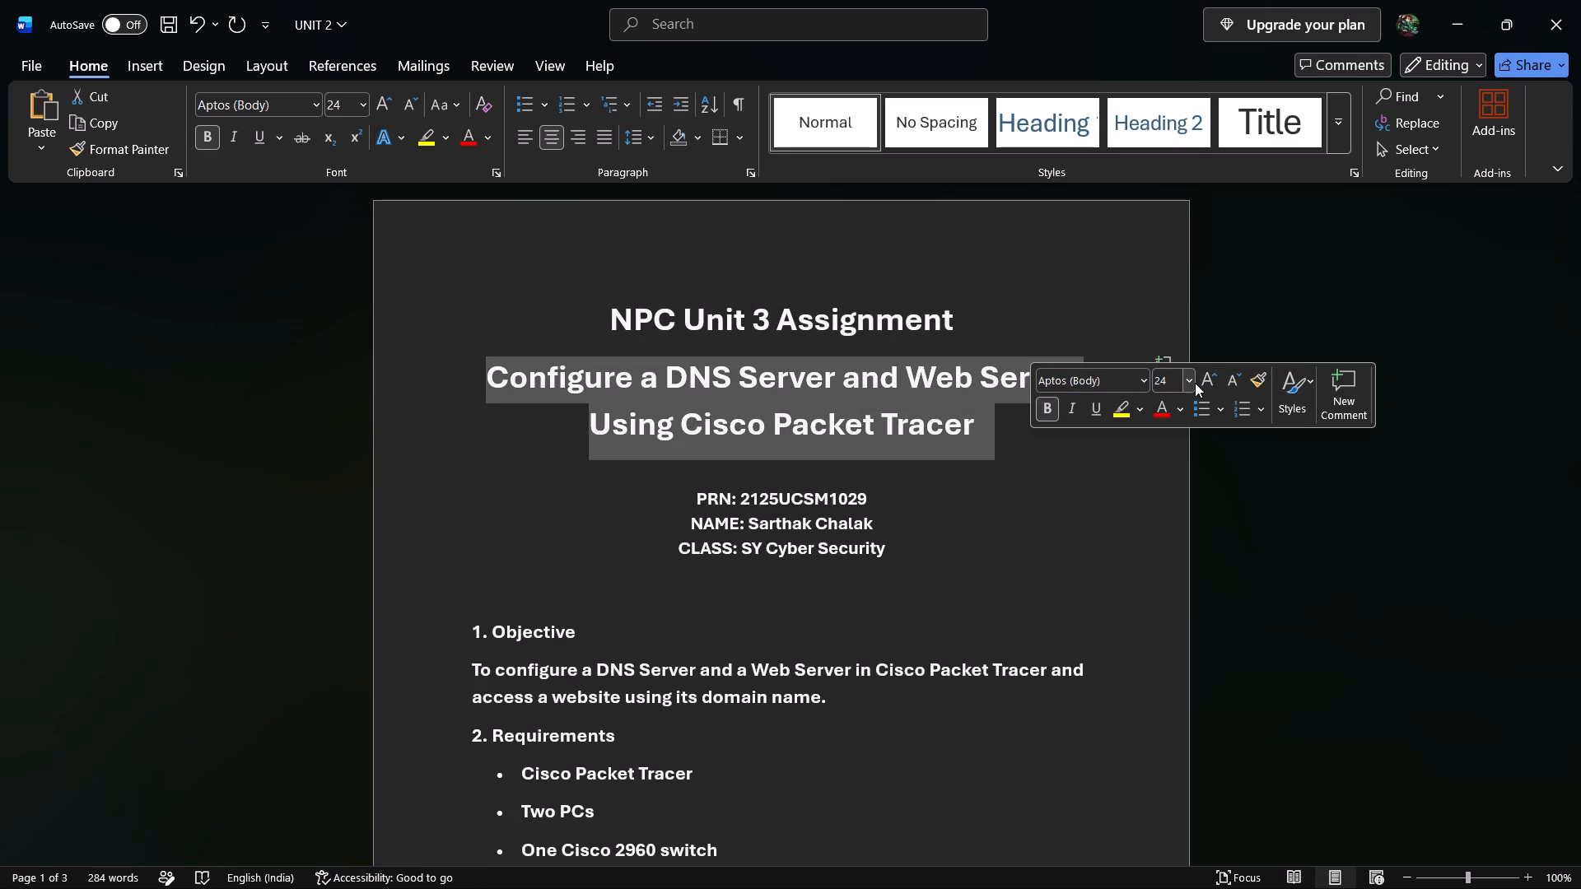
pyautogui.click(1195, 383)
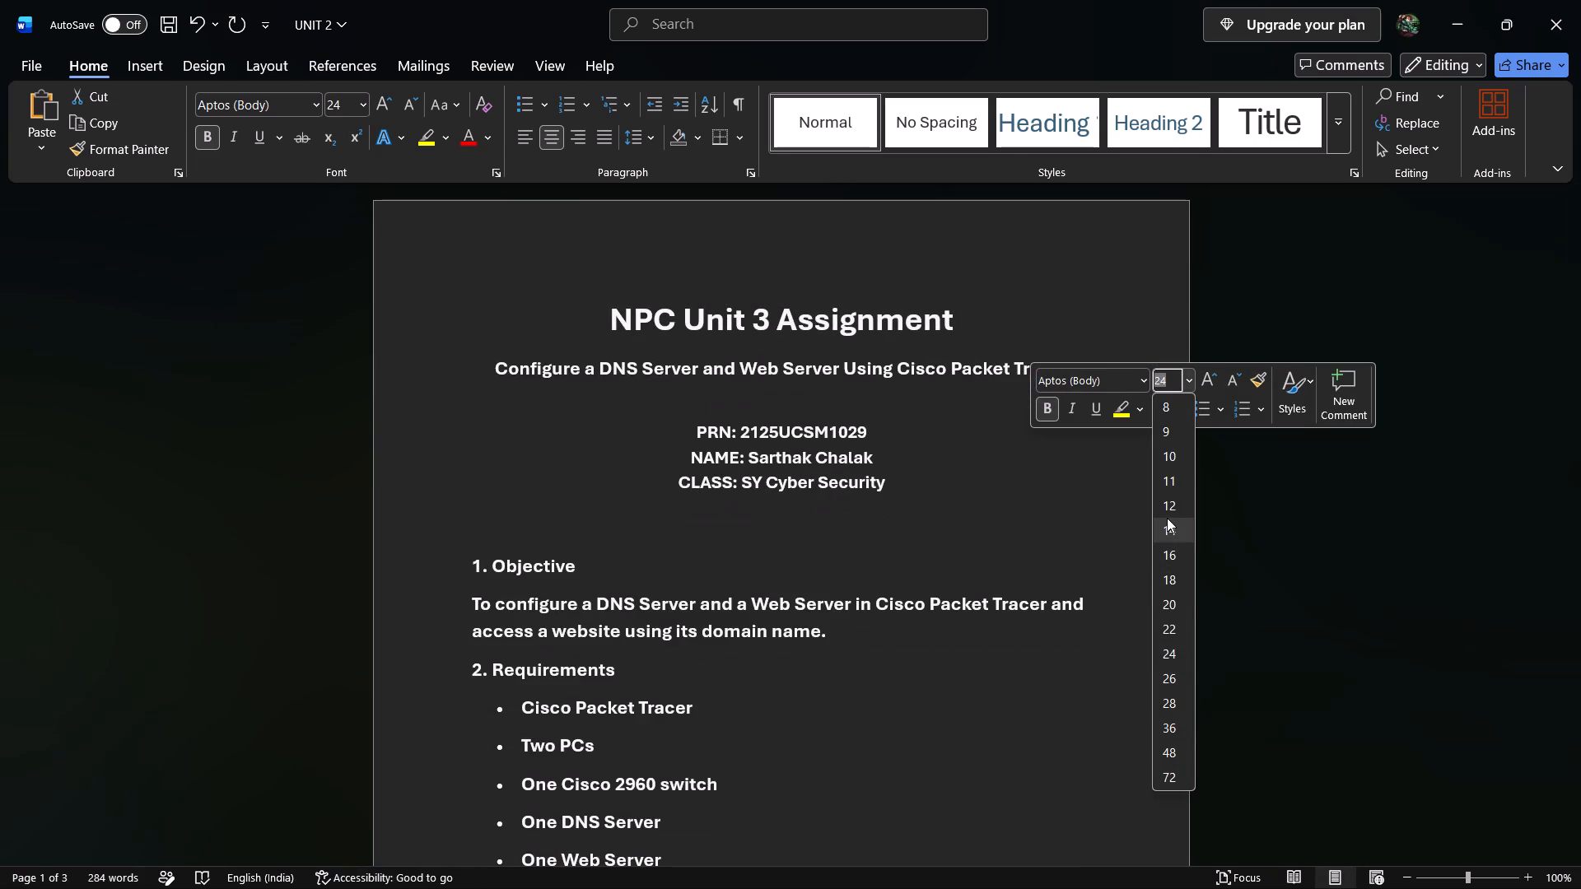
pyautogui.click(1167, 518)
pyautogui.click(977, 446)
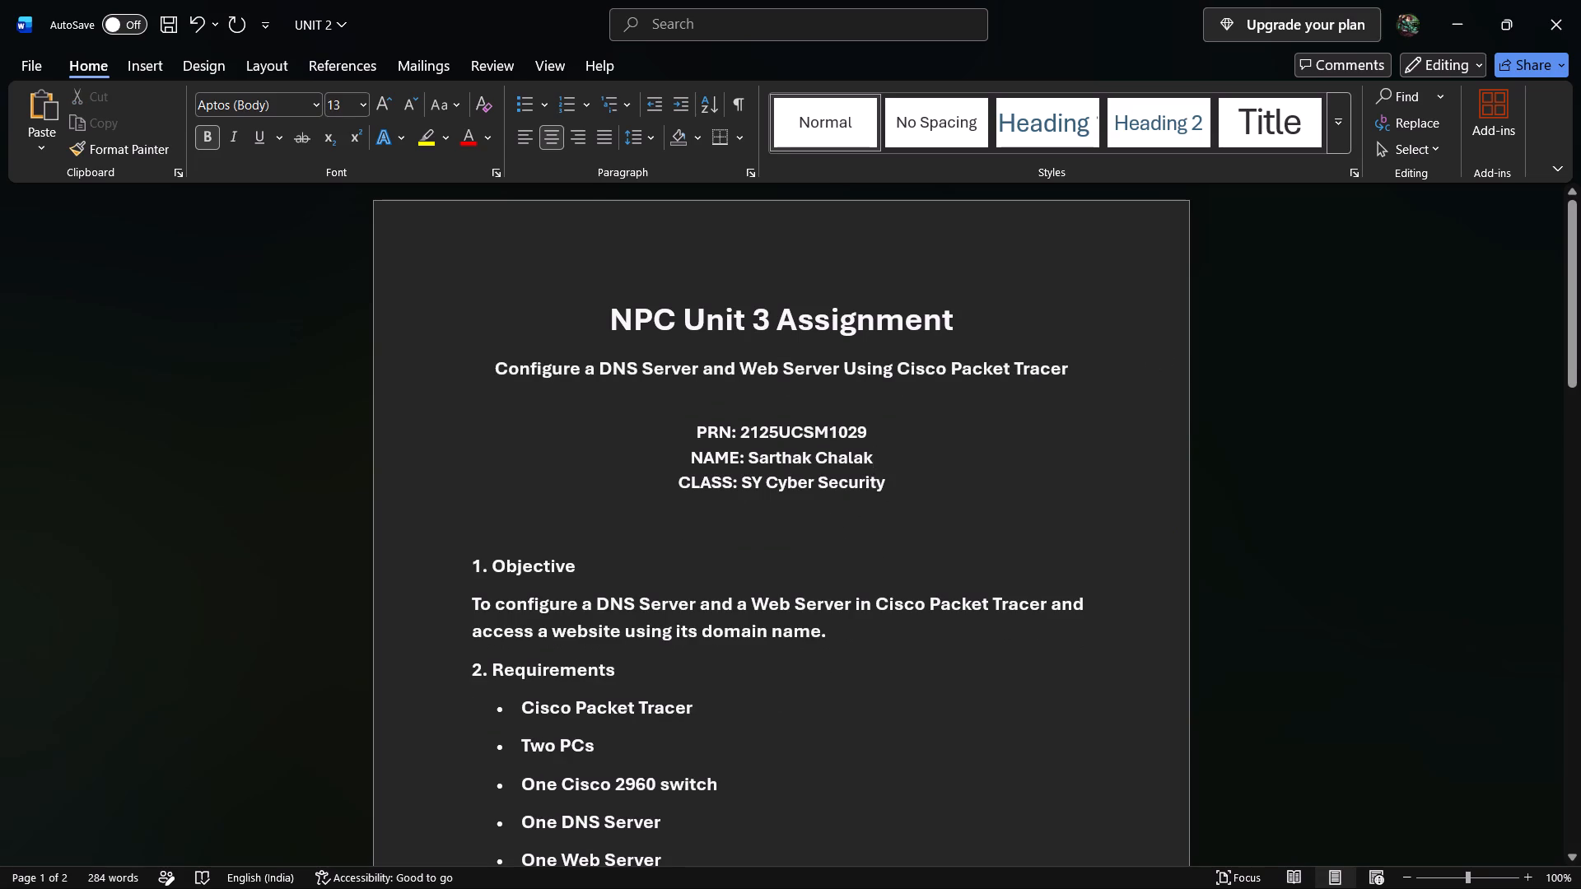
pyautogui.click(914, 373)
pyautogui.click(1060, 362)
pyautogui.moveTo(1060, 362); pyautogui.dragTo(555, 366)
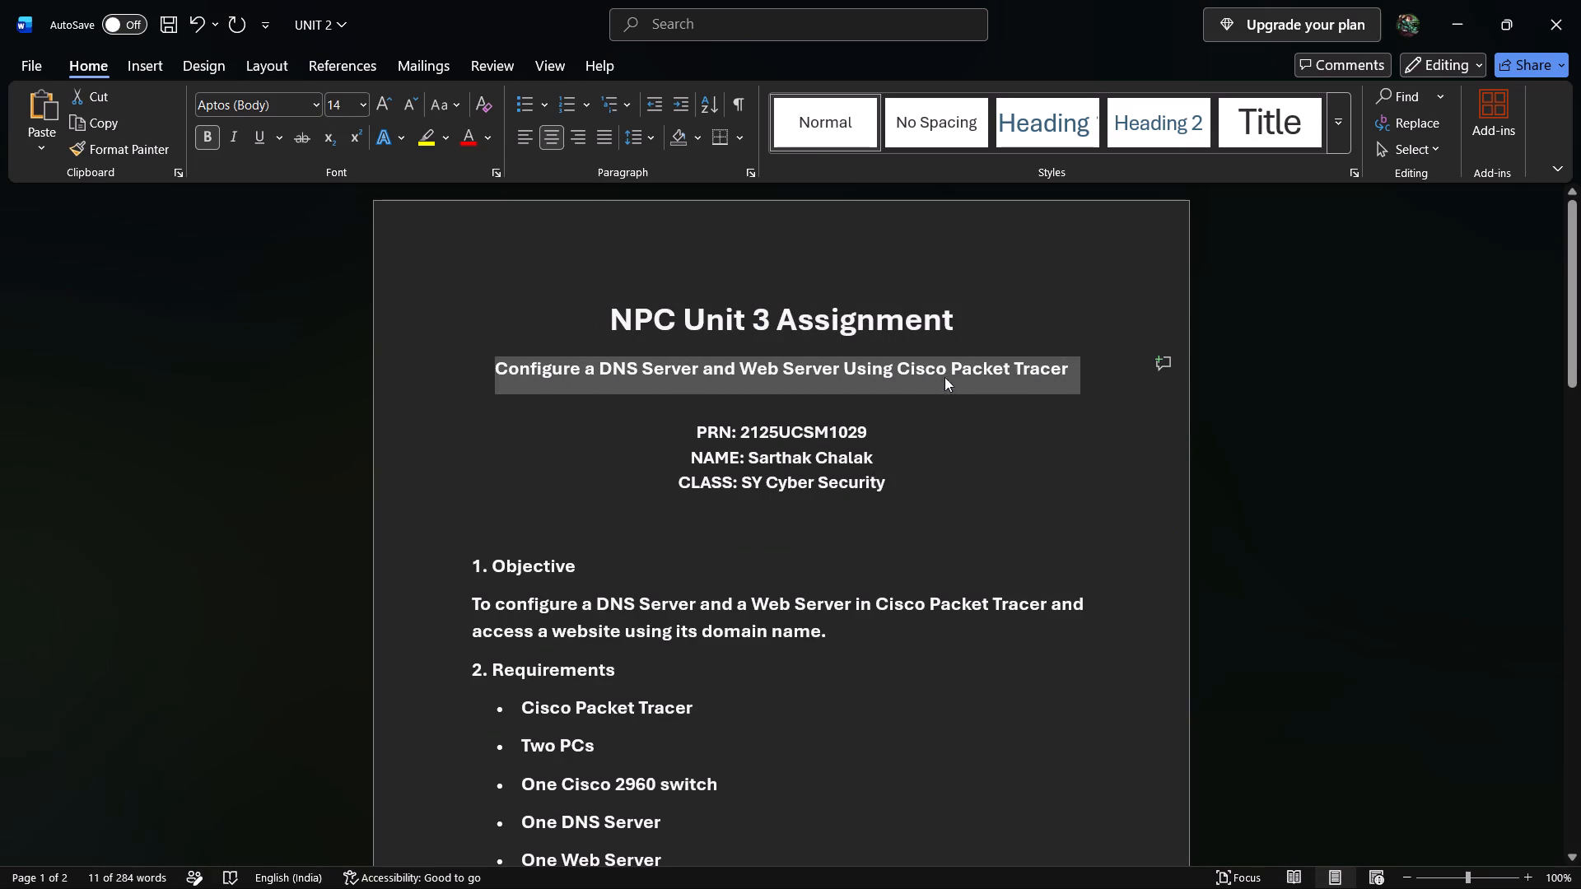
pyautogui.click(356, 107)
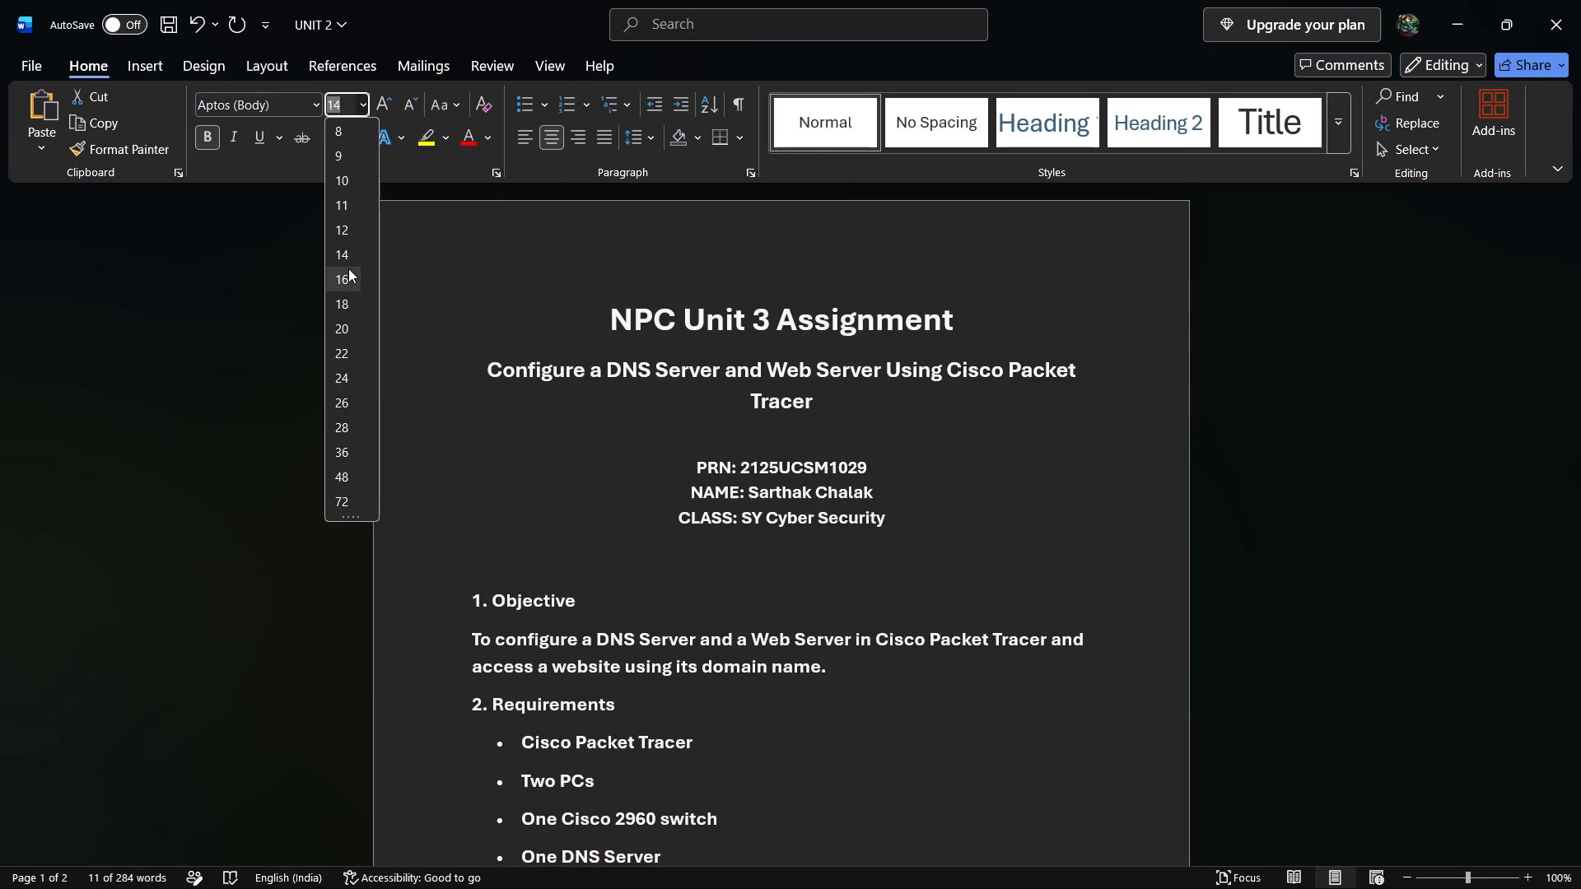
pyautogui.click(348, 254)
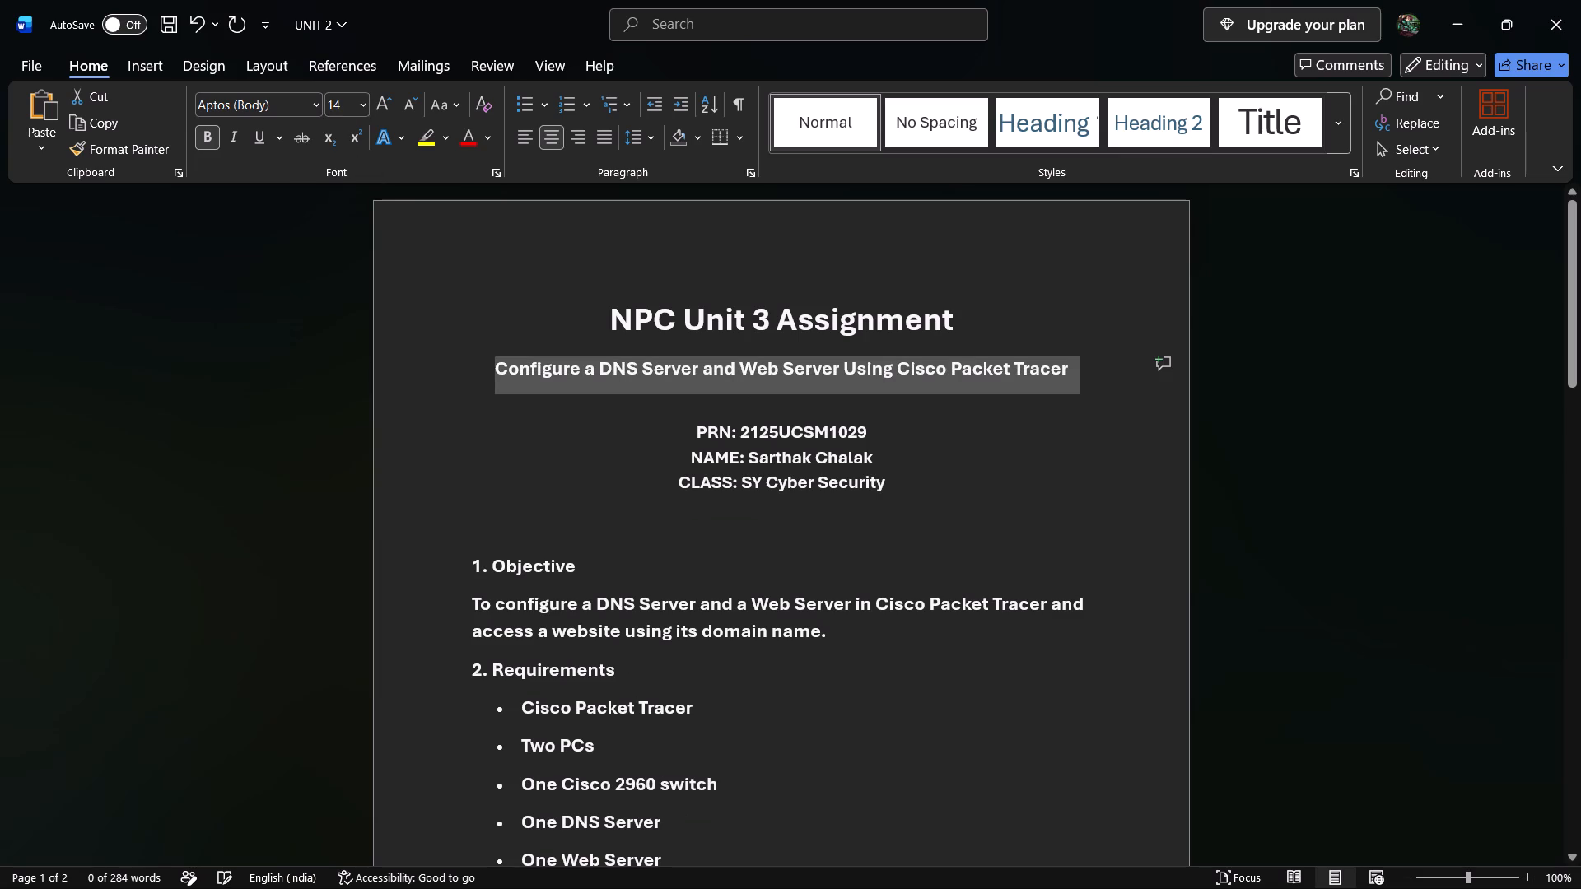
# Set the "NPC Unit 3 Assignment" title to font size 22.
pyautogui.moveTo(589, 314); pyautogui.dragTo(1003, 326)
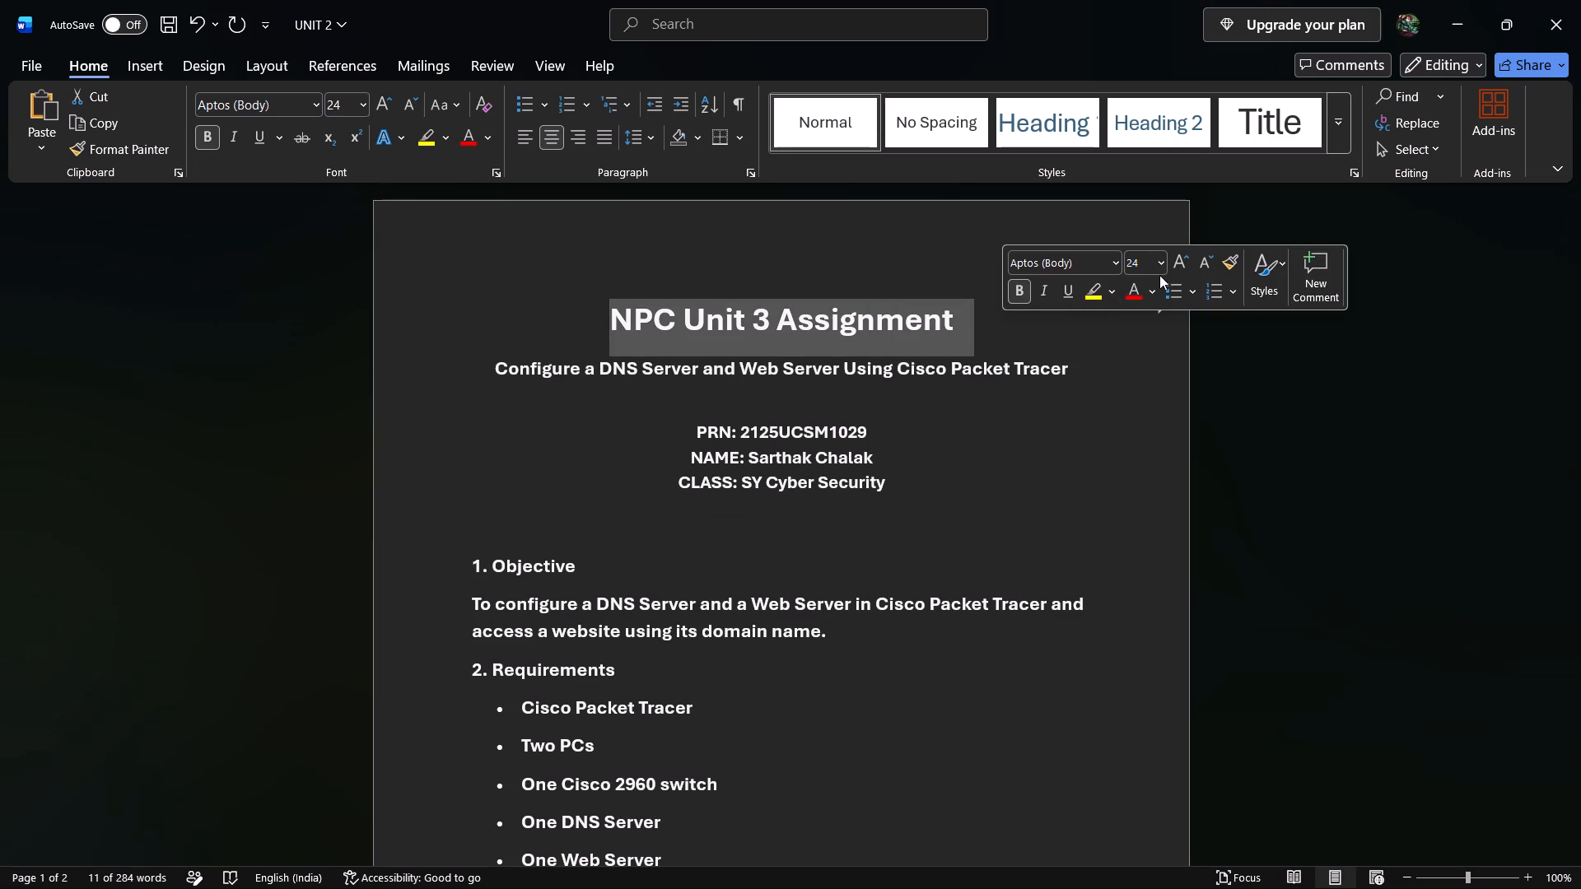
pyautogui.click(1159, 268)
pyautogui.click(1148, 505)
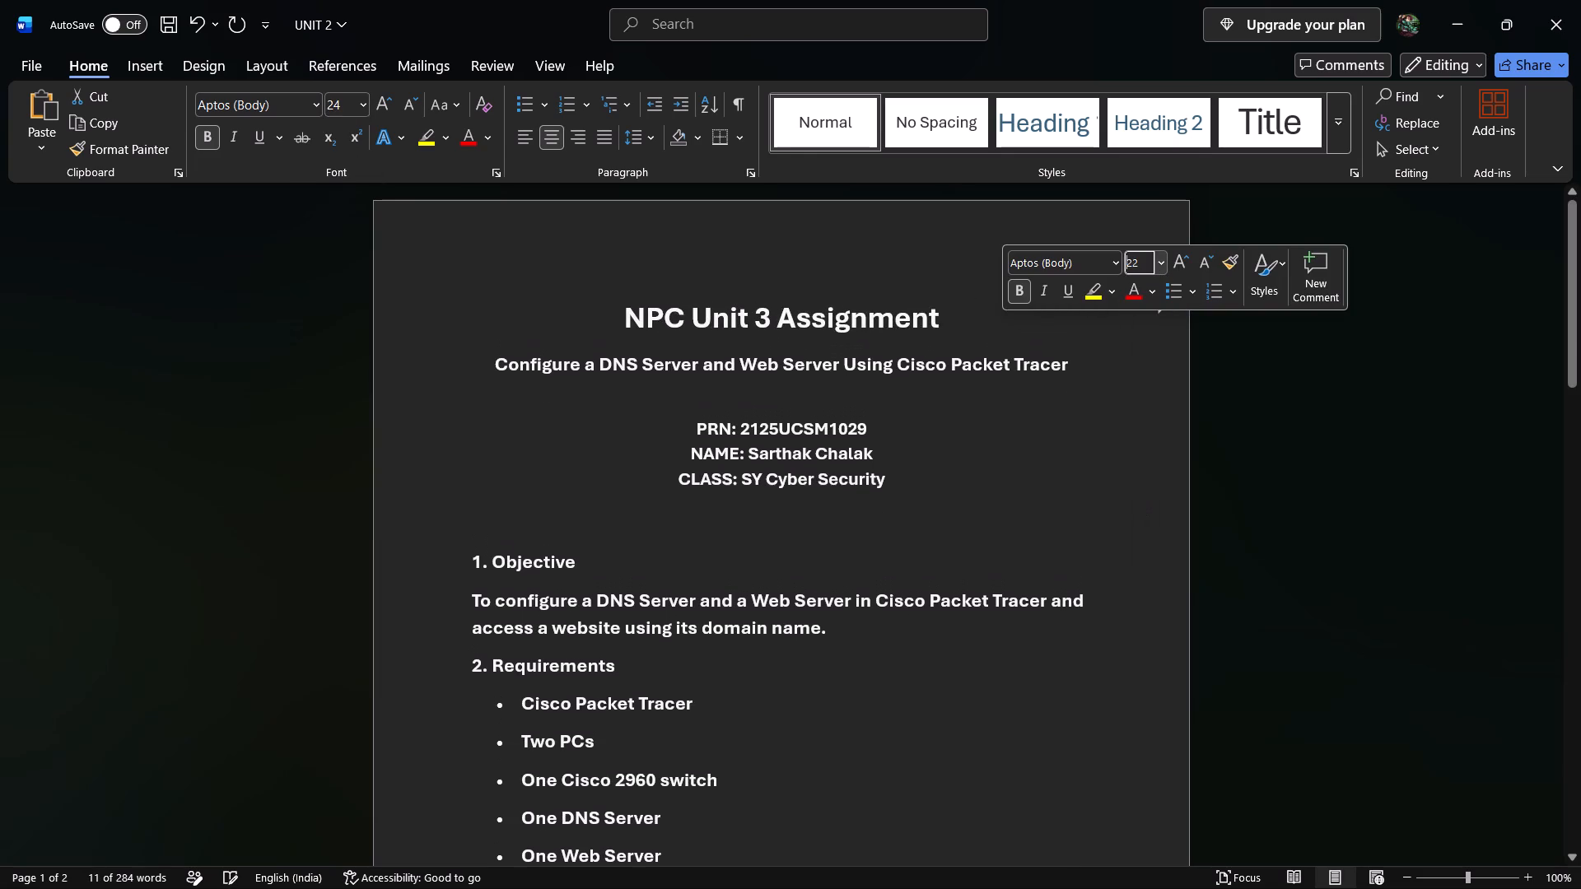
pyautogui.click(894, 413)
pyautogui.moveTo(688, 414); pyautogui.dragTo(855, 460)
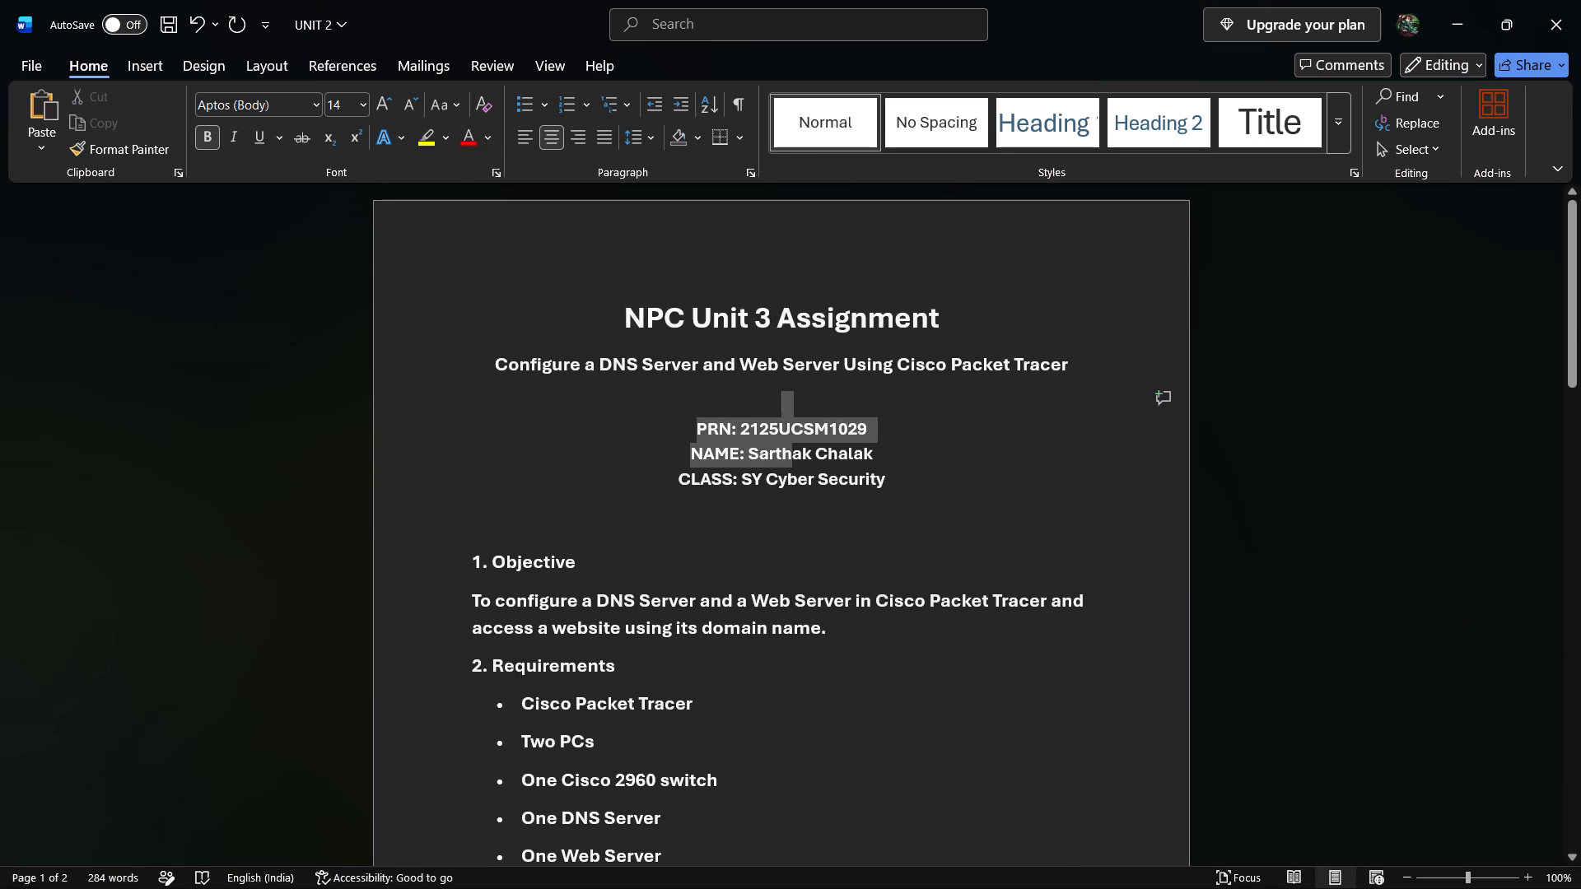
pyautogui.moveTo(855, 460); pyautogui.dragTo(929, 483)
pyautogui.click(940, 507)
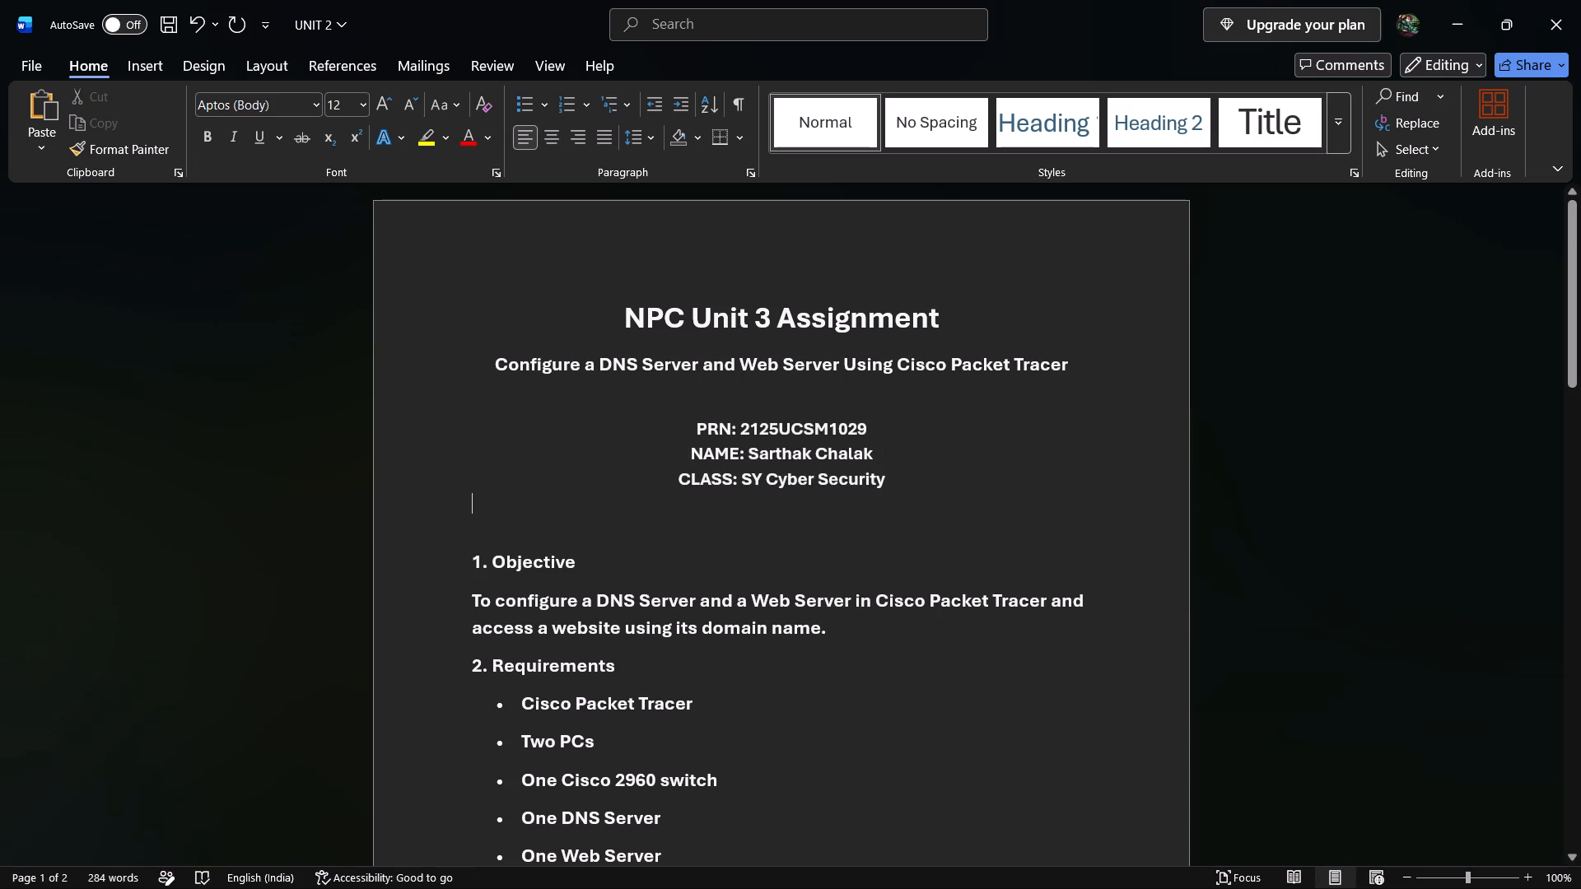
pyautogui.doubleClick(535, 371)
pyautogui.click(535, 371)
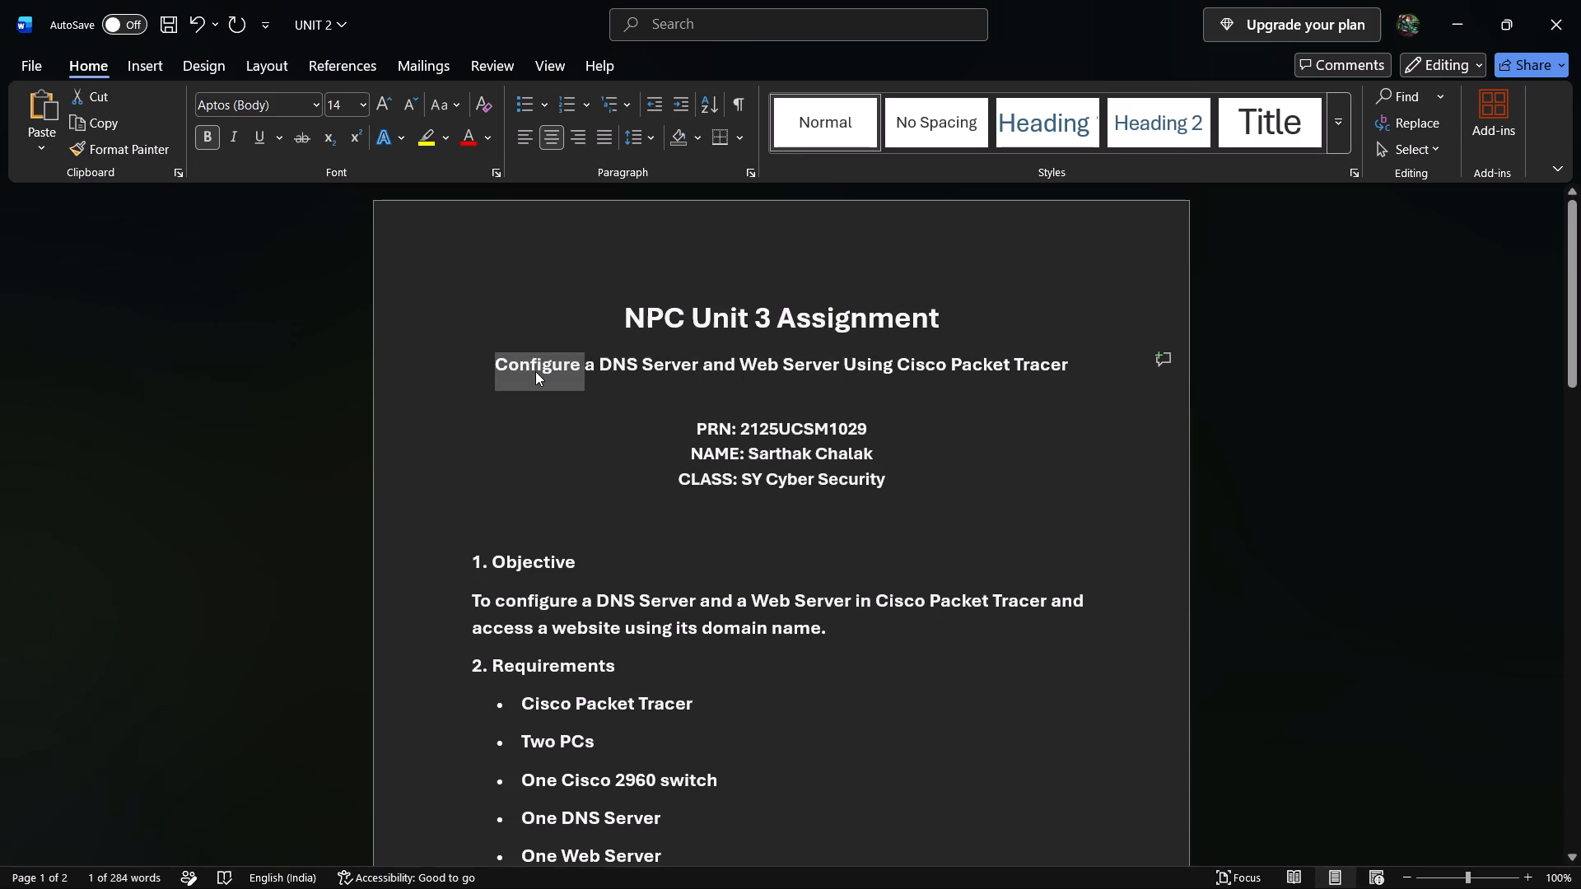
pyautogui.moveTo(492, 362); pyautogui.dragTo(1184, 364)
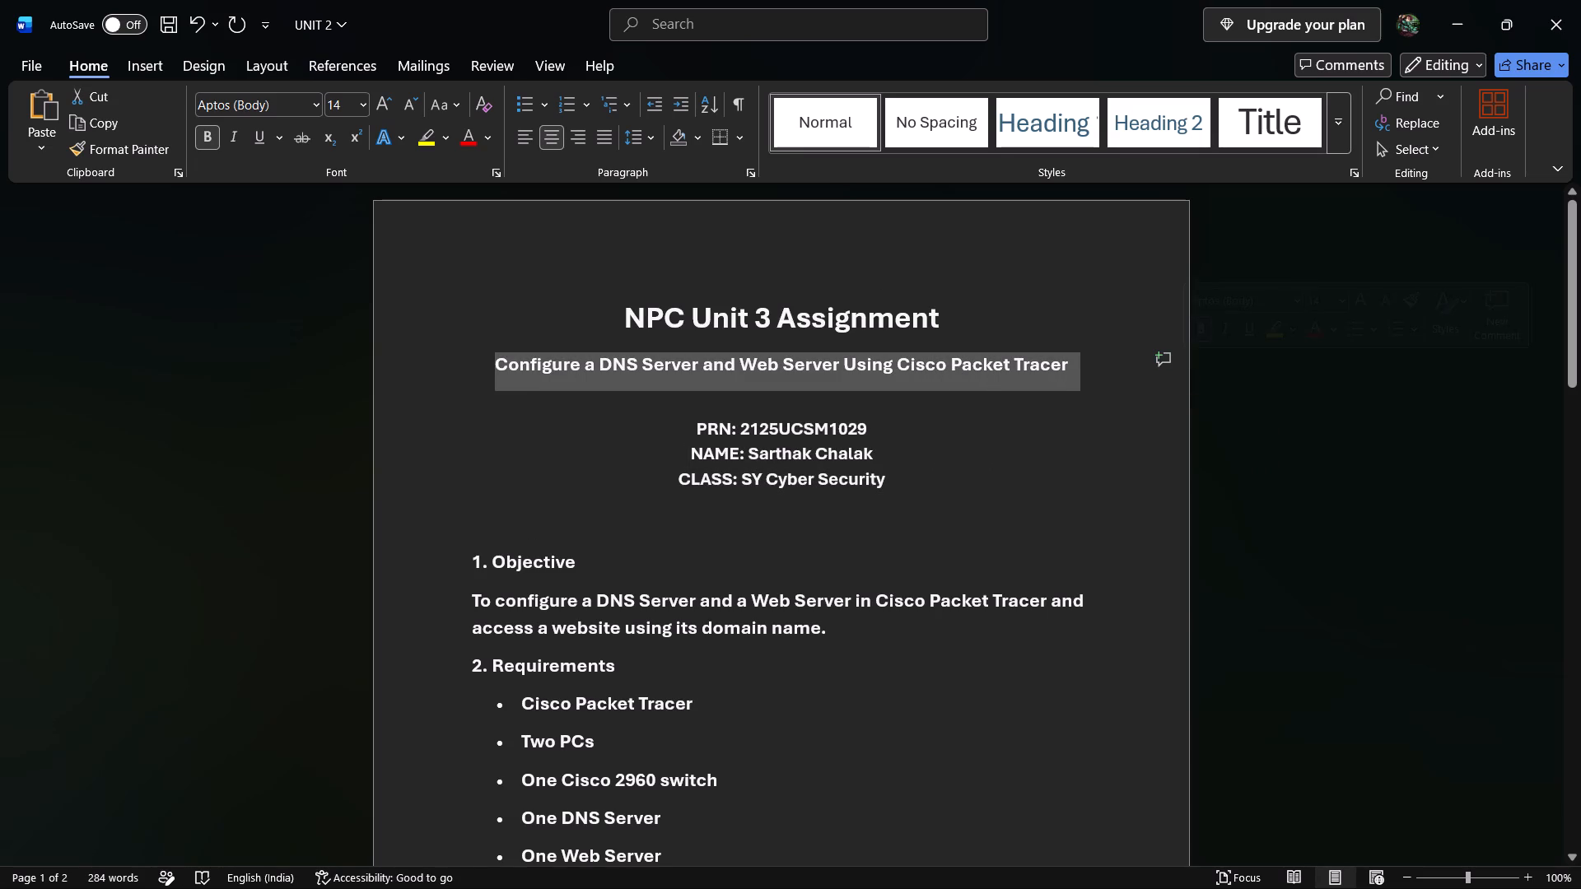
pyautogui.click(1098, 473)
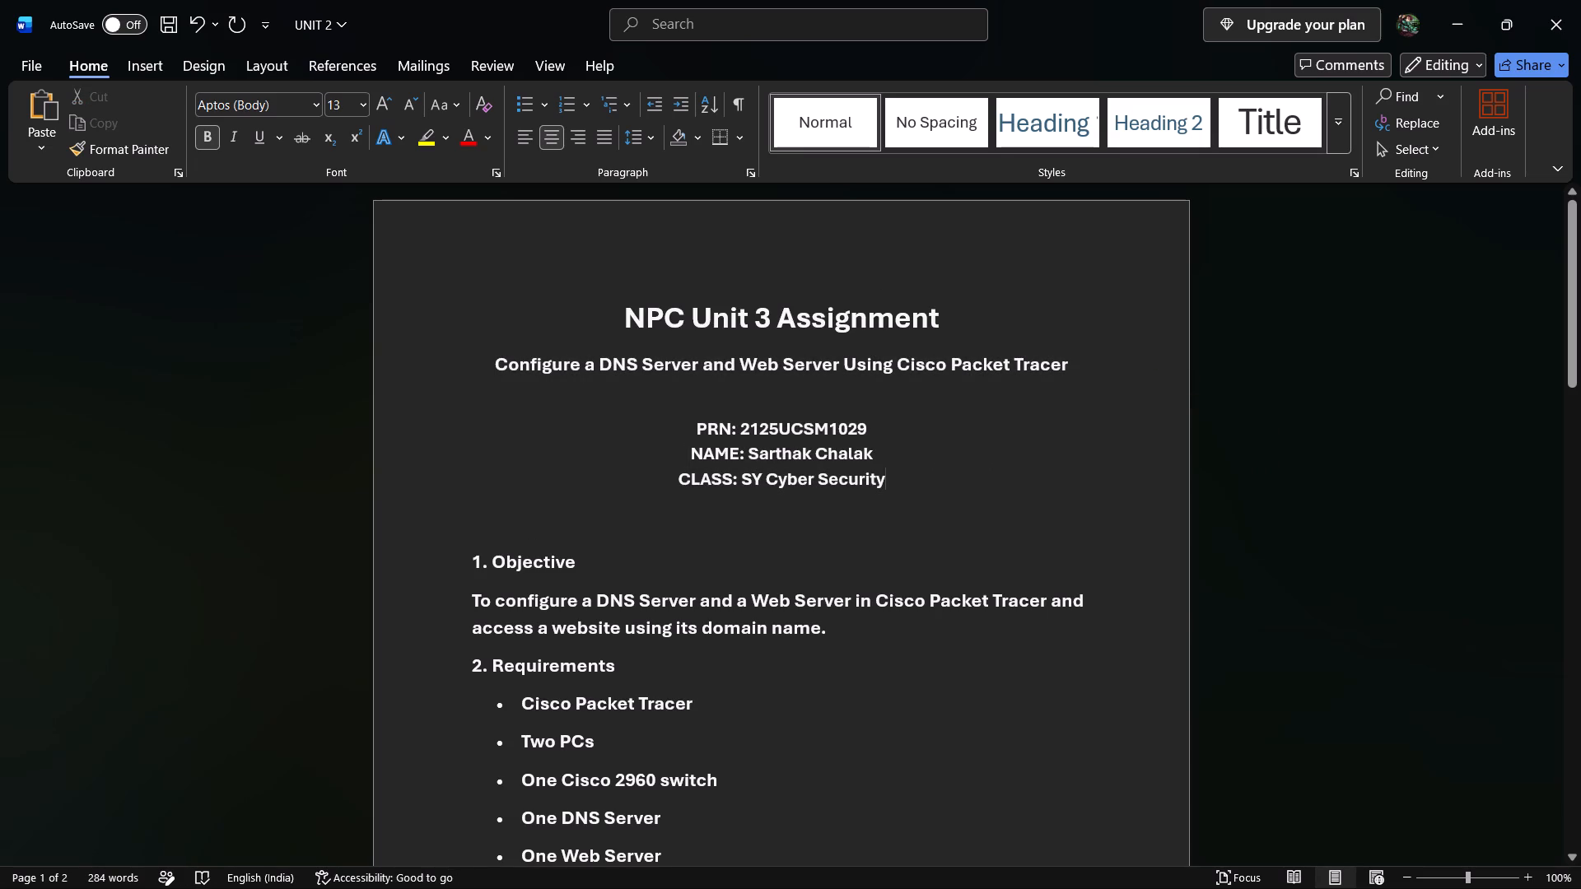
# Set the font size of the PRN, NAME and CLASS lines below the subtitle to 14.
pyautogui.moveTo(688, 421); pyautogui.dragTo(930, 501)
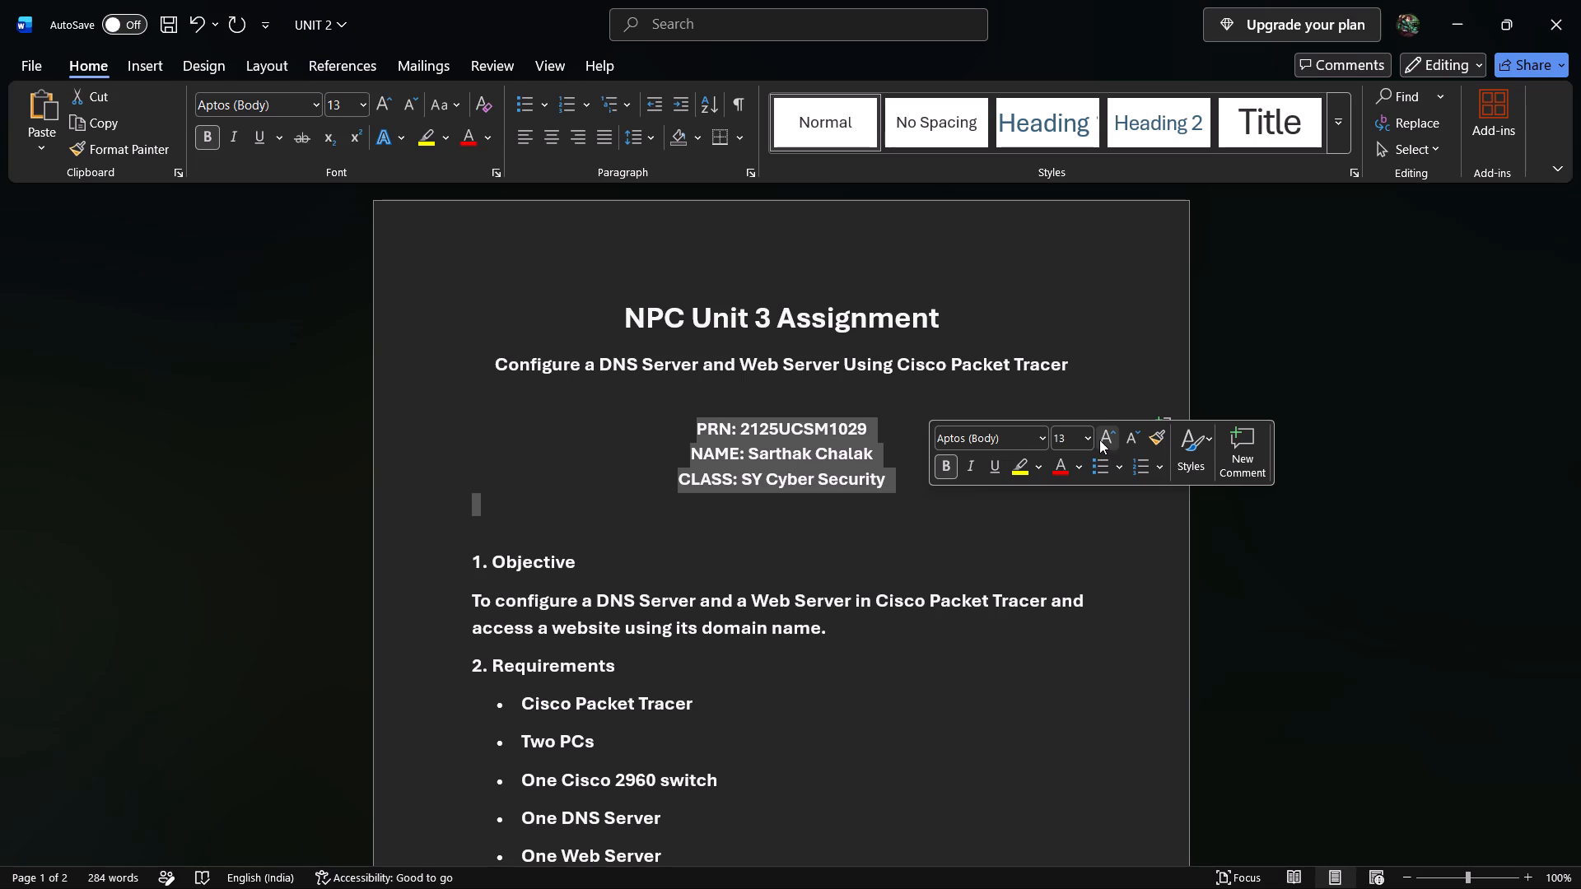
pyautogui.click(1094, 436)
pyautogui.click(1087, 432)
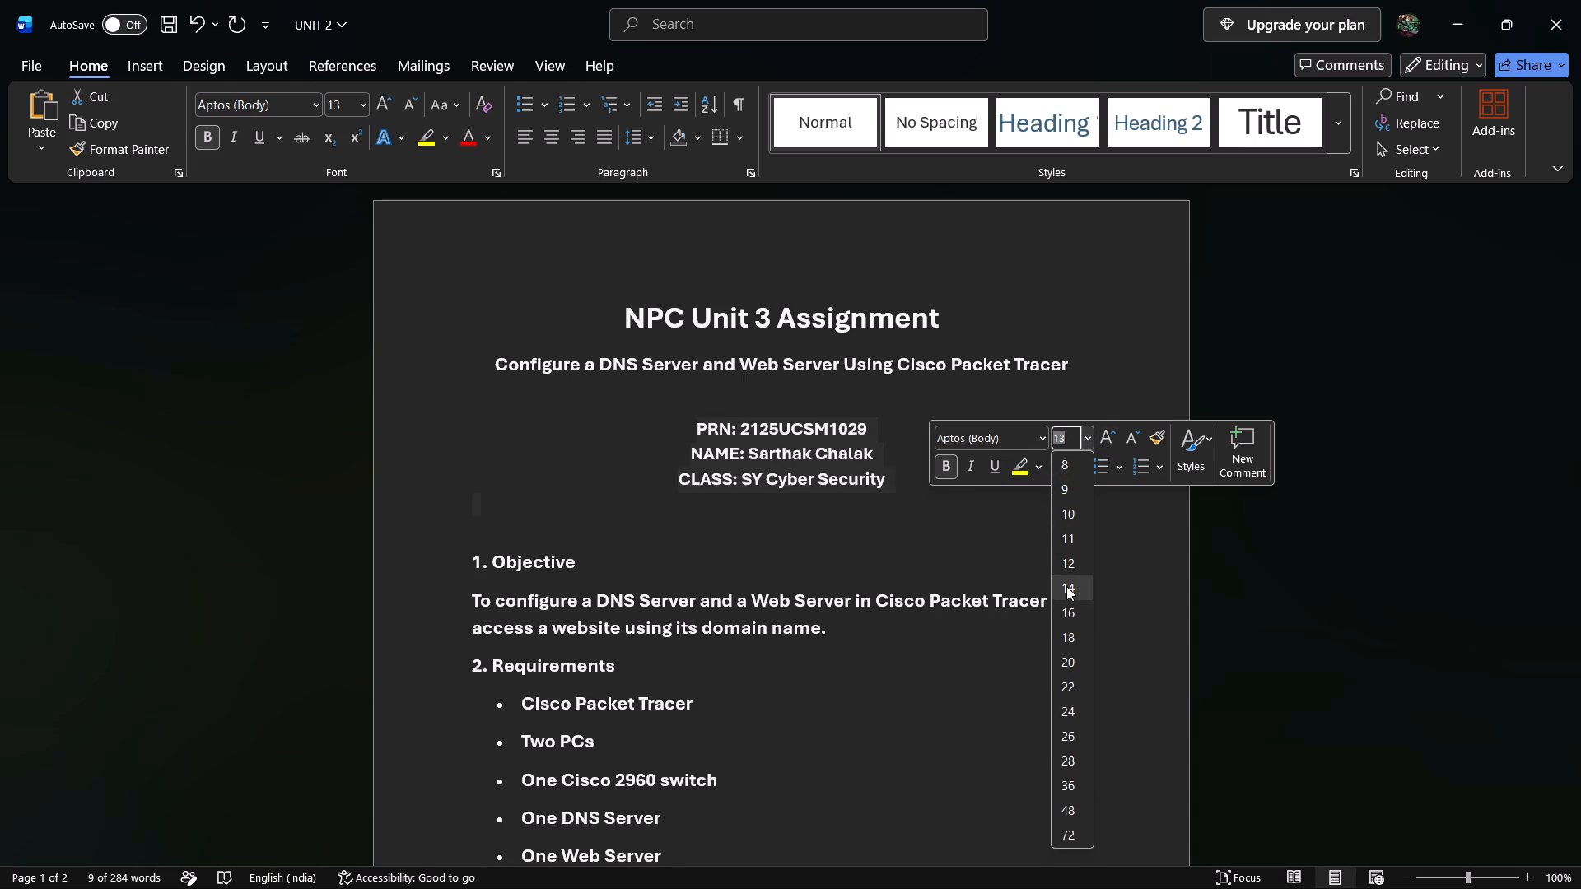
pyautogui.click(1066, 586)
pyautogui.click(761, 560)
# Remove bold from the paragraph under "1. Objective" and insert a blank line after it.
pyautogui.scroll(-1, 540, 558)
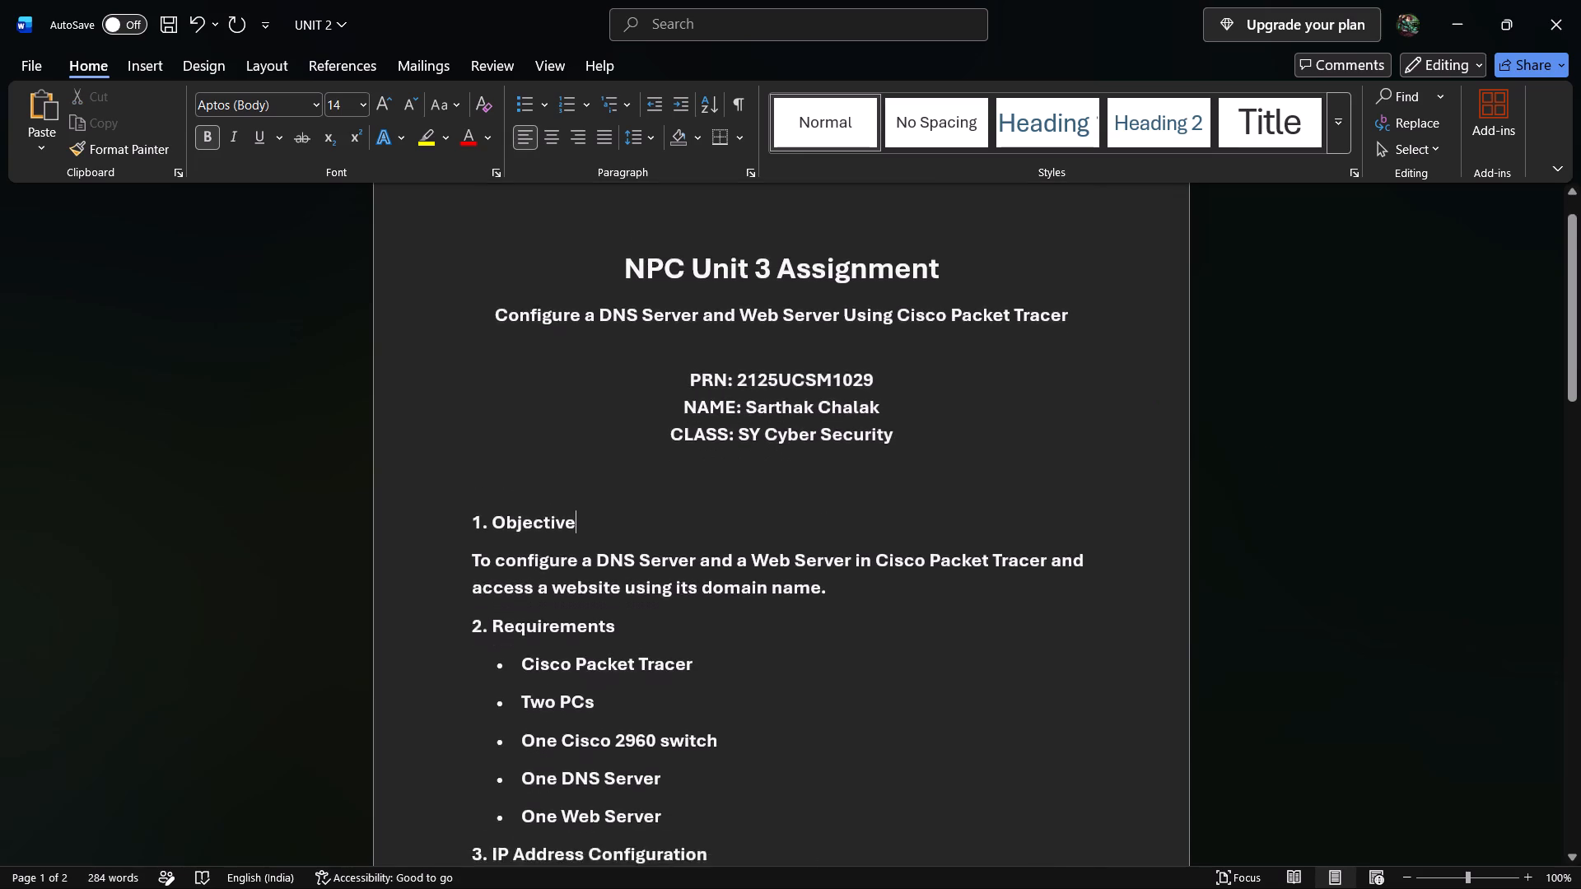
pyautogui.scroll(-2, 539, 518)
pyautogui.moveTo(467, 462); pyautogui.dragTo(785, 462)
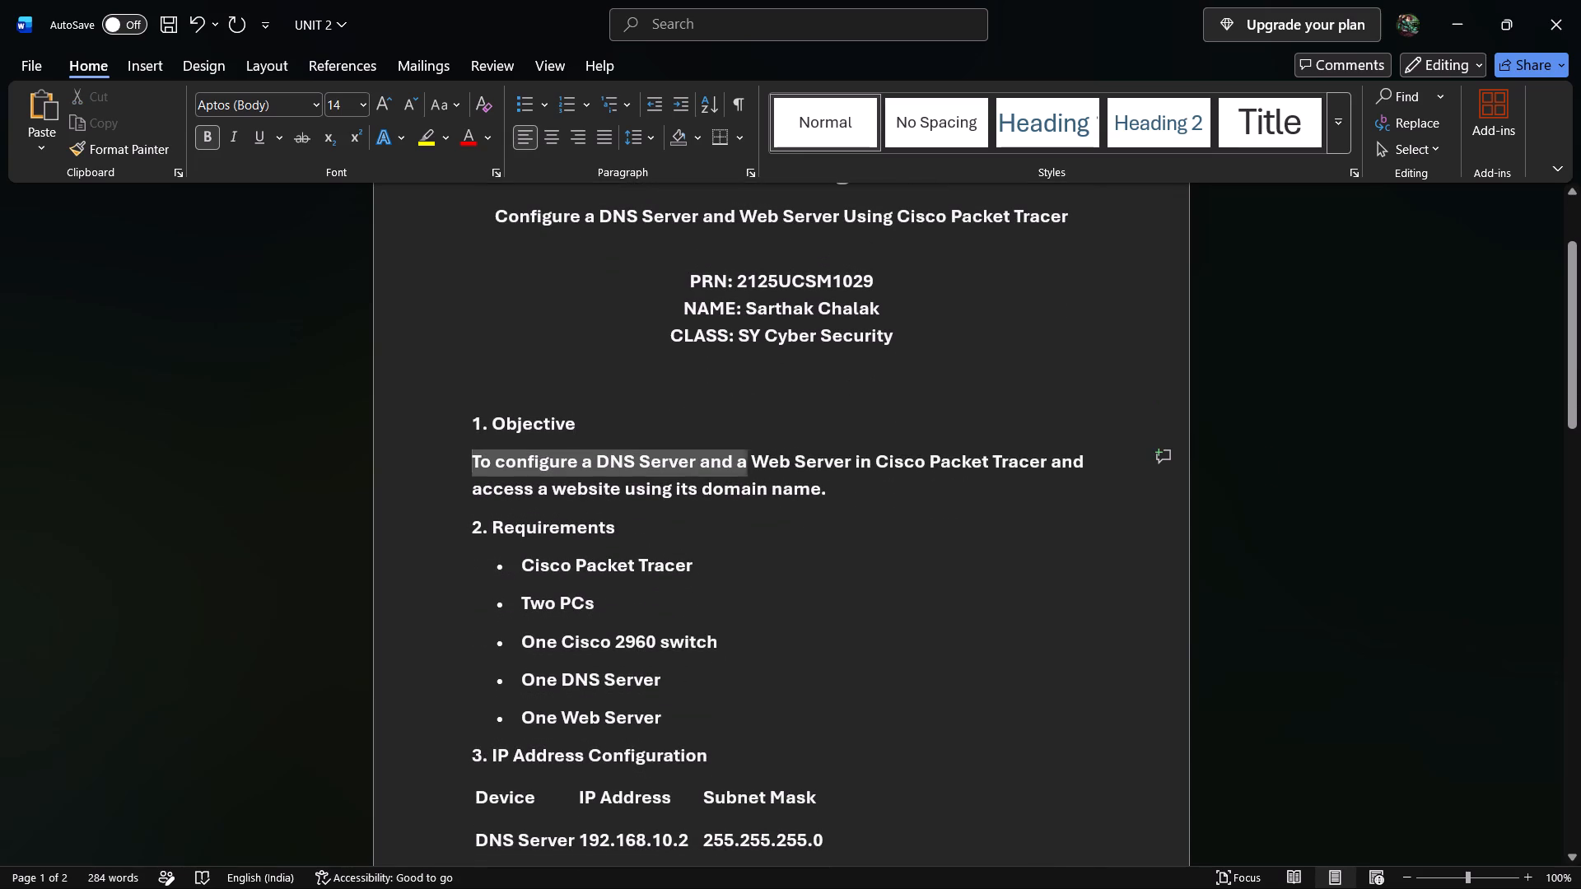
pyautogui.moveTo(785, 462); pyautogui.dragTo(851, 482)
pyautogui.hotkey('ctrl', 'b')
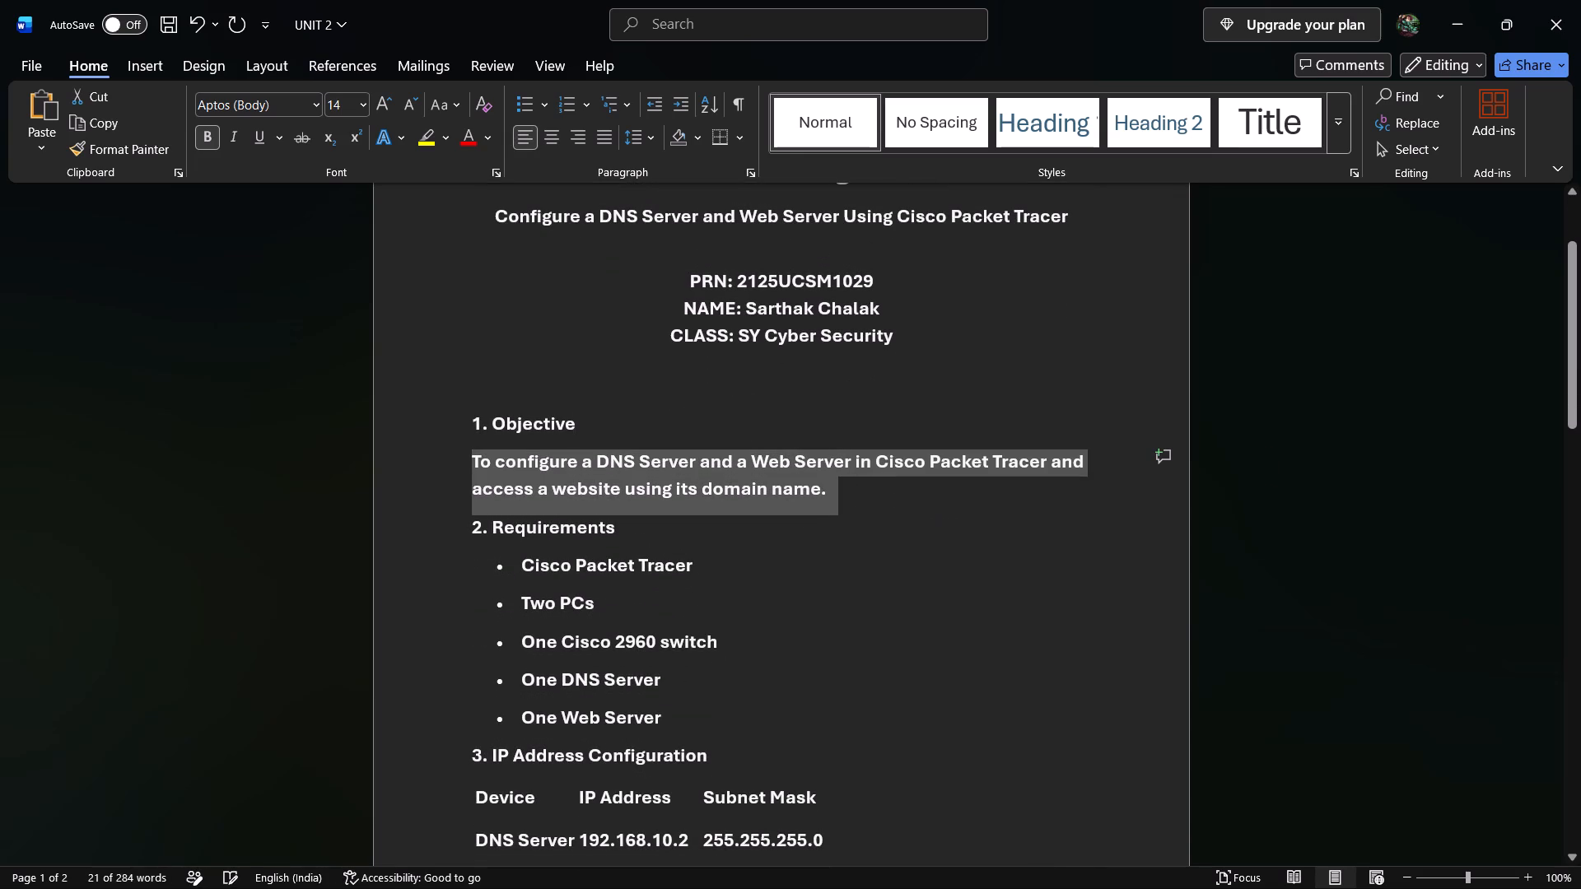
pyautogui.scroll(-2, 723, 485)
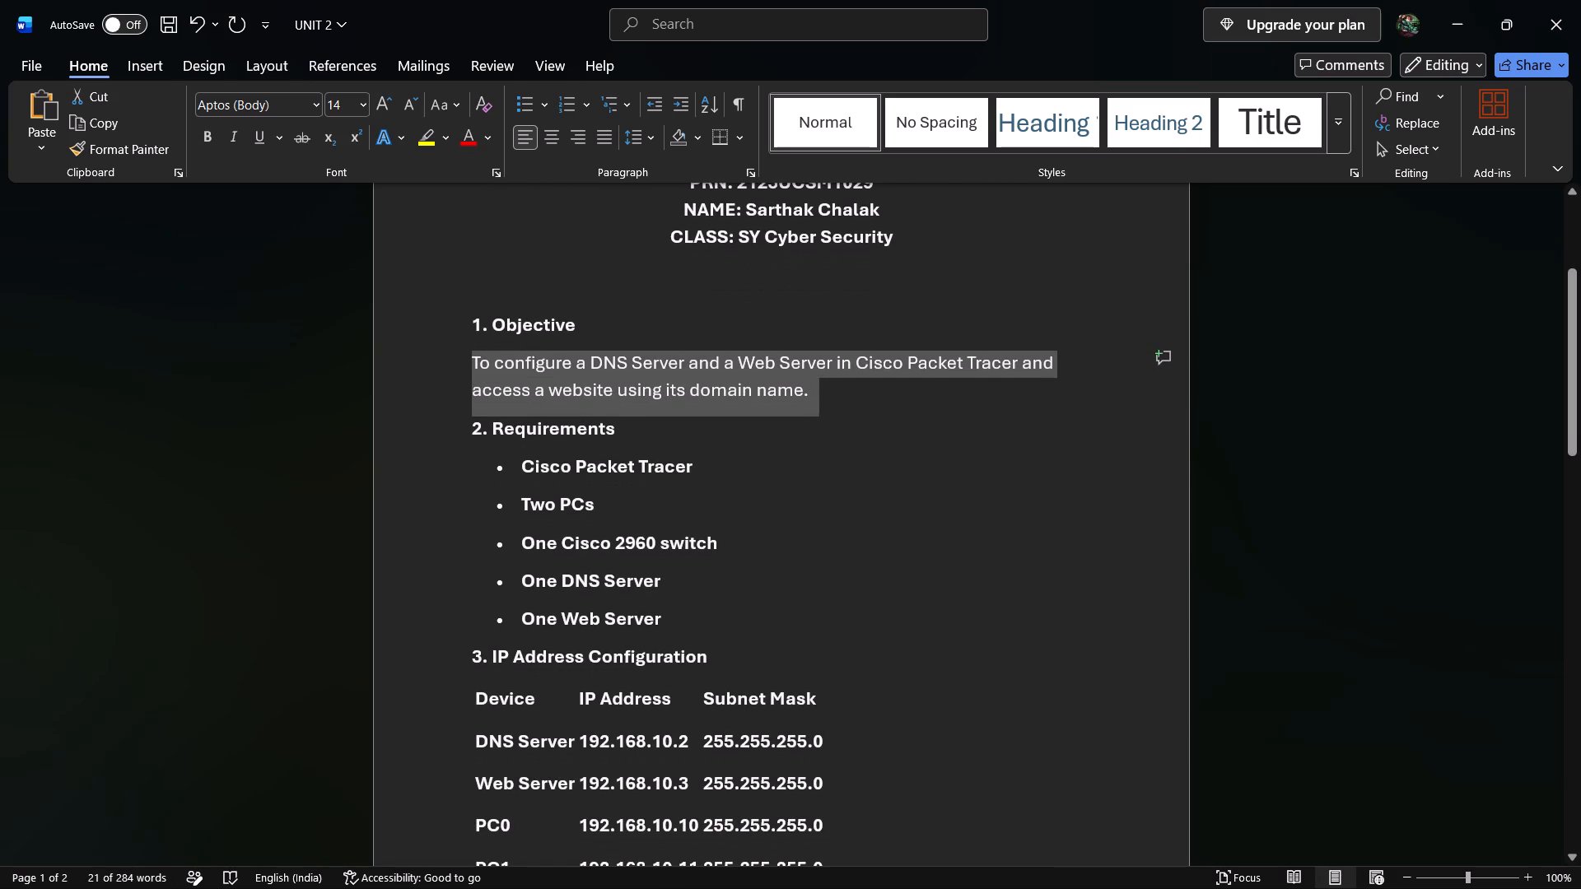
pyautogui.click(932, 405)
pyautogui.press('Return')
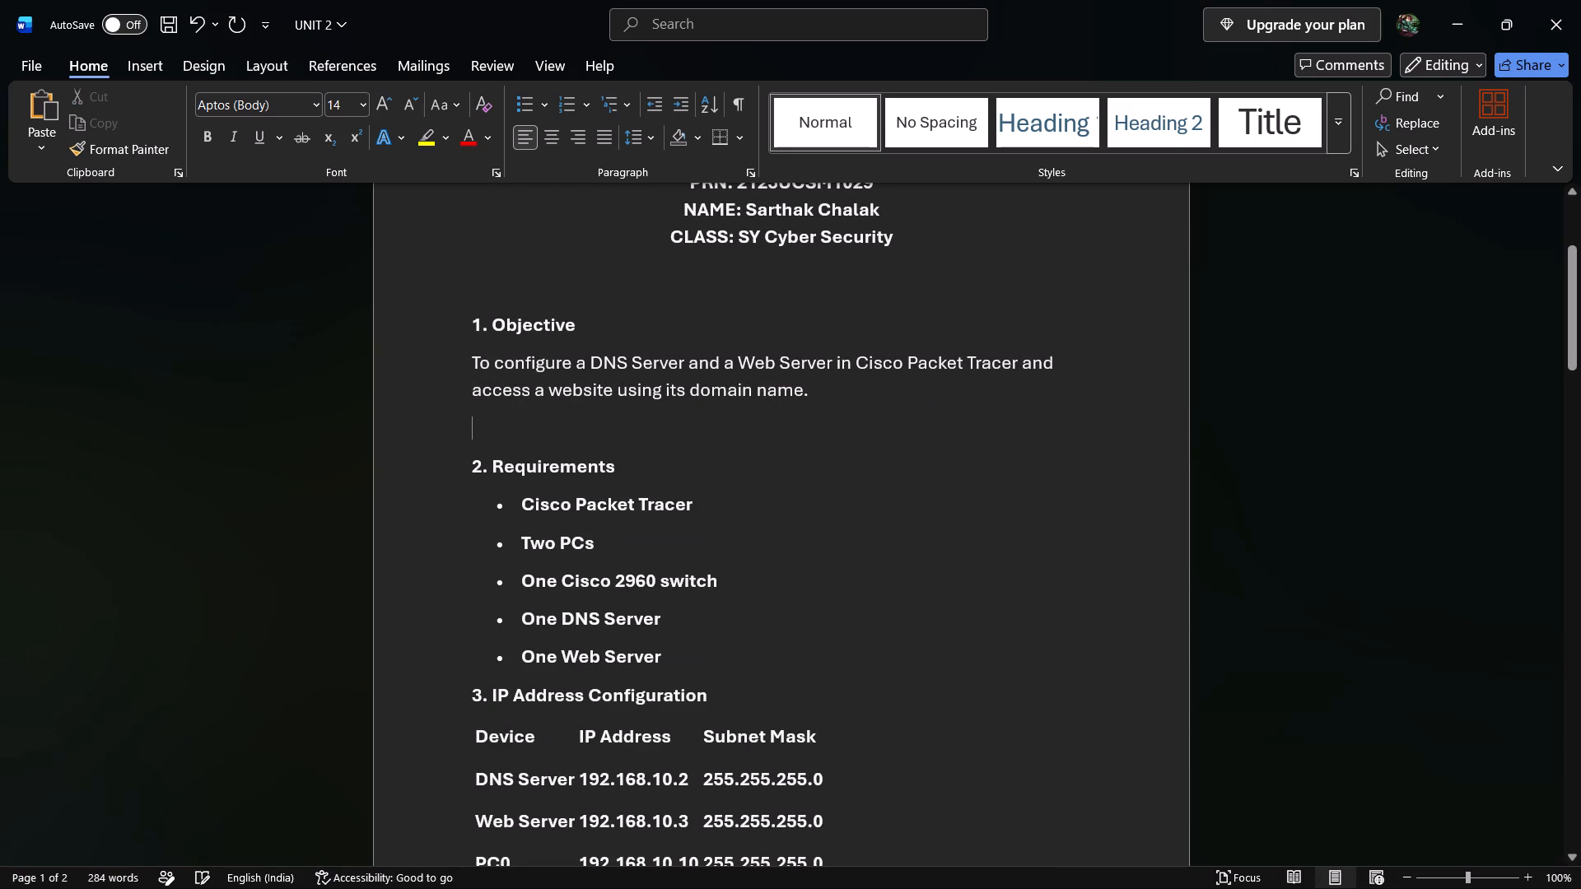
# Remove bold from the five bulleted items under "2. Requirements".
pyautogui.moveTo(489, 502); pyautogui.dragTo(703, 655)
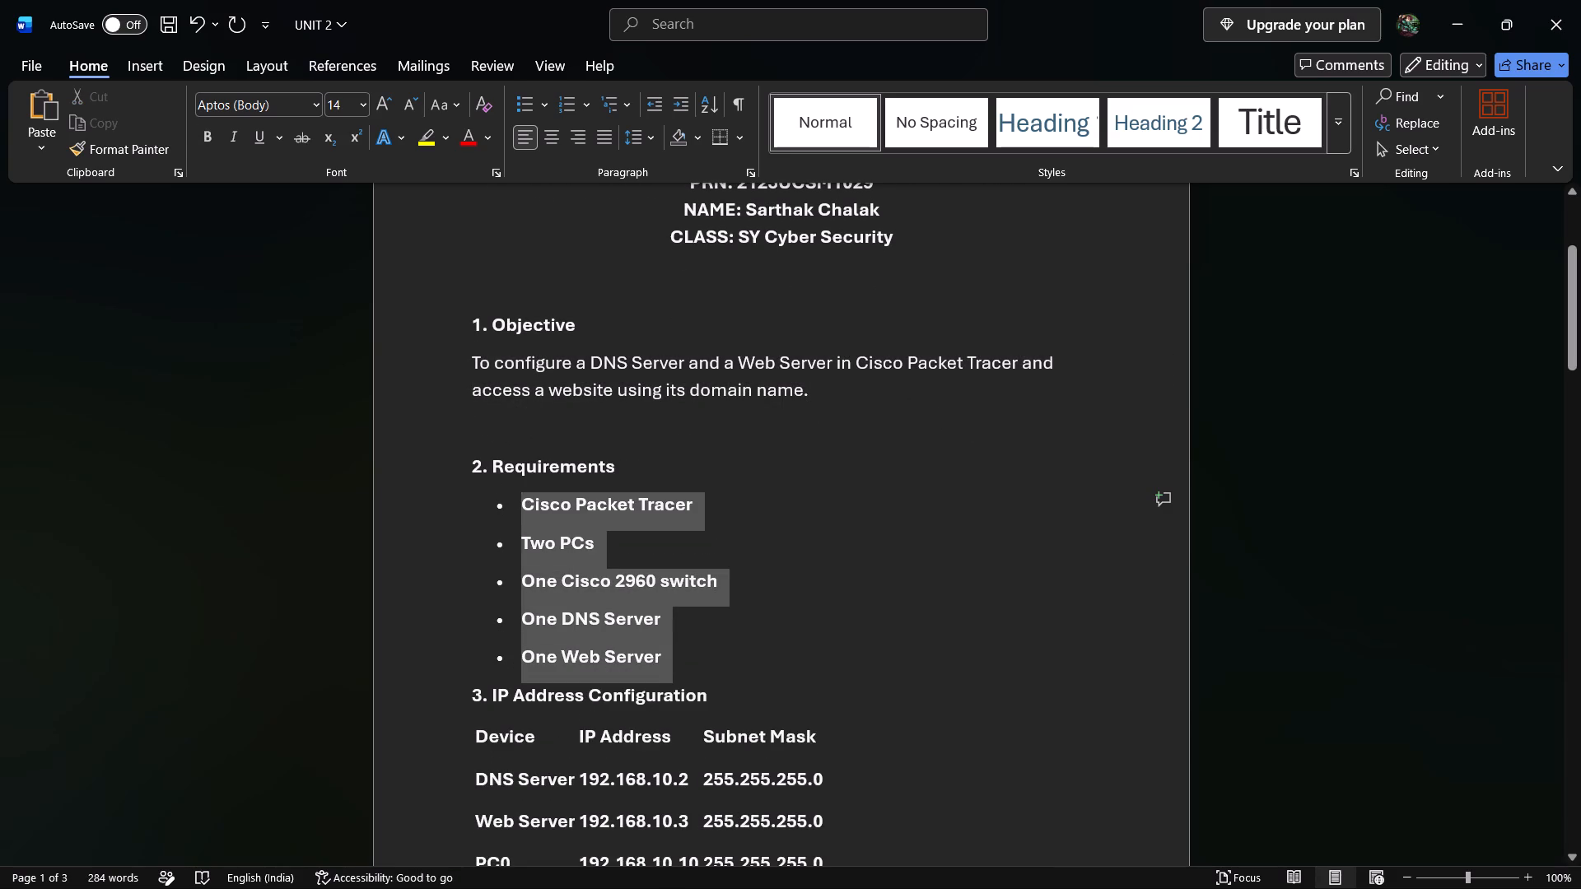
pyautogui.moveTo(703, 655); pyautogui.dragTo(706, 659)
pyautogui.hotkey('ctrl', 'b')
pyautogui.click(834, 608)
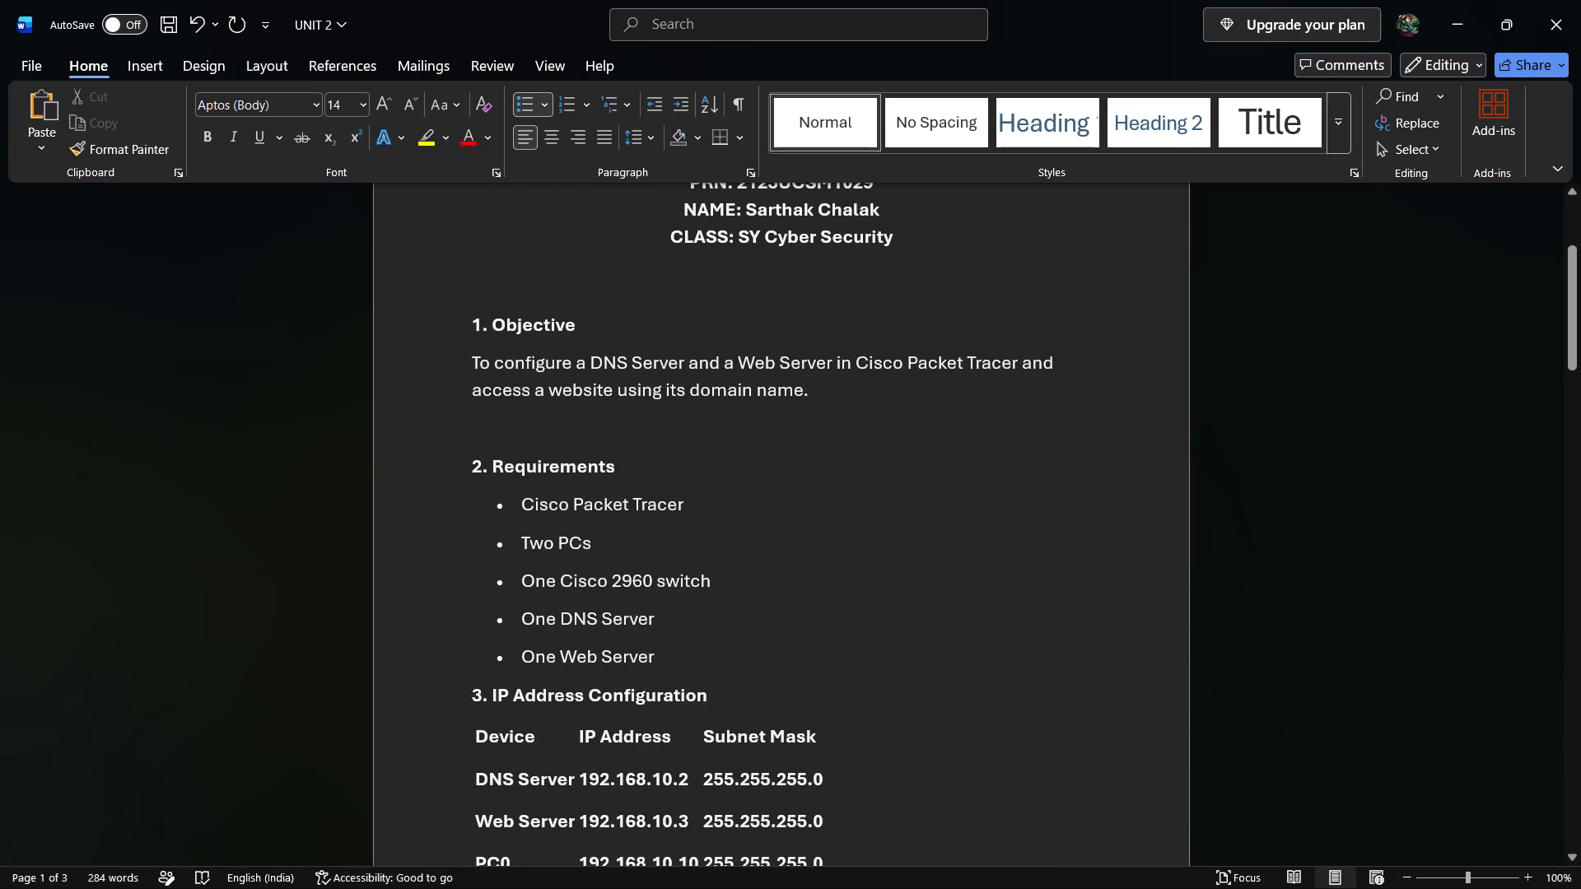
# Set the font of the entire document to Aptos (Body).
pyautogui.hotkey('ctrl', 'a')
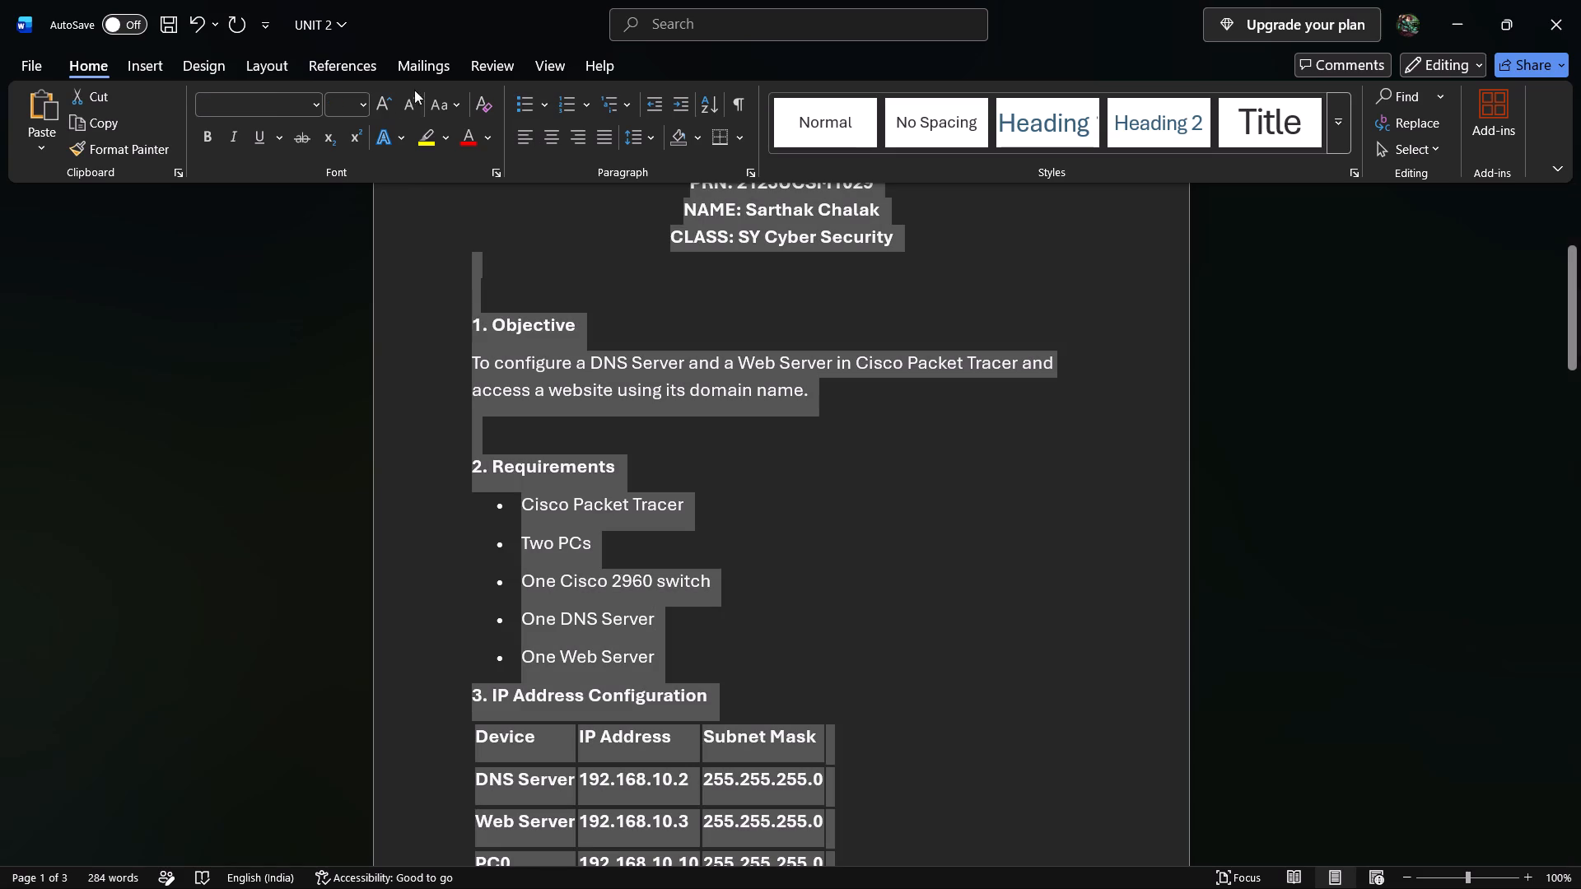
pyautogui.click(319, 107)
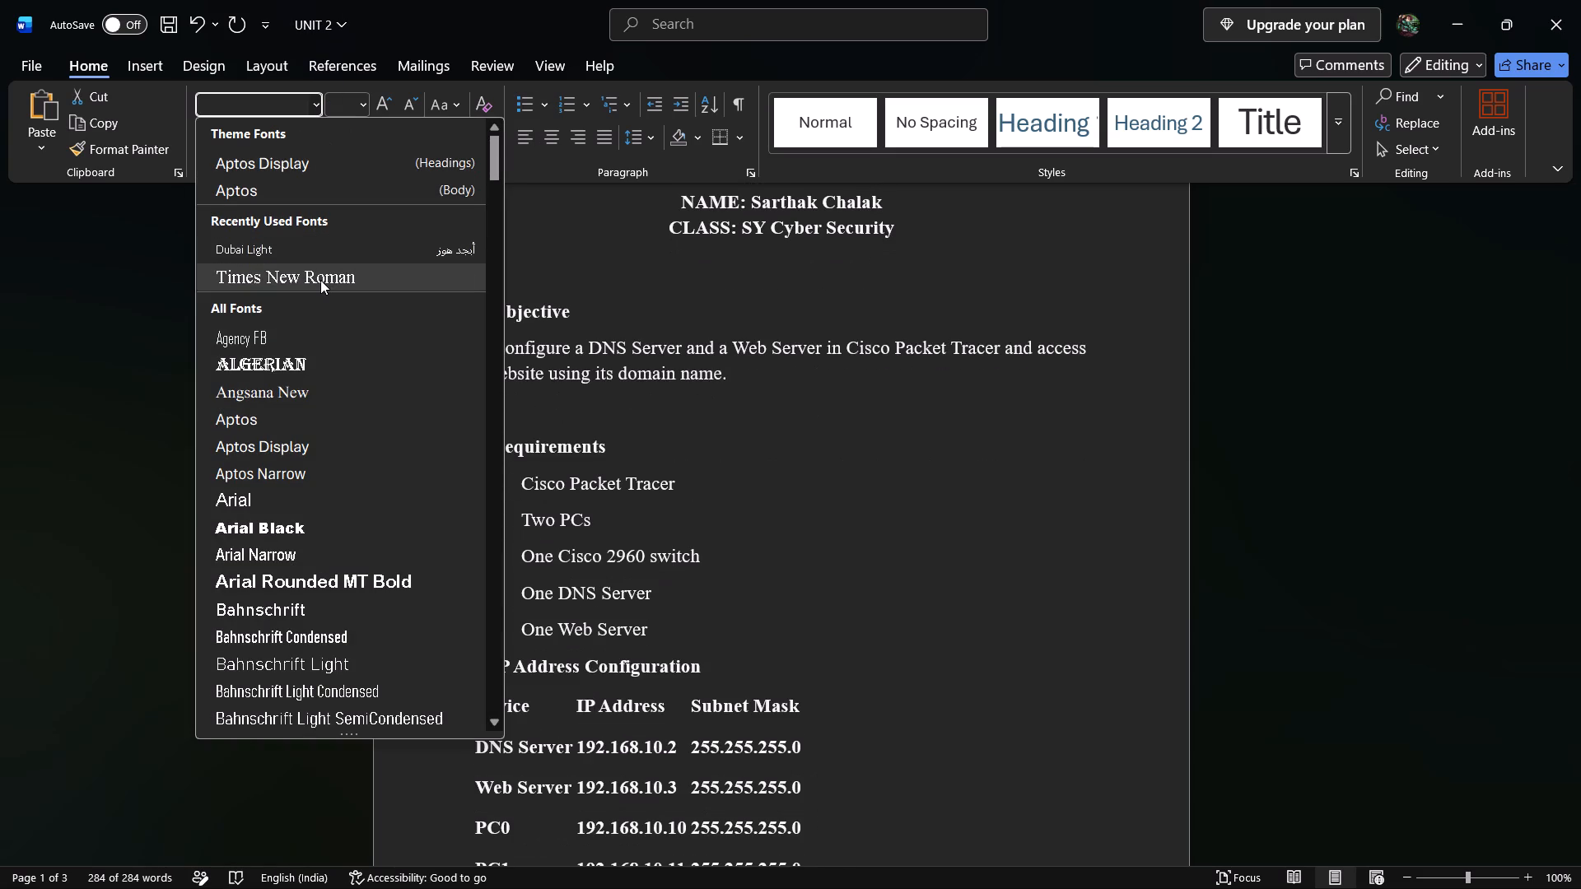
pyautogui.click(322, 182)
pyautogui.click(800, 472)
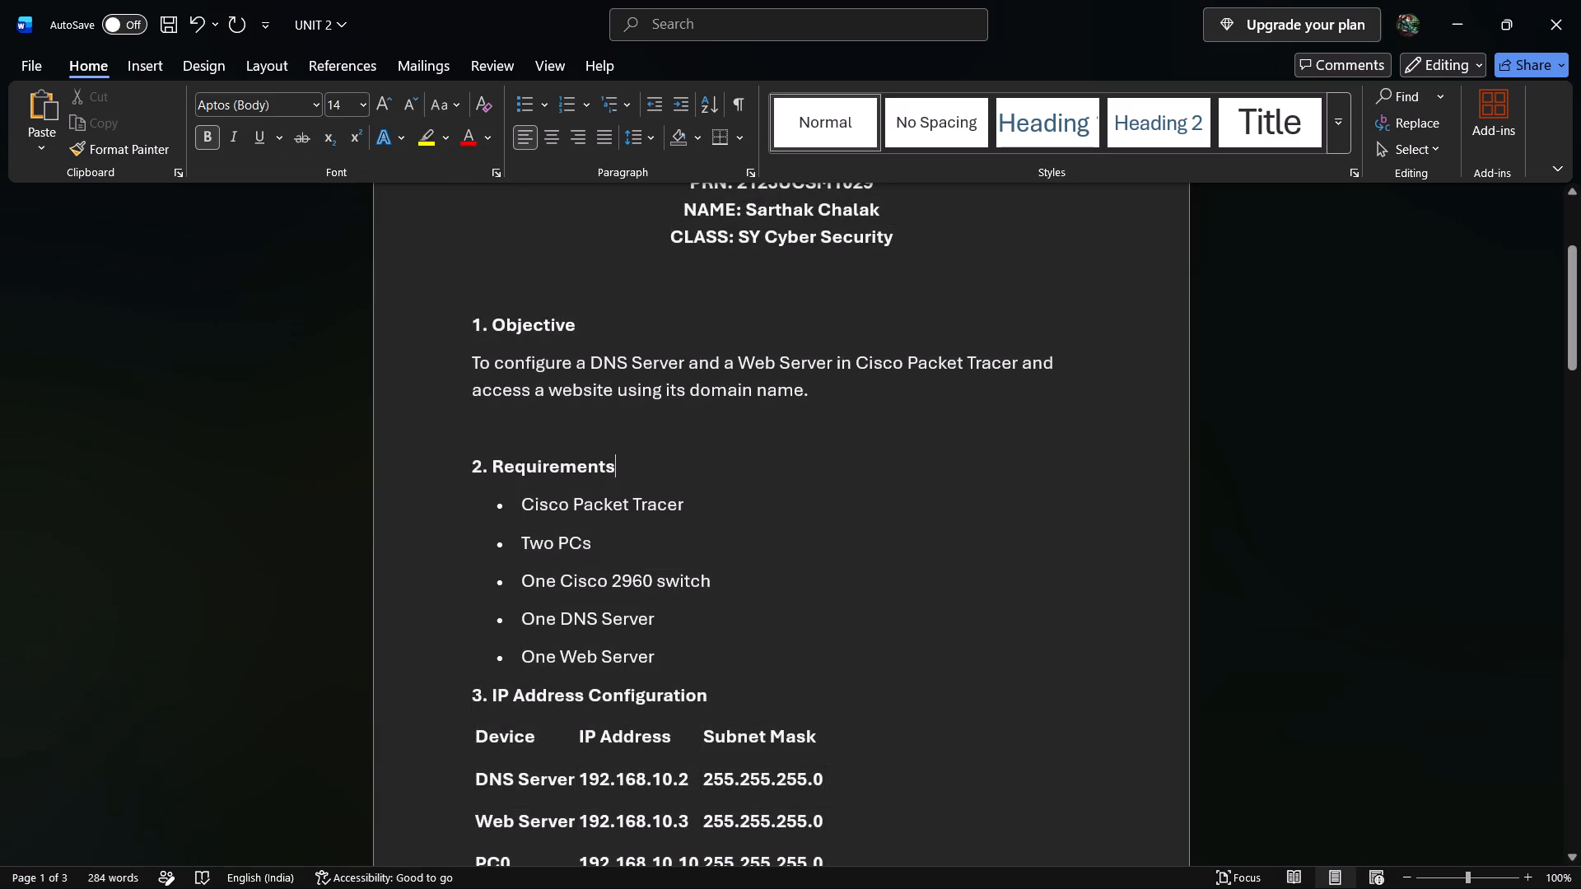
# Insert one blank line without a bullet between the "One Web Server" item and the "3. IP Address Configuration" heading.
pyautogui.scroll(-2, 686, 457)
pyautogui.click(683, 558)
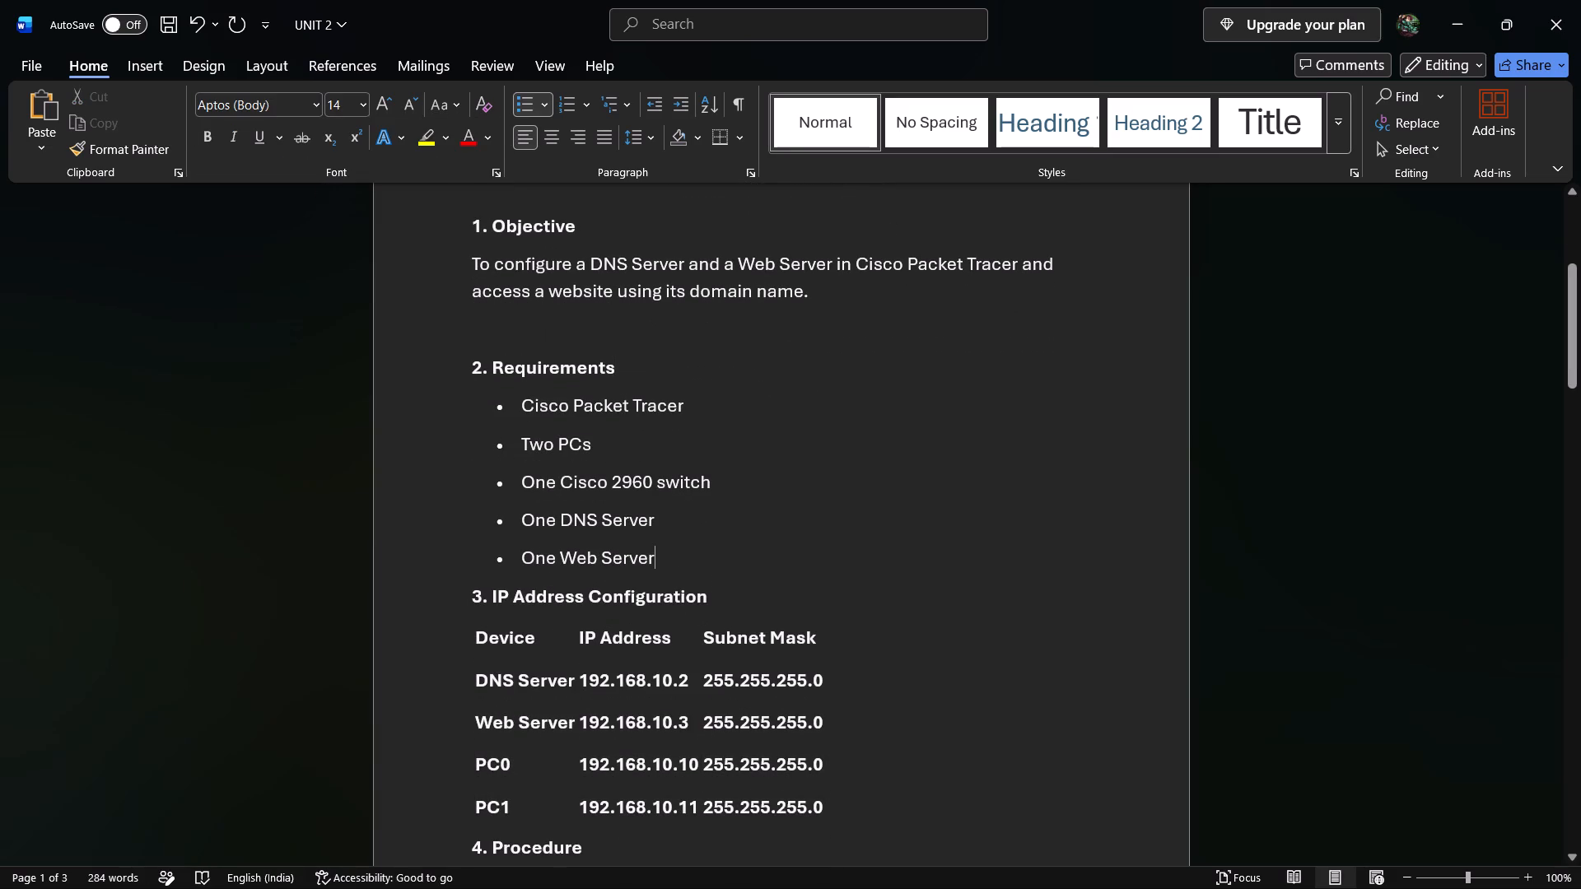
pyautogui.press('Return')
pyautogui.press('BackSpace')
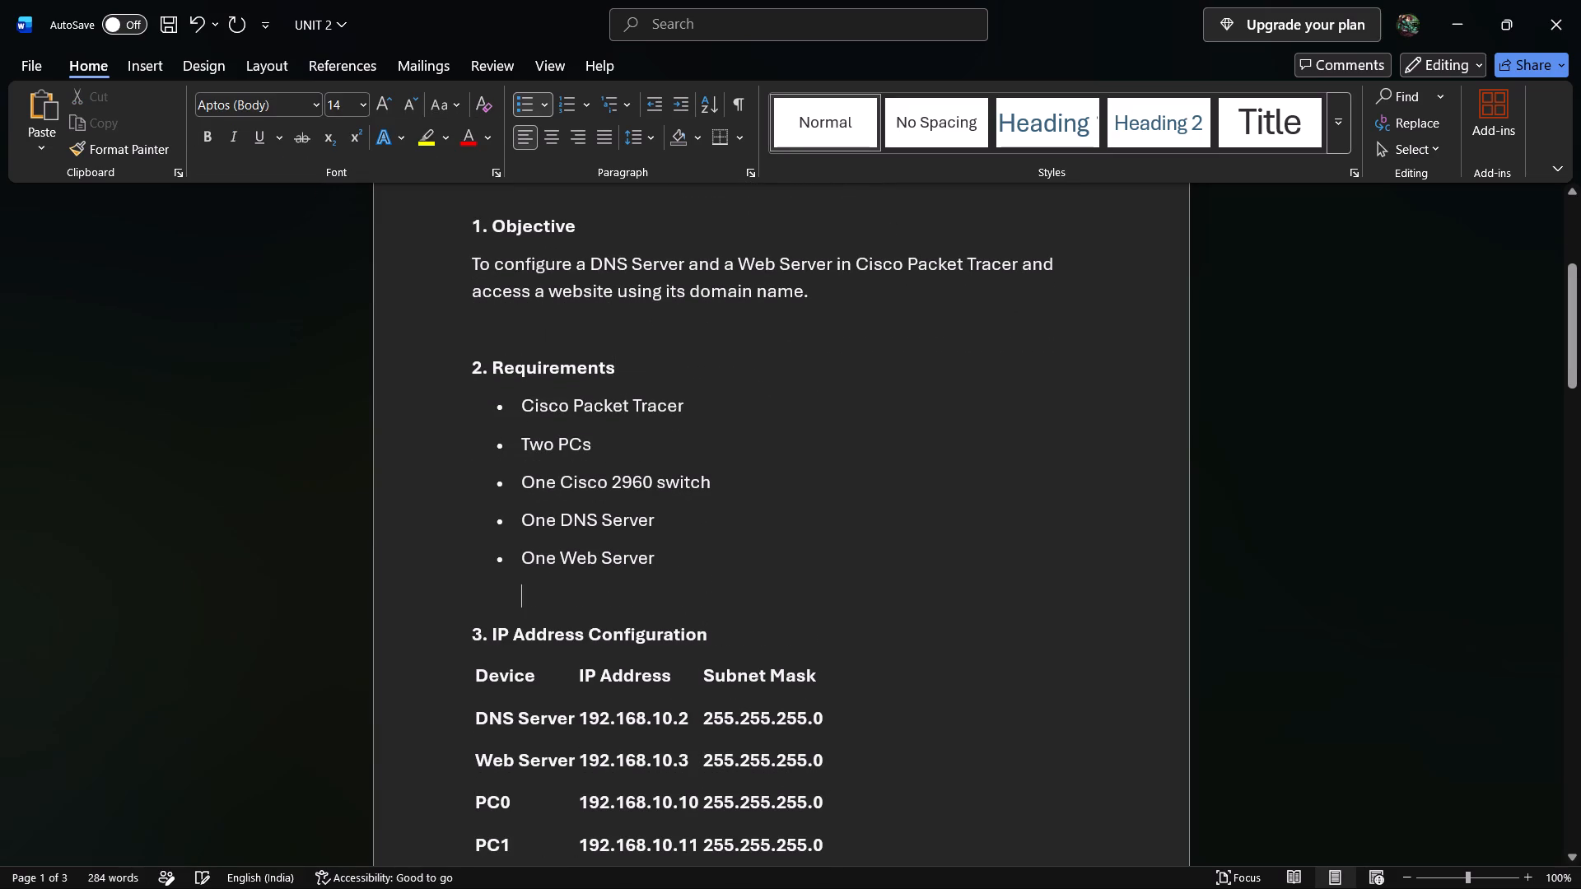
pyautogui.press('Return')
pyautogui.scroll(-3, 692, 538)
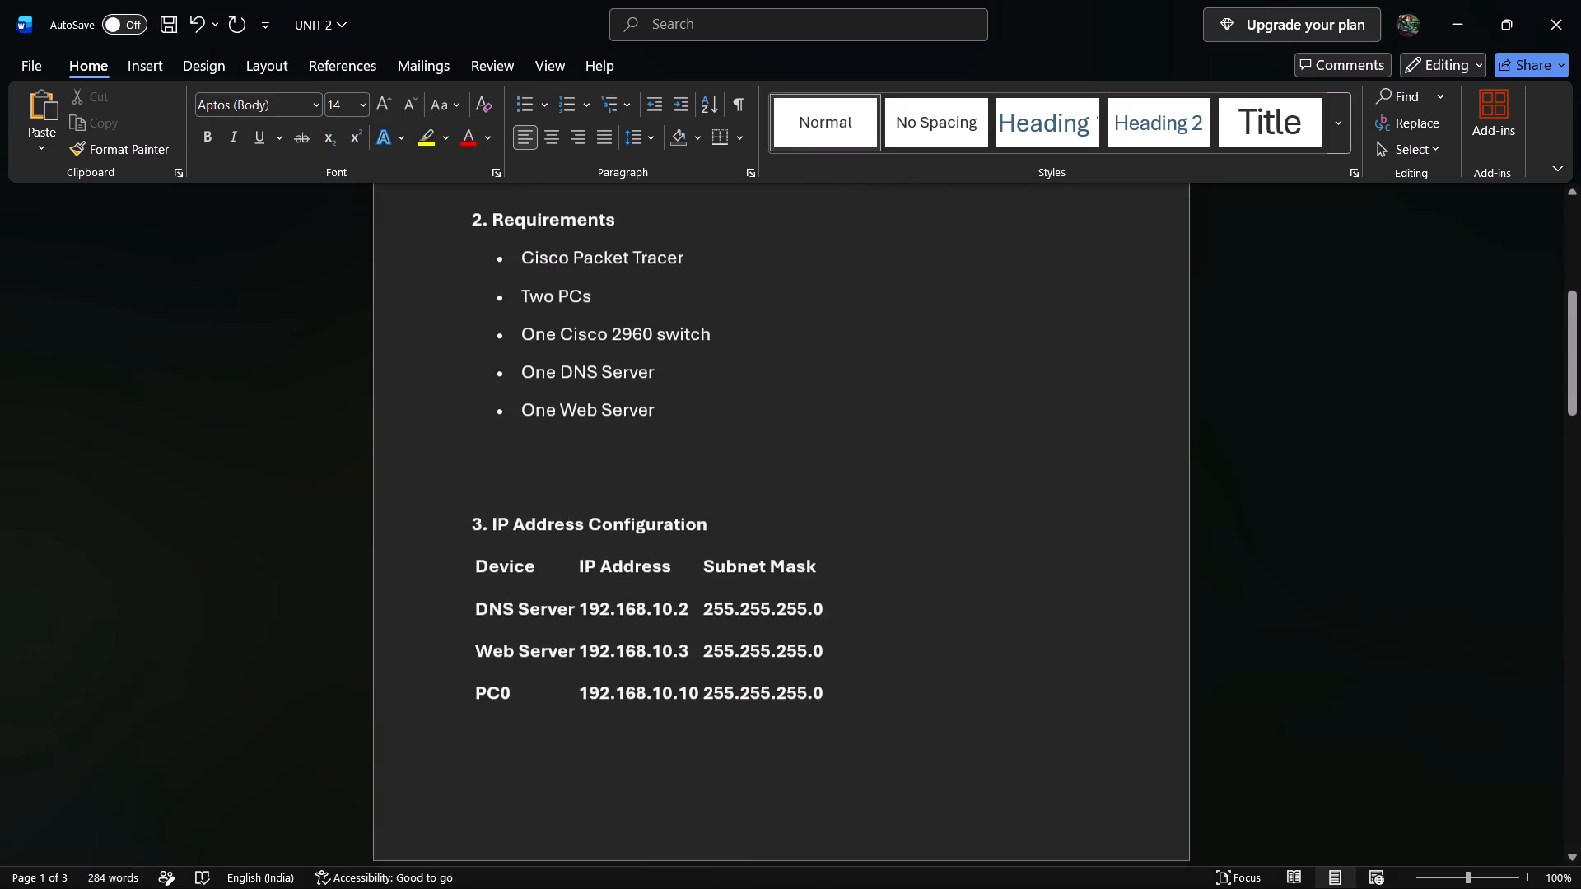
pyautogui.scroll(2, 692, 538)
pyautogui.scroll(-7, 617, 431)
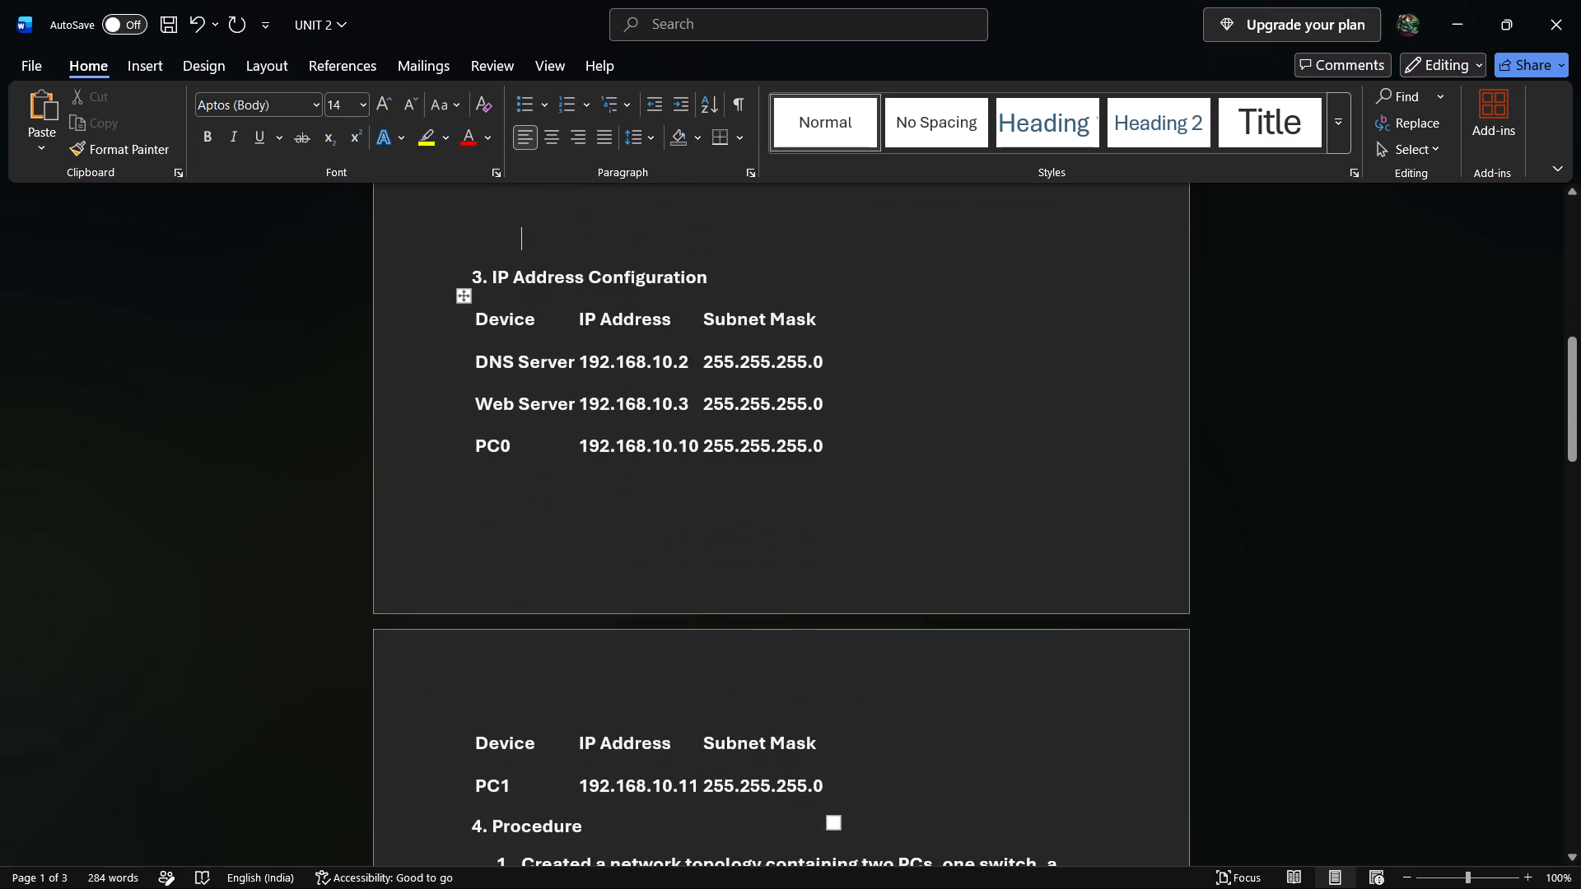
pyautogui.scroll(3, 688, 469)
pyautogui.press('BackSpace')
# Insert a blank line between the IP address table and the "4. Procedure" heading.
pyautogui.scroll(-4, 691, 460)
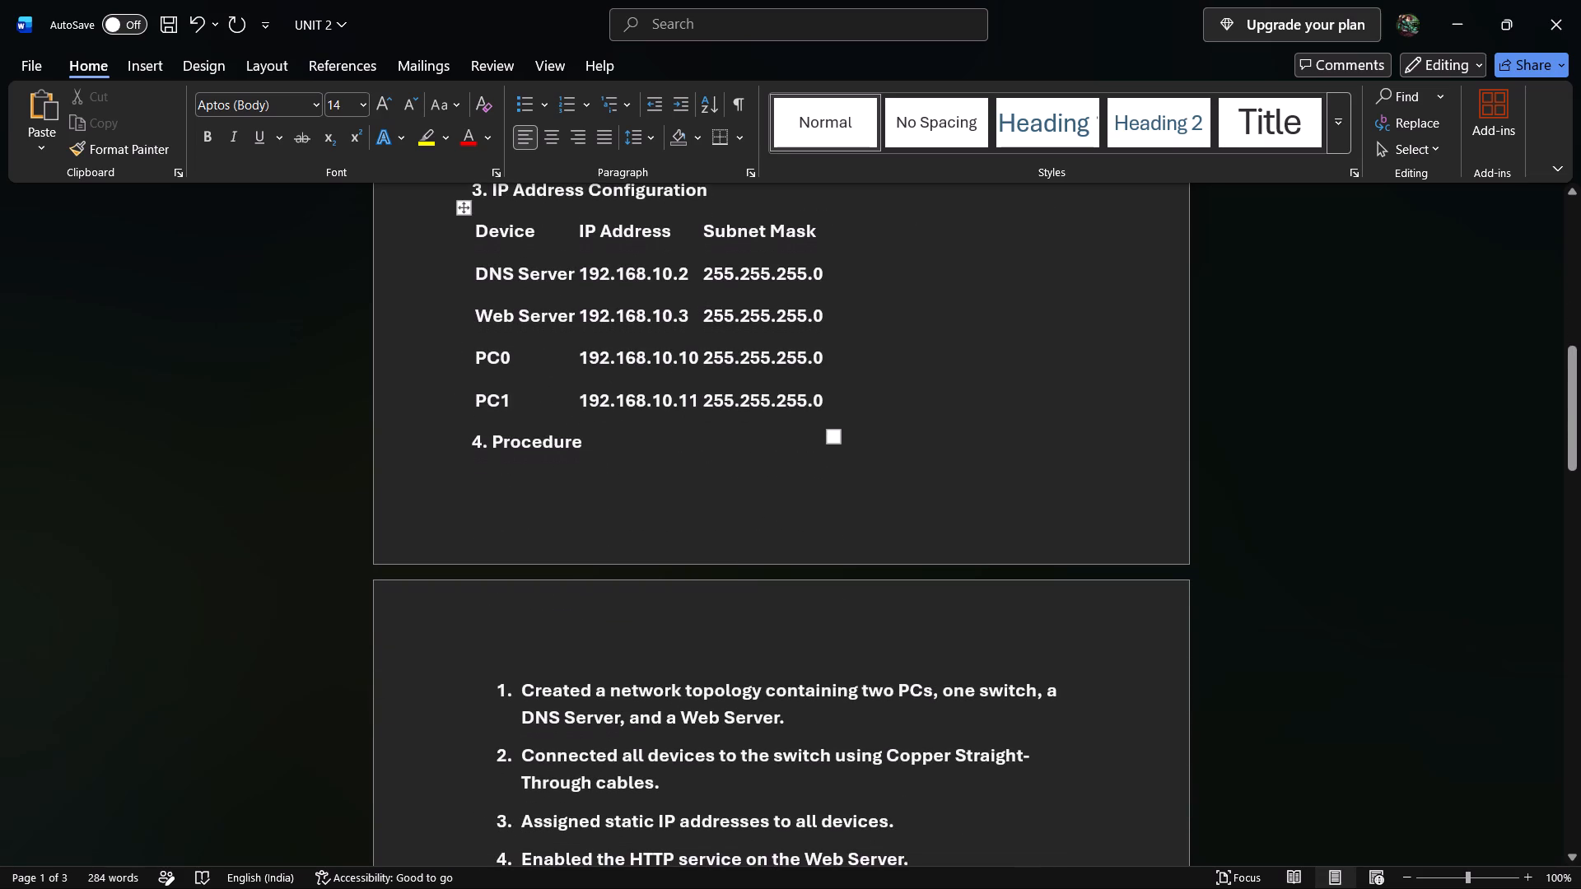
pyautogui.click(862, 398)
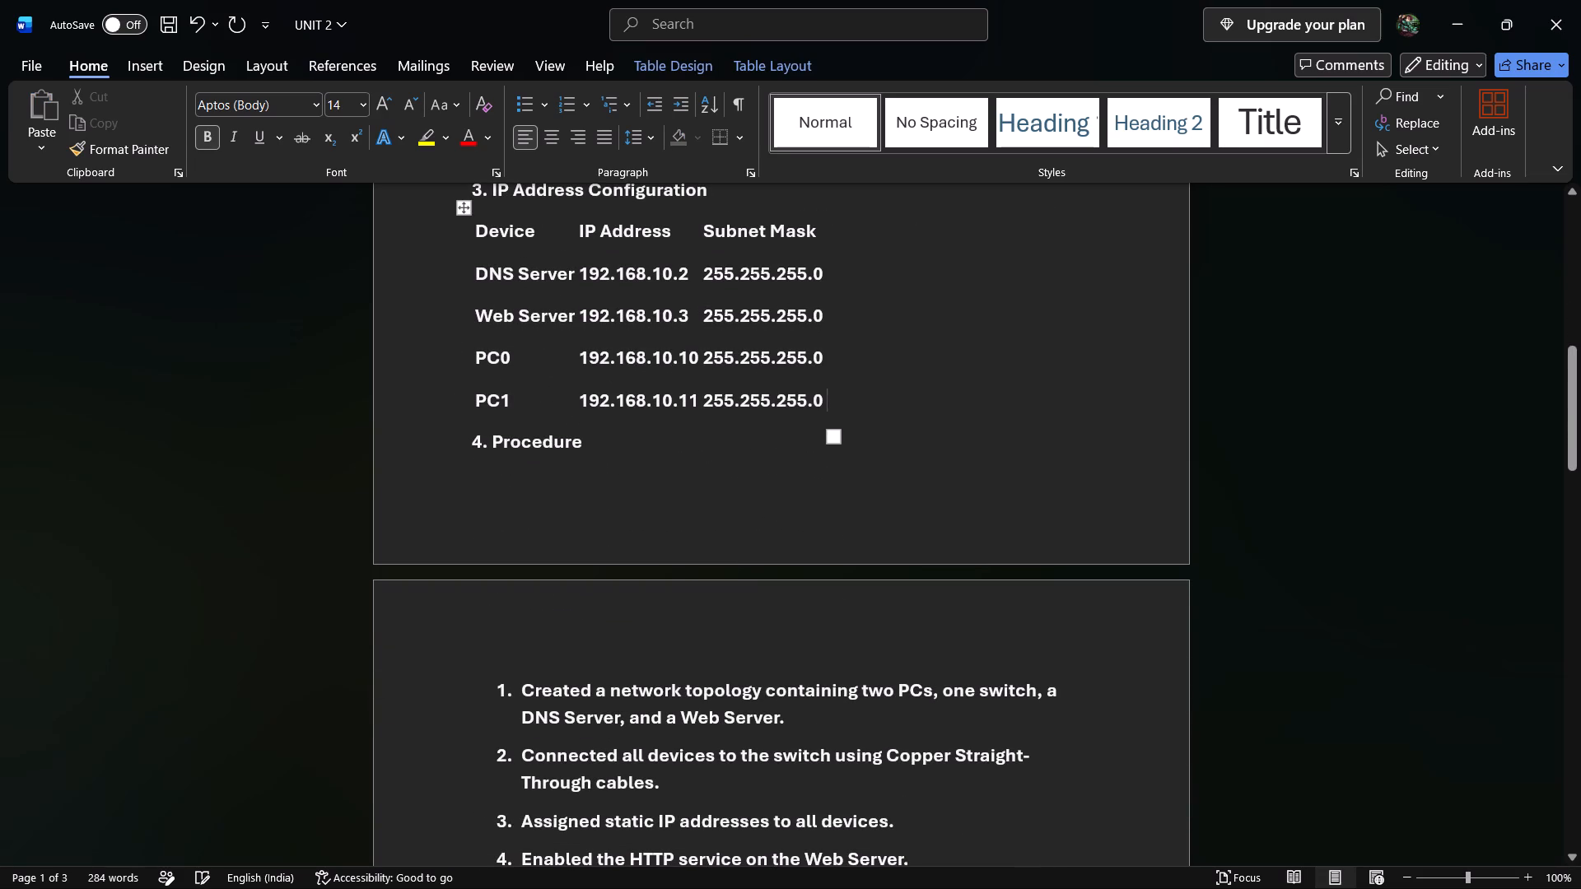
pyautogui.click(470, 444)
pyautogui.press('Return')
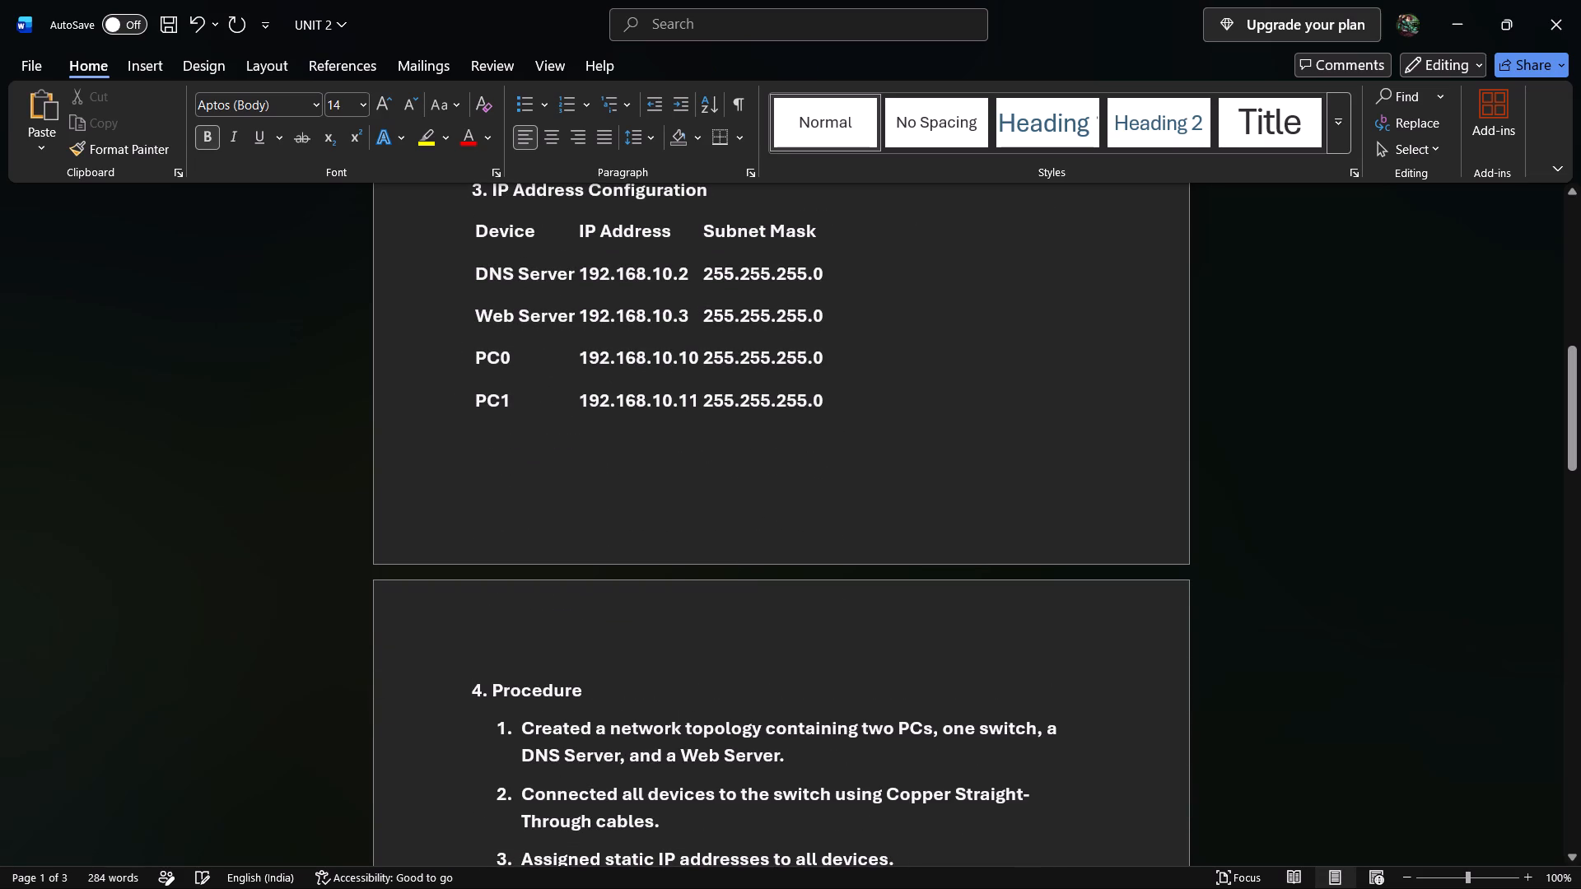
# Rename the device PC1 in the IP address table as "Client PC 2".
pyautogui.click(516, 404)
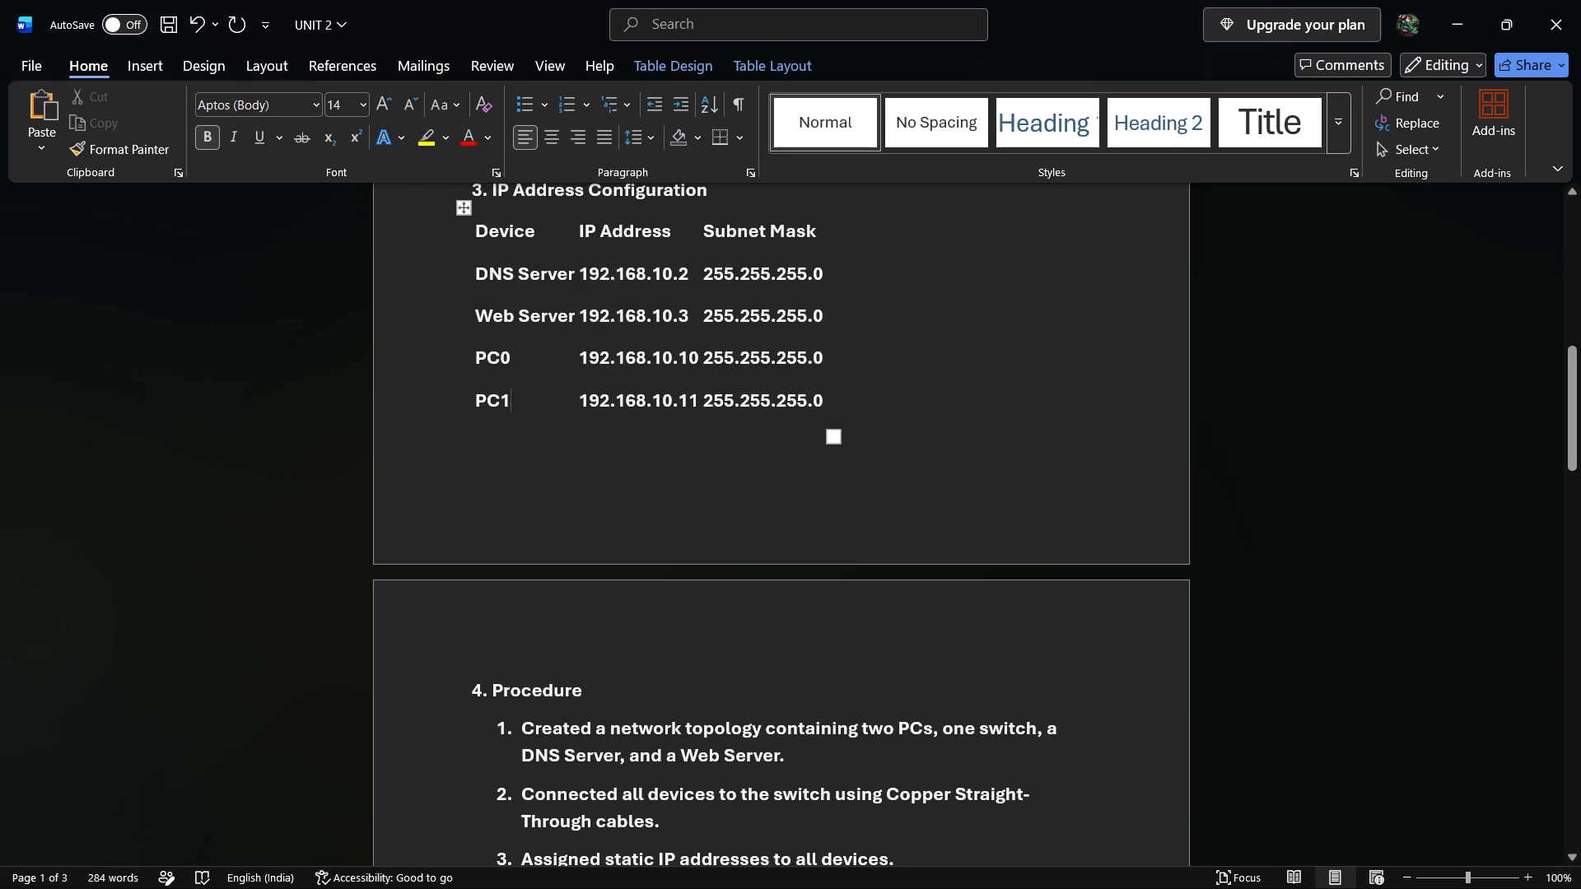
pyautogui.press('BackSpace')
pyautogui.press('BackSpace')
pyautogui.press('BackSpace')
pyautogui.write('Client')
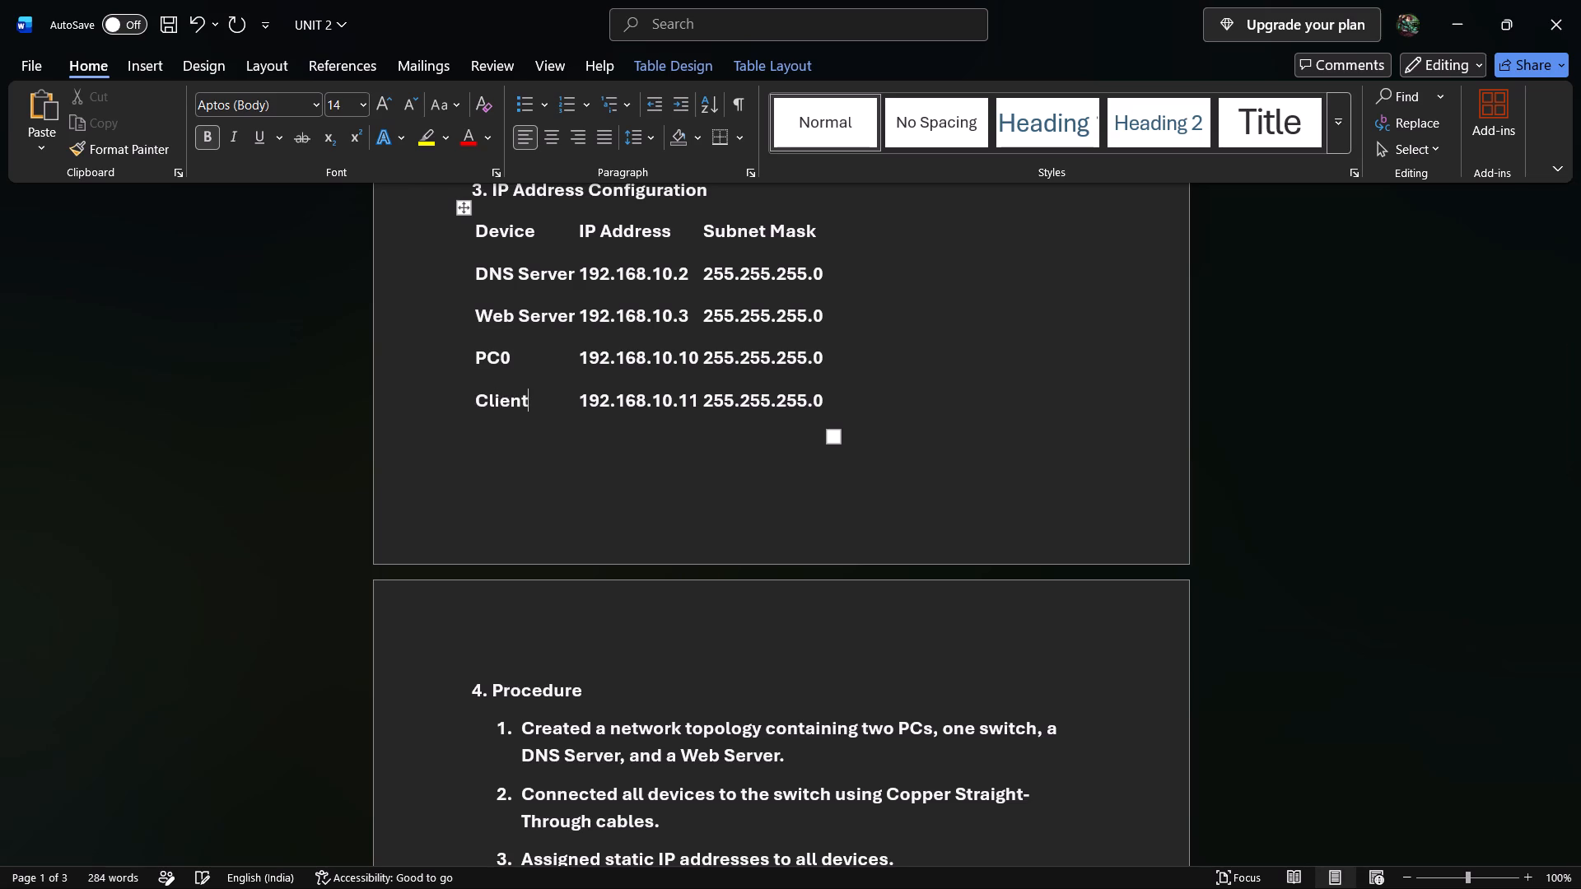
pyautogui.press('space')
pyautogui.write('PC')
pyautogui.press('space')
pyautogui.write('2')
# Rename the device PC0 in the IP address table as "Client PC 1".
pyautogui.press('Up')
pyautogui.press('BackSpace')
pyautogui.press('BackSpace')
pyautogui.press('BackSpace')
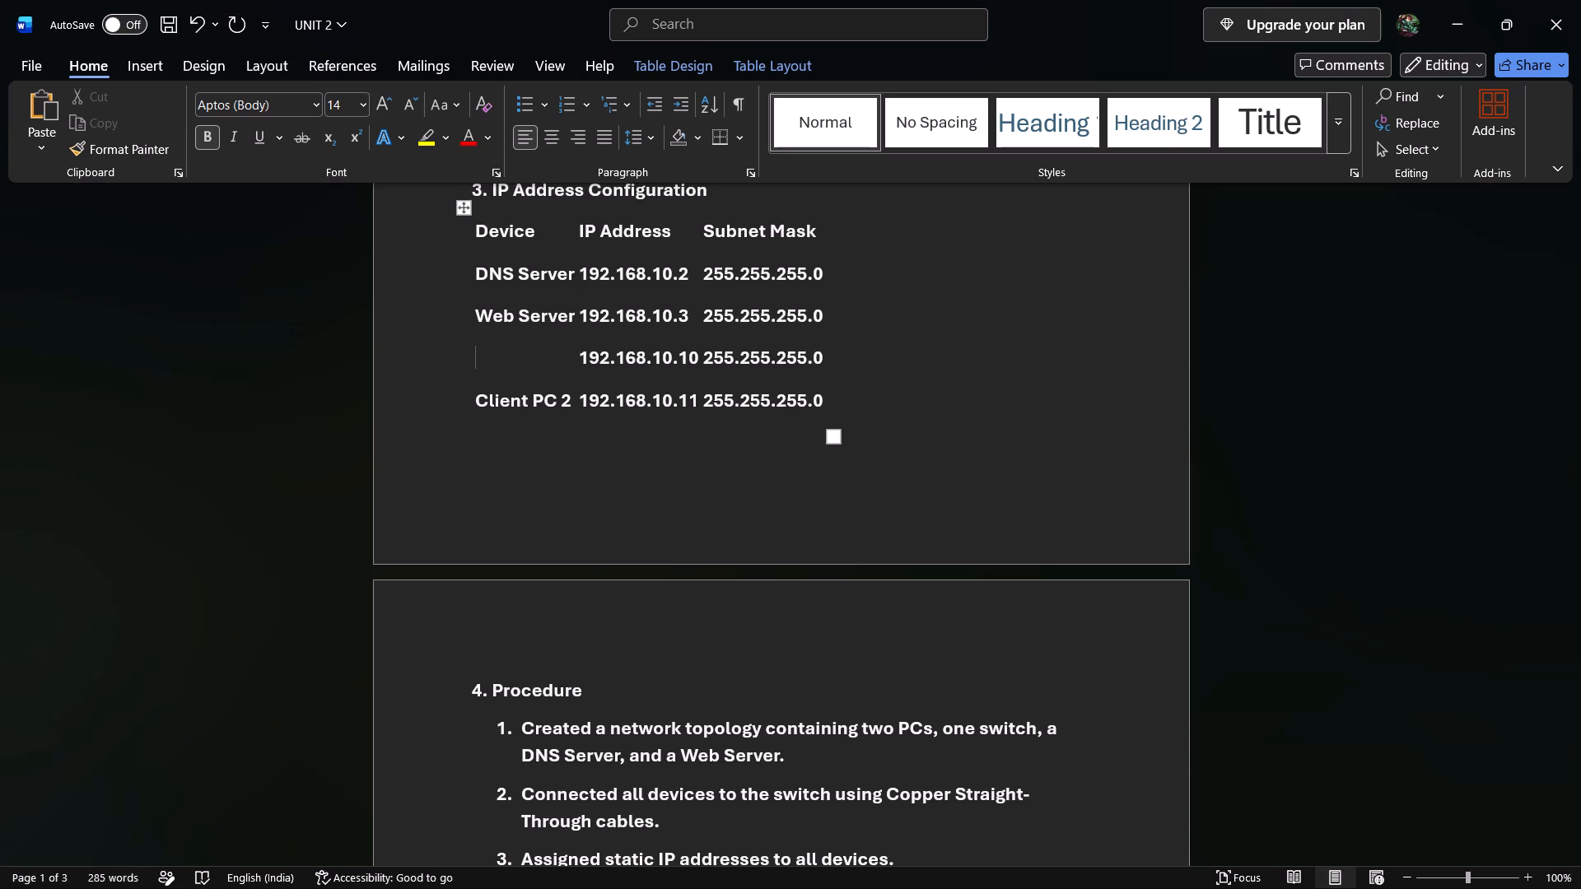
pyautogui.write('Client')
pyautogui.press('space')
pyautogui.write('PC 1')
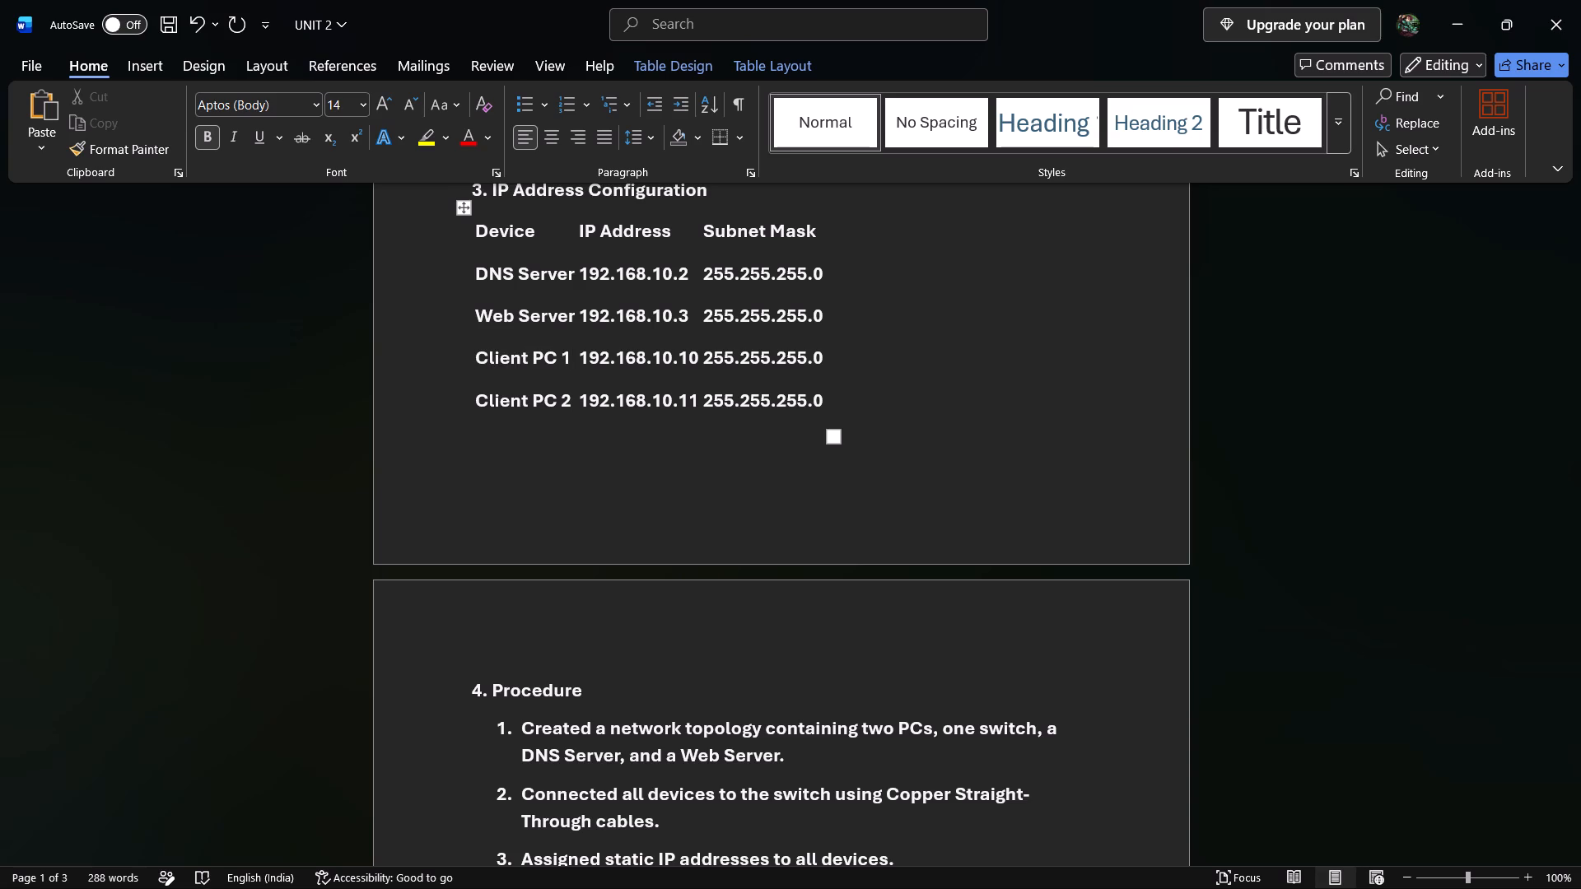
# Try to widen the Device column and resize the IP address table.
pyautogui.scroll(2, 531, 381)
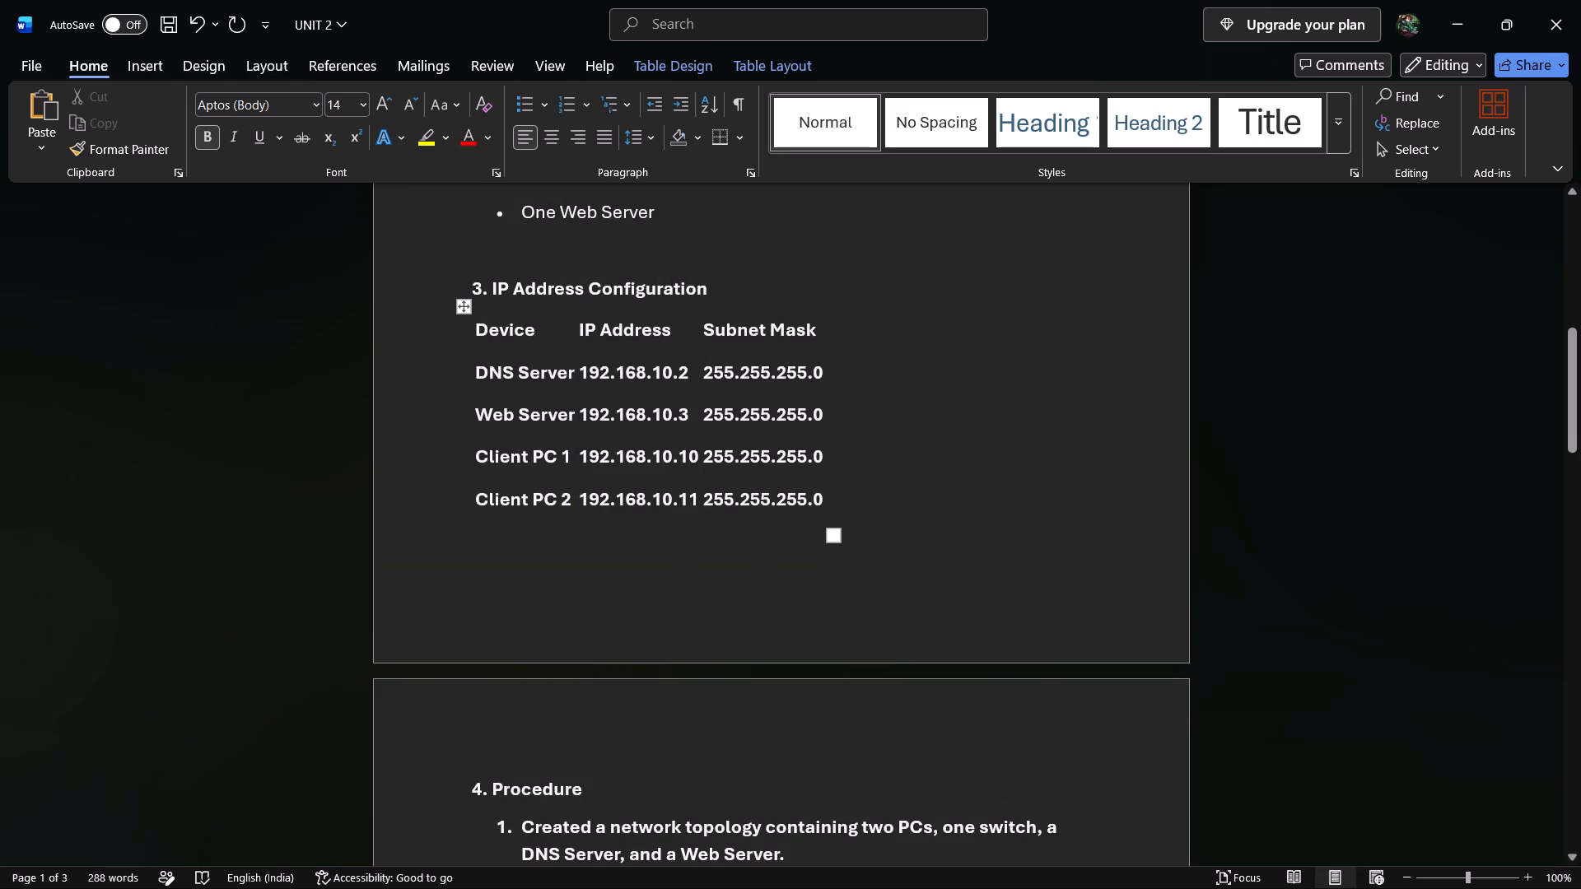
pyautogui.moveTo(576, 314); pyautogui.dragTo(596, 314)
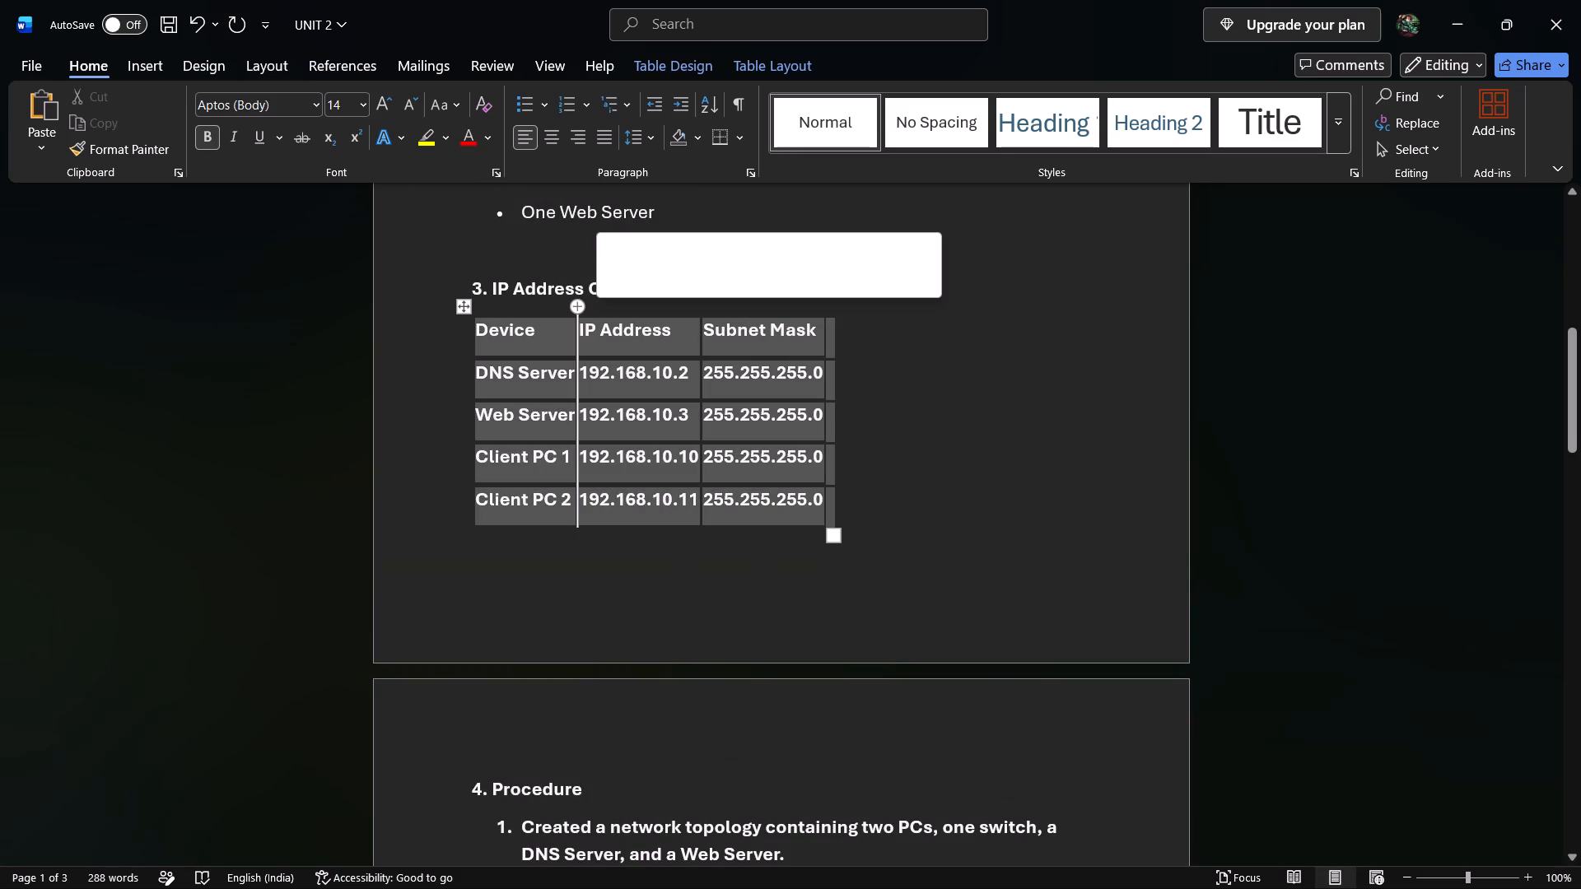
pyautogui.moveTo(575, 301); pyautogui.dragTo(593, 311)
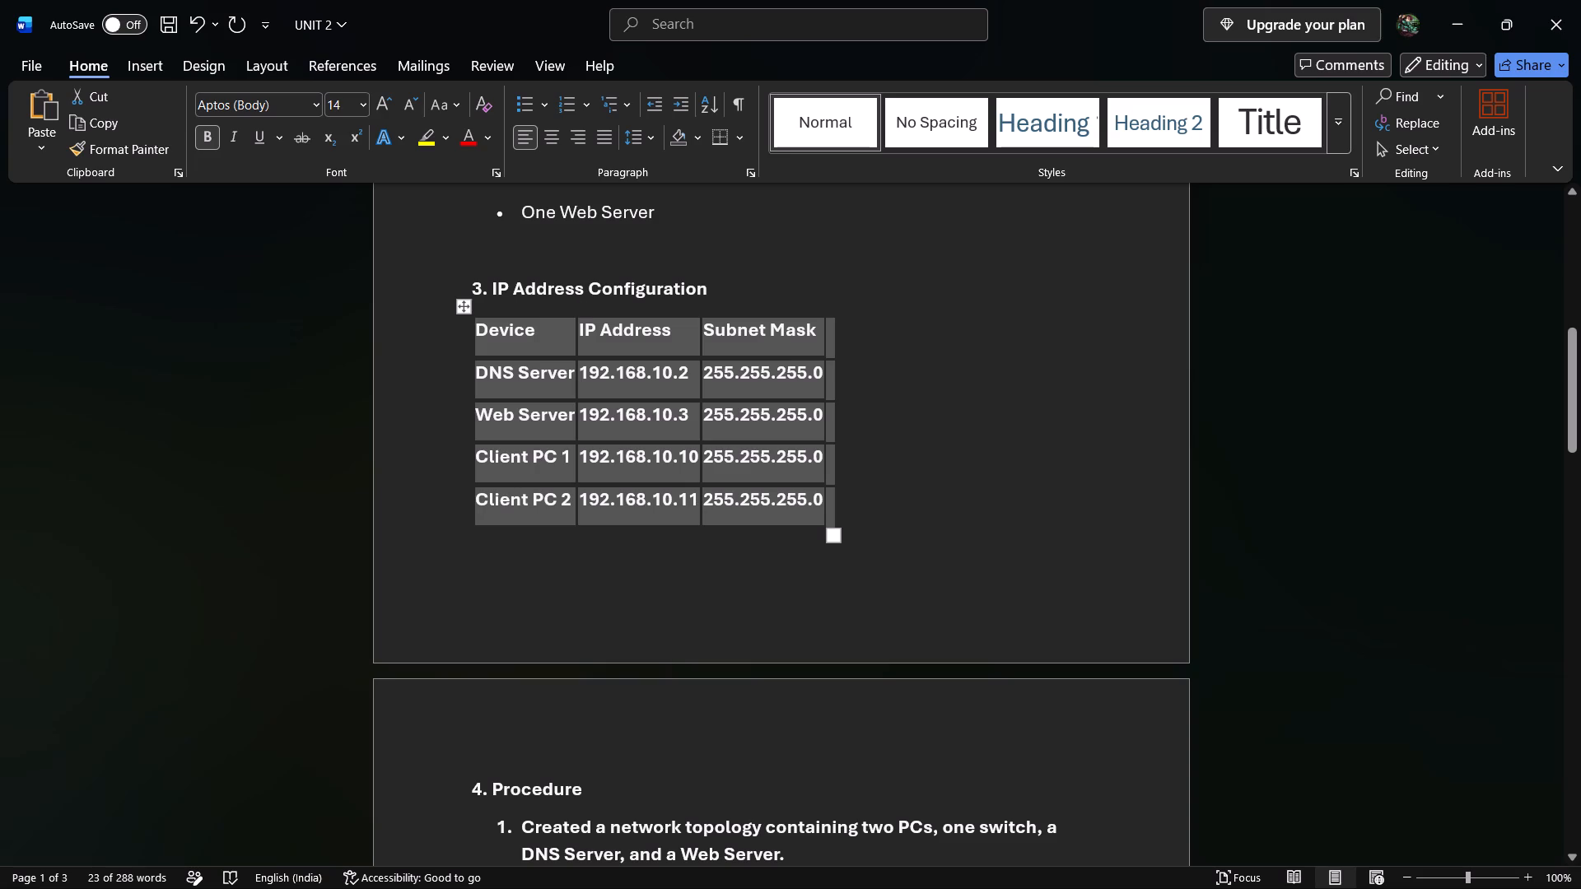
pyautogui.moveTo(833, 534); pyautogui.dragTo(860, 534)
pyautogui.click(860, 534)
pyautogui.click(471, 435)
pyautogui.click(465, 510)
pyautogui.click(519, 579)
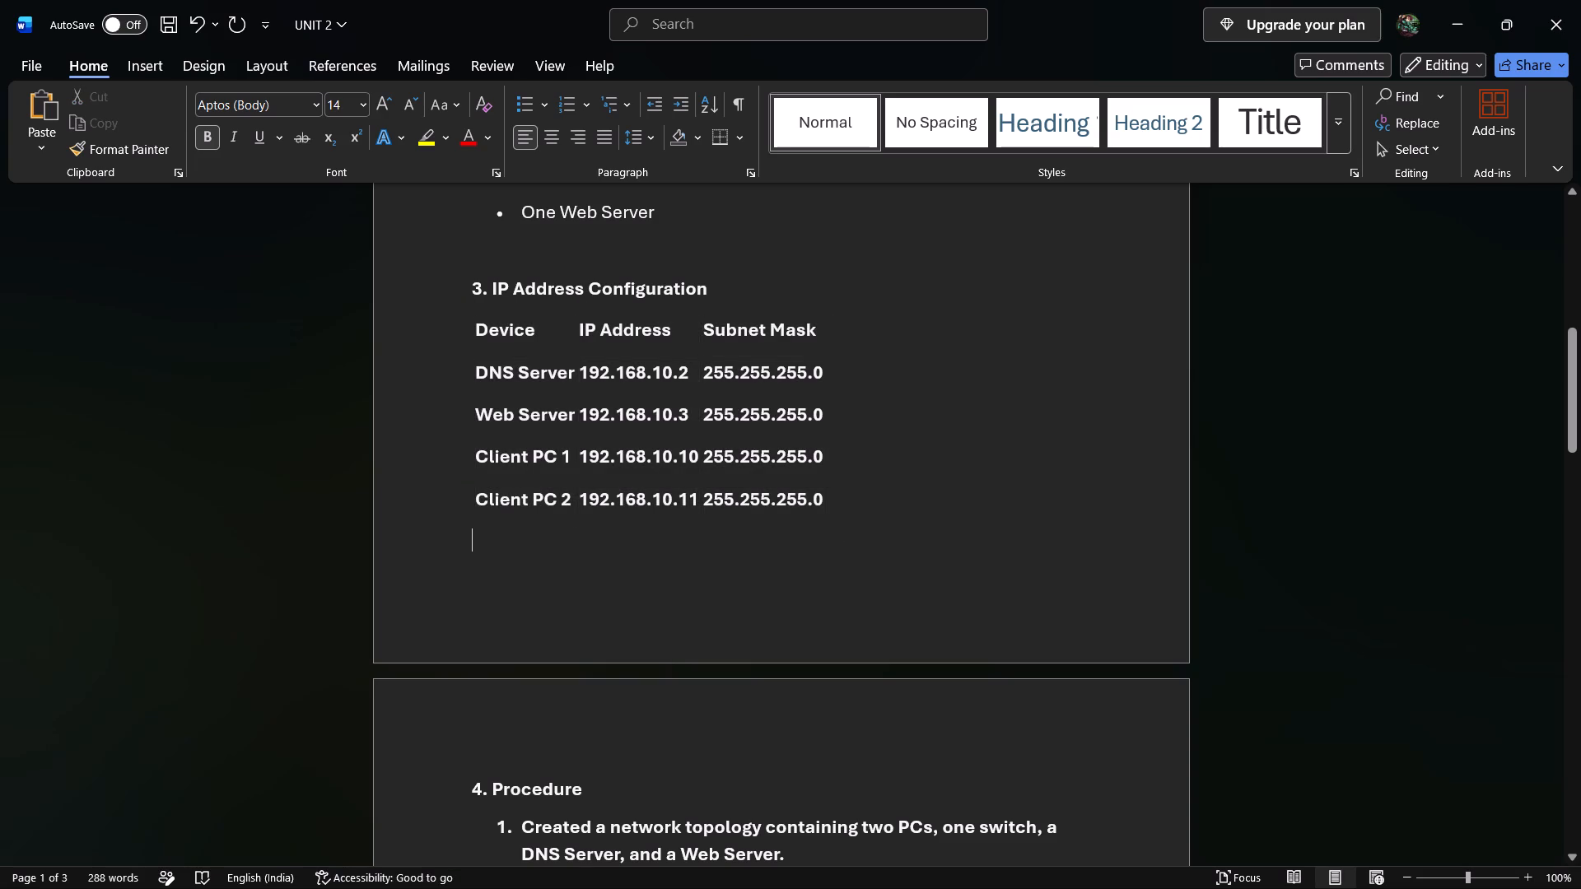
# Enlarge the whole IP address table to give its three columns wider spacing and its rows slightly more height.
pyautogui.click(818, 499)
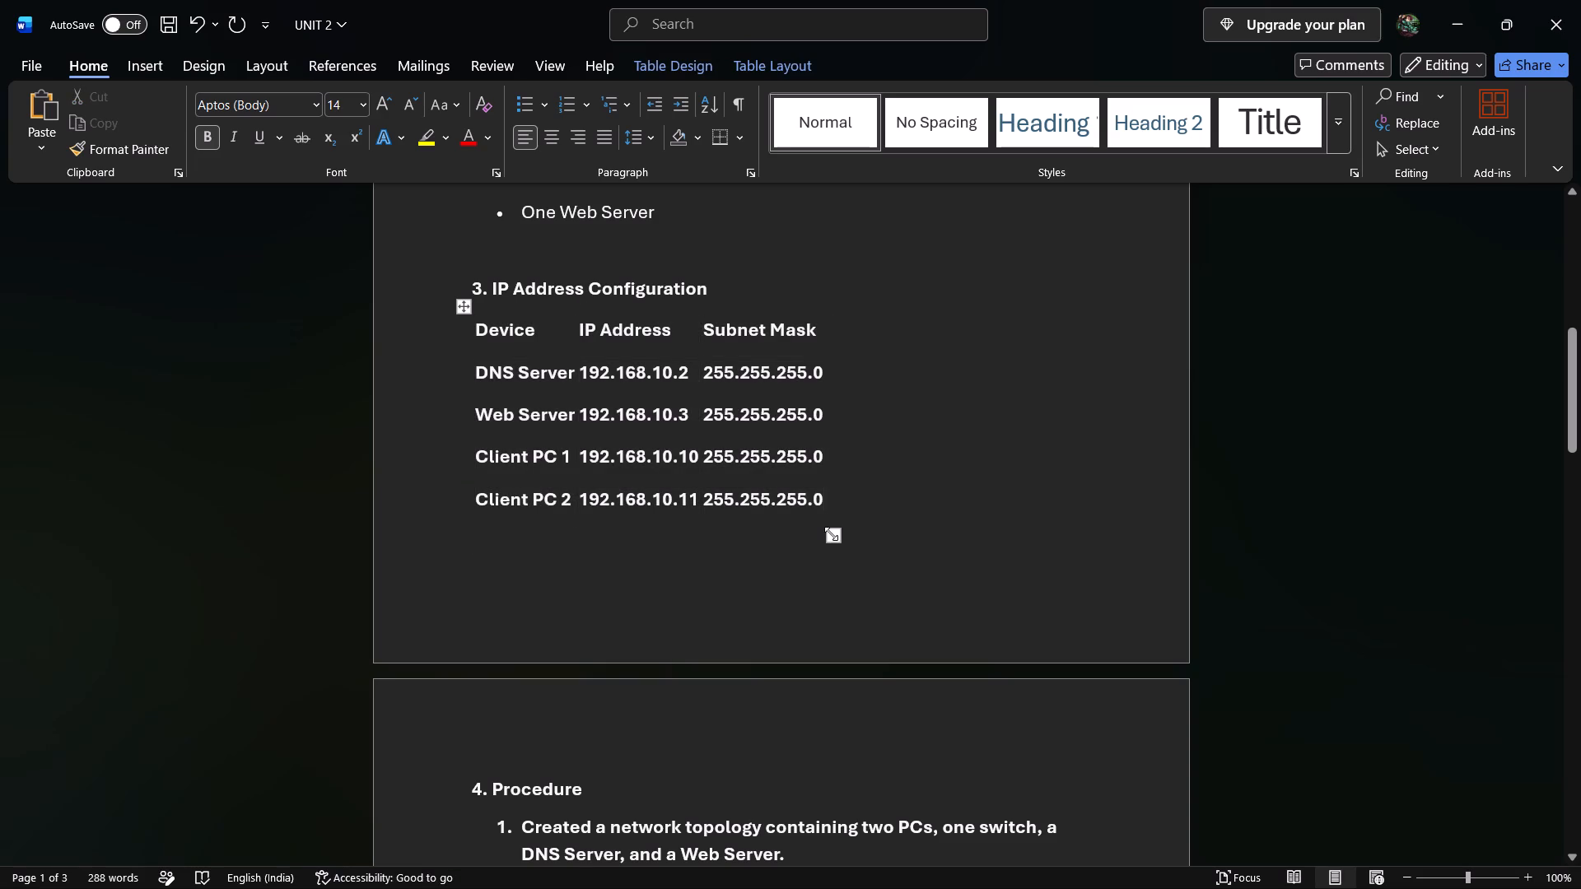
pyautogui.moveTo(831, 533); pyautogui.dragTo(943, 554)
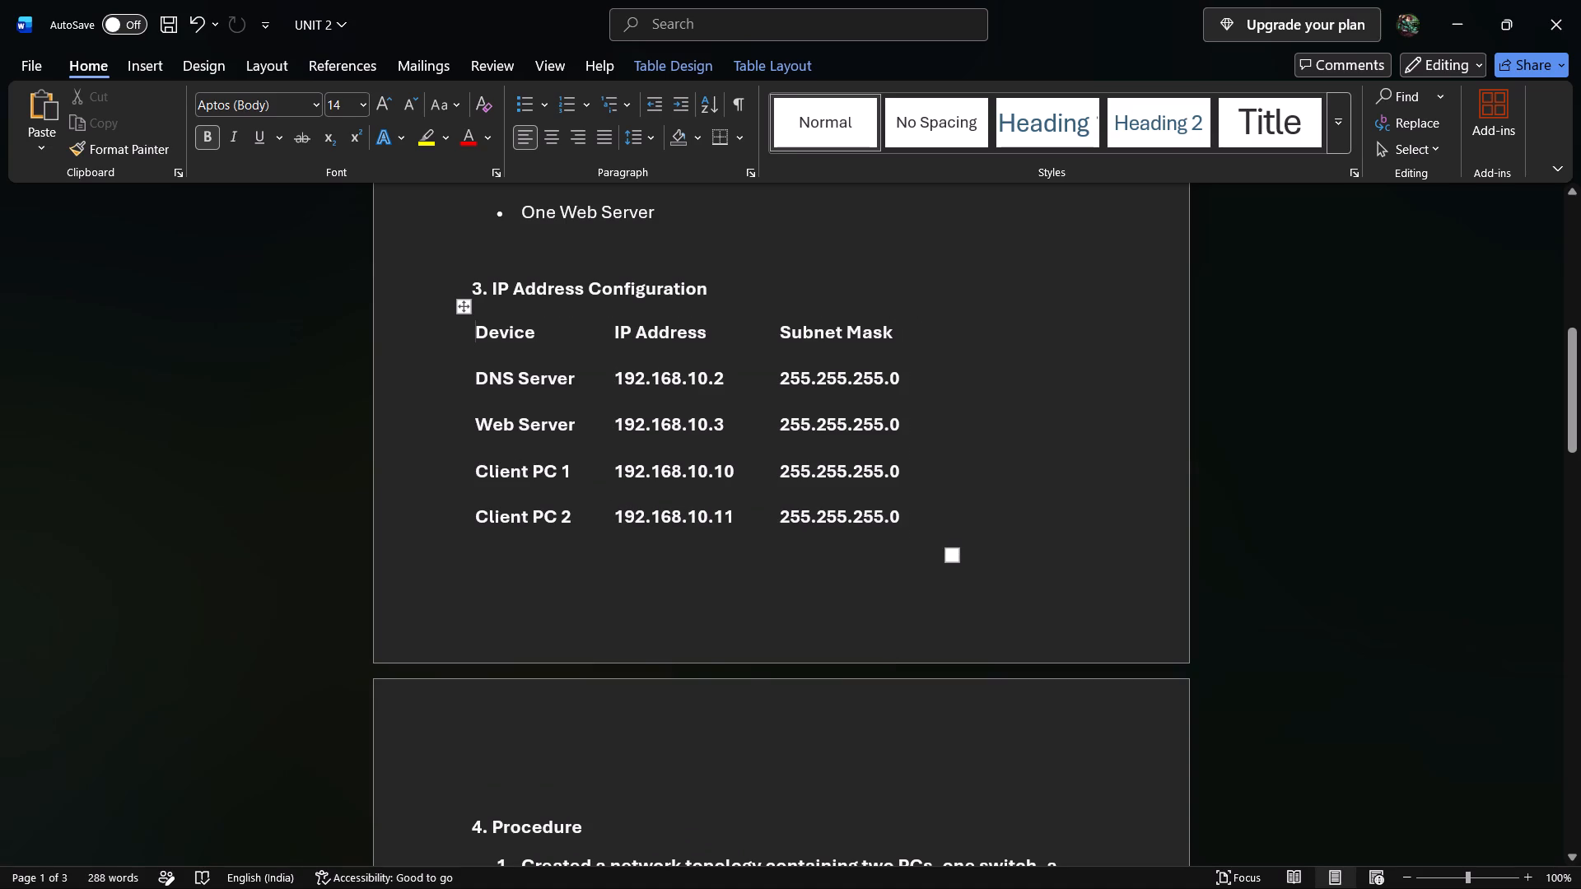
# Remove the bold formatting from all text in the document.
pyautogui.click(944, 579)
pyautogui.click(885, 575)
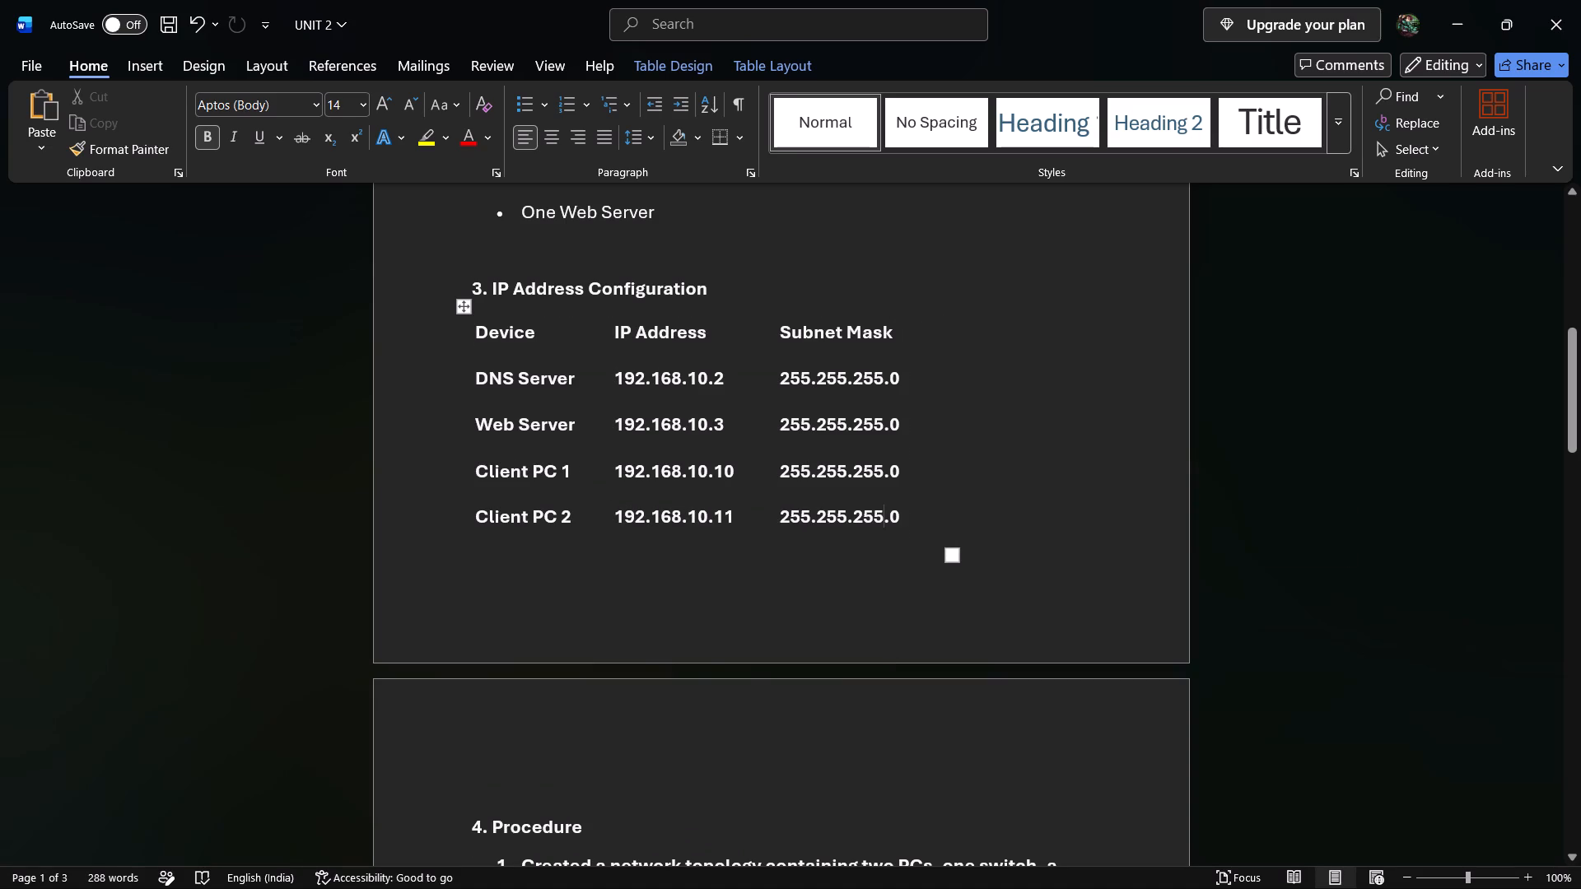
pyautogui.hotkey('ctrl', 'a')
pyautogui.click(827, 544)
pyautogui.click(1001, 472)
pyautogui.hotkey('ctrl', 'a')
pyautogui.hotkey('ctrl', 'b')
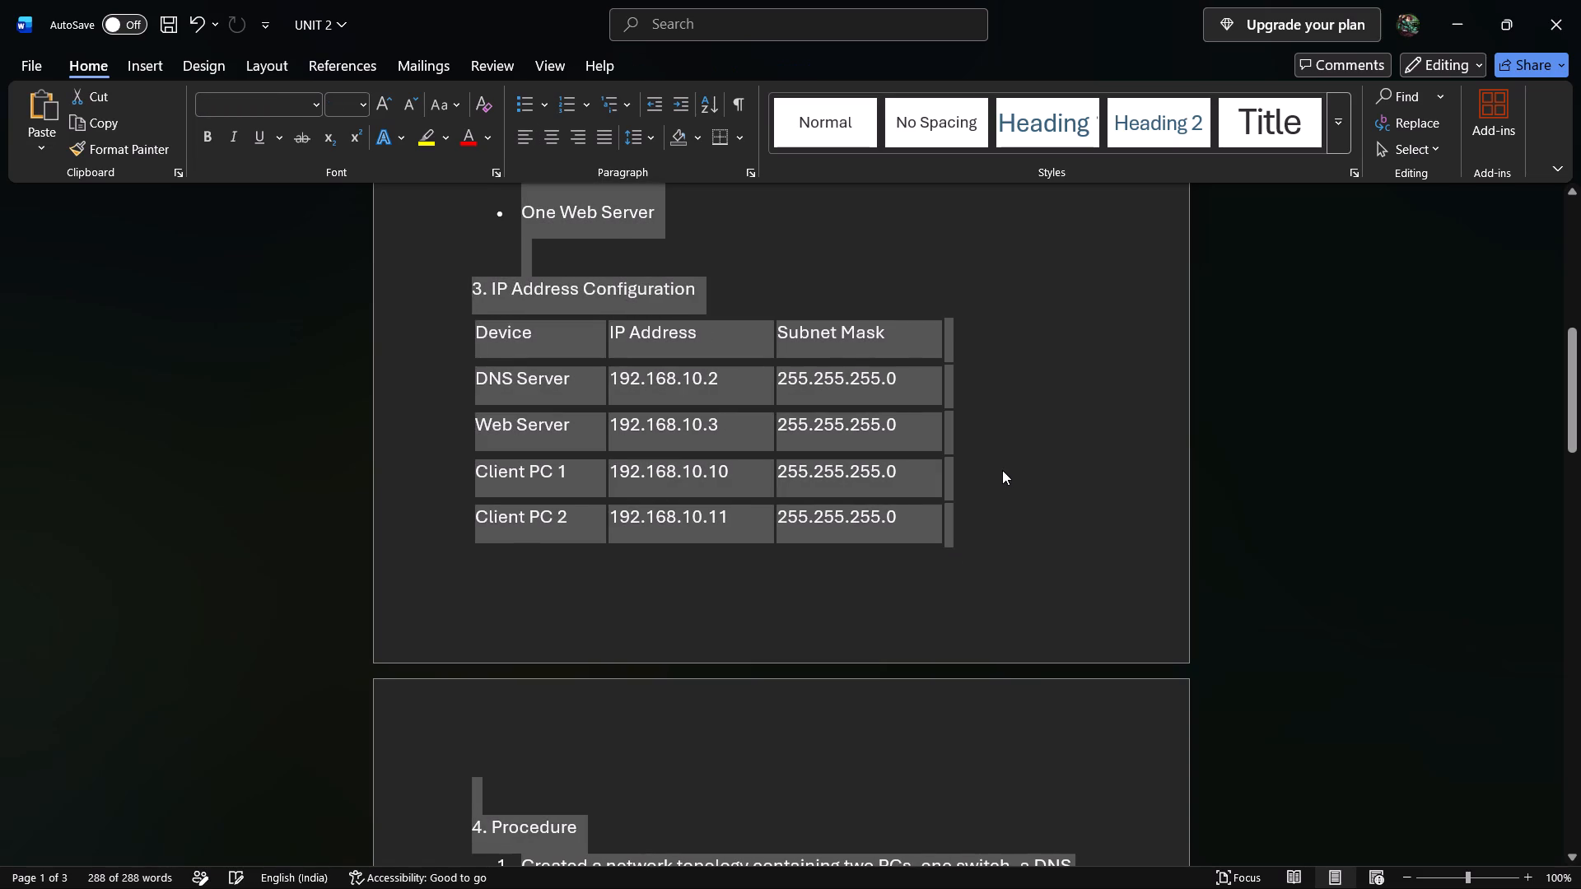
# Bold the centred title block, from "NPC Unit 3 Assignment" down to the CLASS line.
pyautogui.scroll(14, 1002, 470)
pyautogui.scroll(7, 1002, 470)
pyautogui.click(1002, 472)
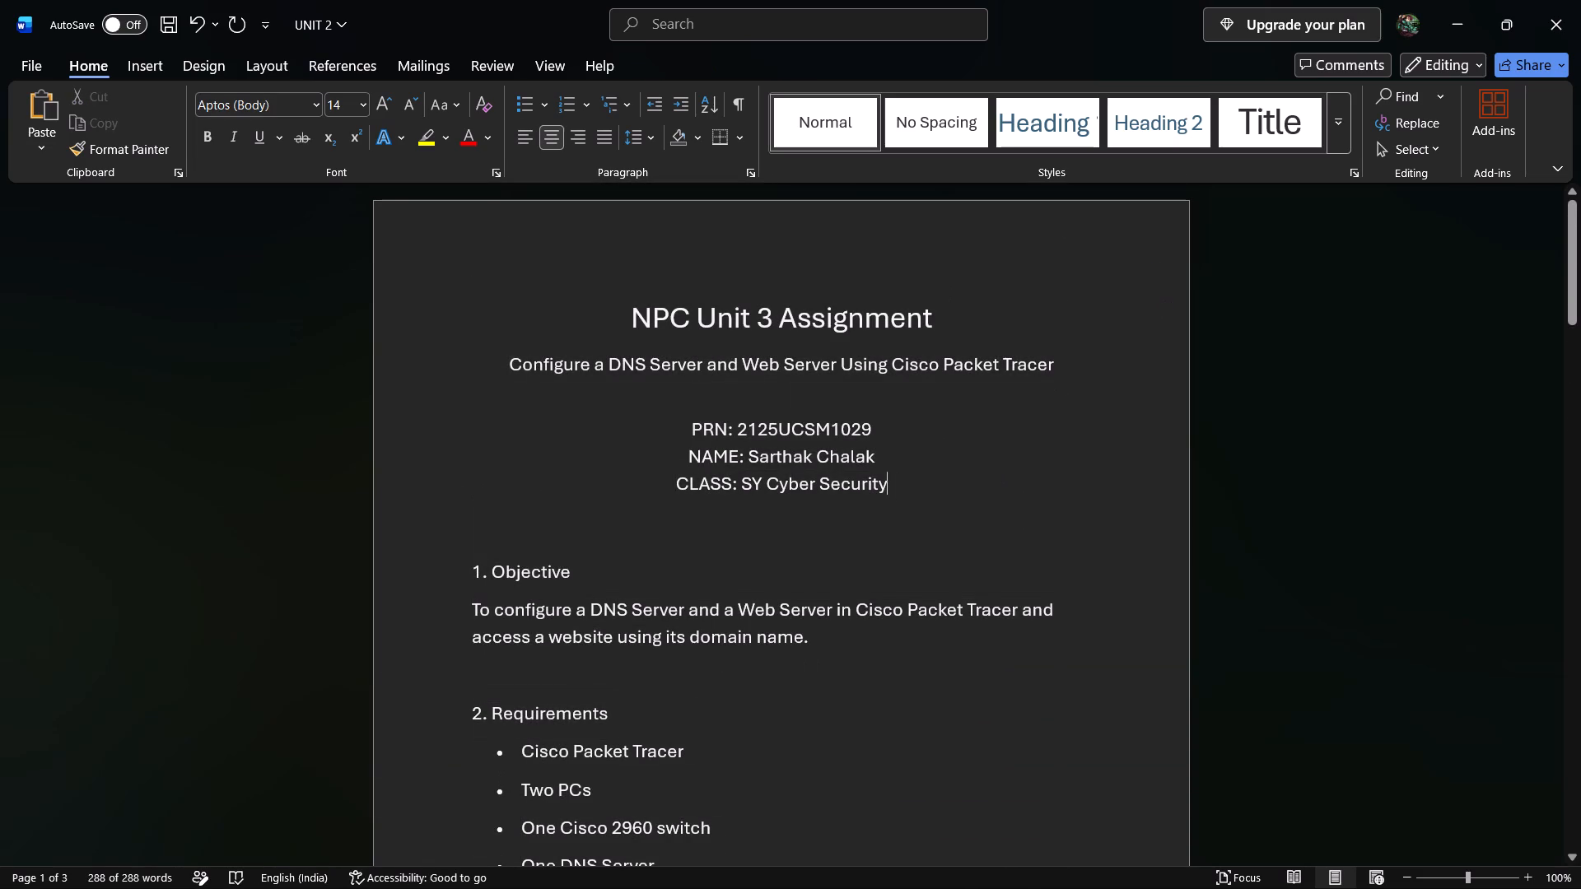
pyautogui.moveTo(945, 485); pyautogui.dragTo(543, 331)
pyautogui.hotkey('ctrl', 'b')
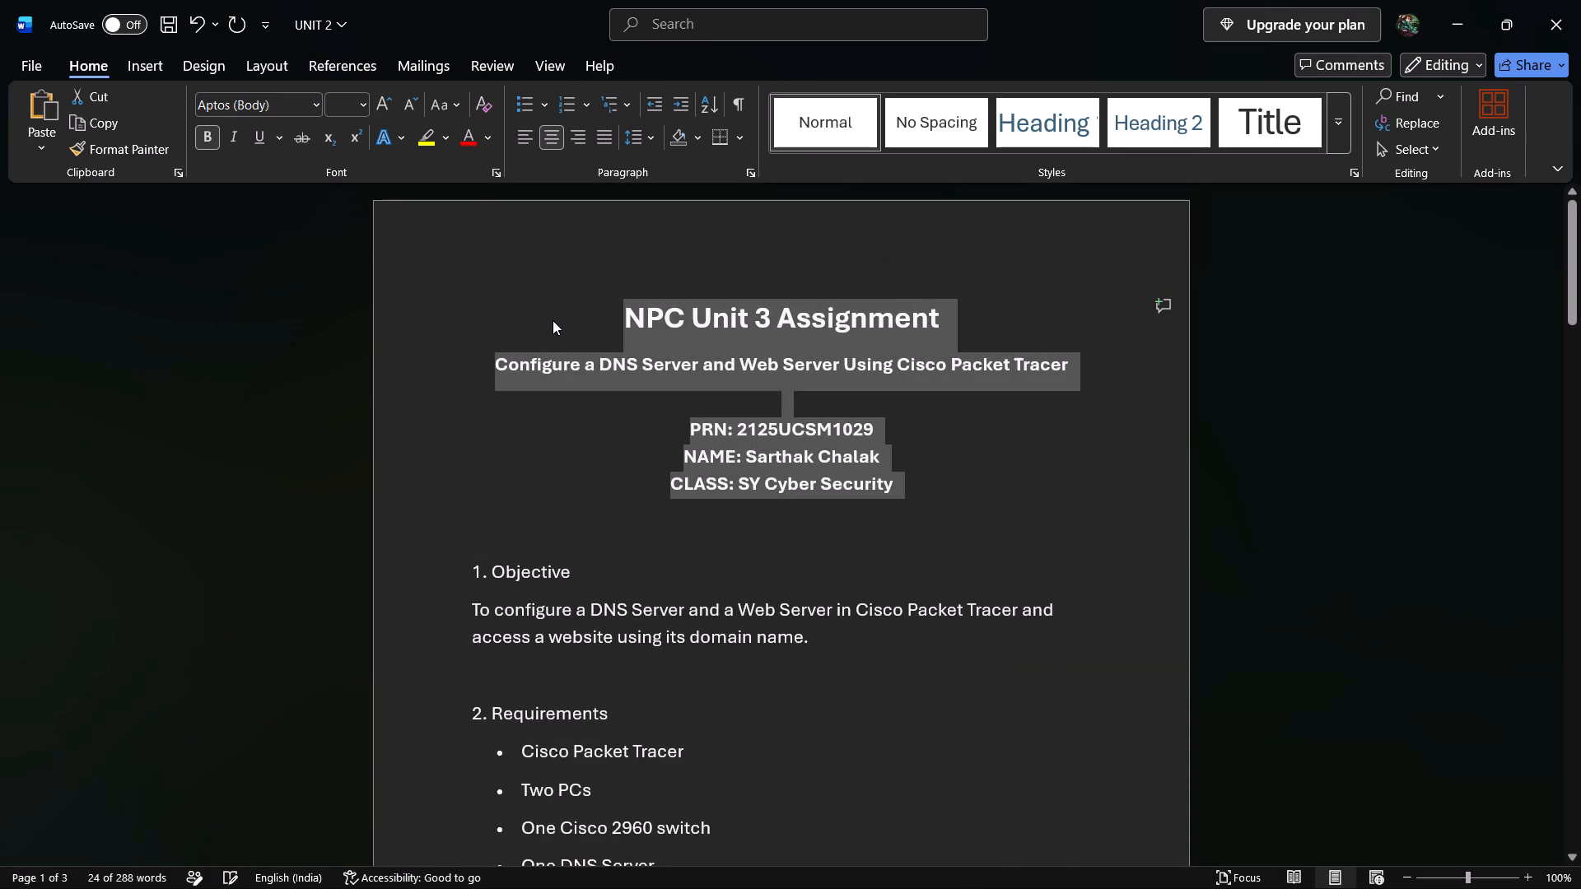
# Bold the section headings "1. Objective" and "2. Requirements".
pyautogui.moveTo(478, 567); pyautogui.dragTo(595, 565)
pyautogui.click(595, 565)
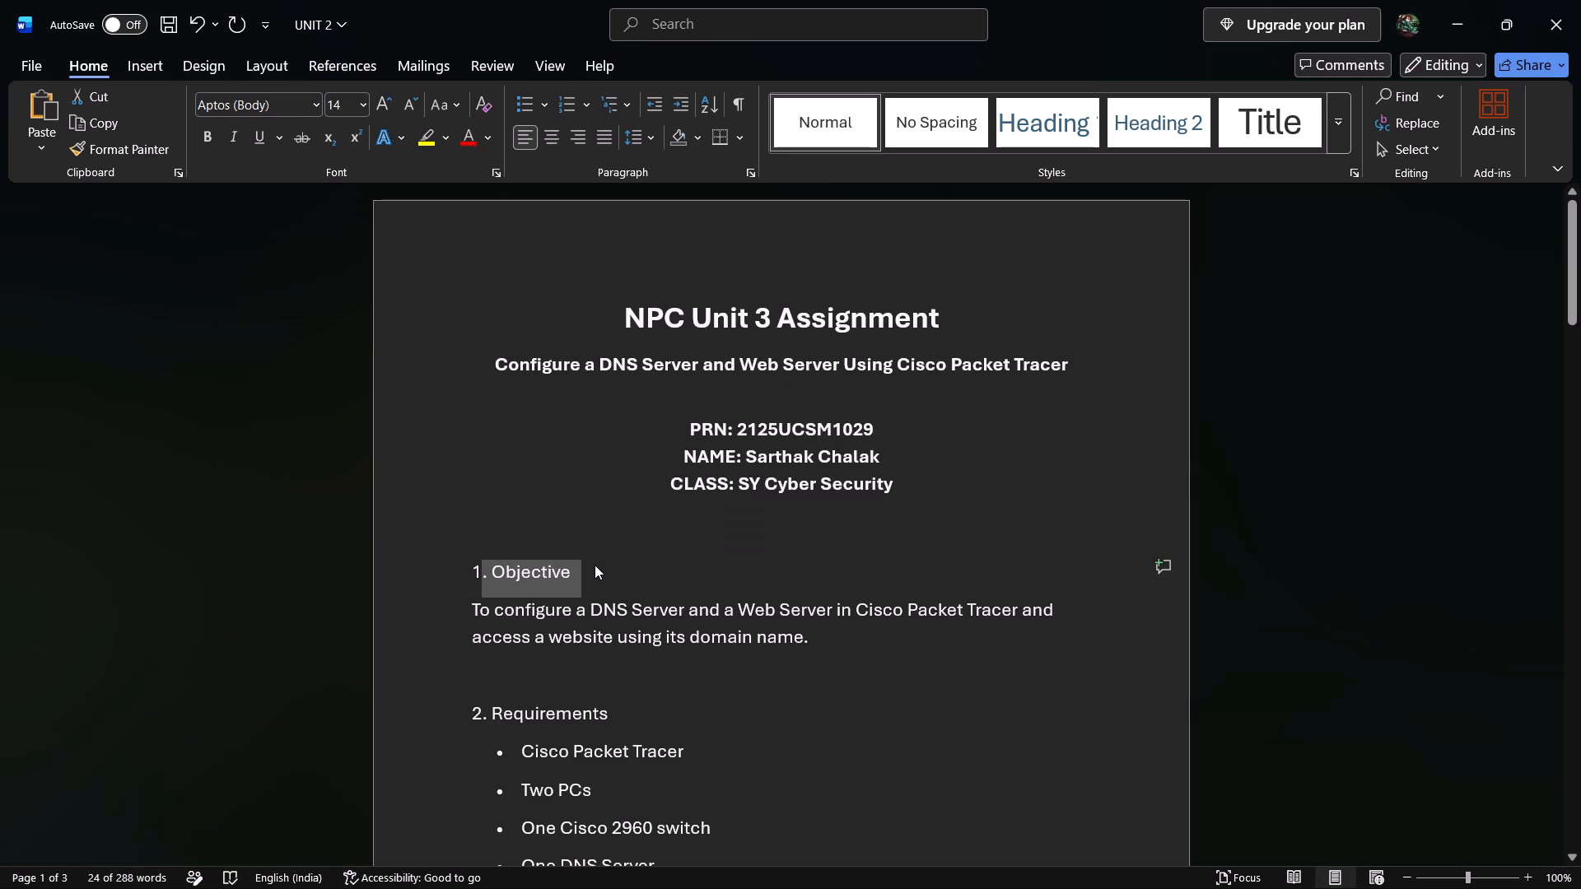
pyautogui.moveTo(583, 565); pyautogui.dragTo(438, 597)
pyautogui.hotkey('ctrl', 'b')
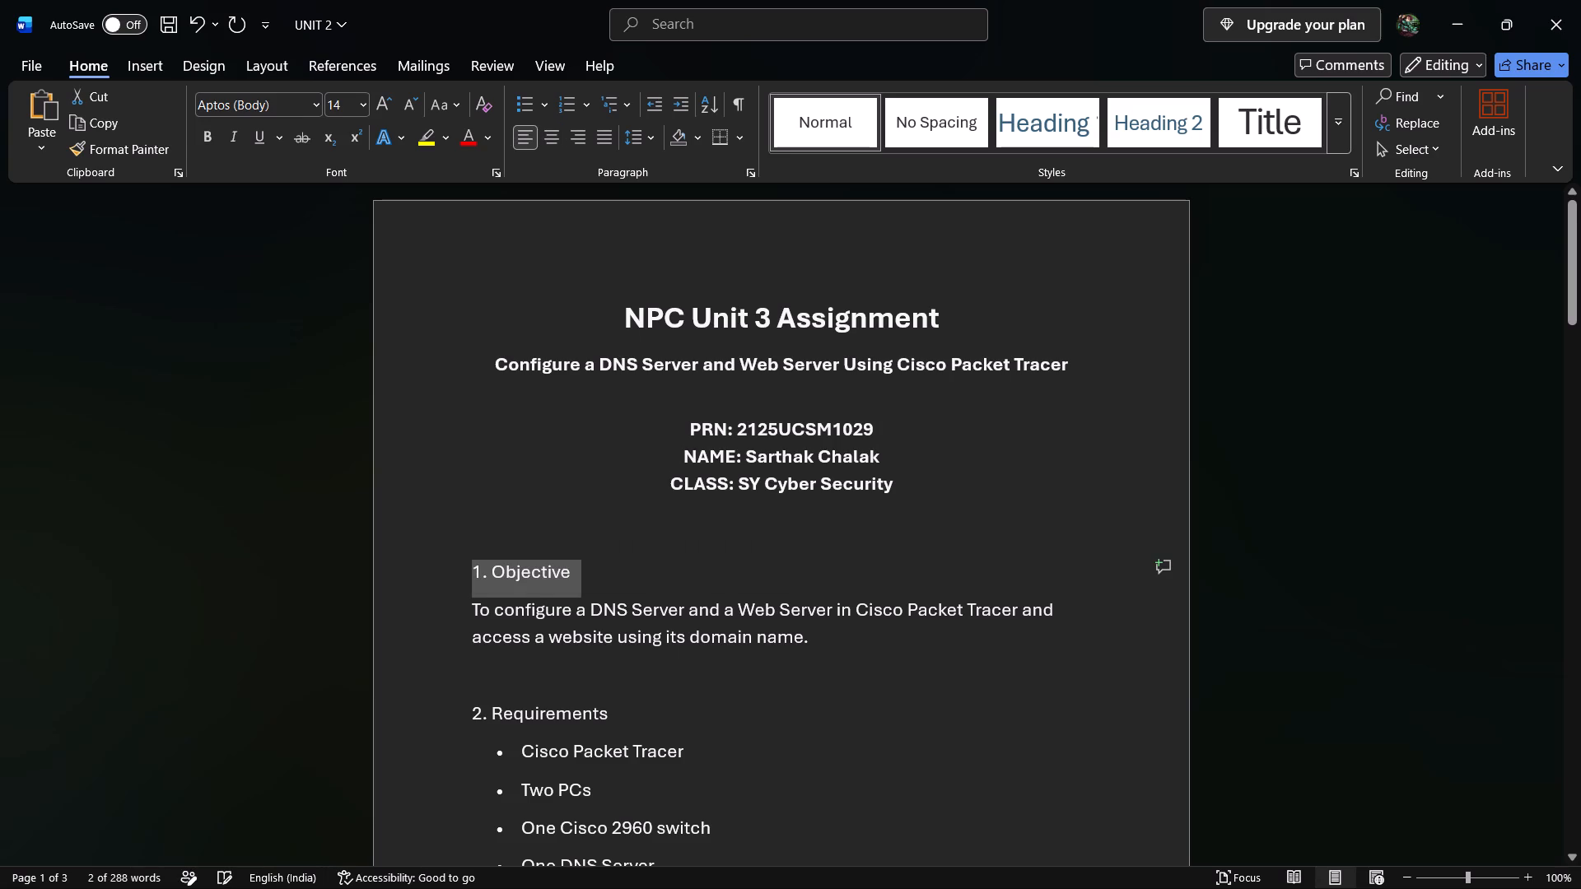
pyautogui.scroll(-2, 580, 650)
pyautogui.moveTo(633, 620); pyautogui.dragTo(334, 620)
pyautogui.hotkey('ctrl', 'b')
# Bold the "4. Procedure" section heading on the second page.
pyautogui.keyDown('ctrl'); pyautogui.moveTo(333, 617); pyautogui.dragTo(389, 609); pyautogui.keyUp('ctrl')
pyautogui.keyDown('ctrl'); pyautogui.scroll(-4, 524, 608); pyautogui.keyUp('ctrl')
pyautogui.keyDown('ctrl'); pyautogui.scroll(2, 614, 597); pyautogui.keyUp('ctrl')
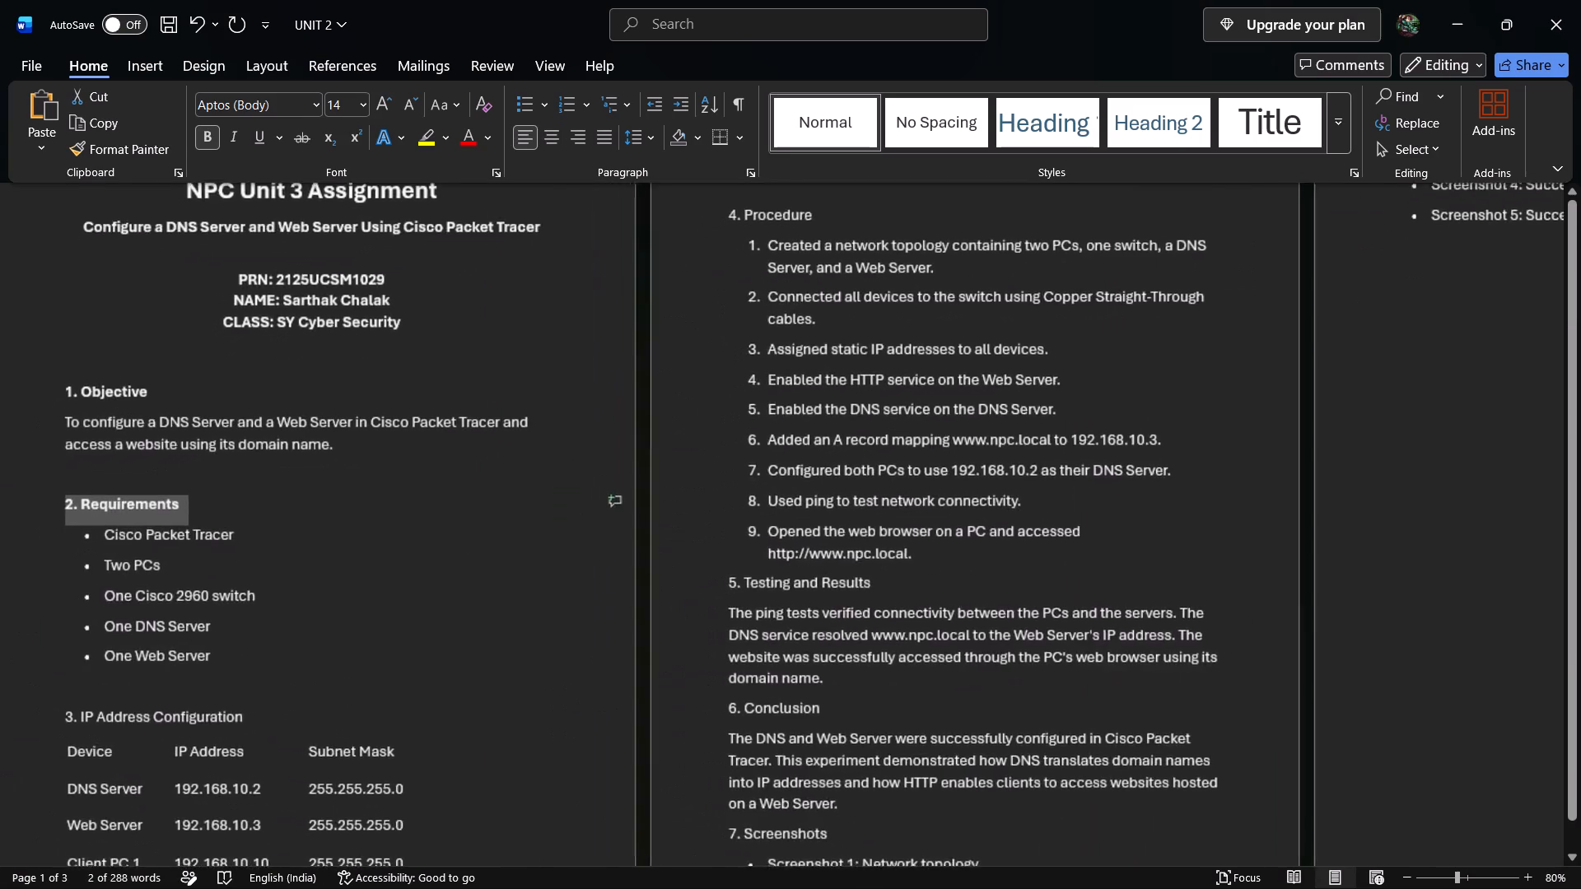
pyautogui.keyDown('ctrl'); pyautogui.scroll(3, 614, 597); pyautogui.keyUp('ctrl')
pyautogui.scroll(-2, 620, 591)
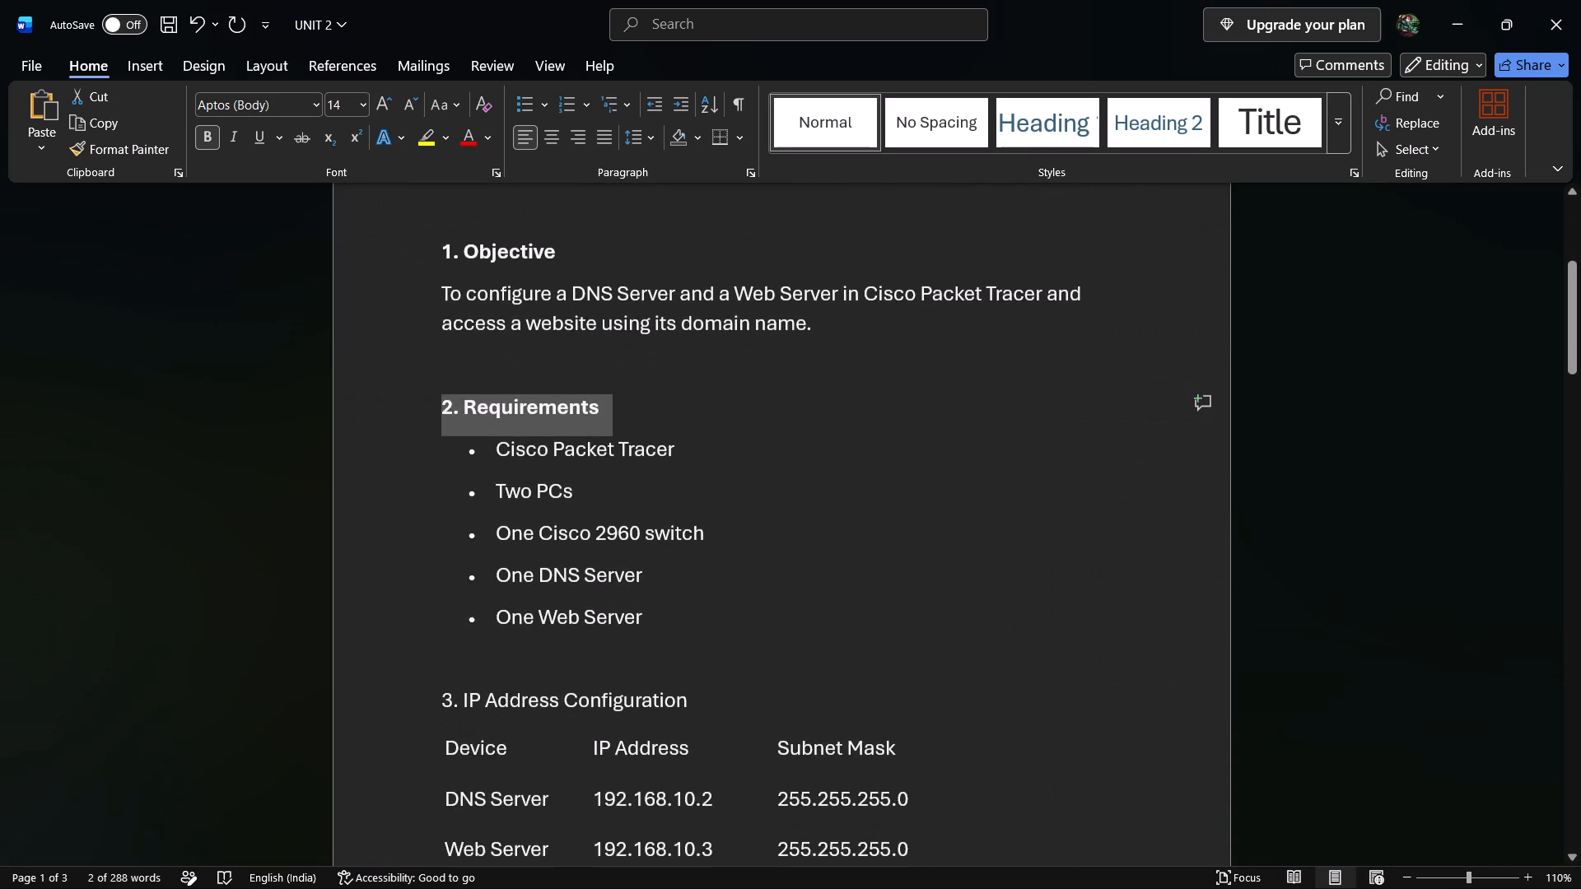
pyautogui.scroll(-14, 669, 589)
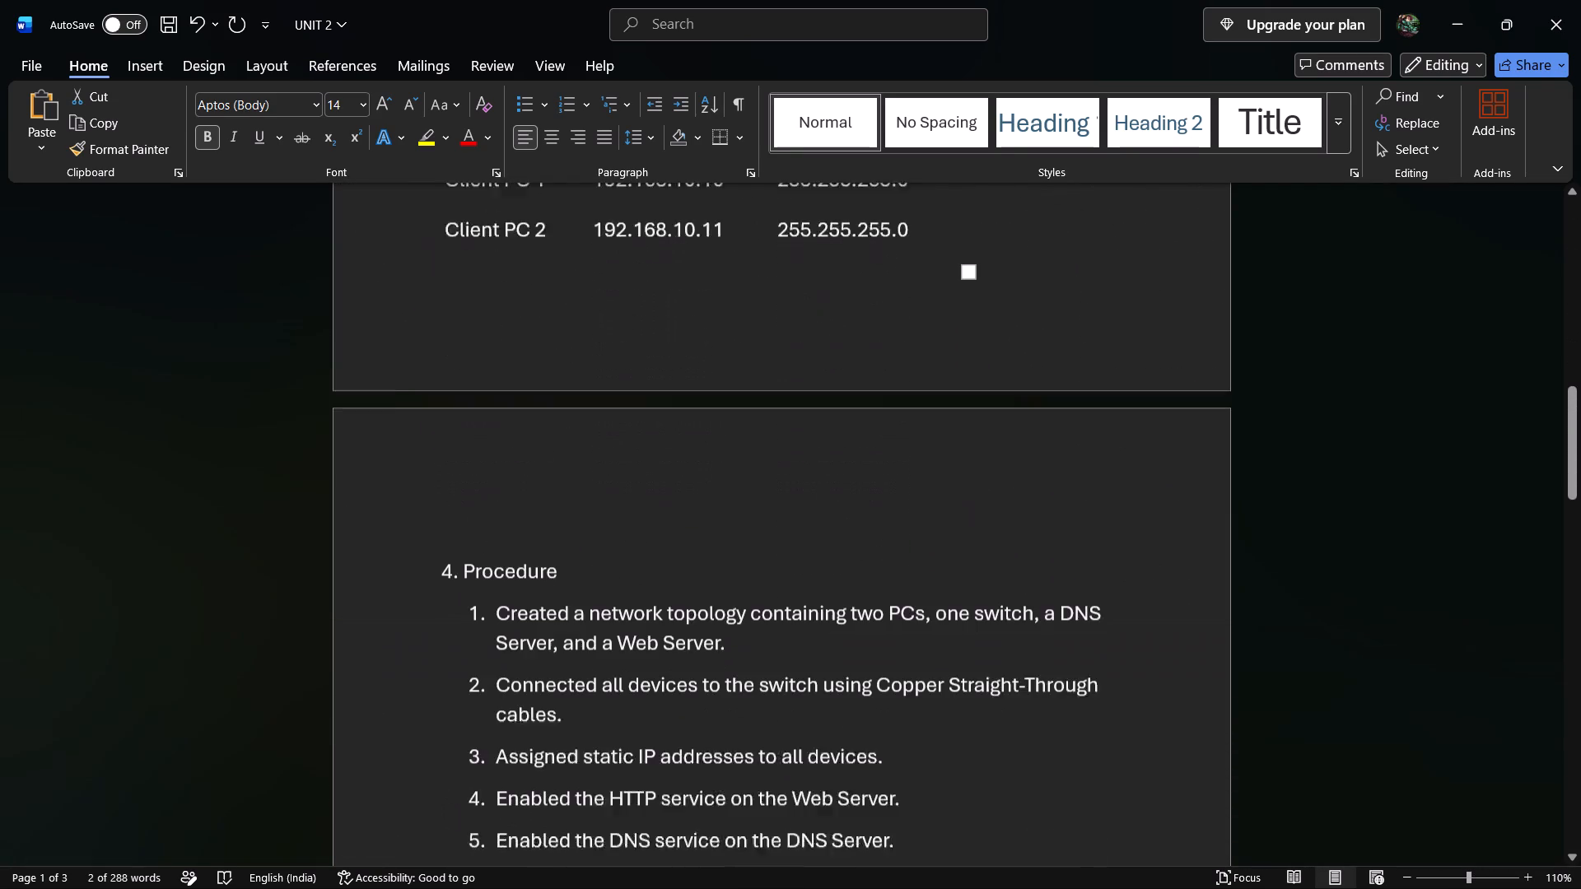
pyautogui.keyDown('ctrl'); pyautogui.scroll(-2, 658, 572); pyautogui.keyUp('ctrl')
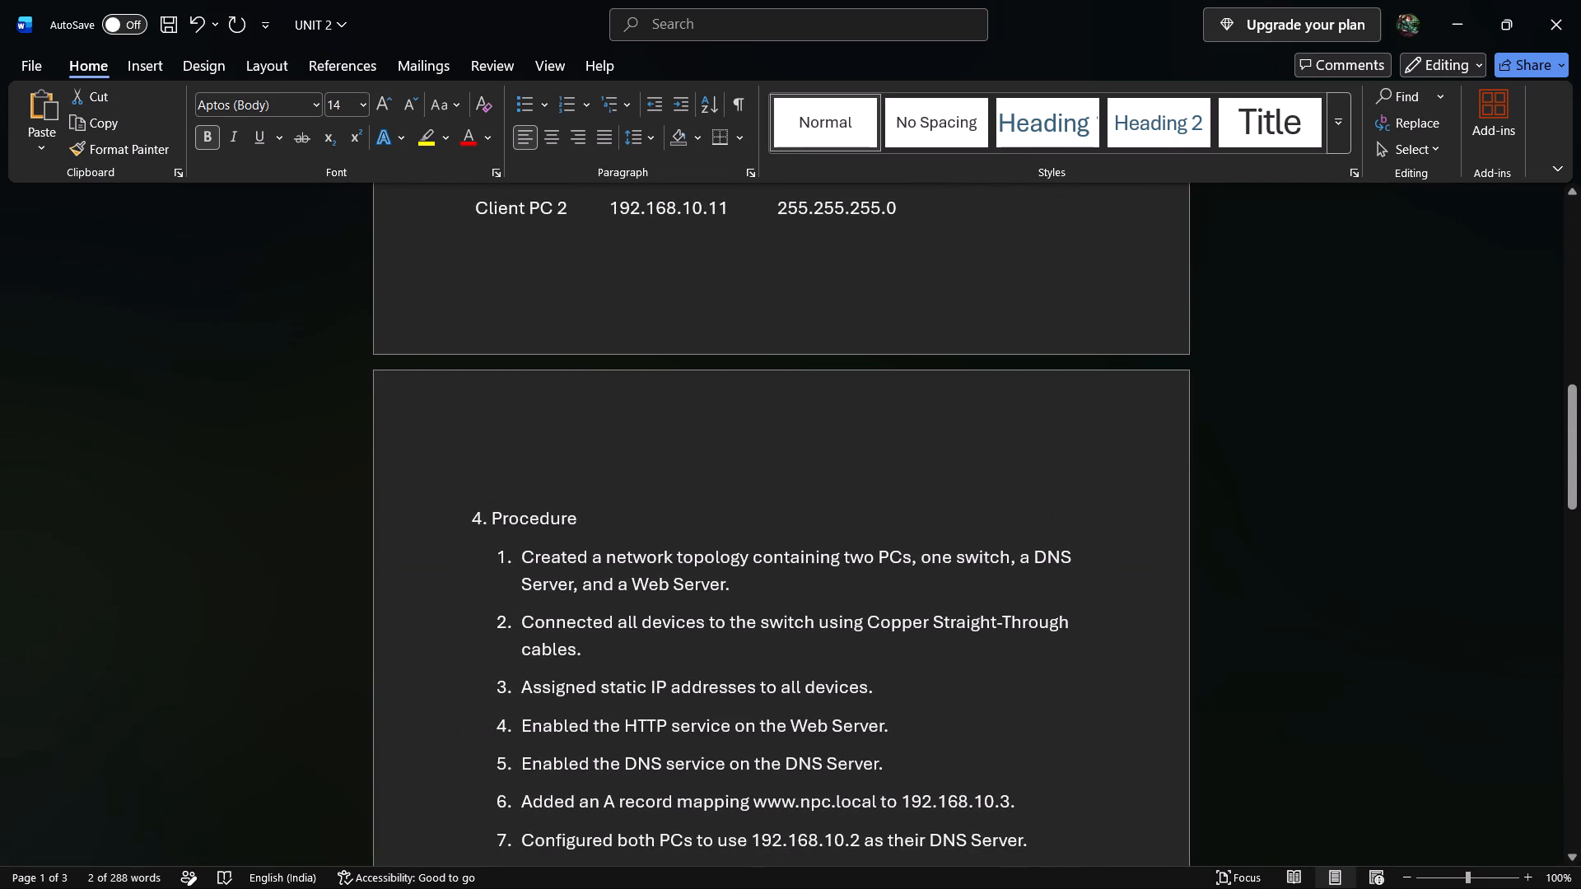
pyautogui.keyDown('ctrl'); pyautogui.scroll(1, 658, 572); pyautogui.keyUp('ctrl')
pyautogui.scroll(-2, 658, 572)
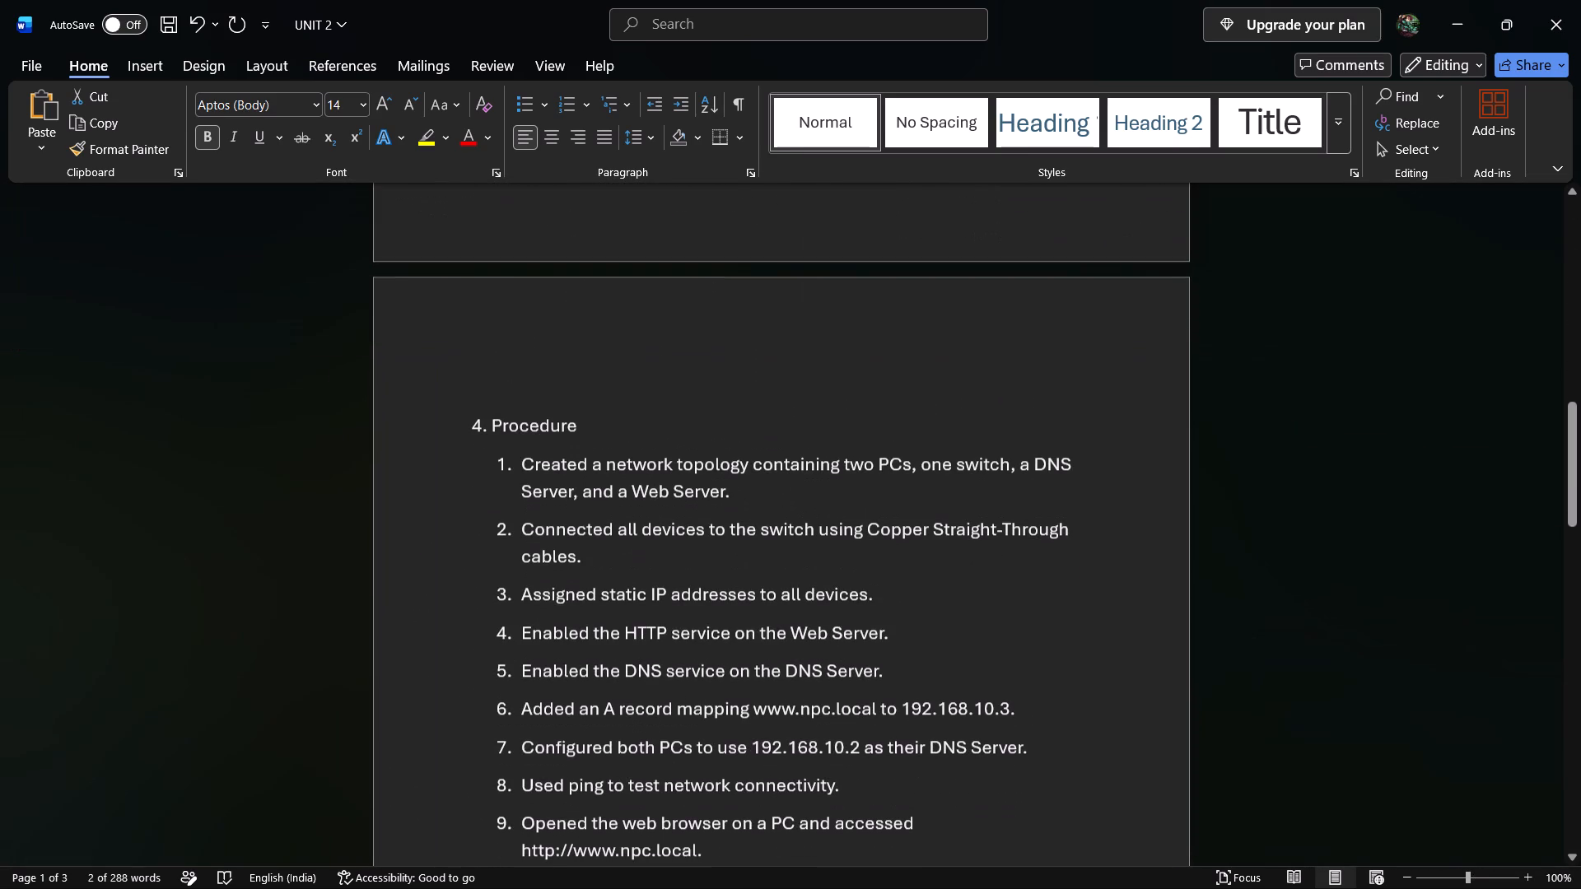
pyautogui.moveTo(624, 408); pyautogui.dragTo(408, 435)
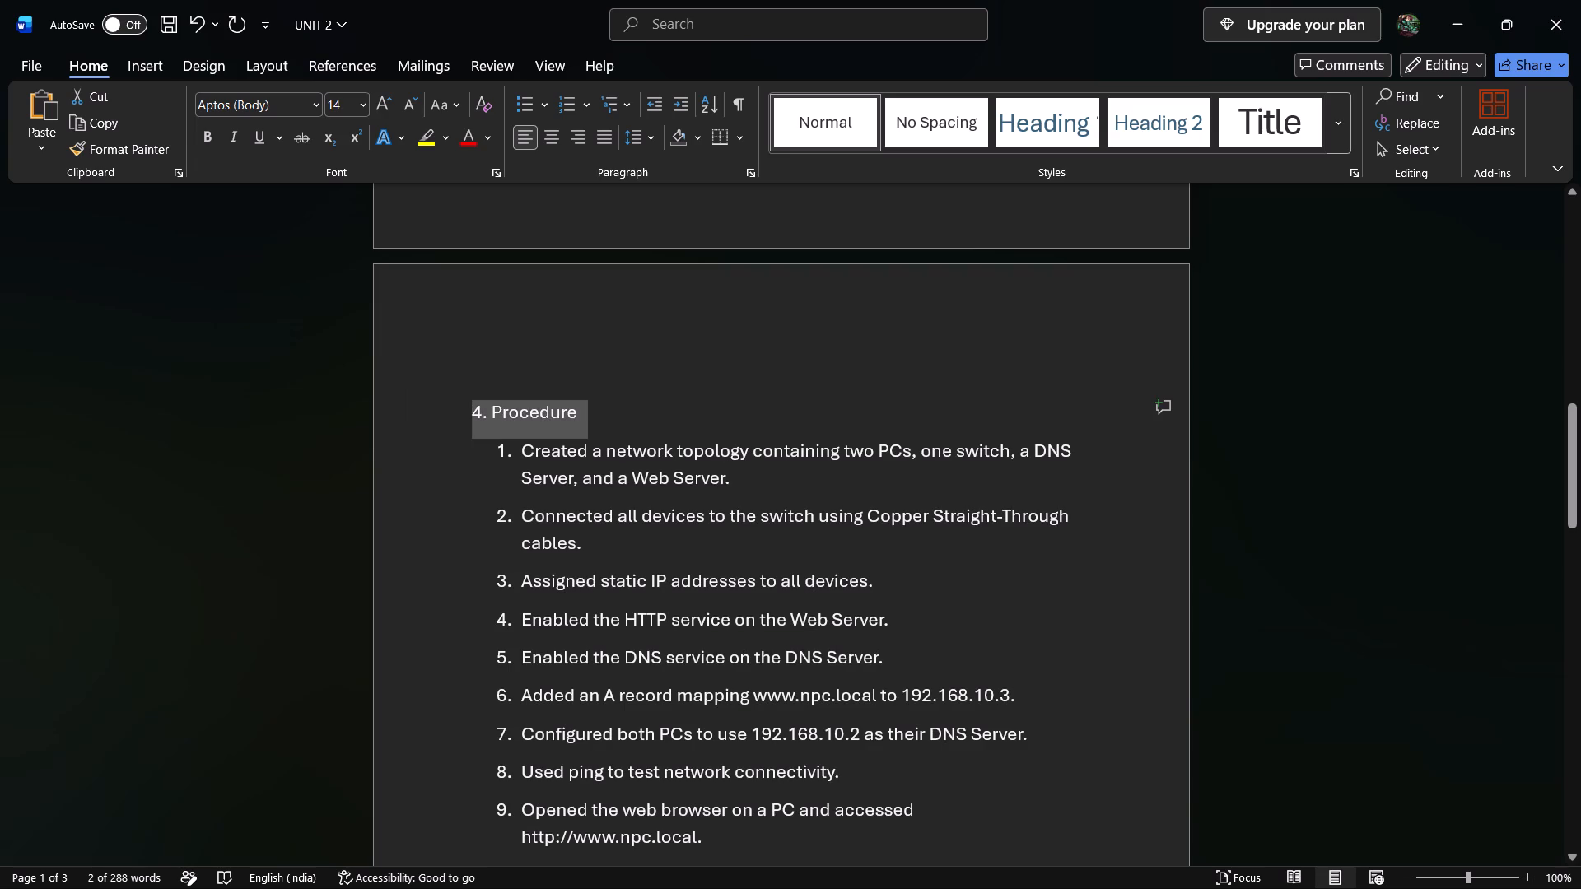
pyautogui.hotkey('ctrl', 'b')
# Insert one unnumbered blank line between procedure item 9 and the "5. Testing and Results" heading.
pyautogui.scroll(-5, 506, 432)
pyautogui.click(719, 595)
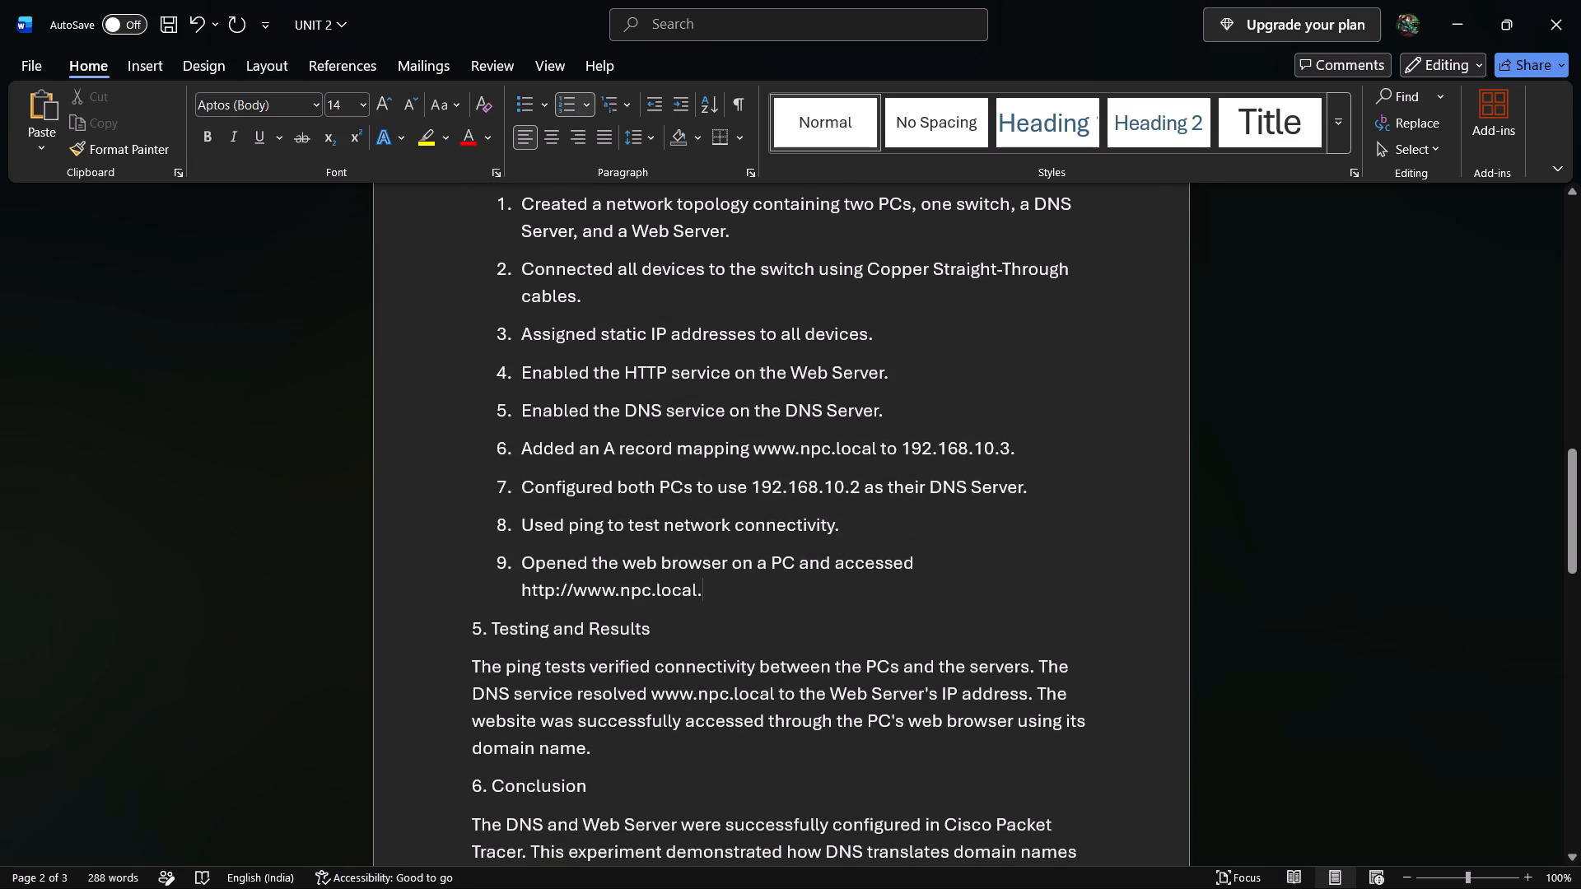
pyautogui.press('Return')
pyautogui.press('Return')
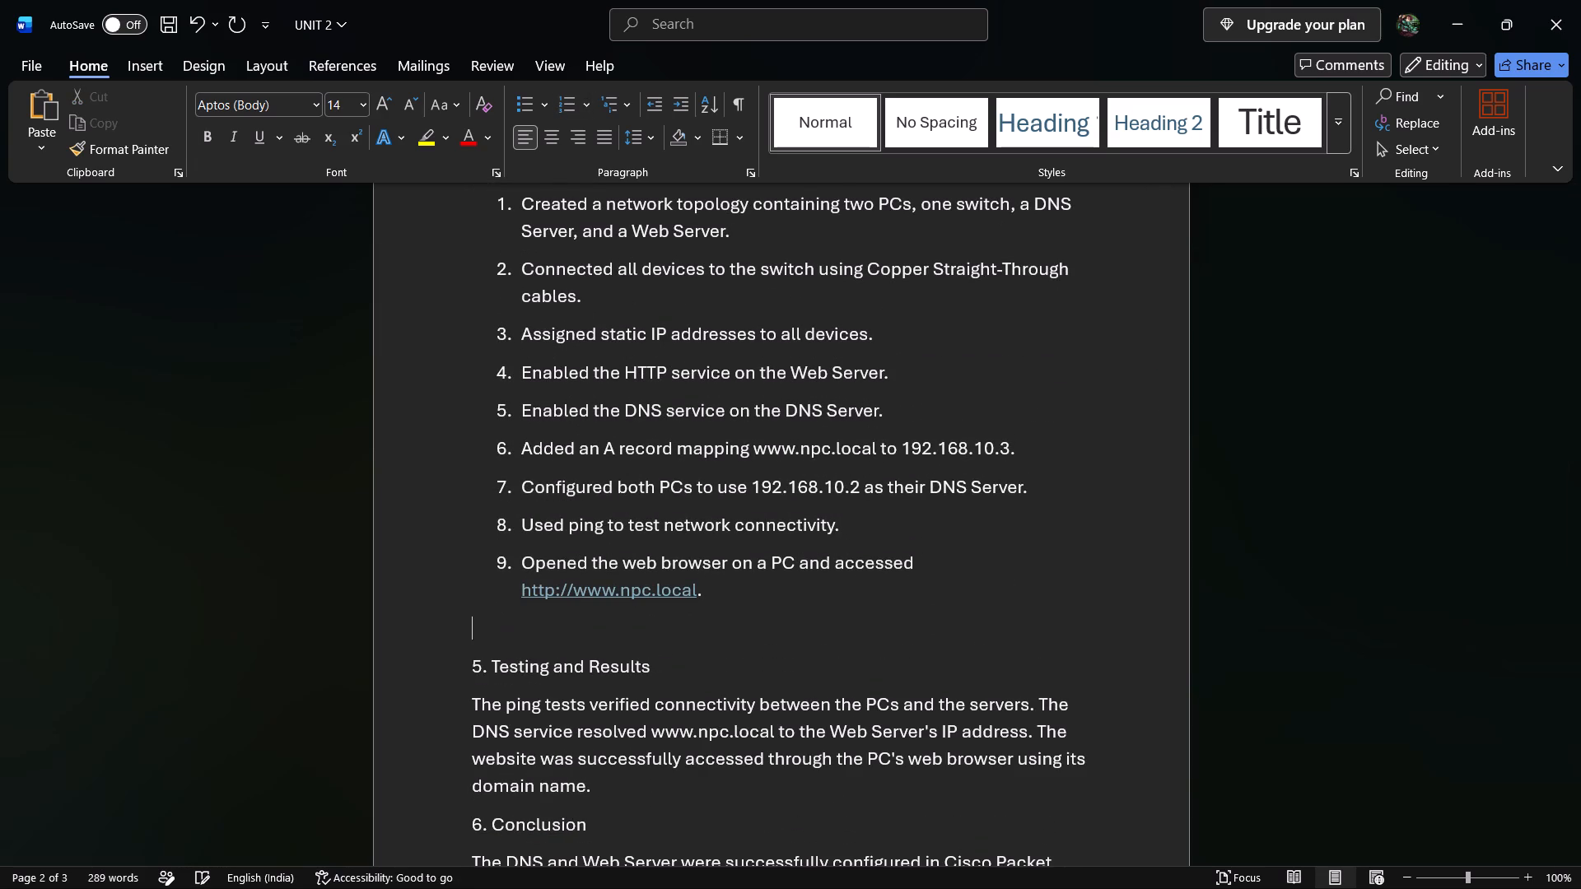
pyautogui.press('Return')
pyautogui.press('BackSpace')
# Bold the "5. Testing and Results" heading and insert a blank line after that section's paragraph.
pyautogui.scroll(-3, 882, 578)
pyautogui.moveTo(468, 521); pyautogui.dragTo(608, 596)
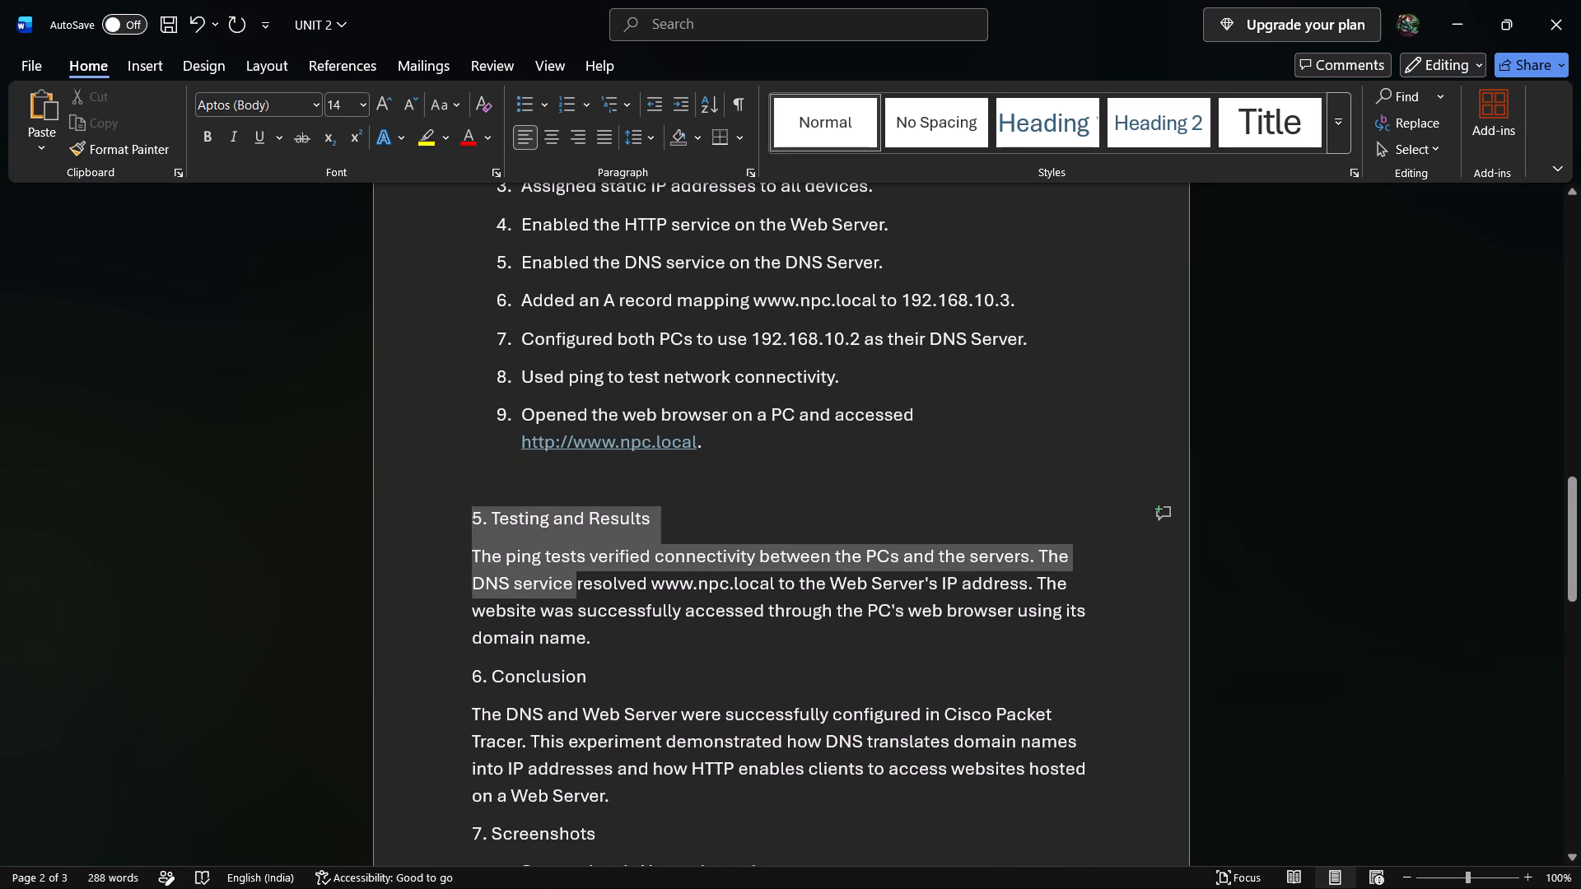
pyautogui.moveTo(608, 596); pyautogui.dragTo(643, 635)
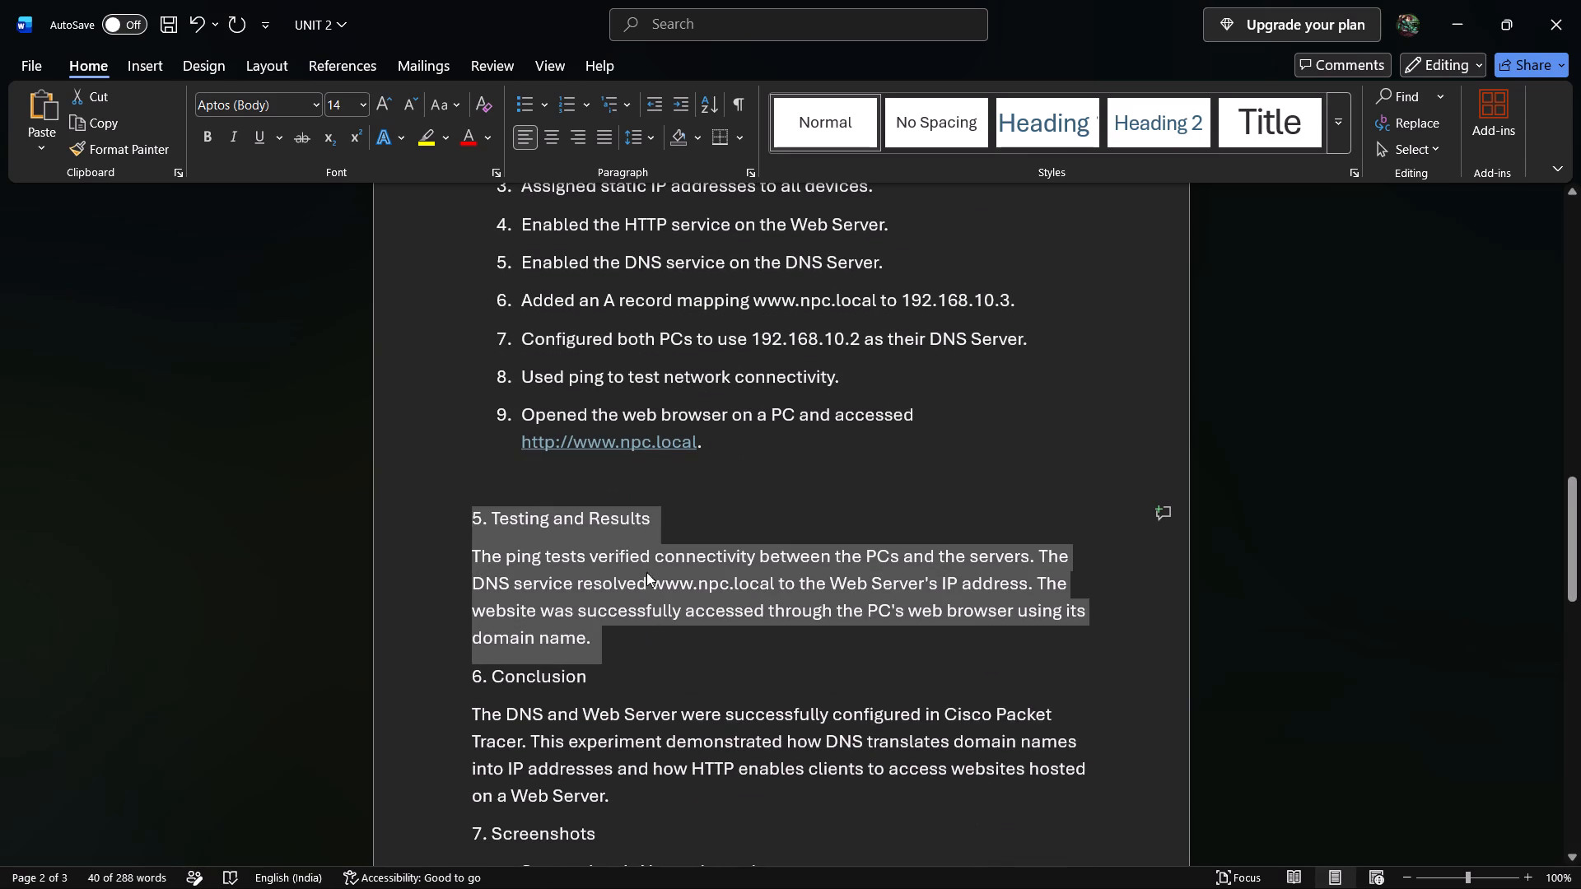
pyautogui.click(668, 527)
pyautogui.moveTo(657, 512); pyautogui.dragTo(409, 529)
pyautogui.hotkey('ctrl', 'b')
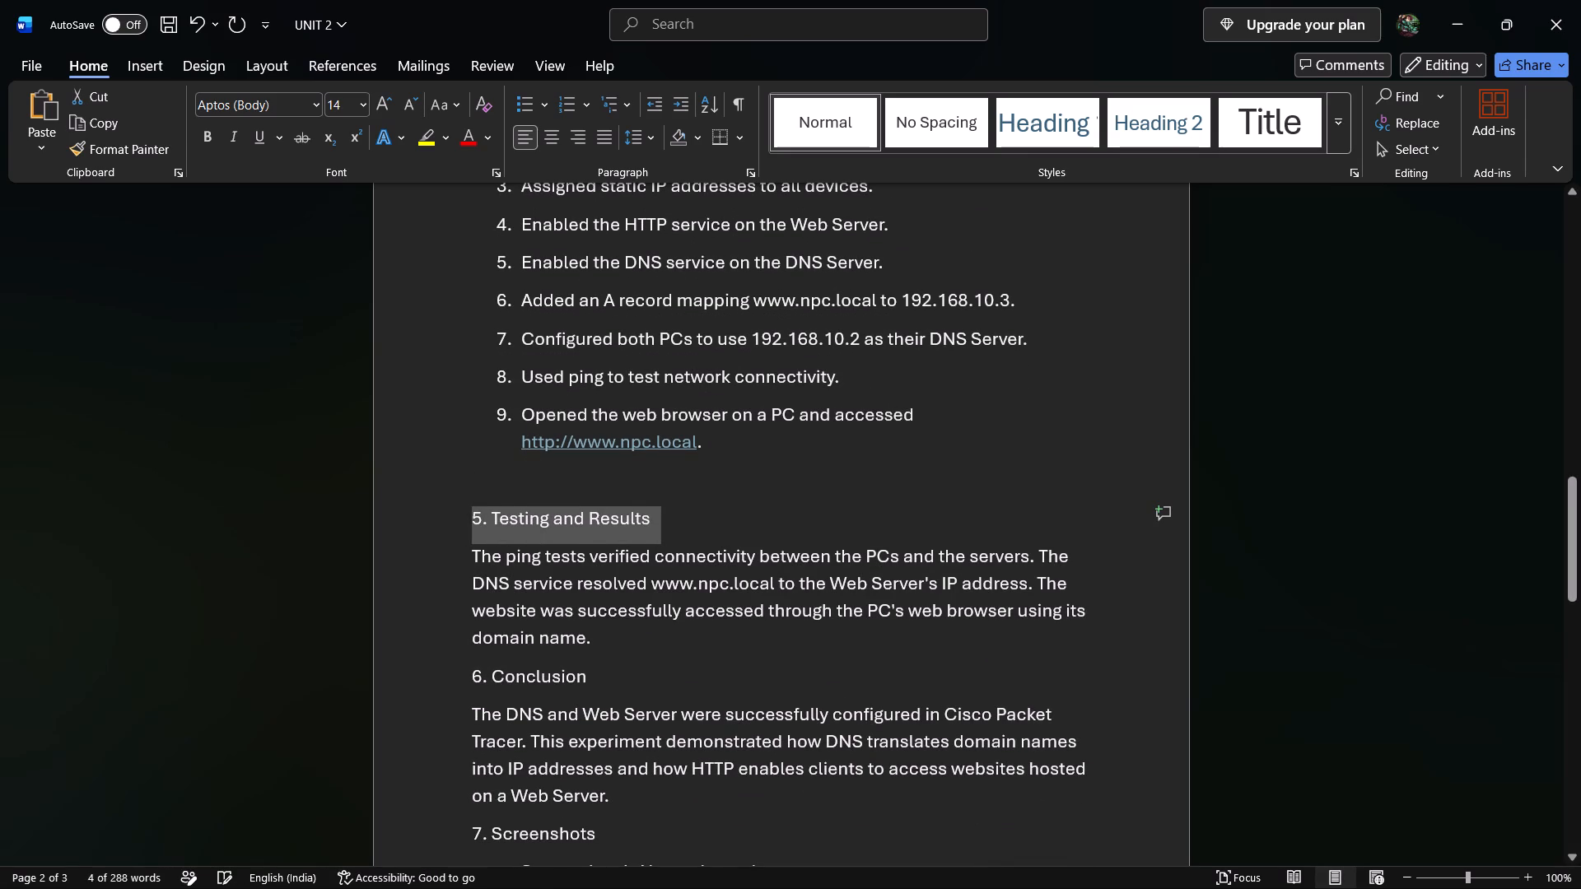
pyautogui.click(614, 649)
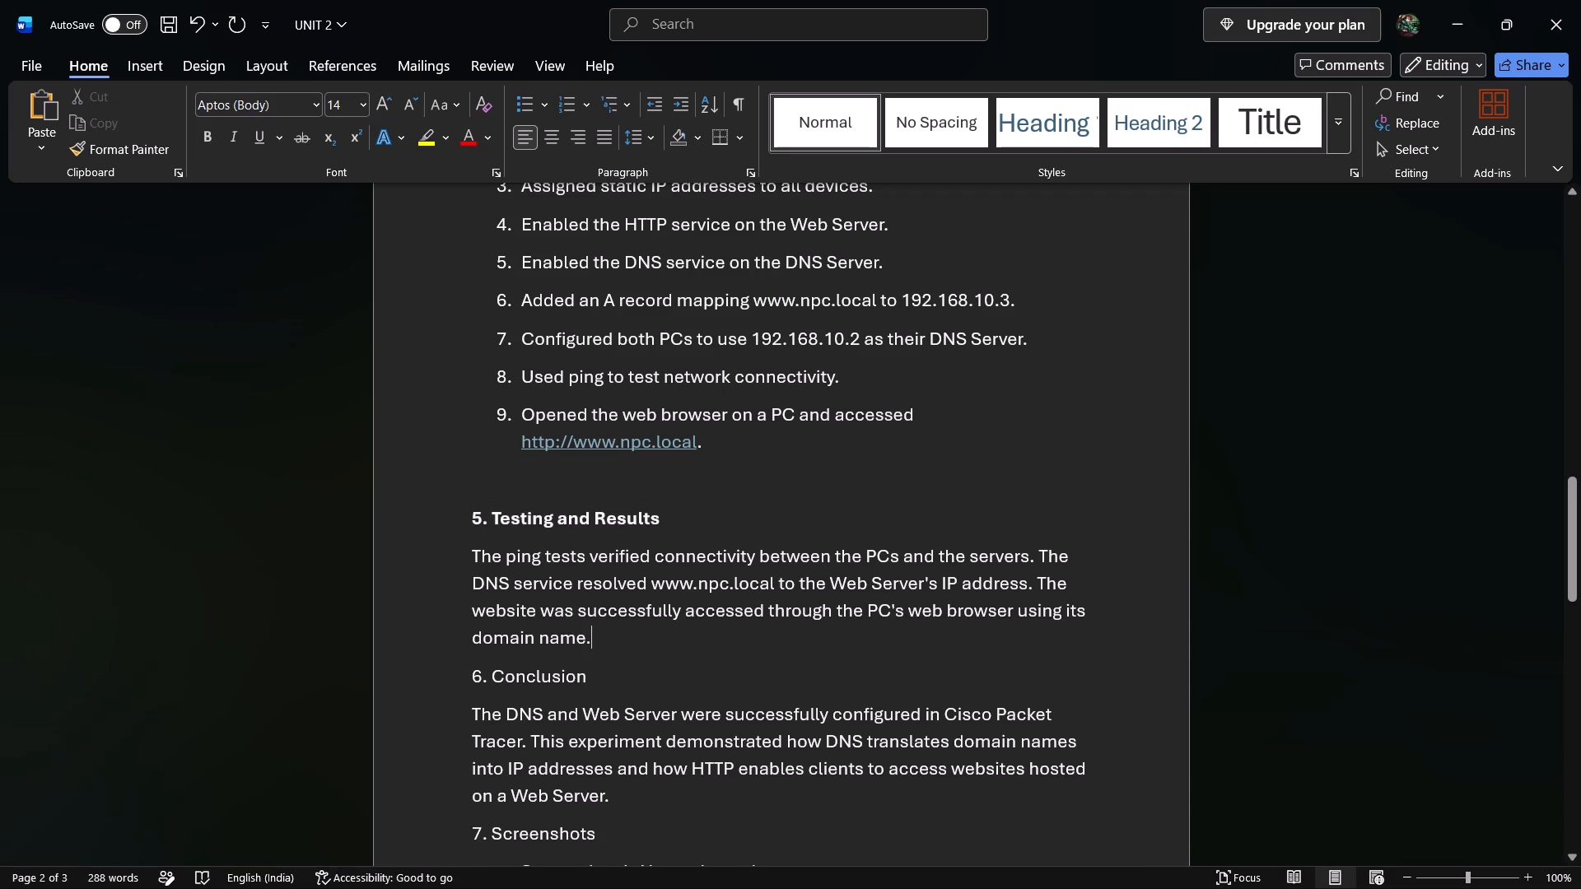
pyautogui.press('Return')
# Bold the "6. Conclusion" heading while keeping its paragraph in regular weight.
pyautogui.scroll(-3, 614, 649)
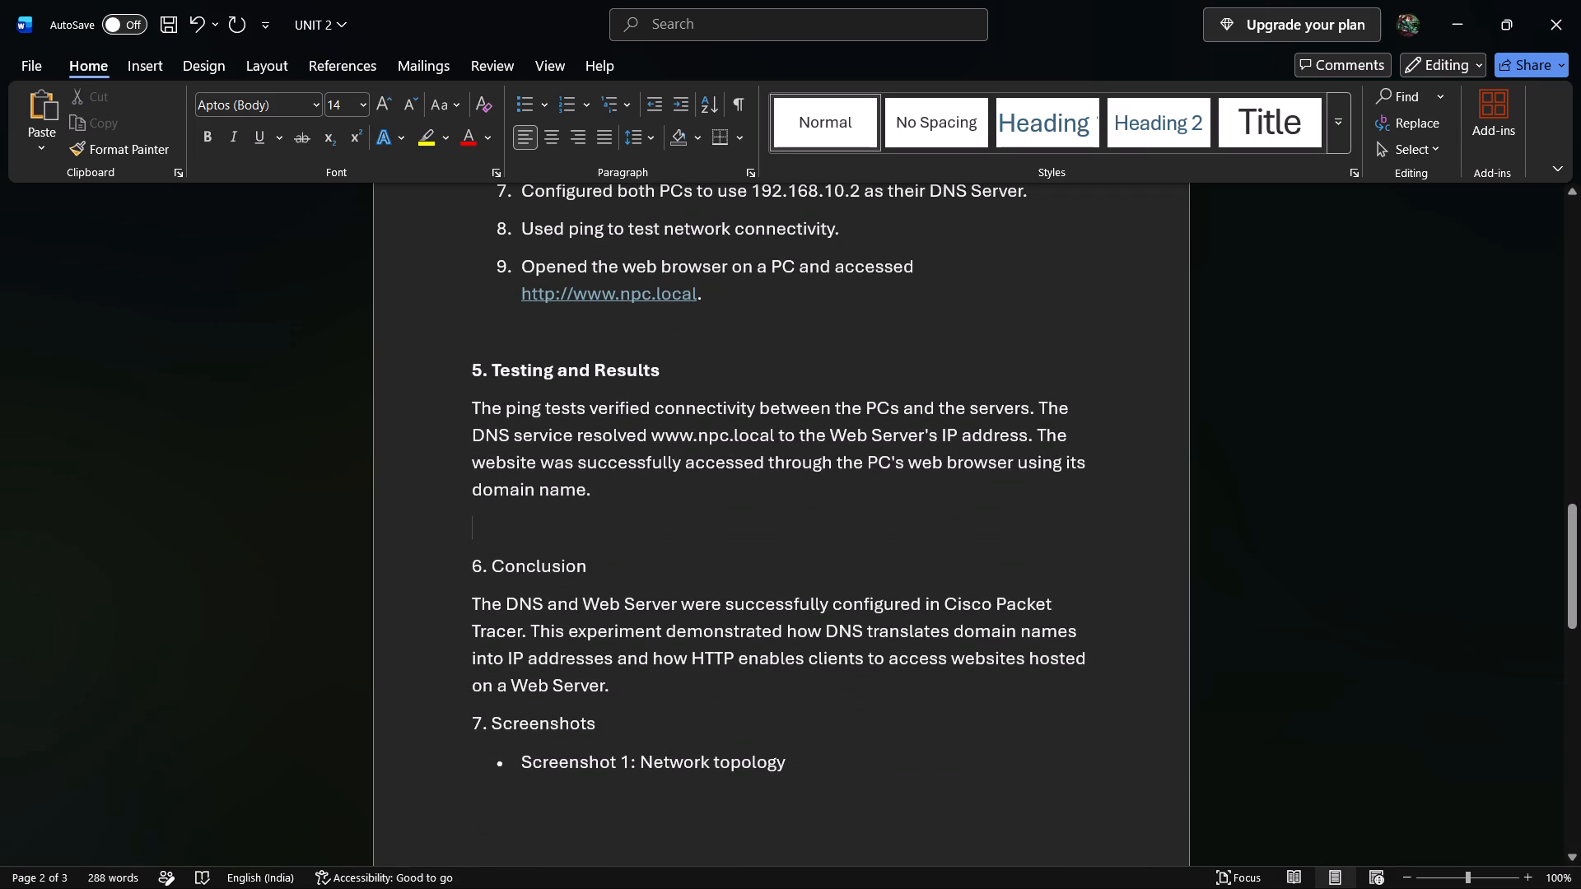
pyautogui.moveTo(619, 687); pyautogui.dragTo(468, 566)
pyautogui.hotkey('ctrl', 'b')
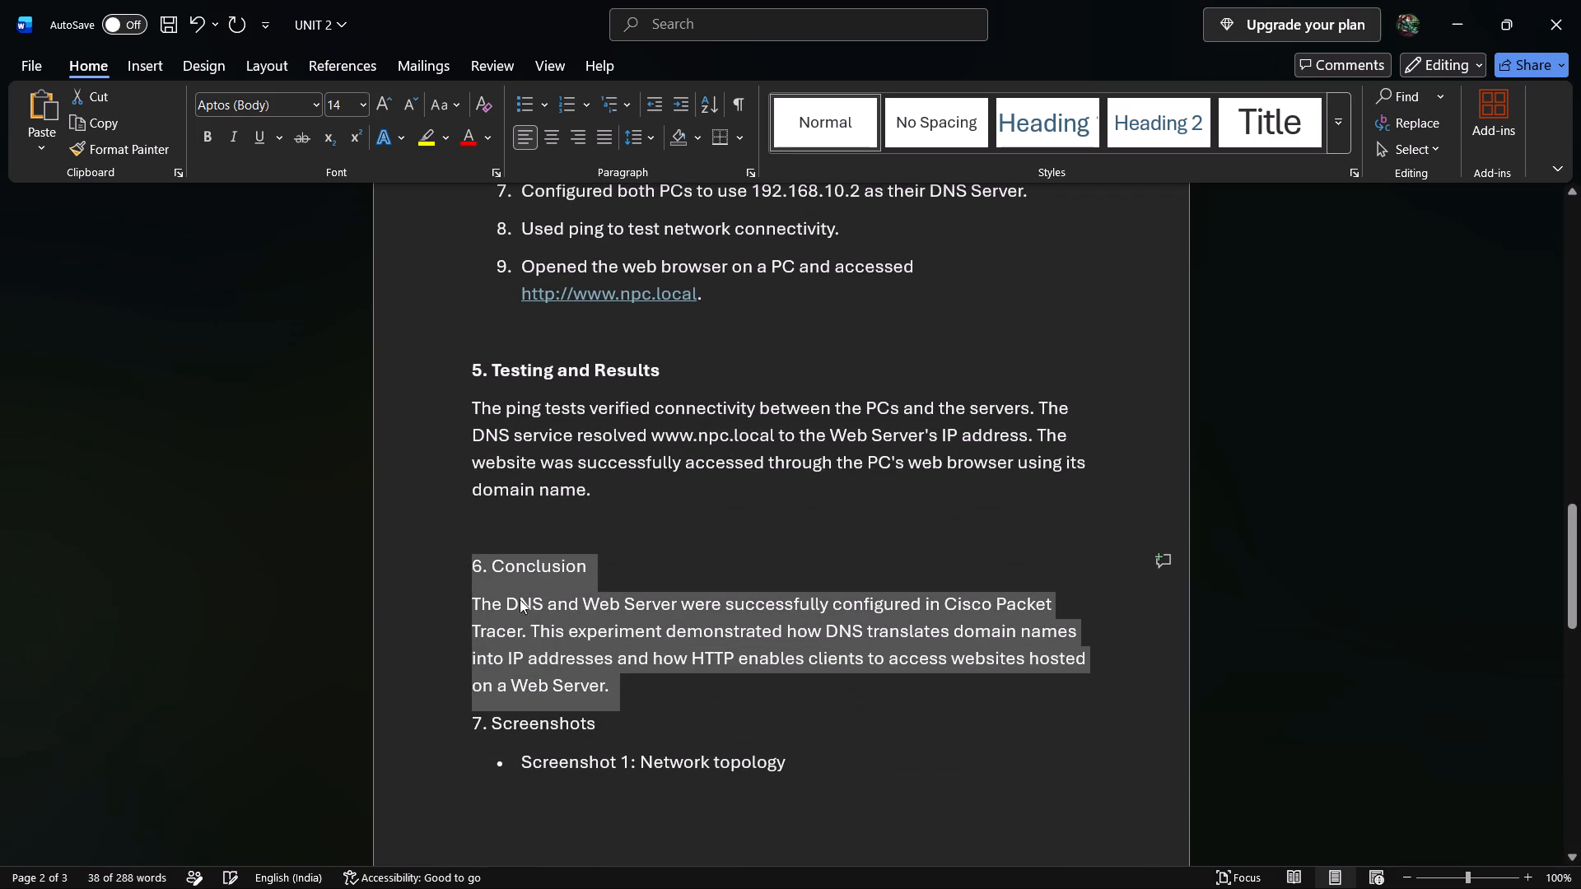
pyautogui.scroll(-3, 542, 616)
pyautogui.click(773, 539)
pyautogui.moveTo(773, 539); pyautogui.dragTo(495, 468)
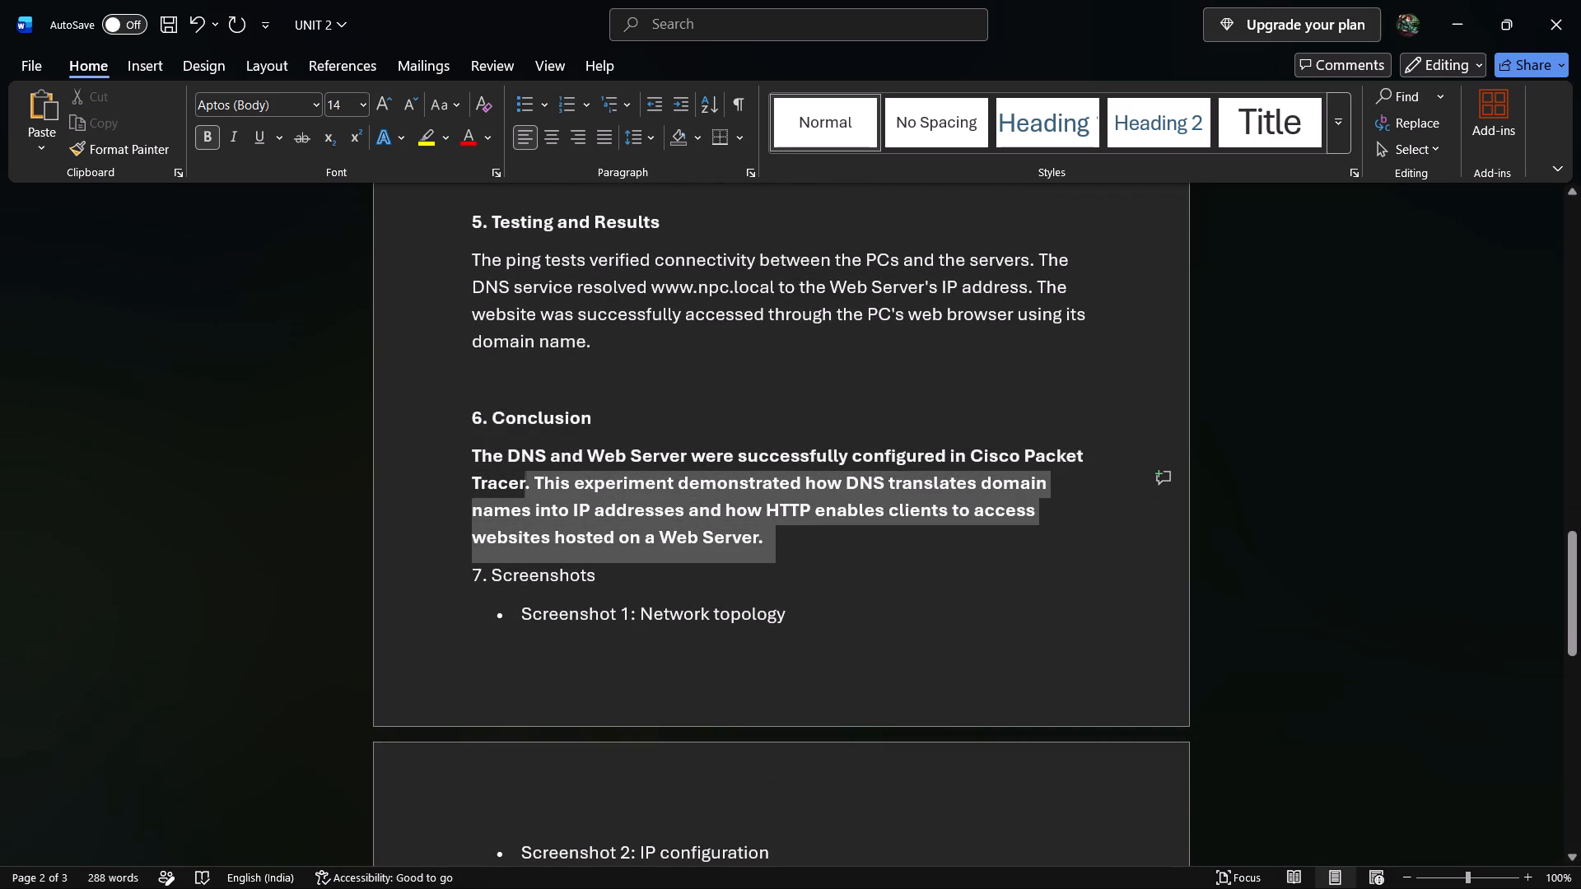
pyautogui.moveTo(495, 468); pyautogui.dragTo(464, 462)
pyautogui.hotkey('ctrl', 'b')
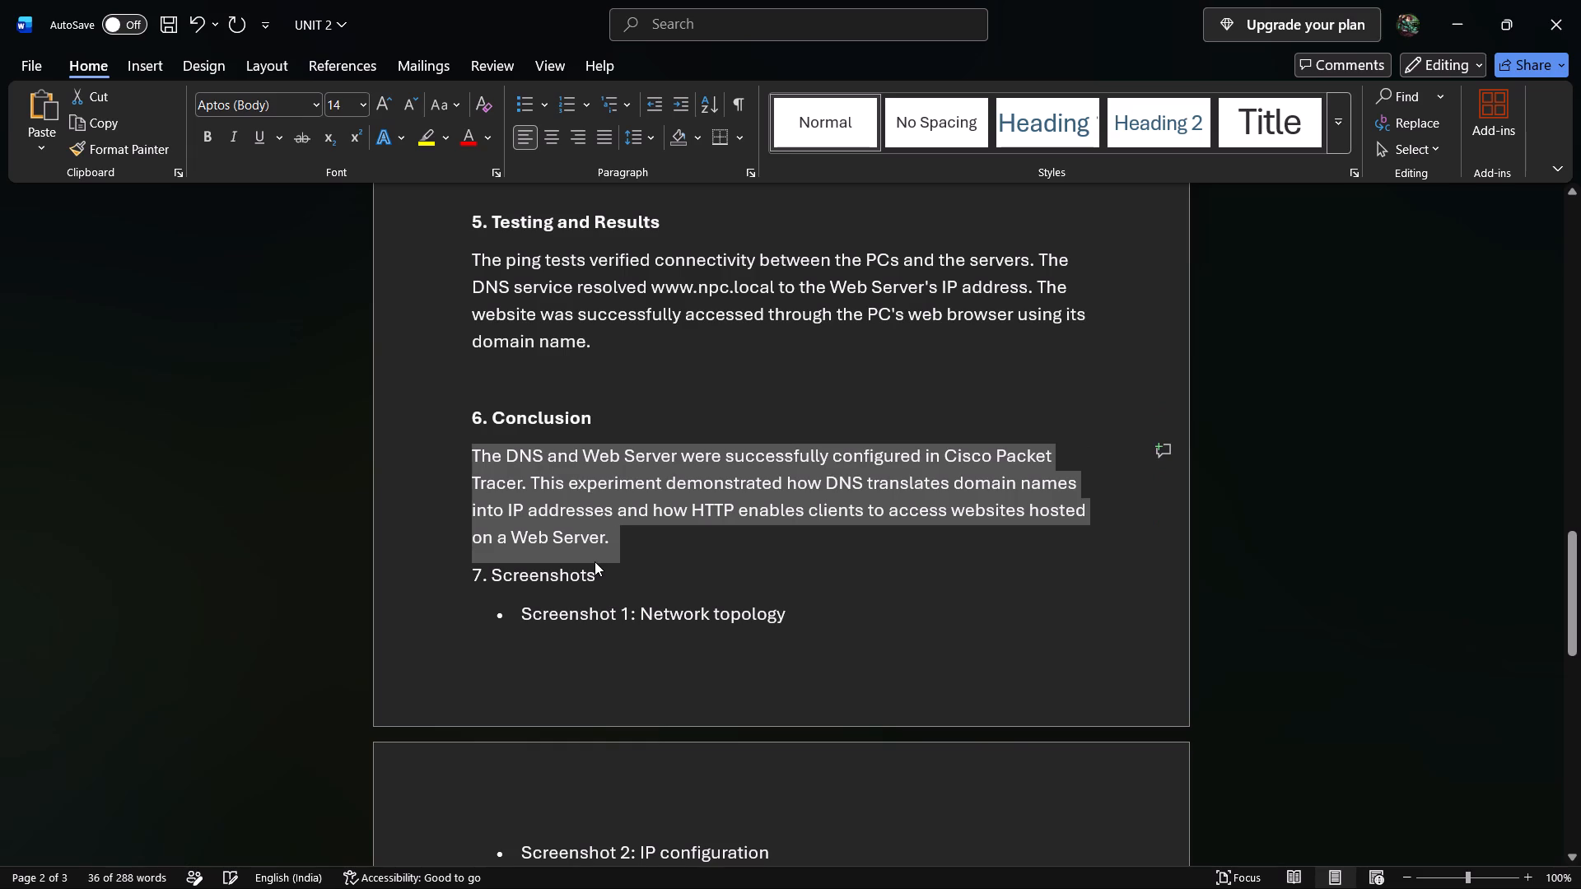
# Insert two blank lines after the Conclusion paragraph to move the "7. Screenshots" heading onto the third page.
pyautogui.click(595, 561)
pyautogui.click(642, 544)
pyautogui.press('Return')
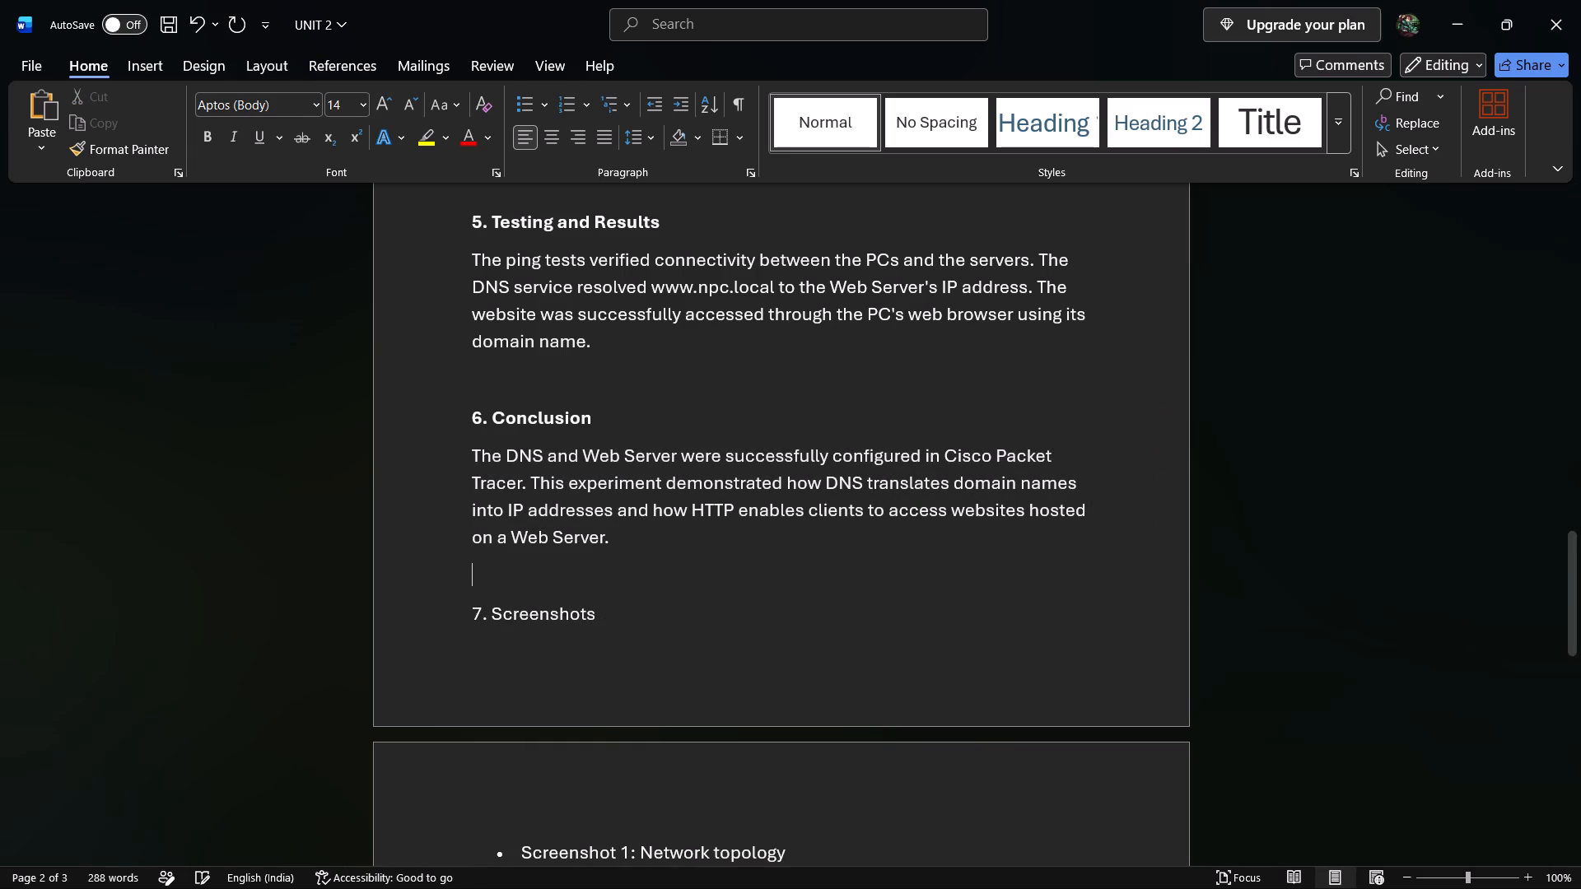
pyautogui.press('Return')
# Add an indented blank line without a bullet beneath "Screenshot 1: Network topology".
pyautogui.scroll(-9, 642, 544)
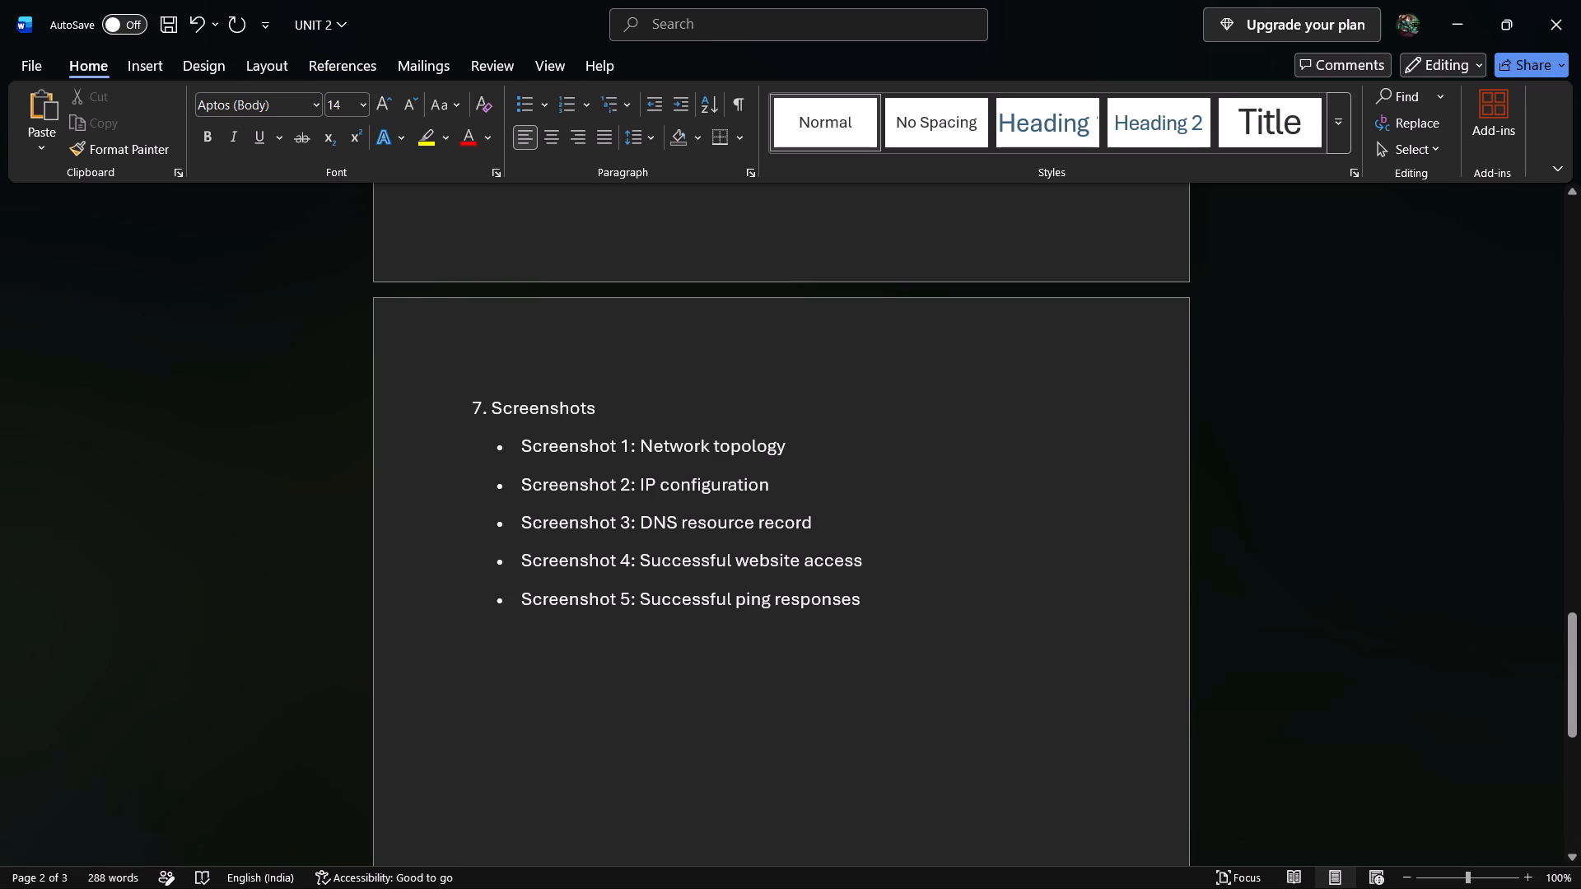
pyautogui.click(850, 442)
pyautogui.press('Return')
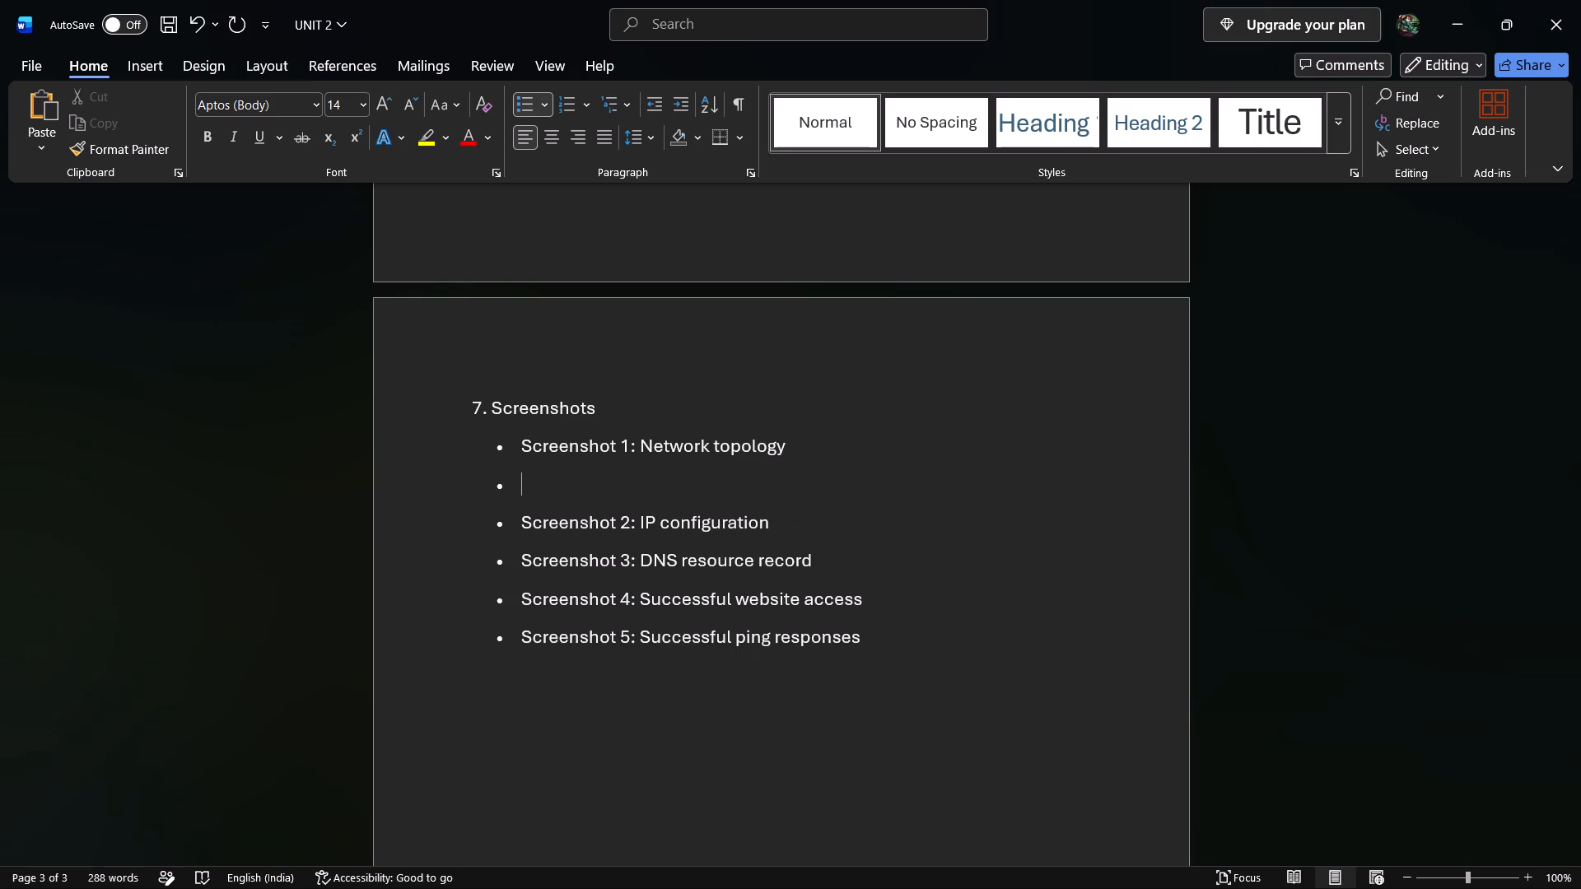
pyautogui.press('BackSpace')
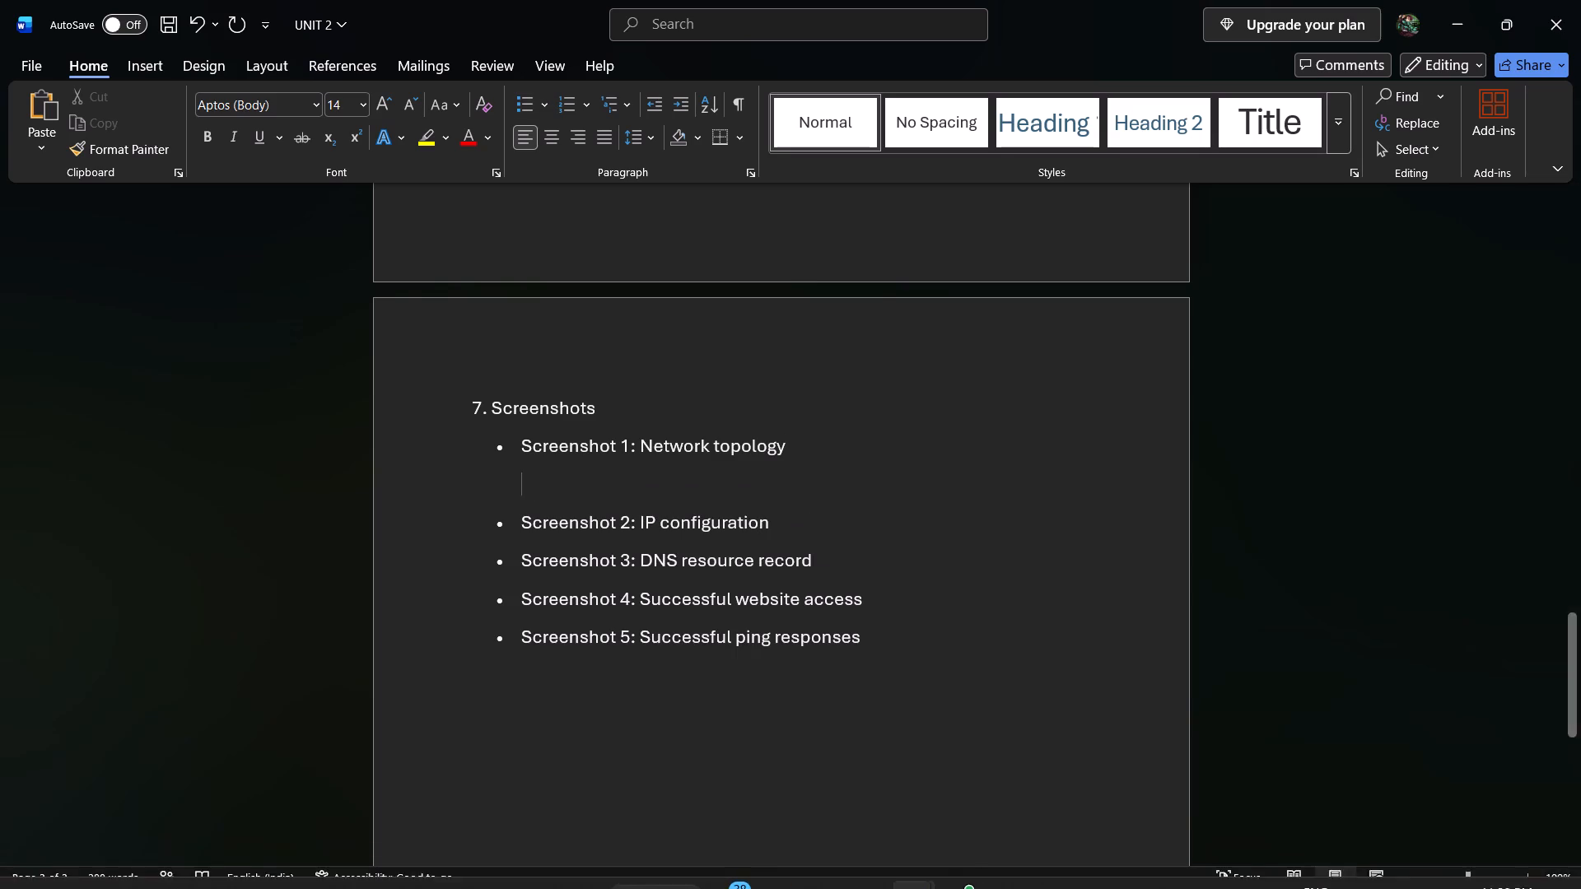
pyautogui.click(991, 851)
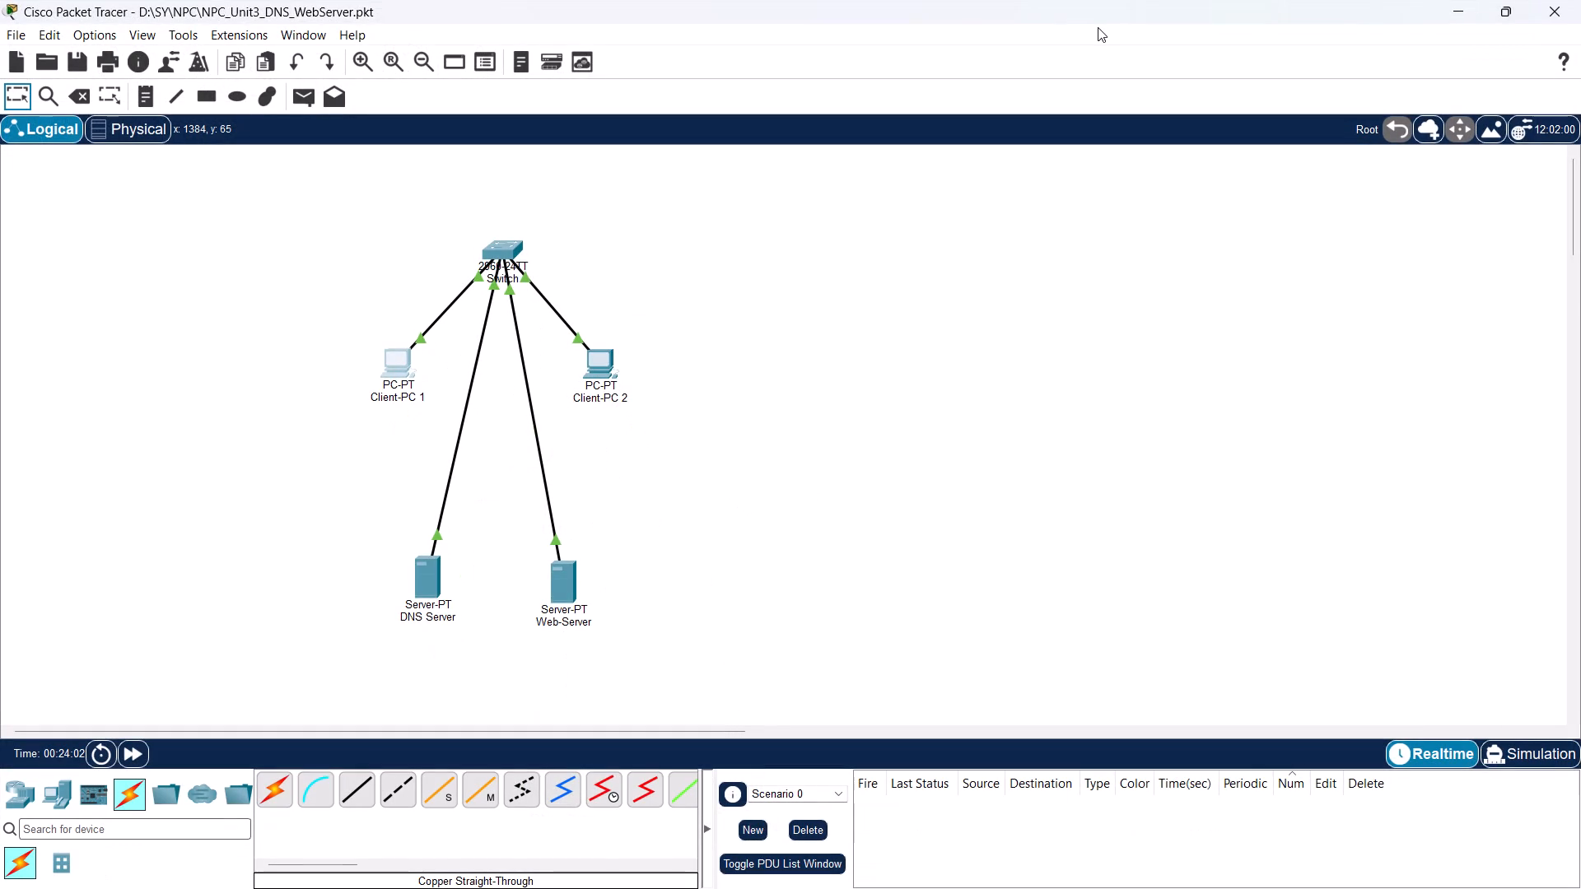
pyautogui.press('Print')
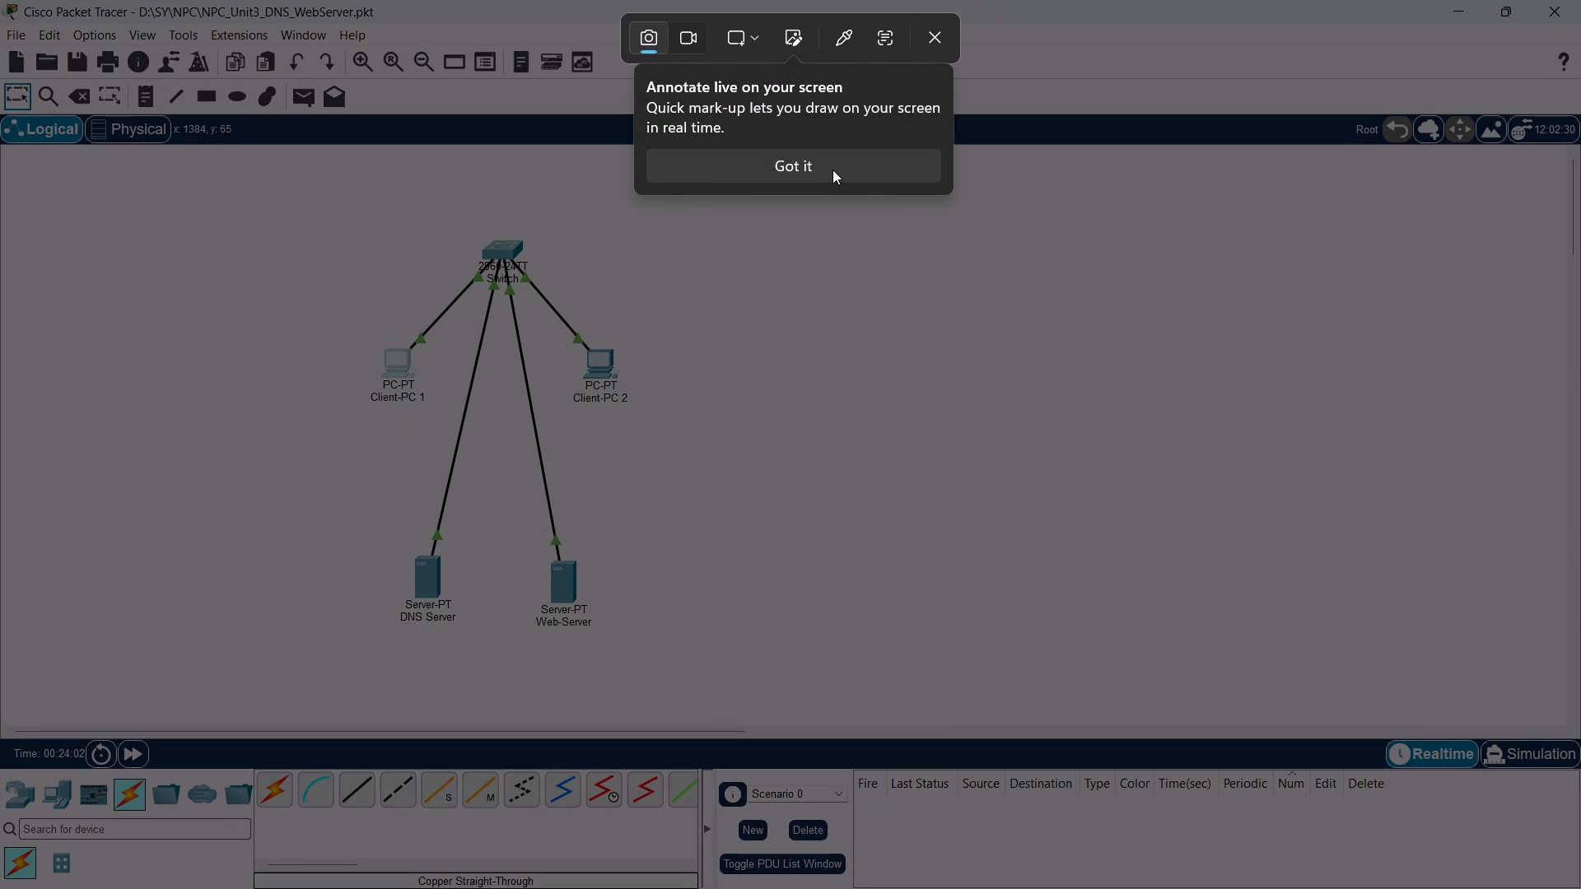
pyautogui.click(832, 169)
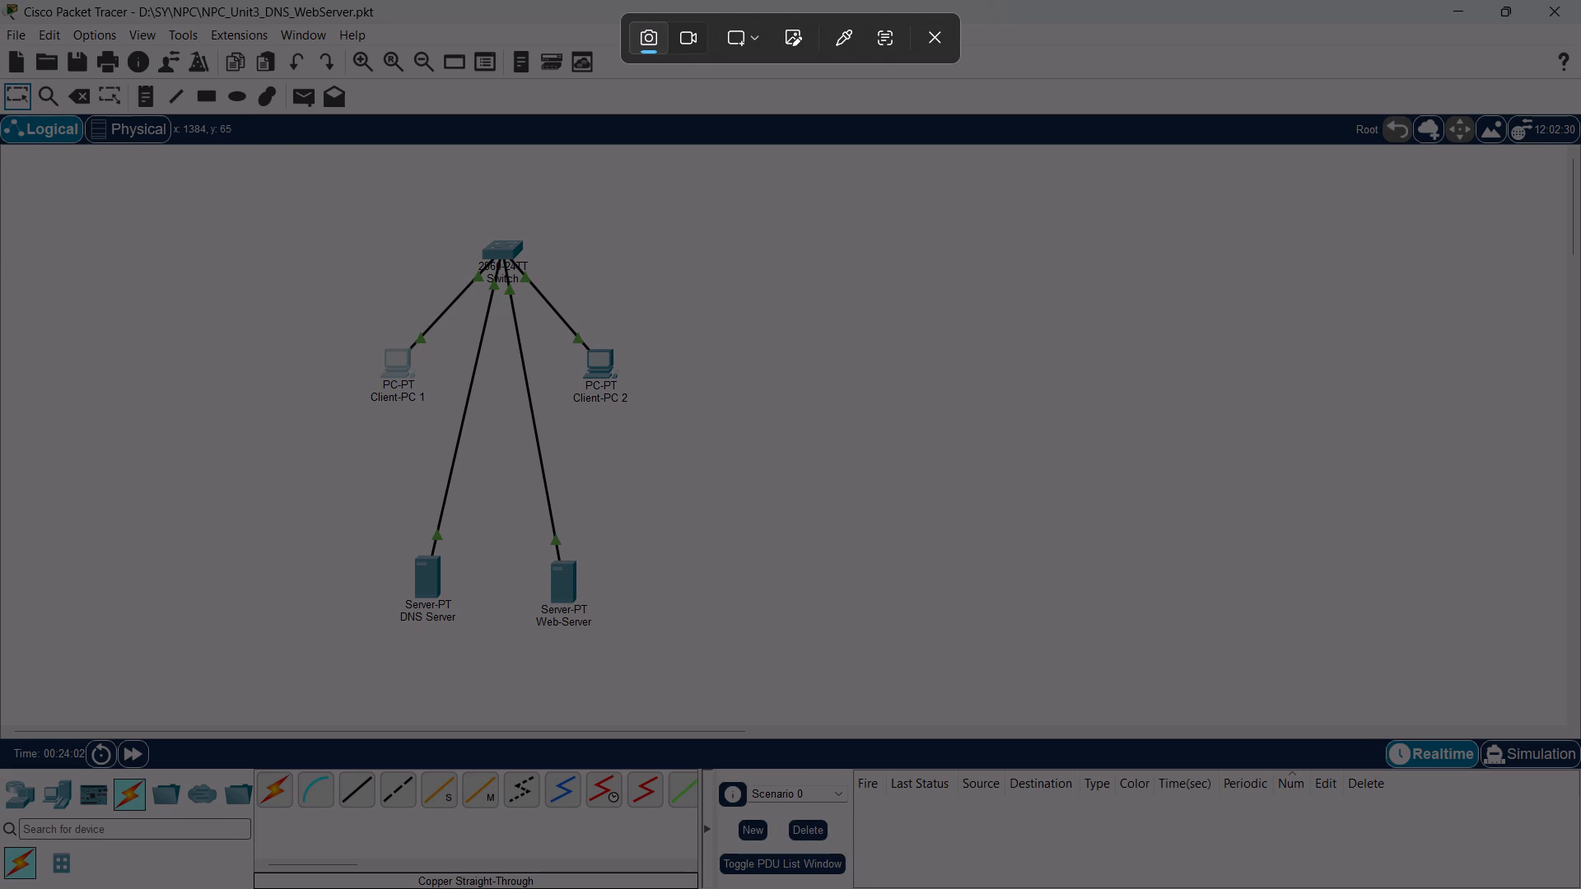
pyautogui.moveTo(240, 142); pyautogui.dragTo(783, 719)
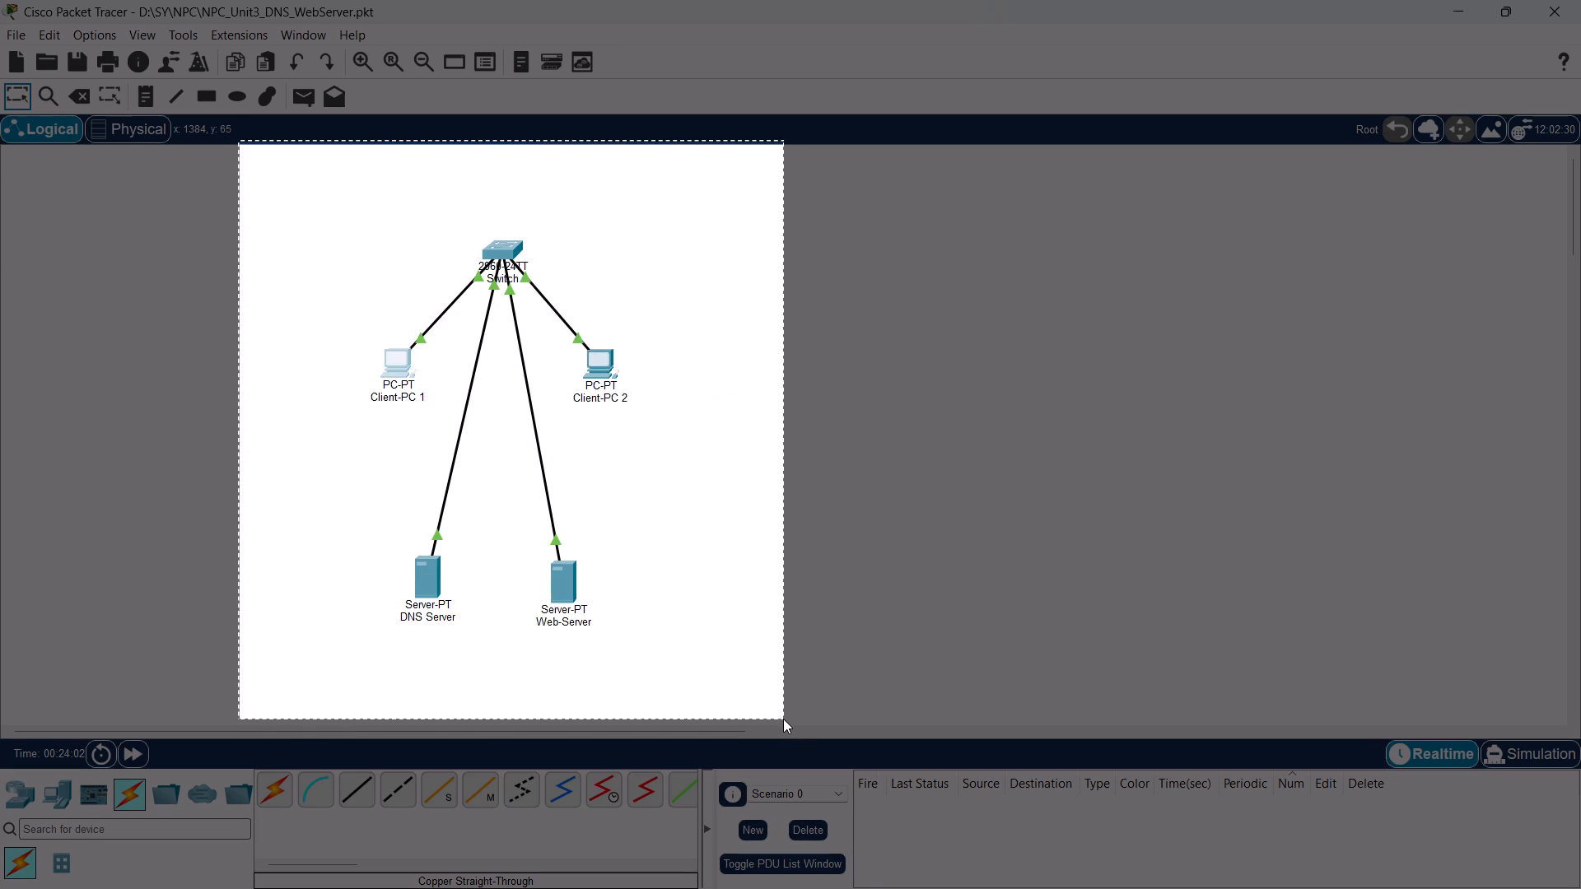
# Finish the topology capture and paste it beneath "Screenshot 1: Network topology" in the Word report, followed by a blank line.
pyautogui.moveTo(783, 719); pyautogui.dragTo(781, 733)
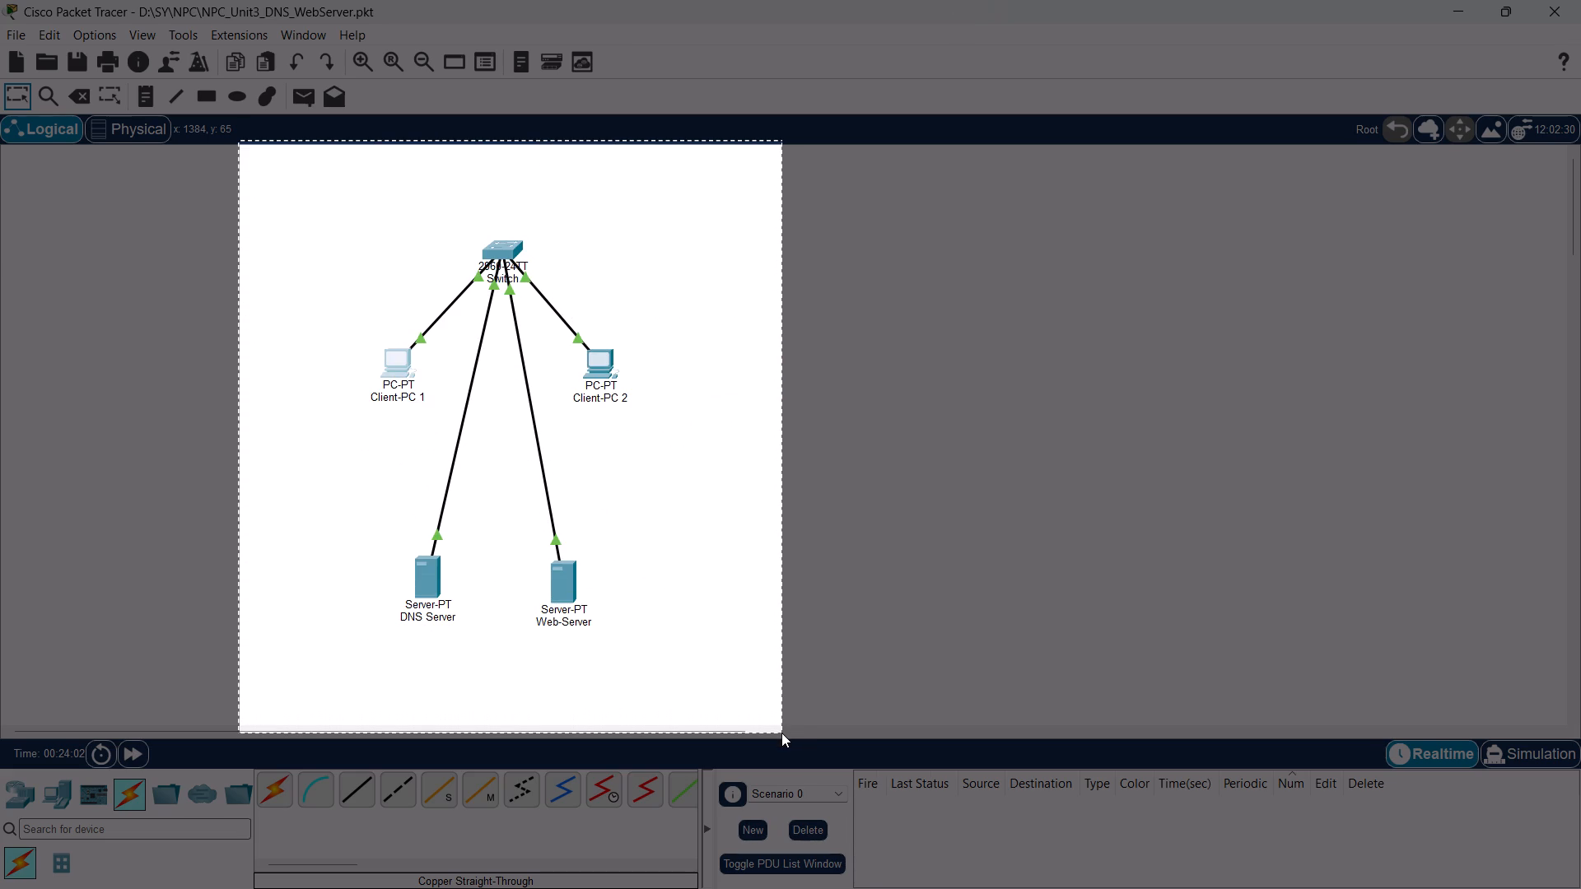
pyautogui.moveTo(781, 733); pyautogui.dragTo(770, 735)
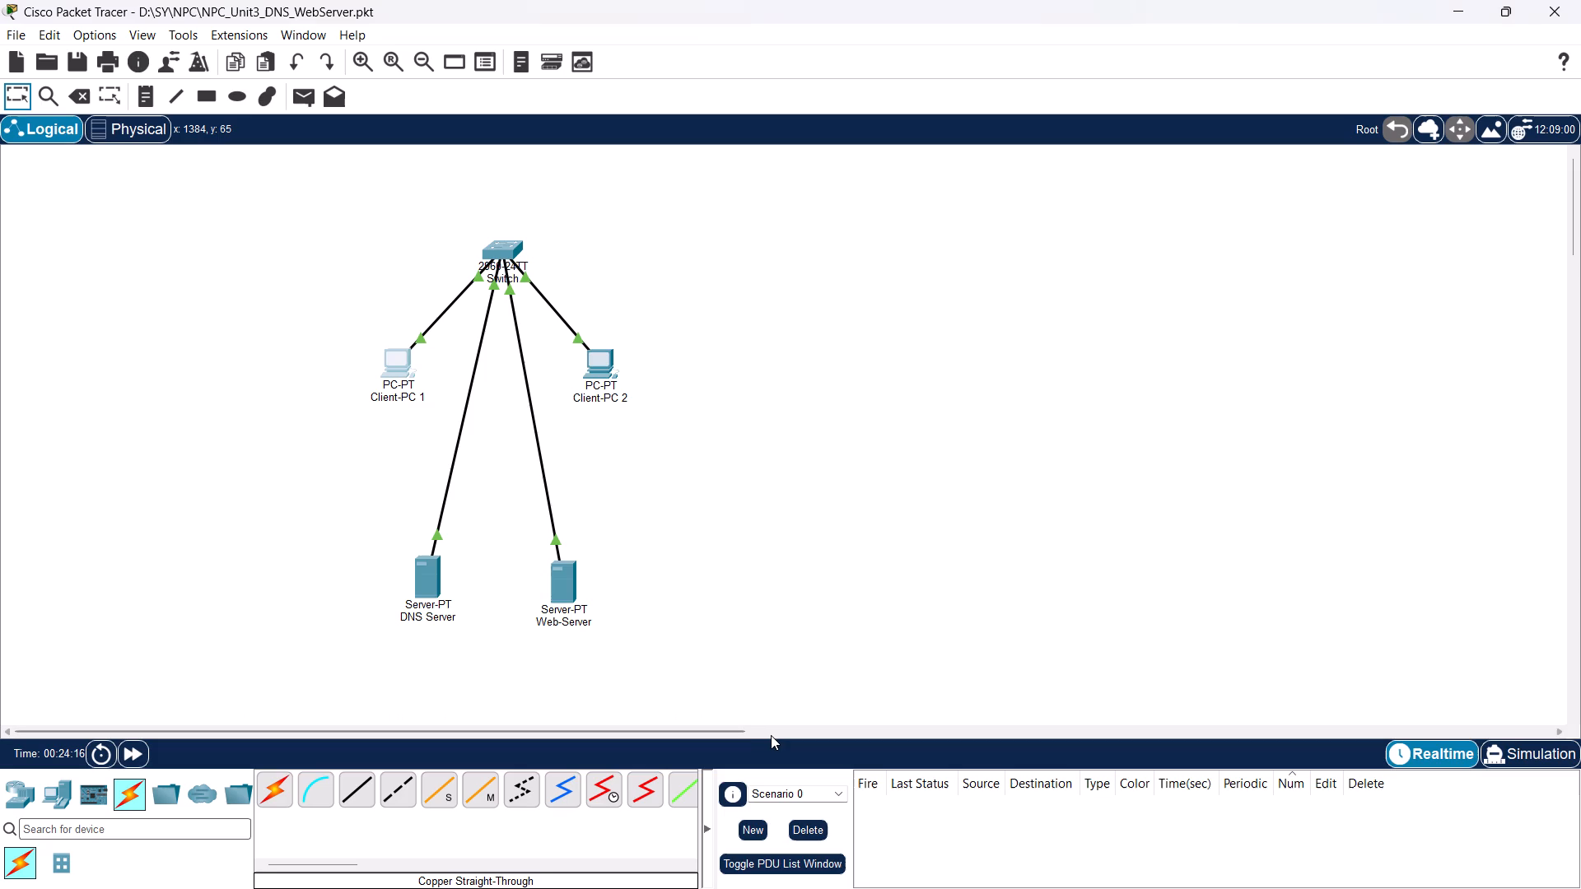
pyautogui.hotkey('alt', 'Tab')
pyautogui.hotkey('alt', 'Tab')
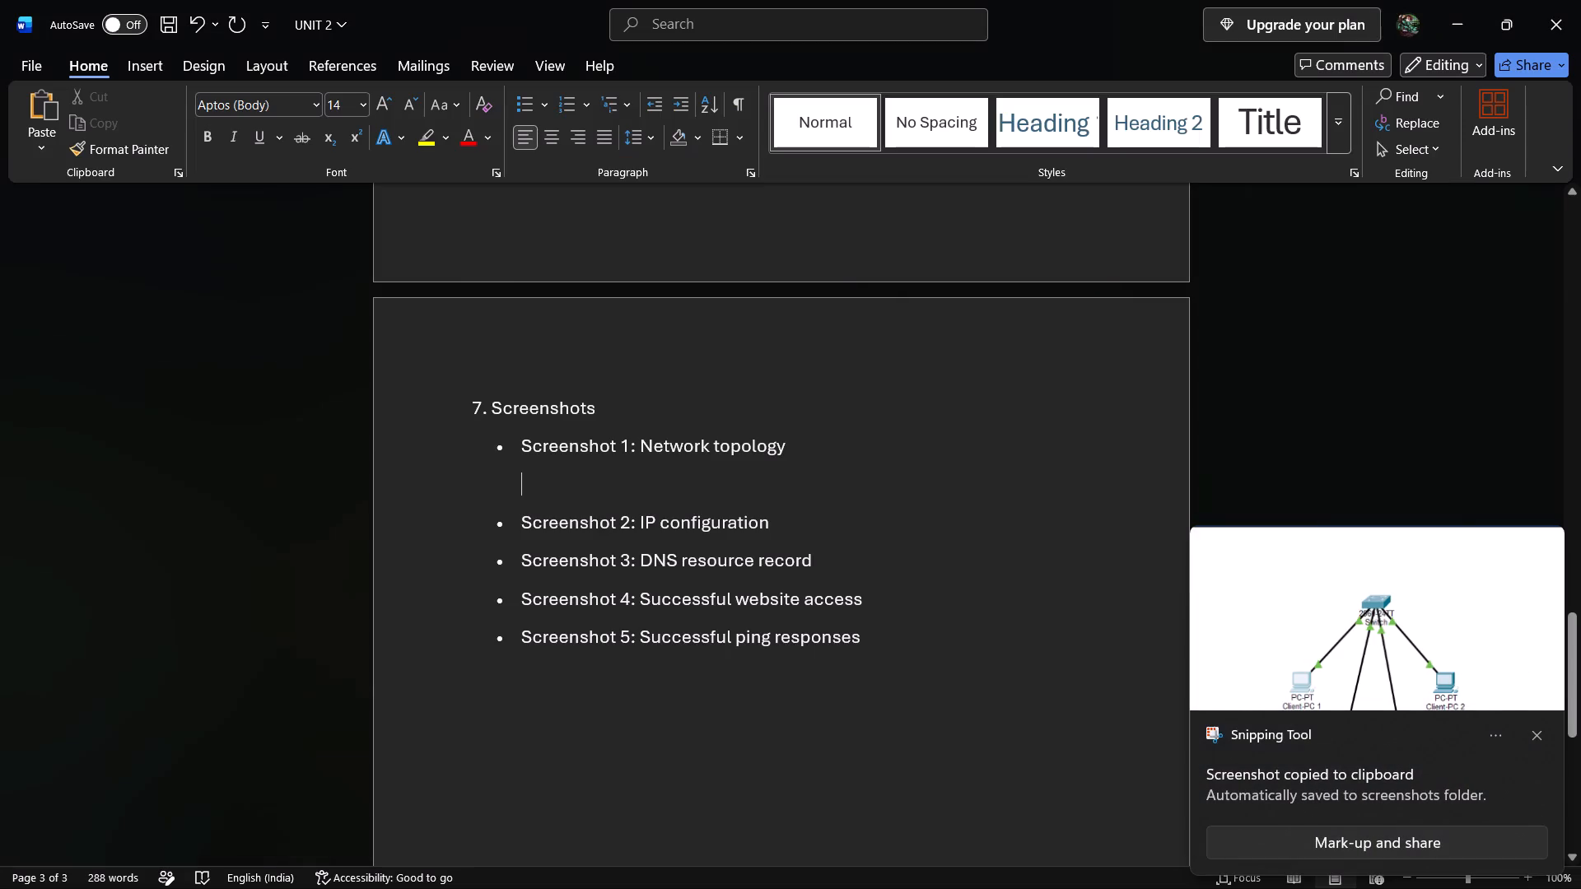
pyautogui.hotkey('ctrl', 'v')
pyautogui.scroll(-3, 679, 513)
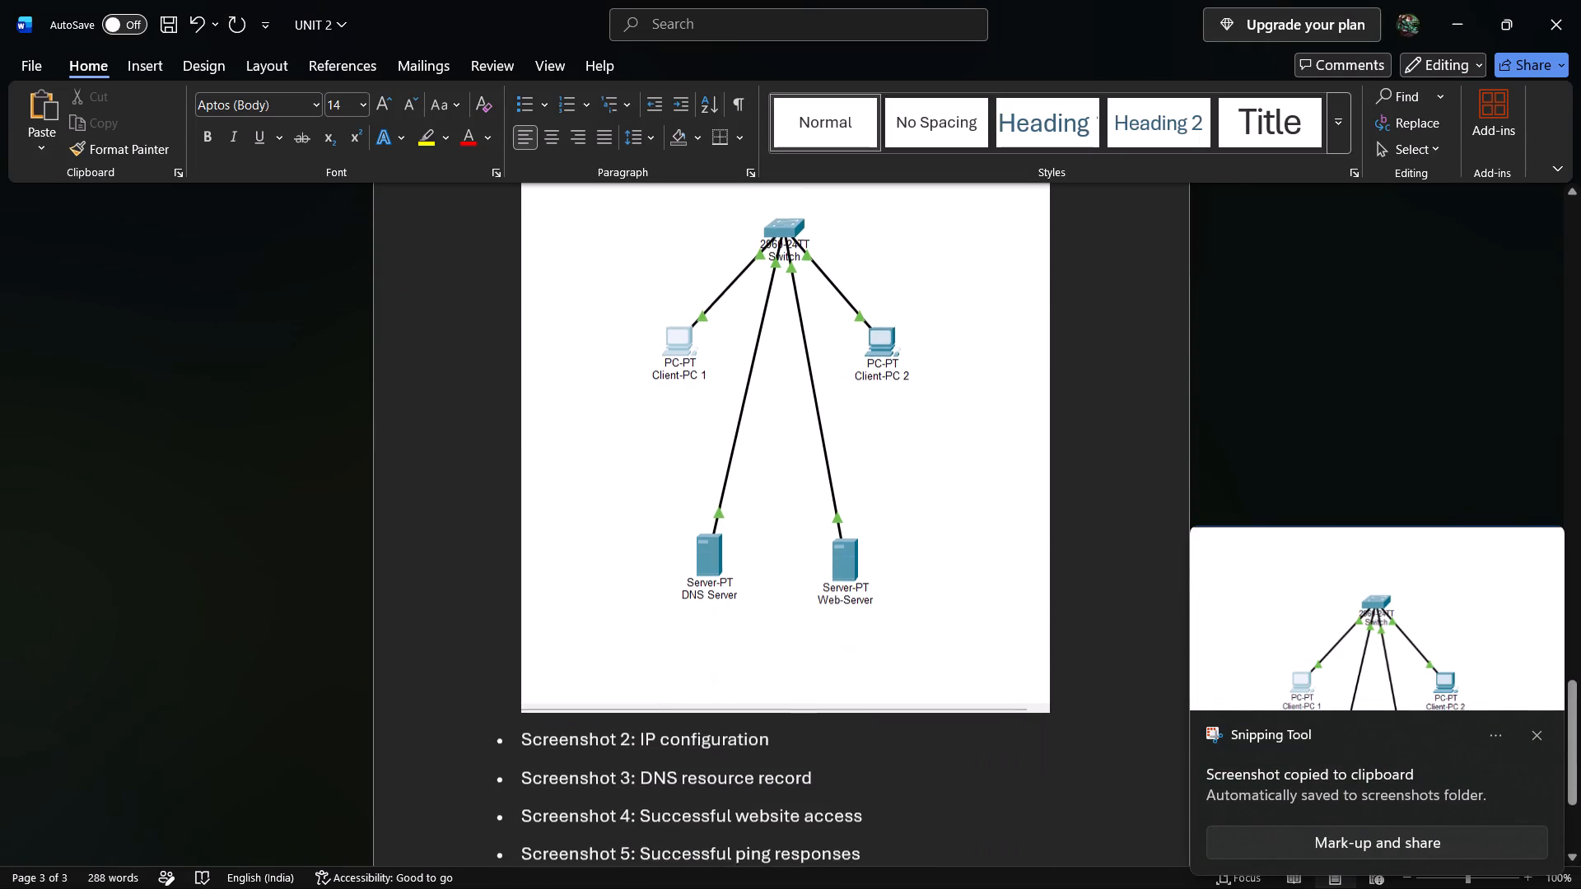
pyautogui.click(1117, 668)
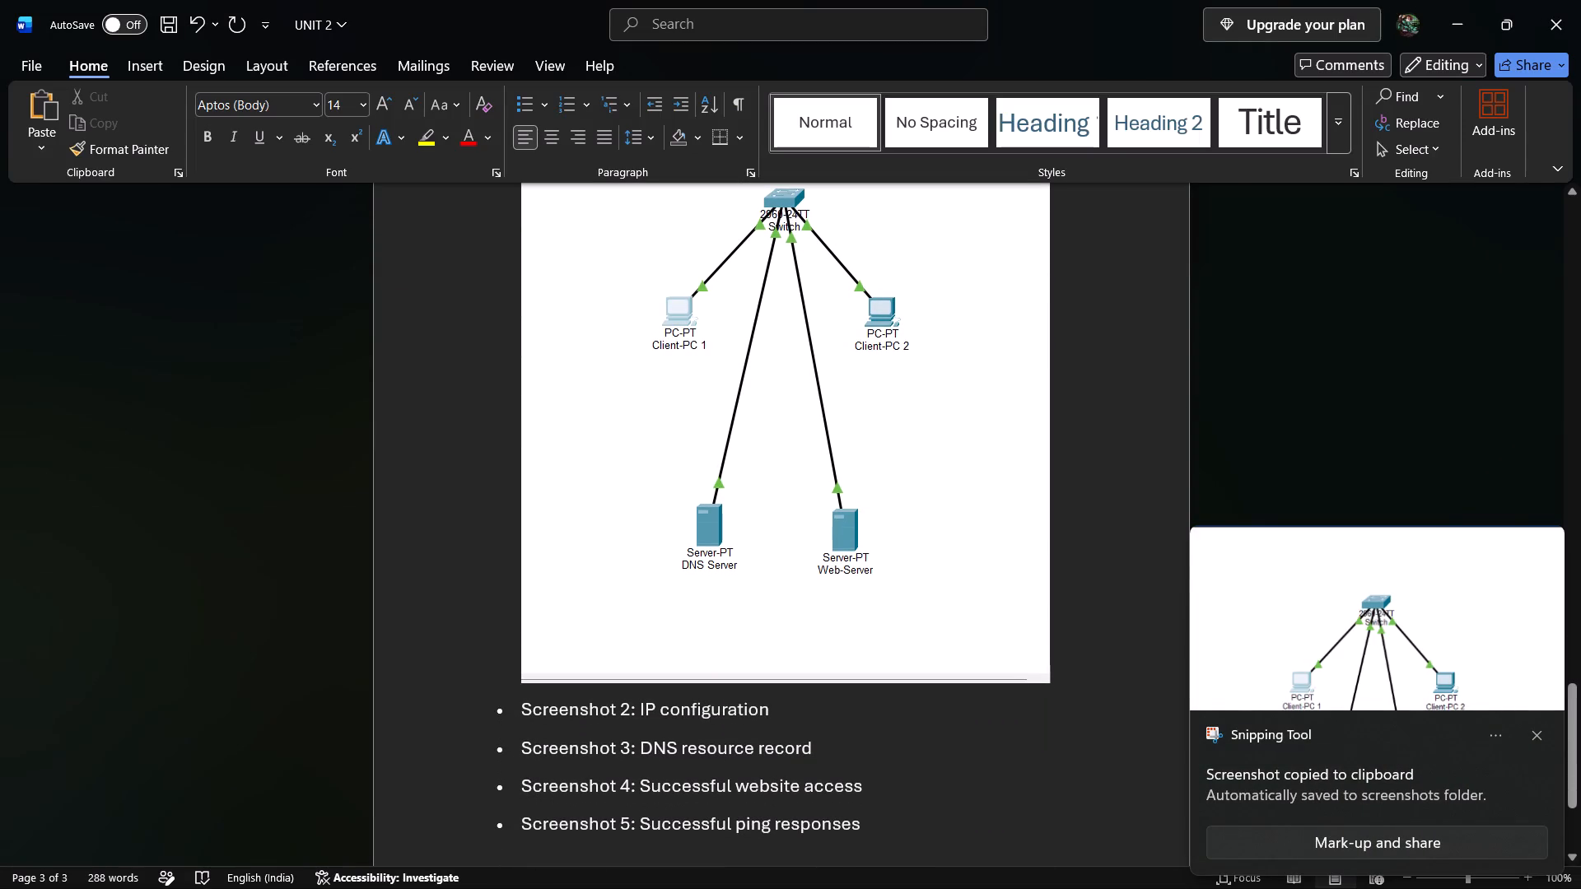
pyautogui.press('Return')
pyautogui.scroll(-3, 1117, 668)
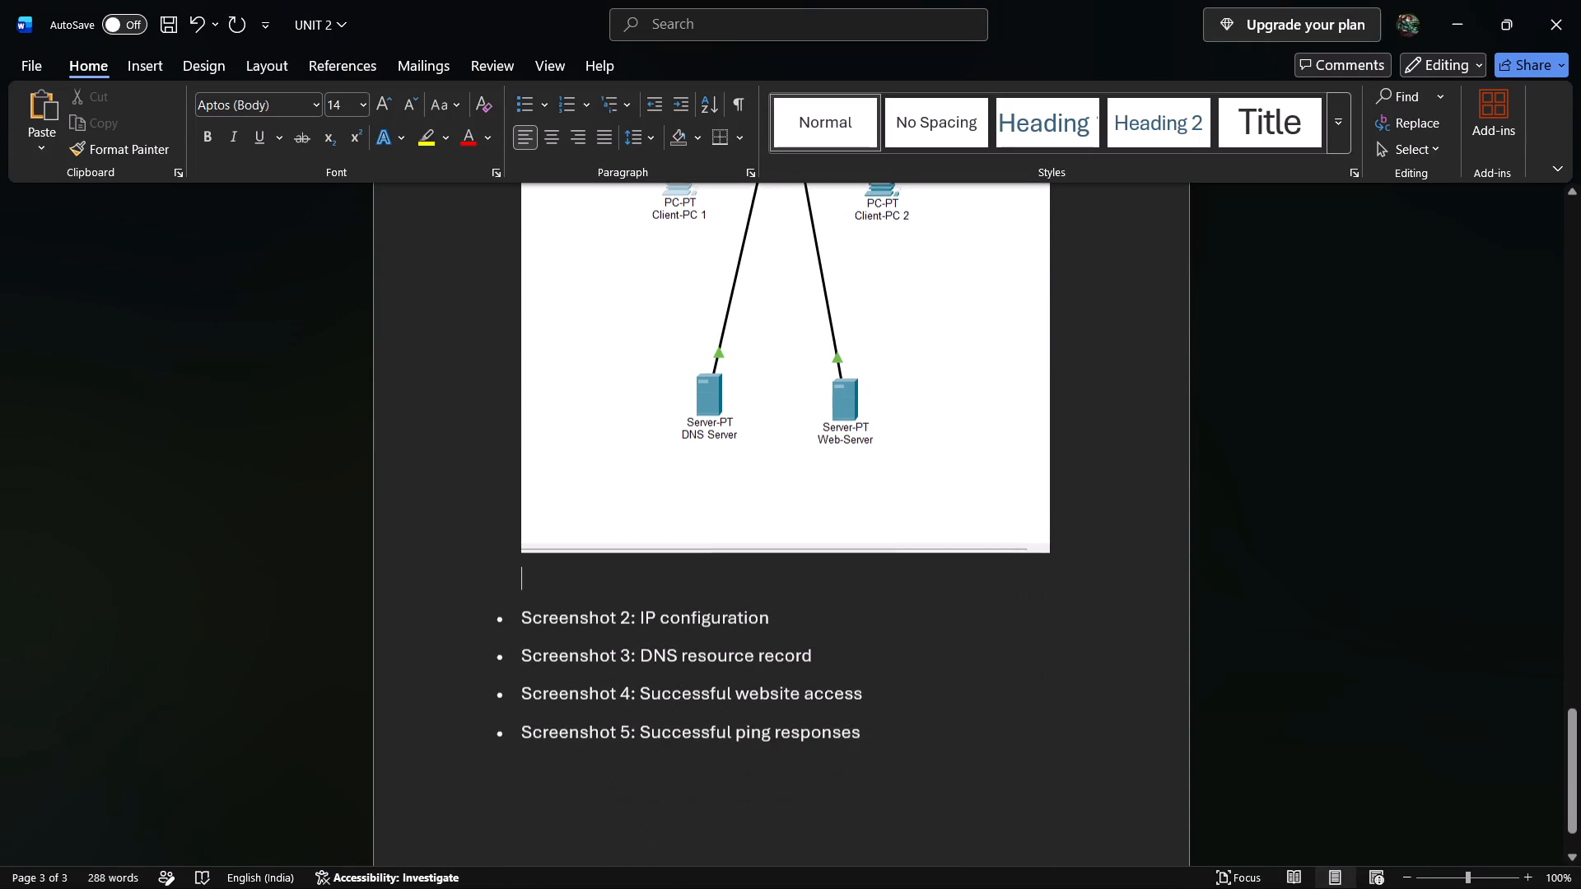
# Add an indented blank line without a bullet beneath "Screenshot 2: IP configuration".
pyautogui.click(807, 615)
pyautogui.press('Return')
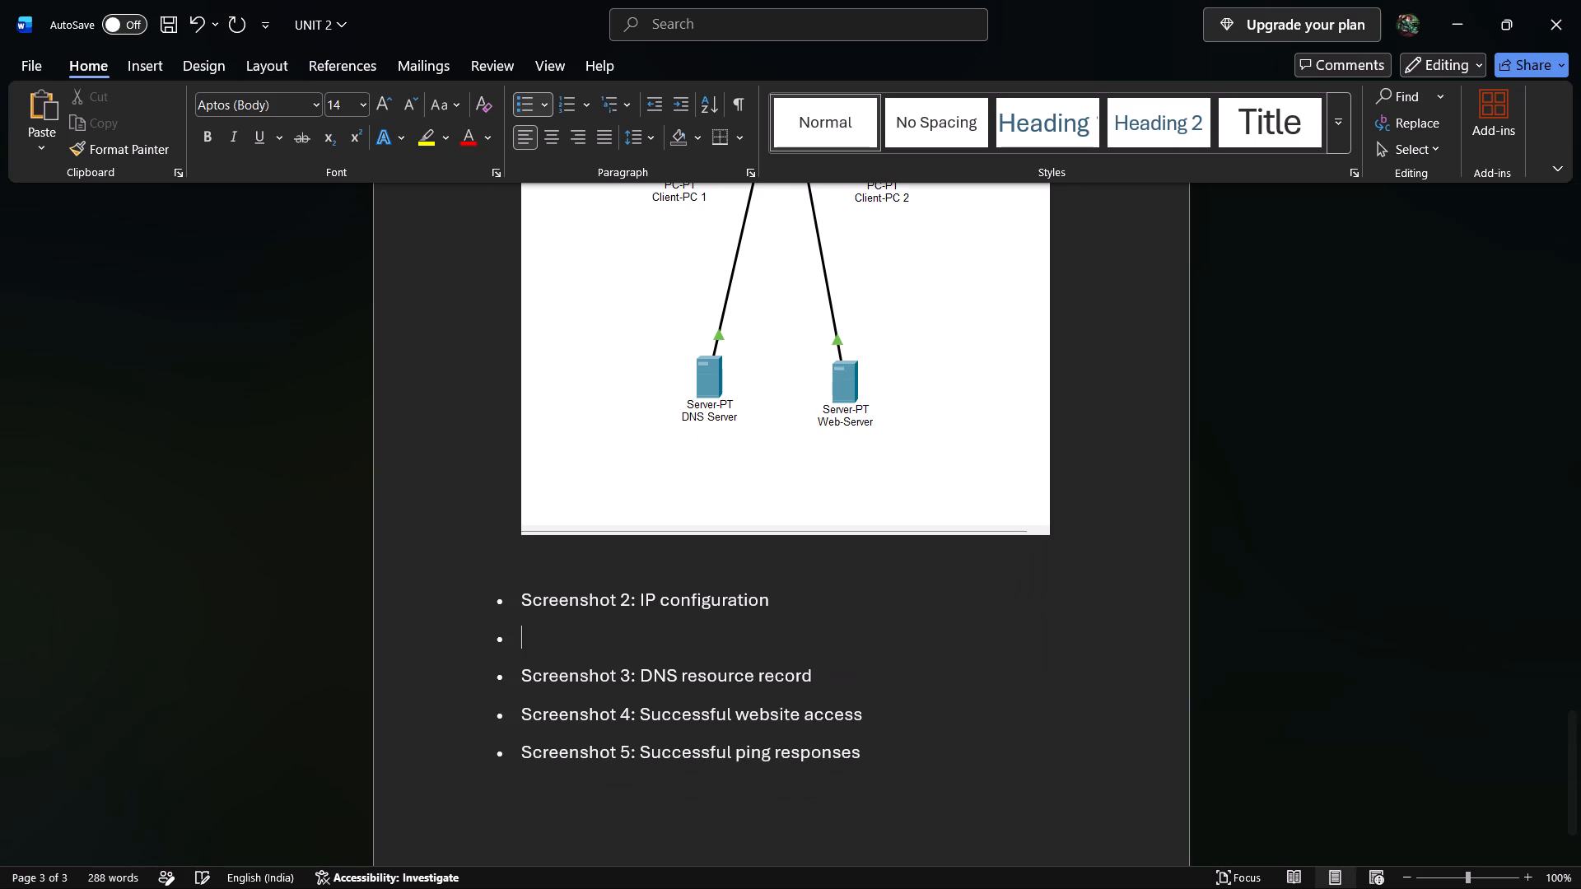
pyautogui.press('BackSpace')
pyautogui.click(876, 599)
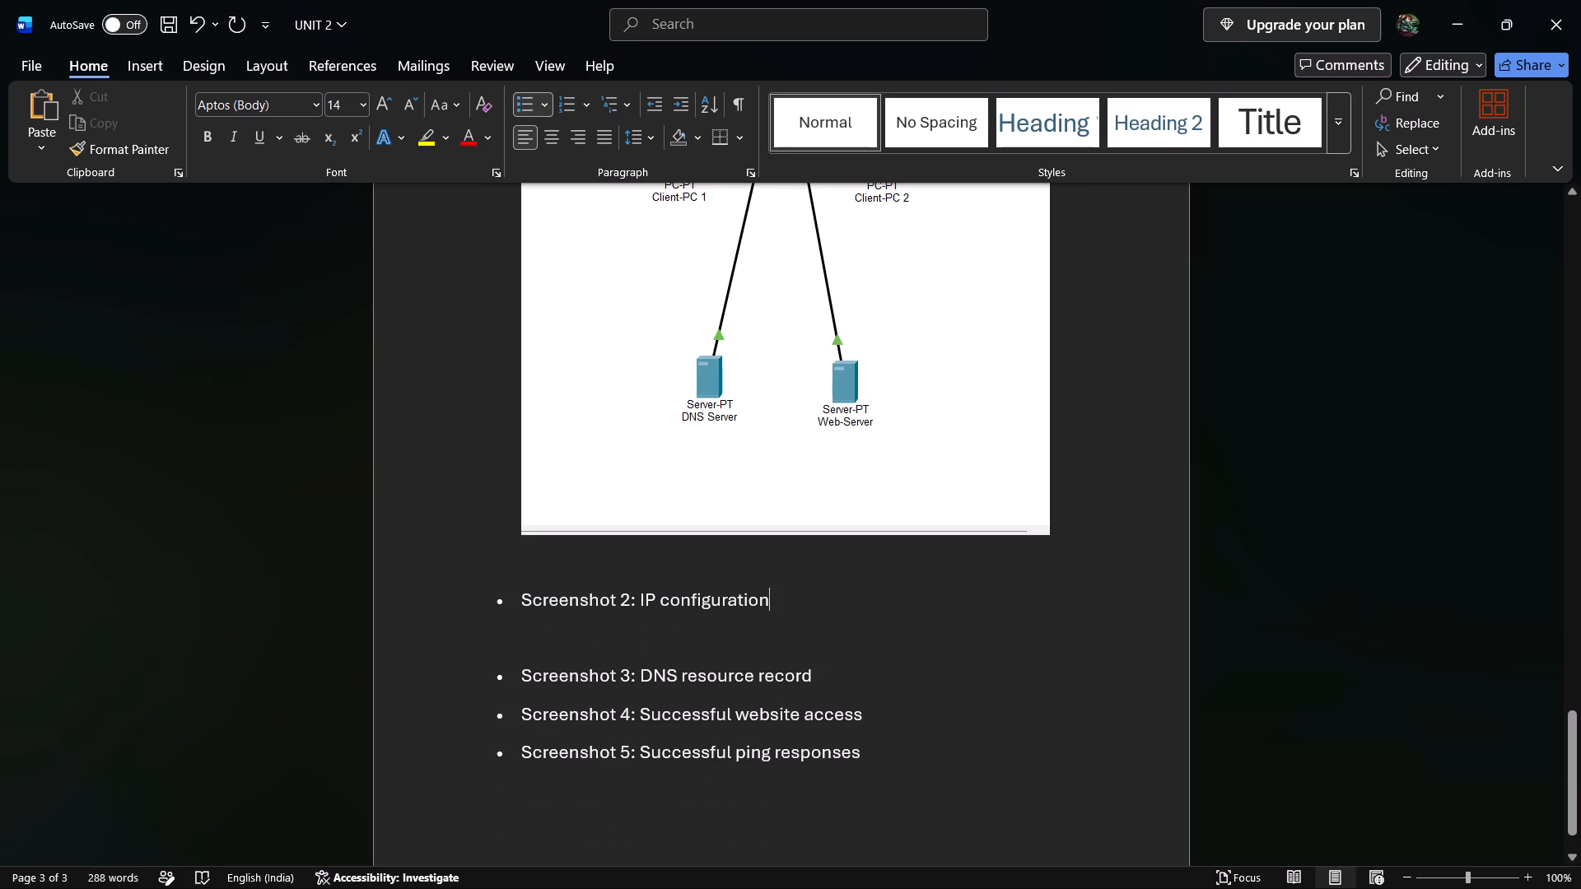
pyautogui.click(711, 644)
# Switch to Packet Tracer and look through the Switch and Client-PC 1 windows for configuration details to capture.
pyautogui.hotkey('alt', 'Tab')
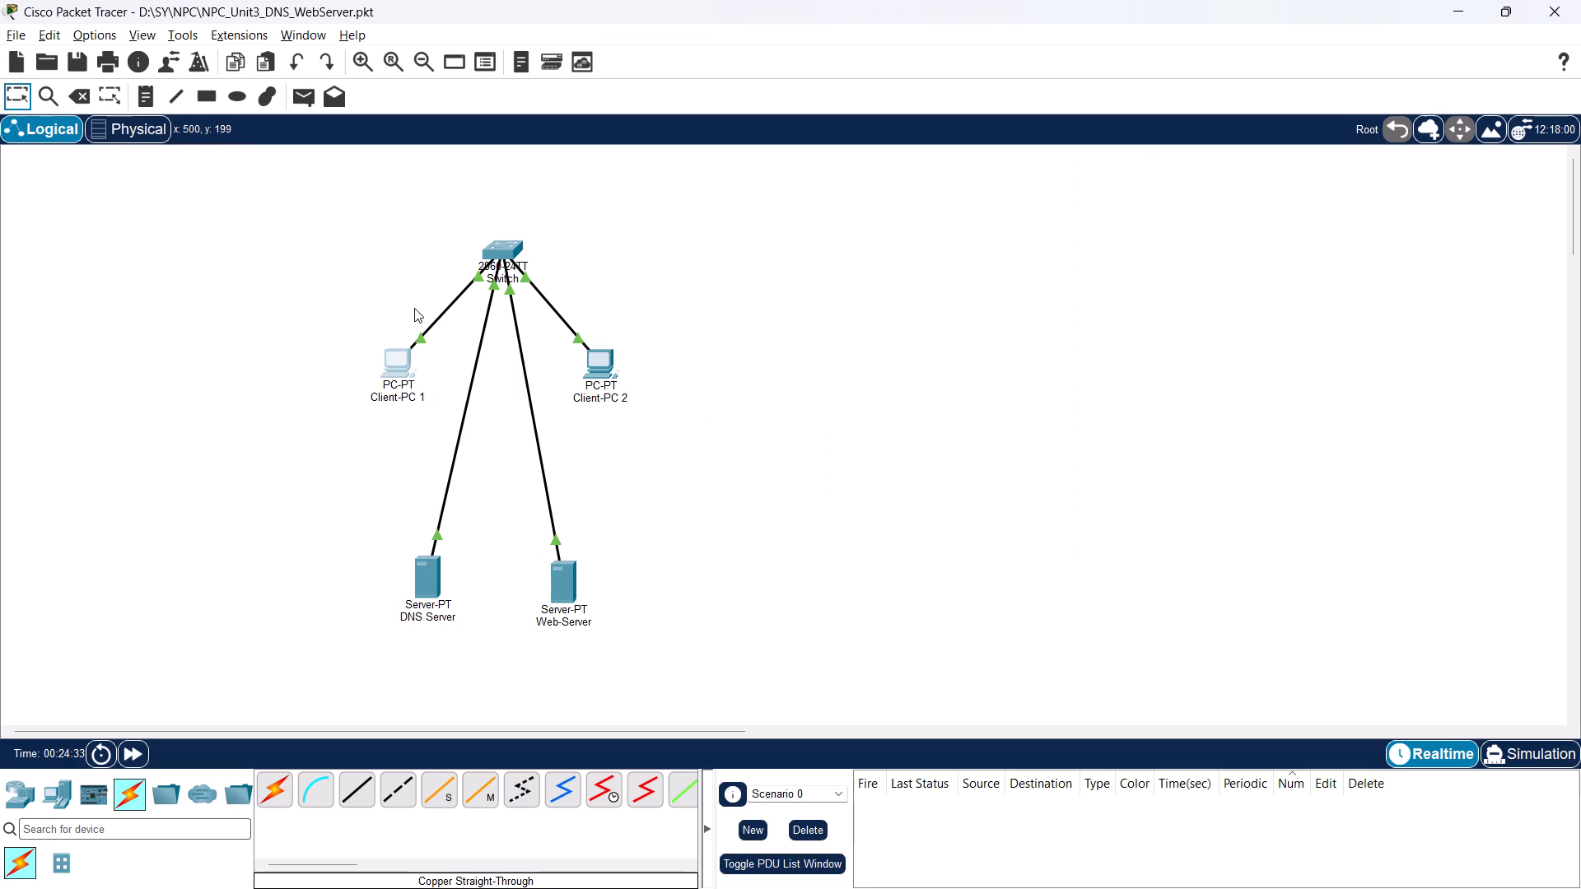
pyautogui.click(509, 237)
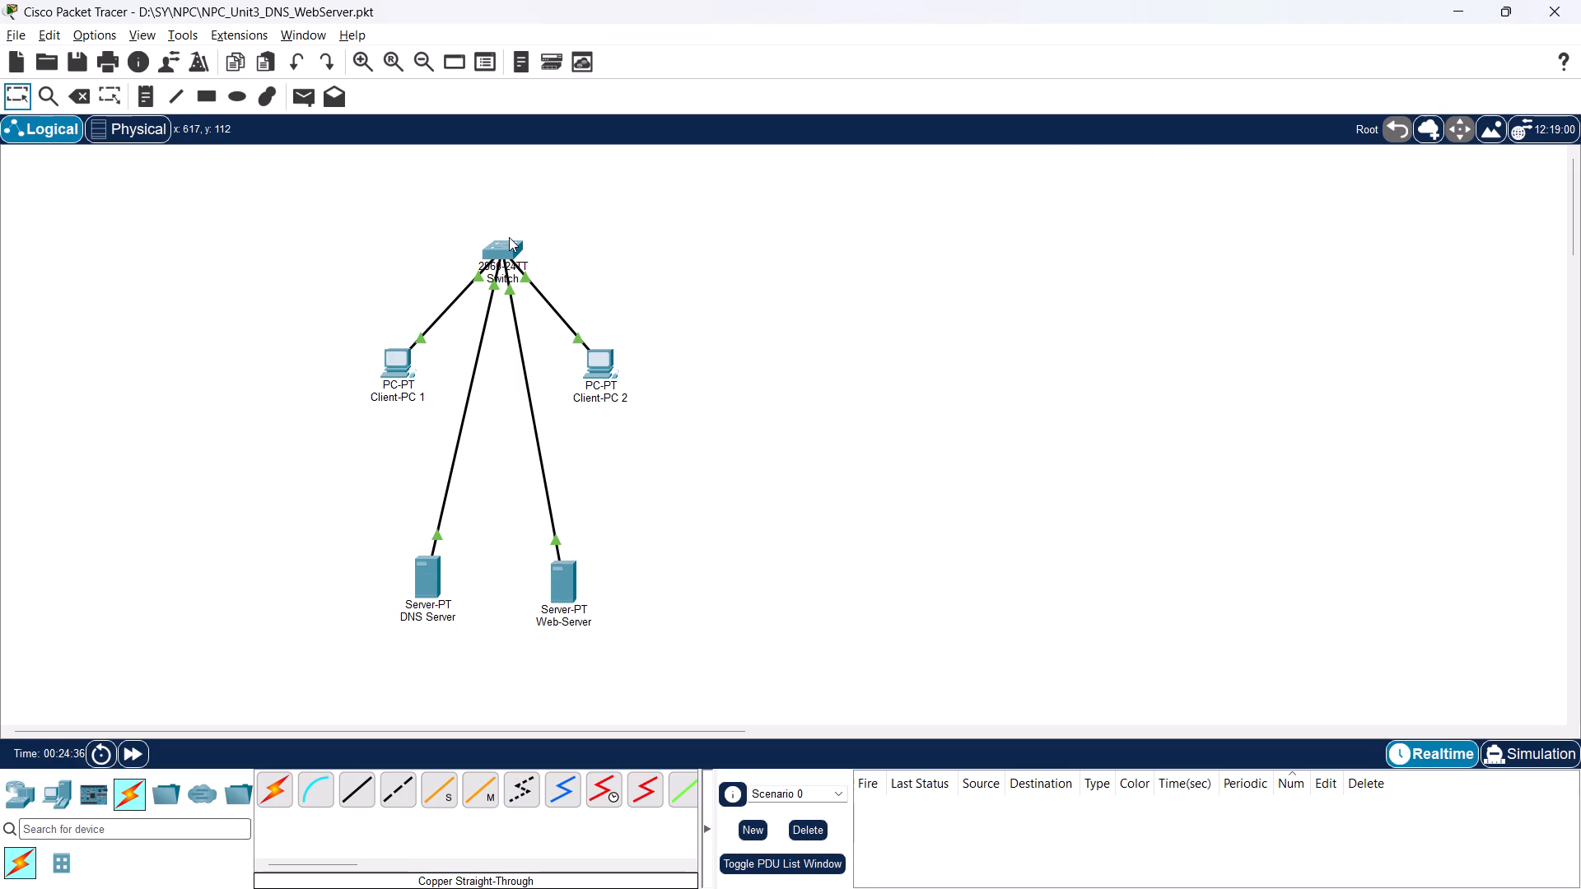
pyautogui.click(507, 247)
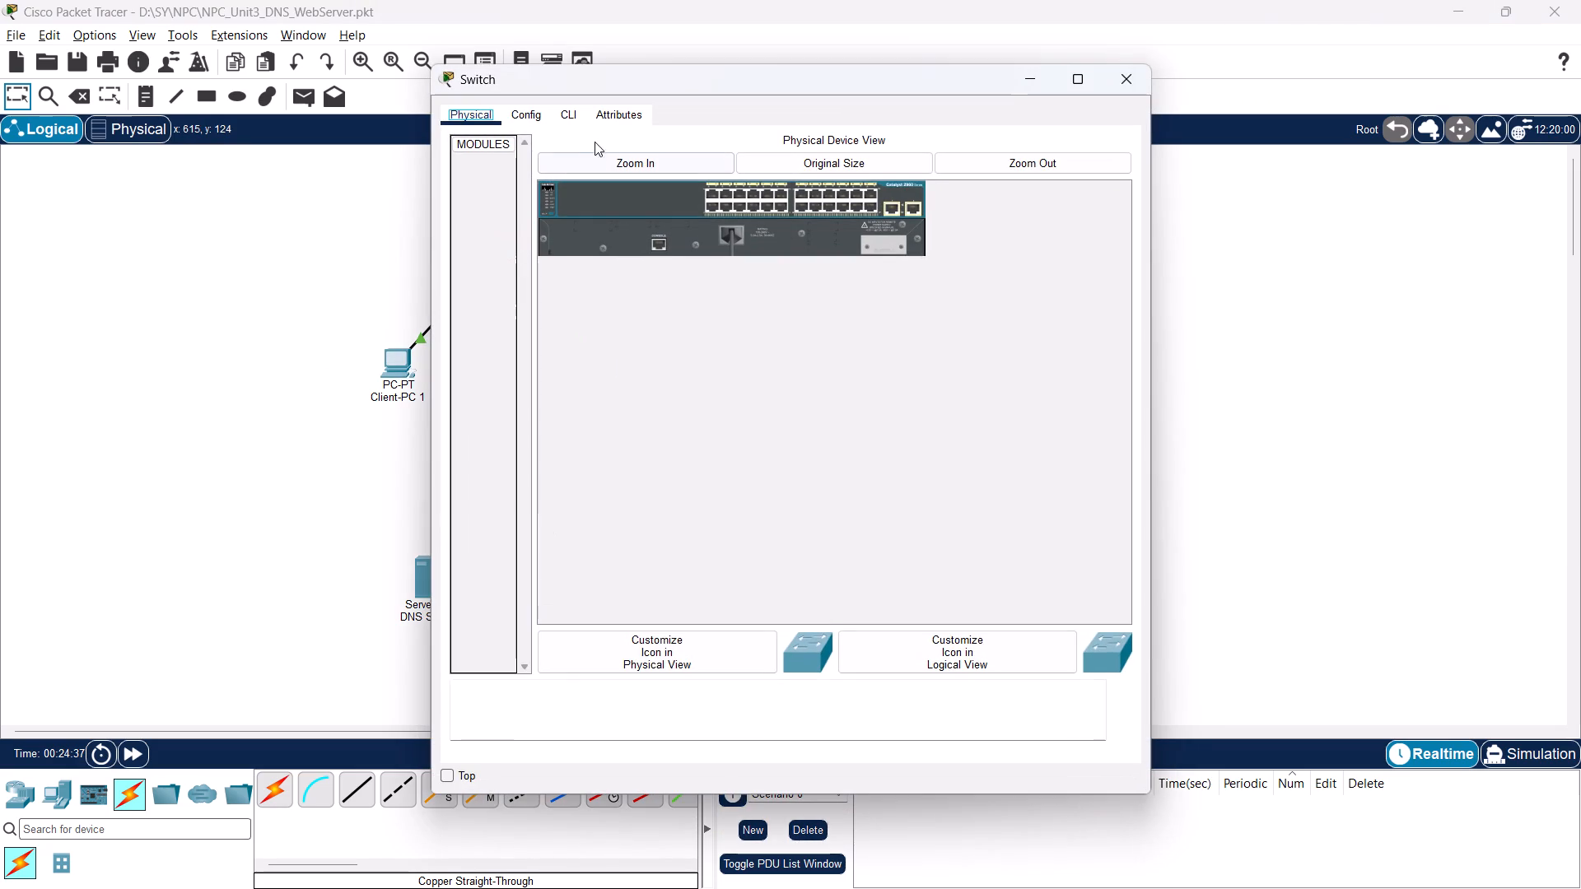
pyautogui.click(519, 109)
pyautogui.click(455, 114)
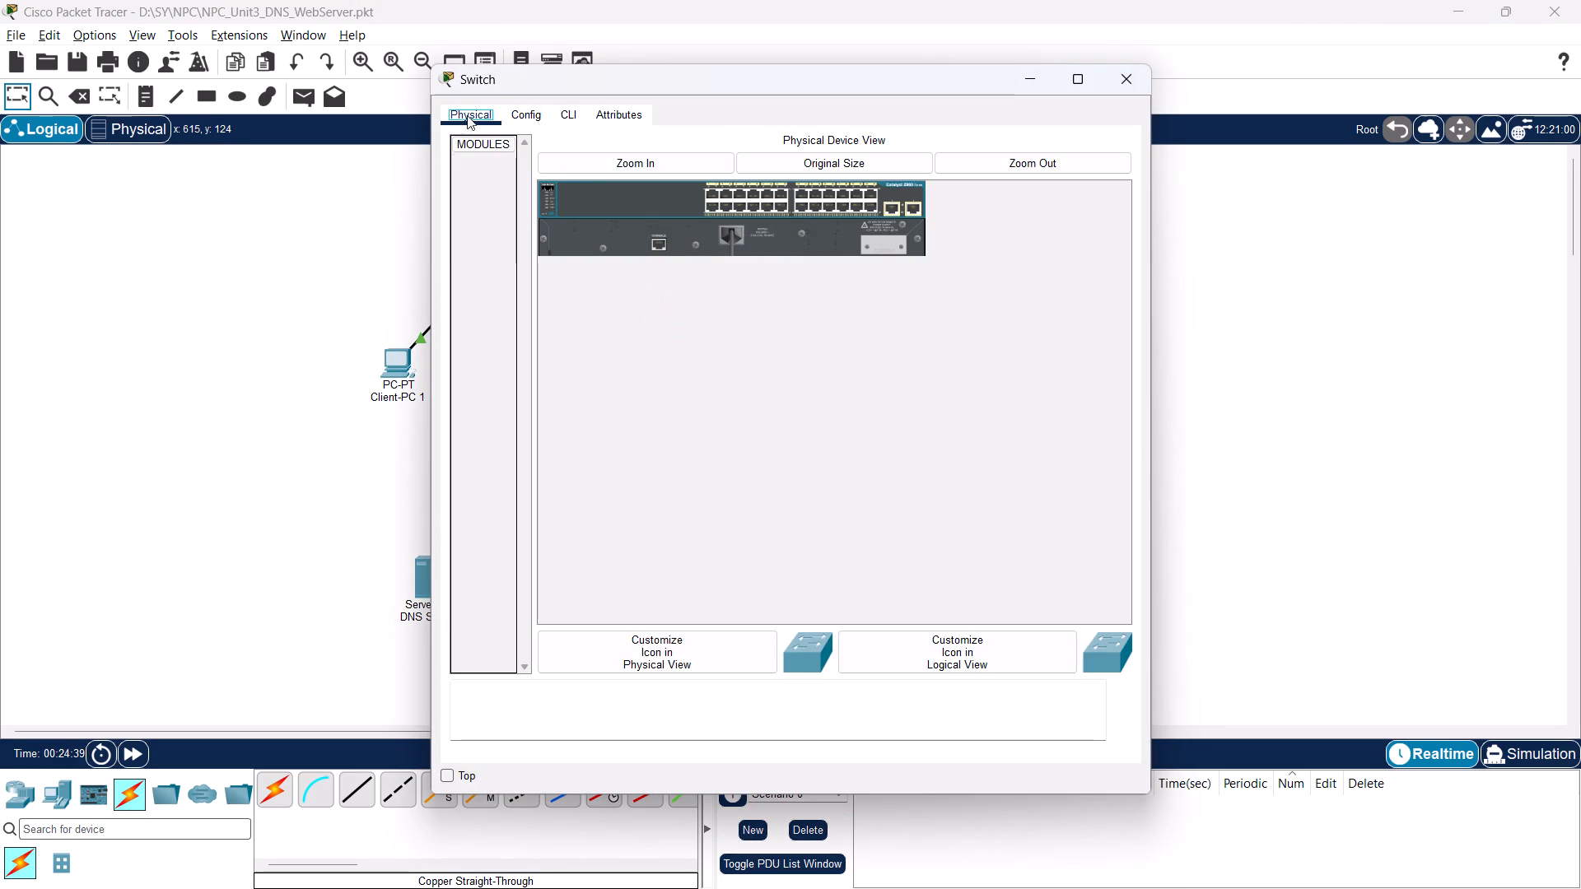
pyautogui.click(515, 113)
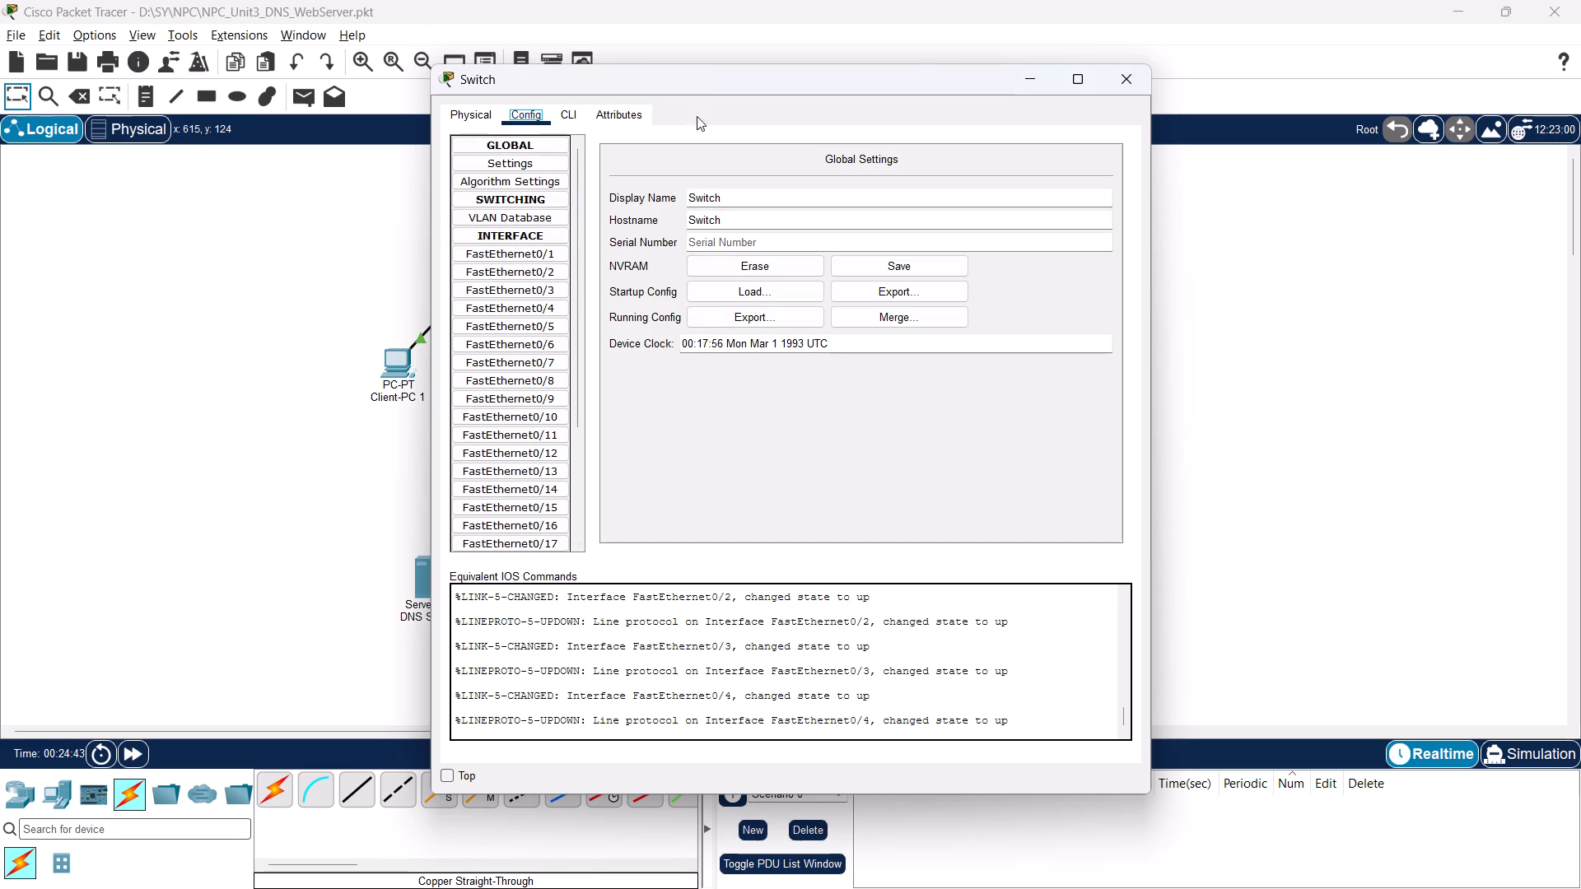
pyautogui.click(1121, 78)
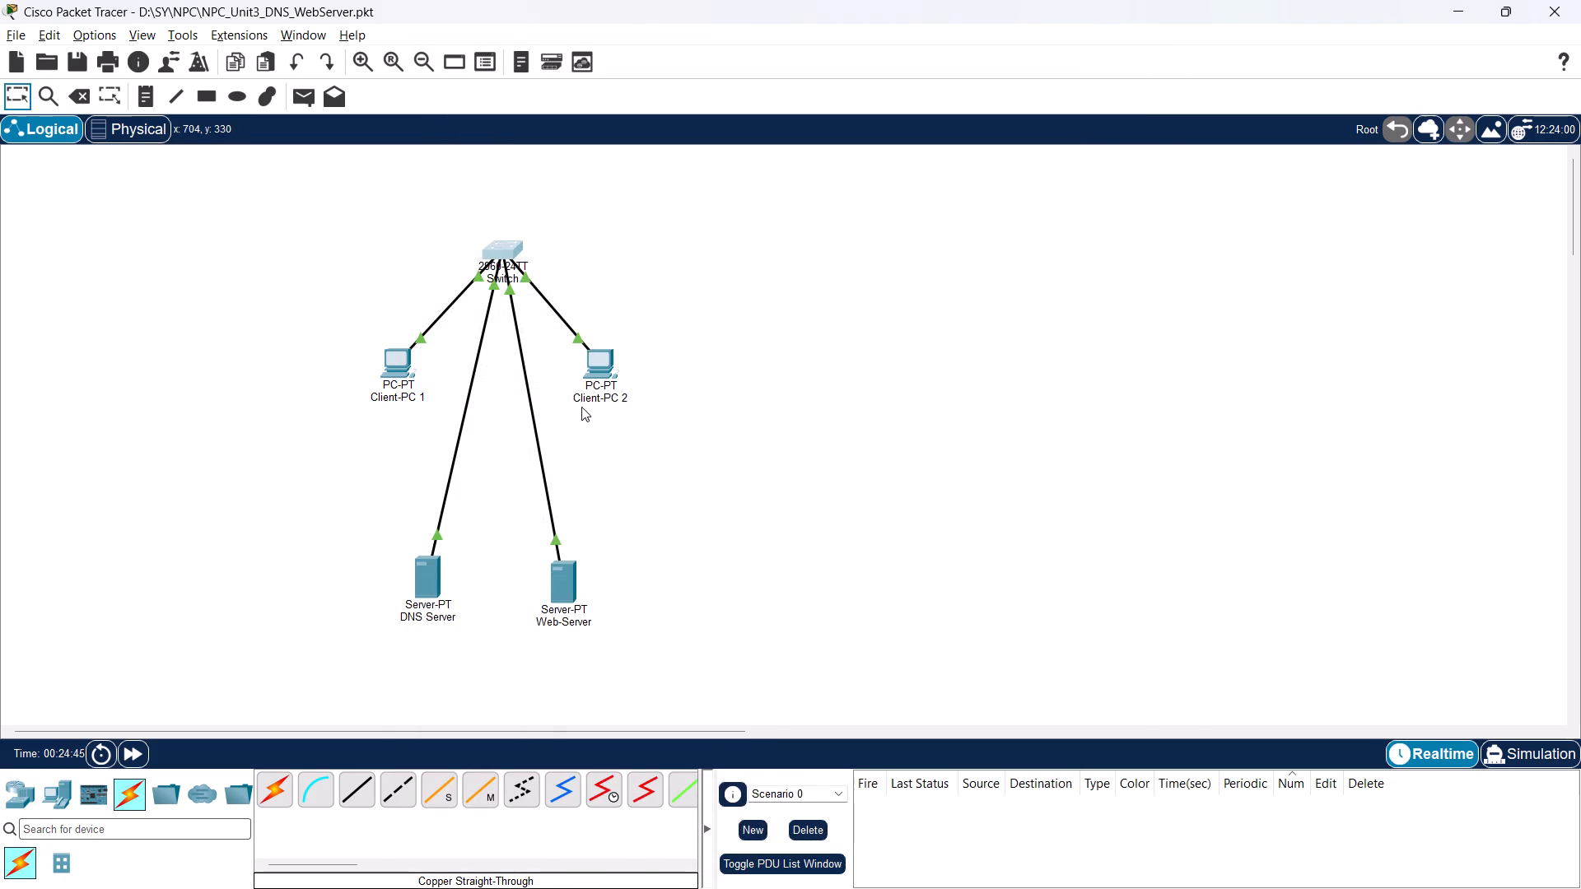
pyautogui.click(388, 351)
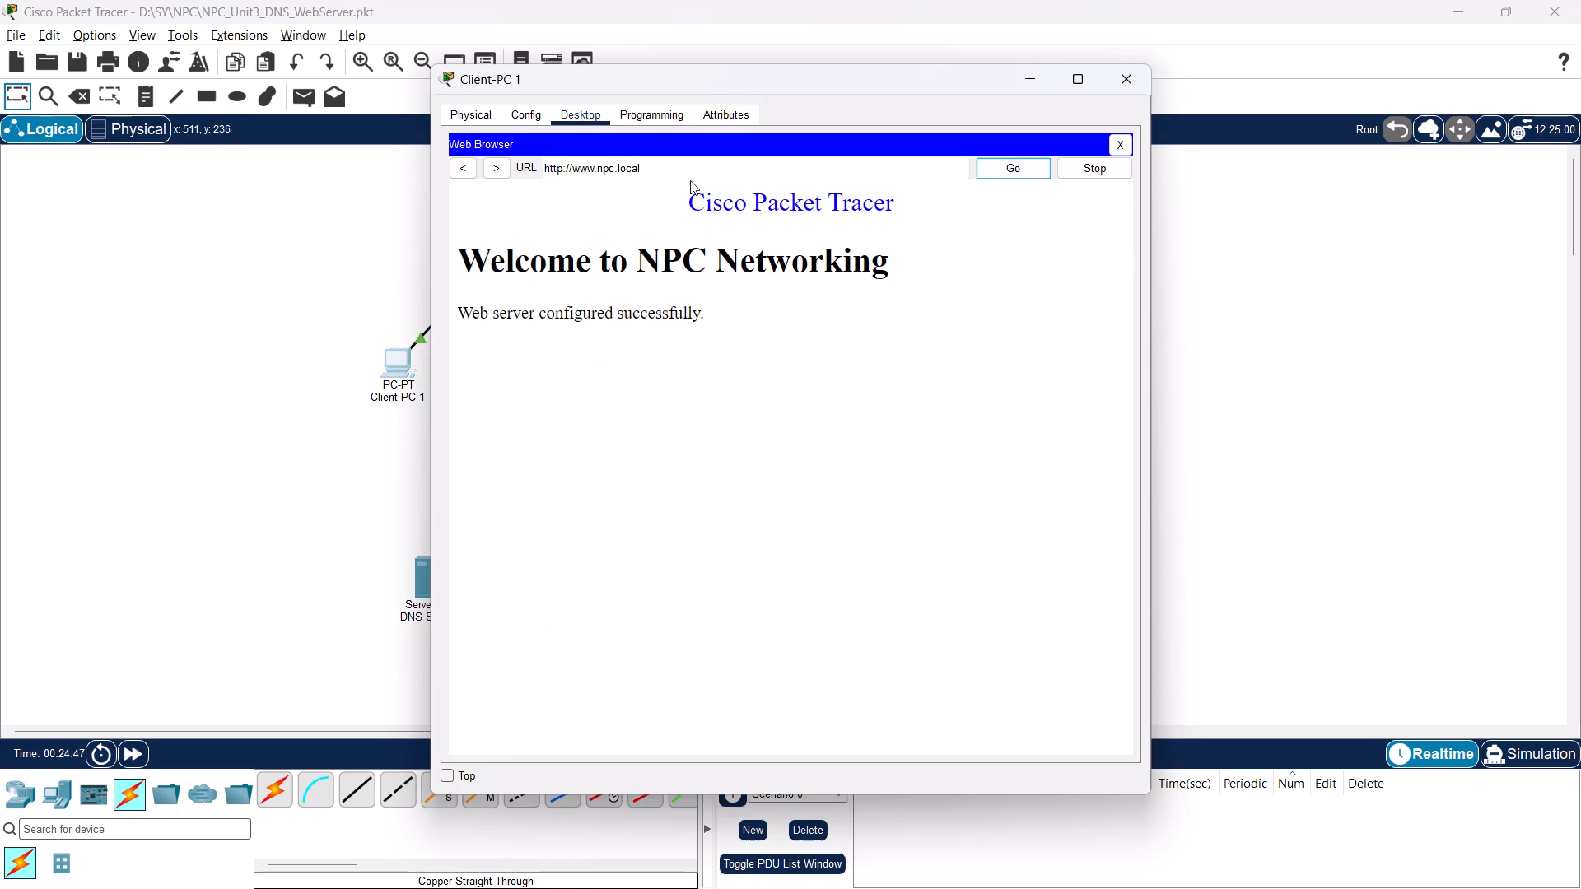
pyautogui.click(525, 114)
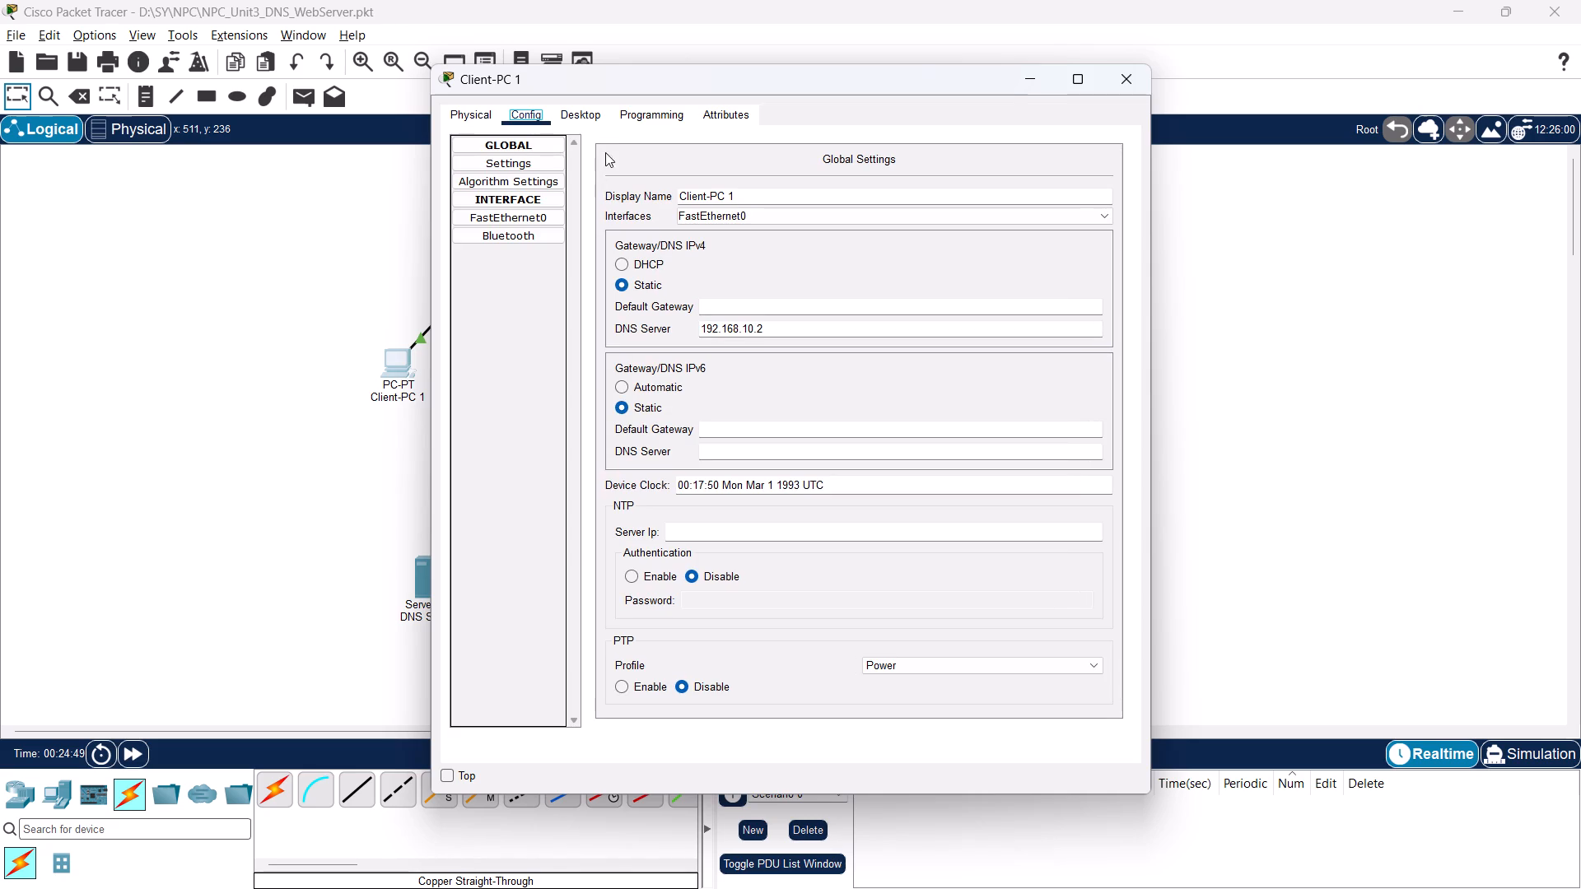
pyautogui.doubleClick(590, 121)
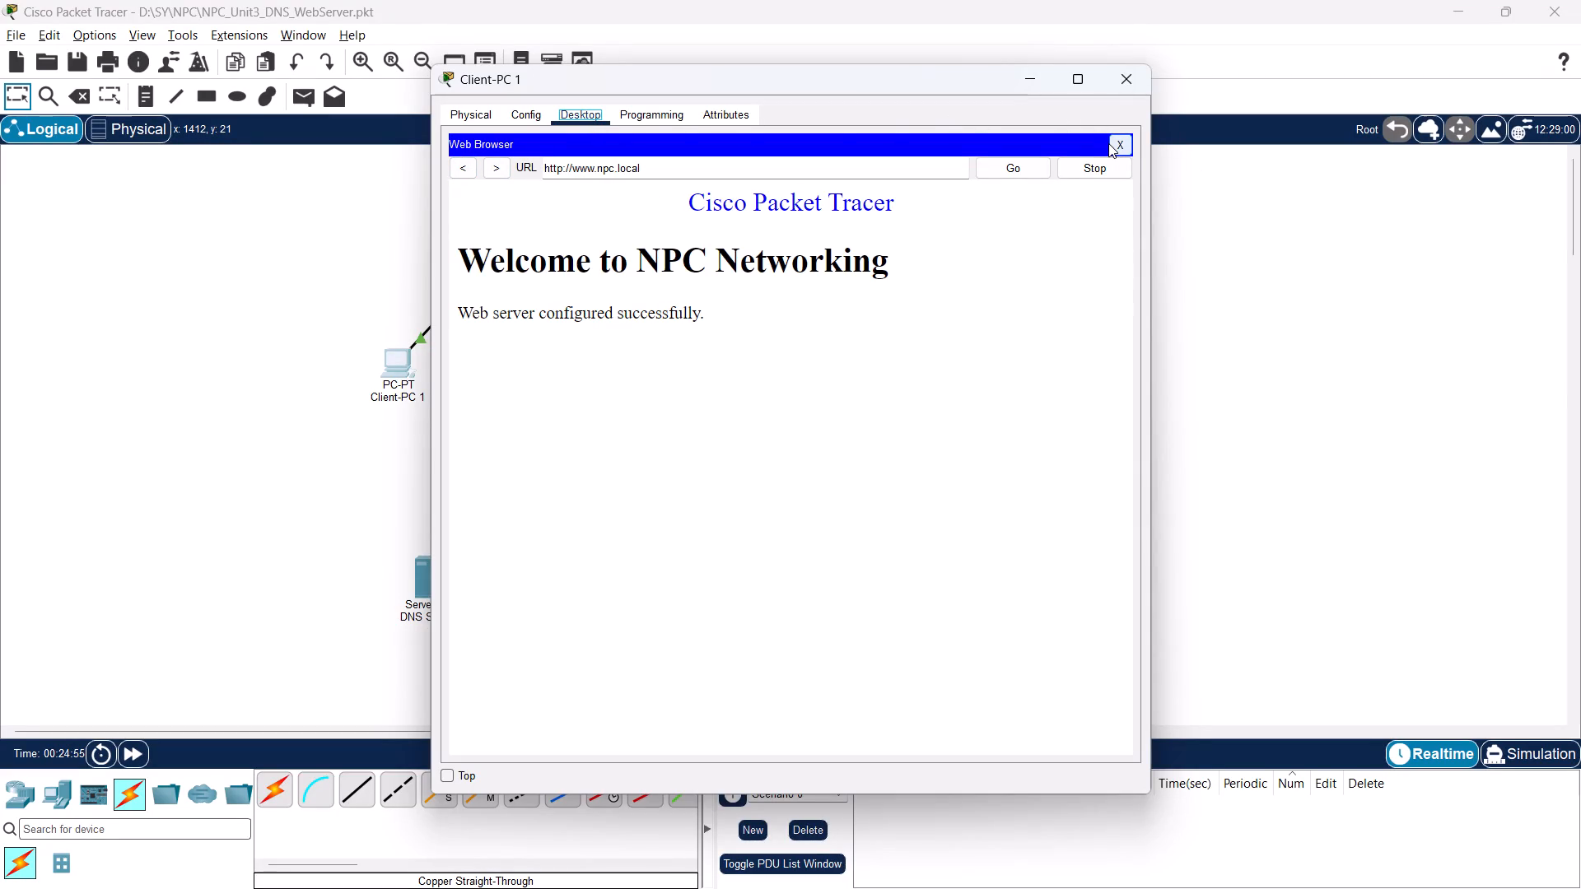
pyautogui.click(1035, 72)
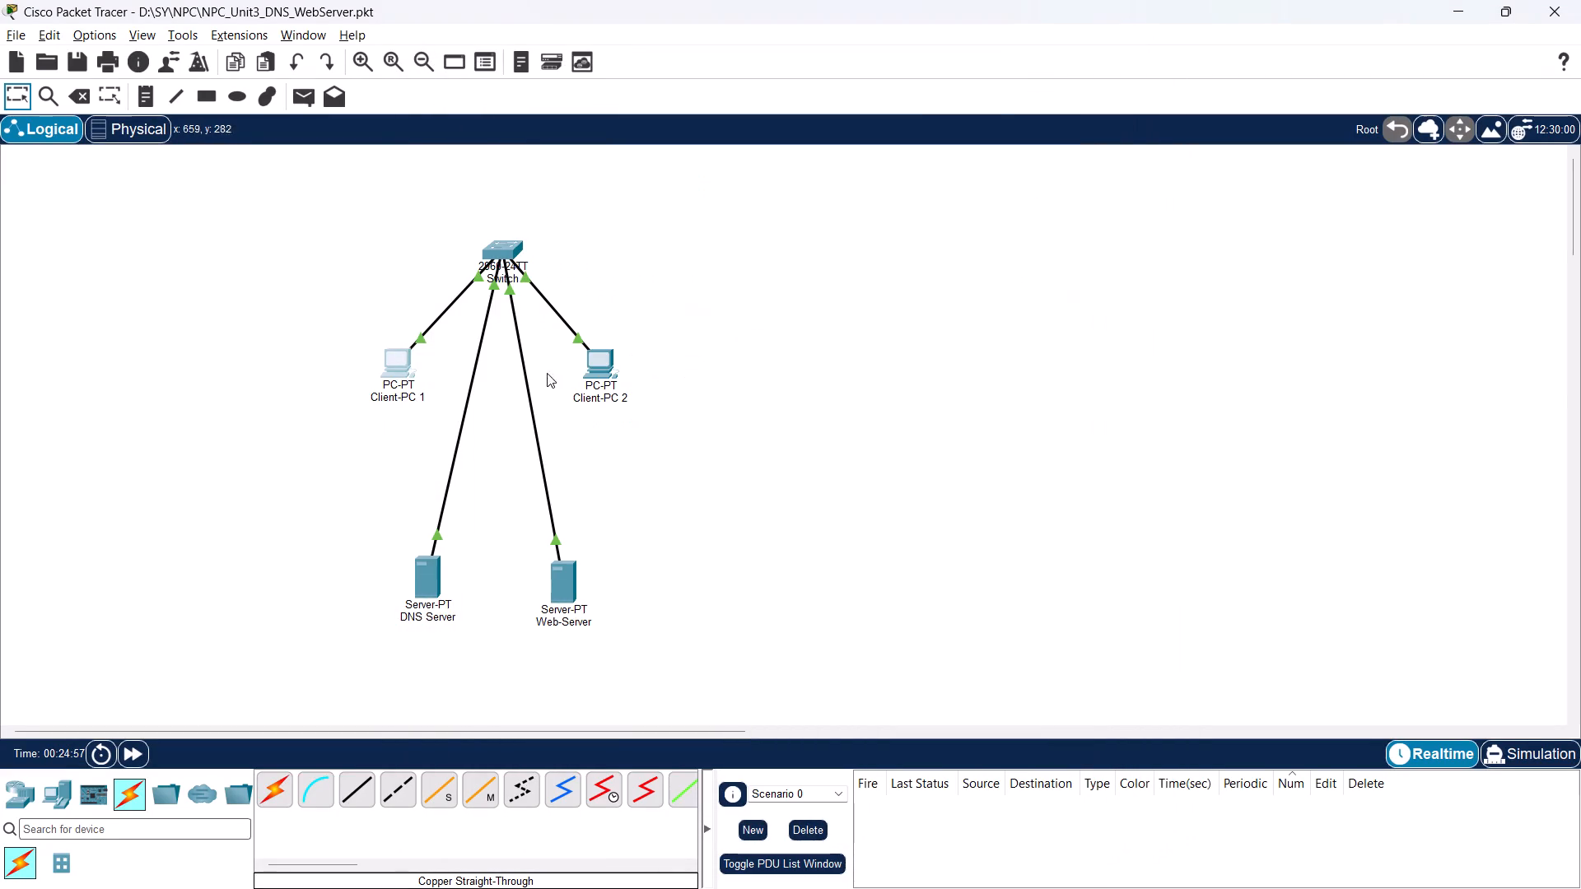
pyautogui.click(592, 351)
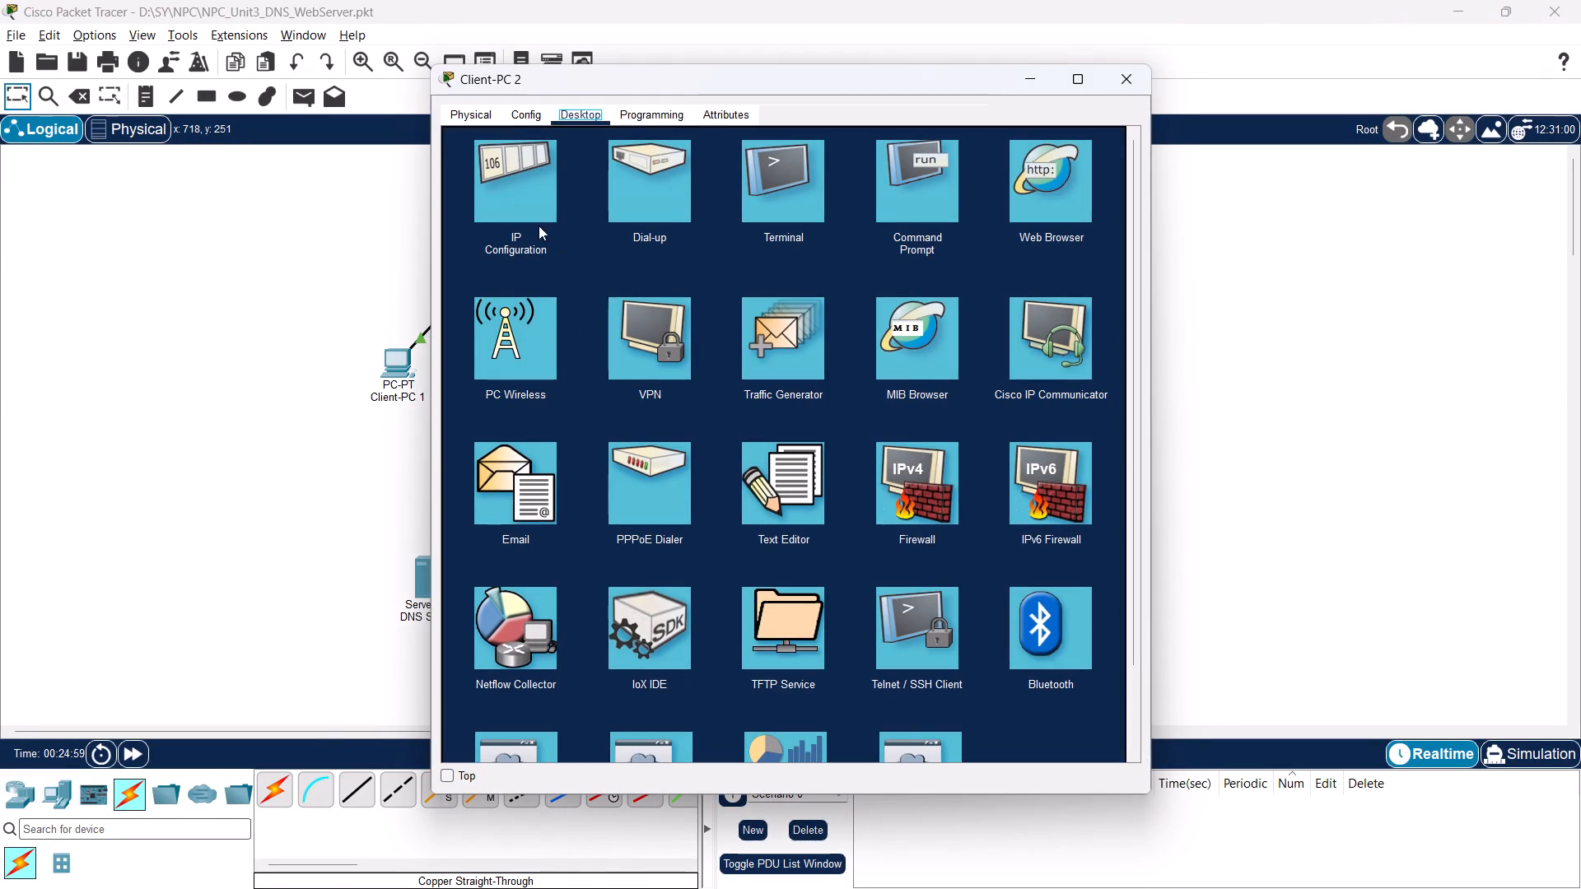
pyautogui.click(539, 226)
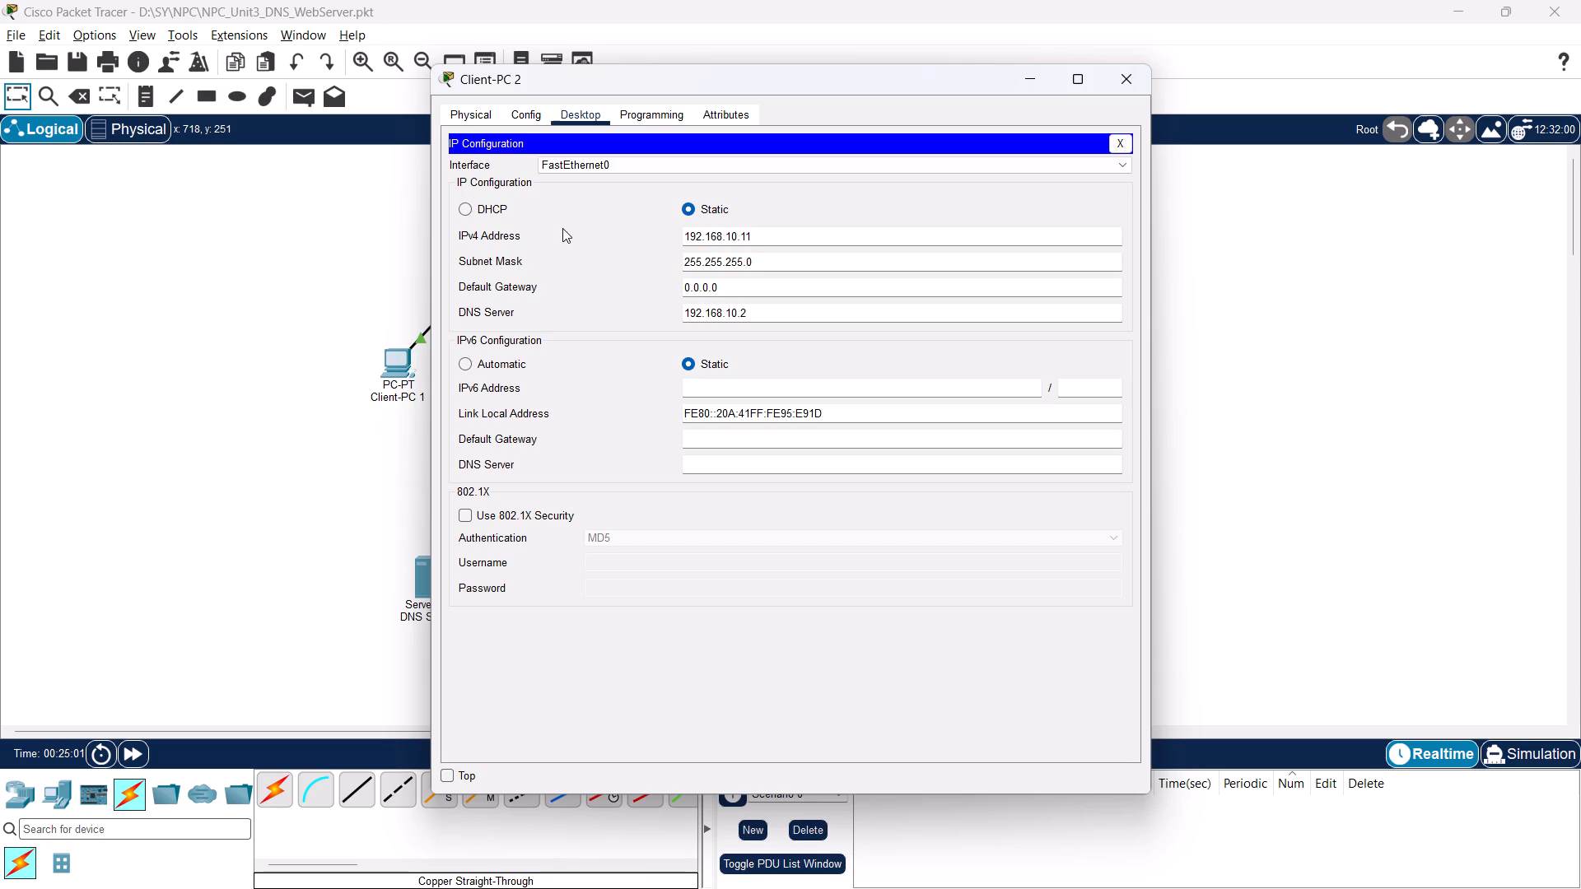
pyautogui.press('Print')
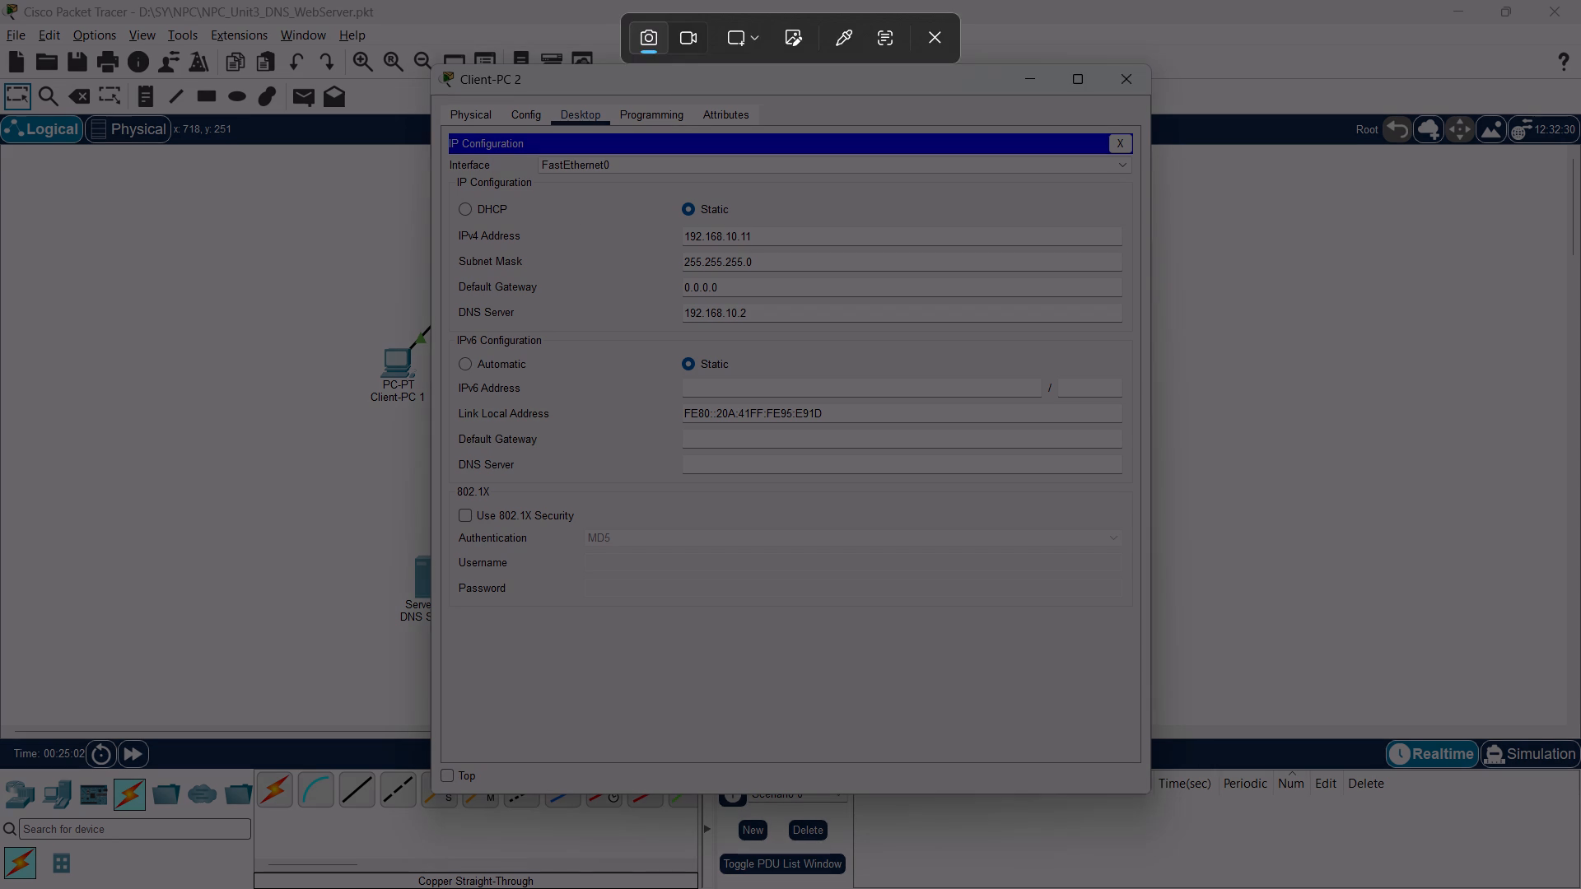
pyautogui.moveTo(431, 67); pyautogui.dragTo(1176, 743)
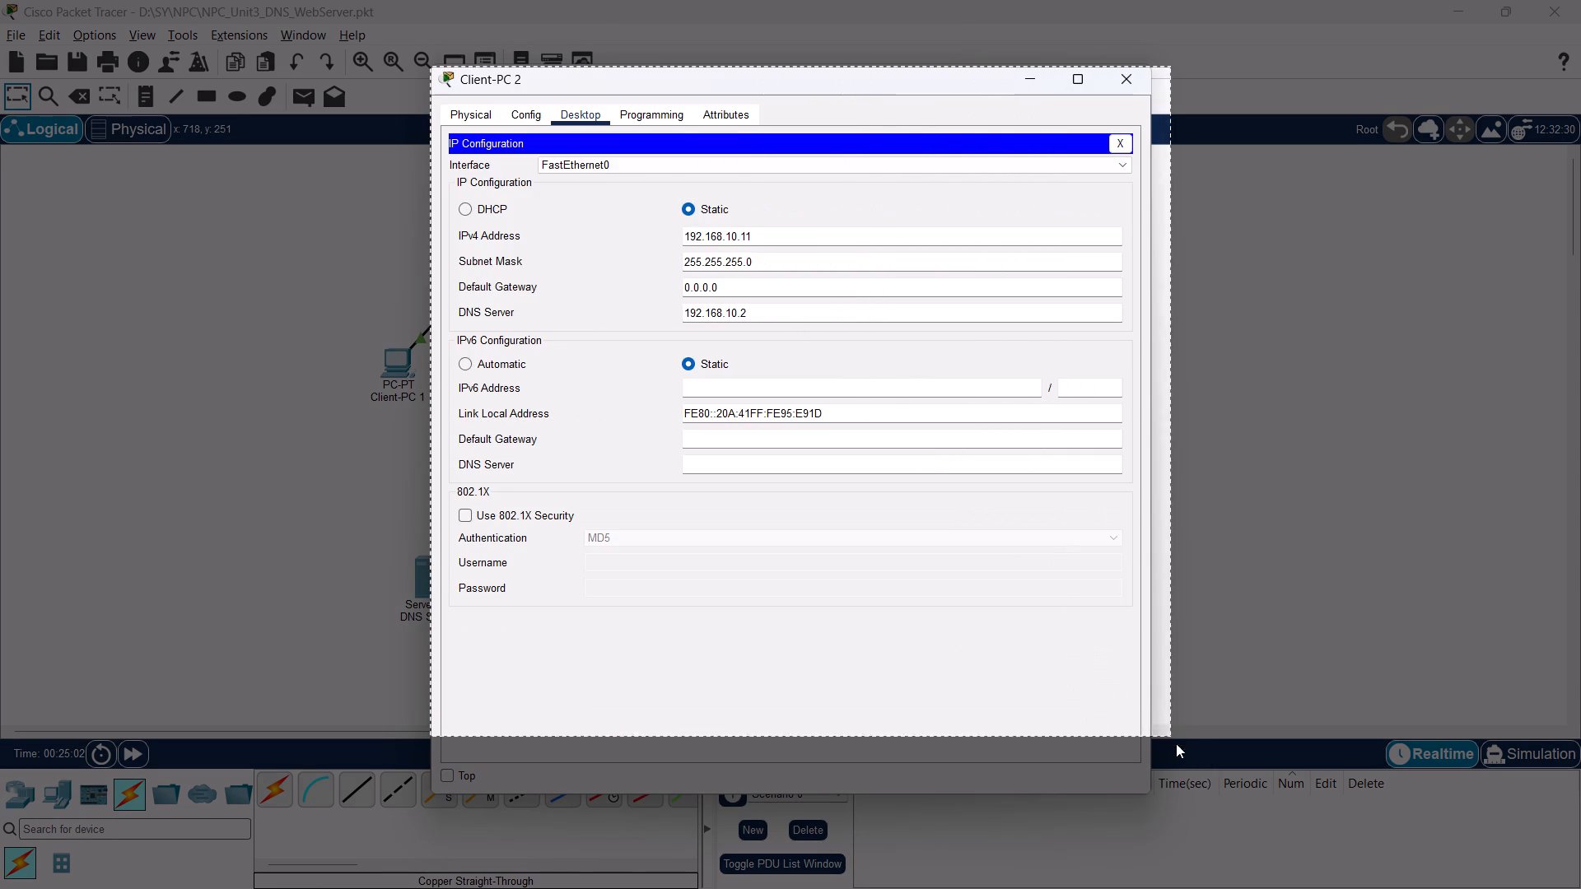
pyautogui.moveTo(1176, 743); pyautogui.dragTo(1153, 793)
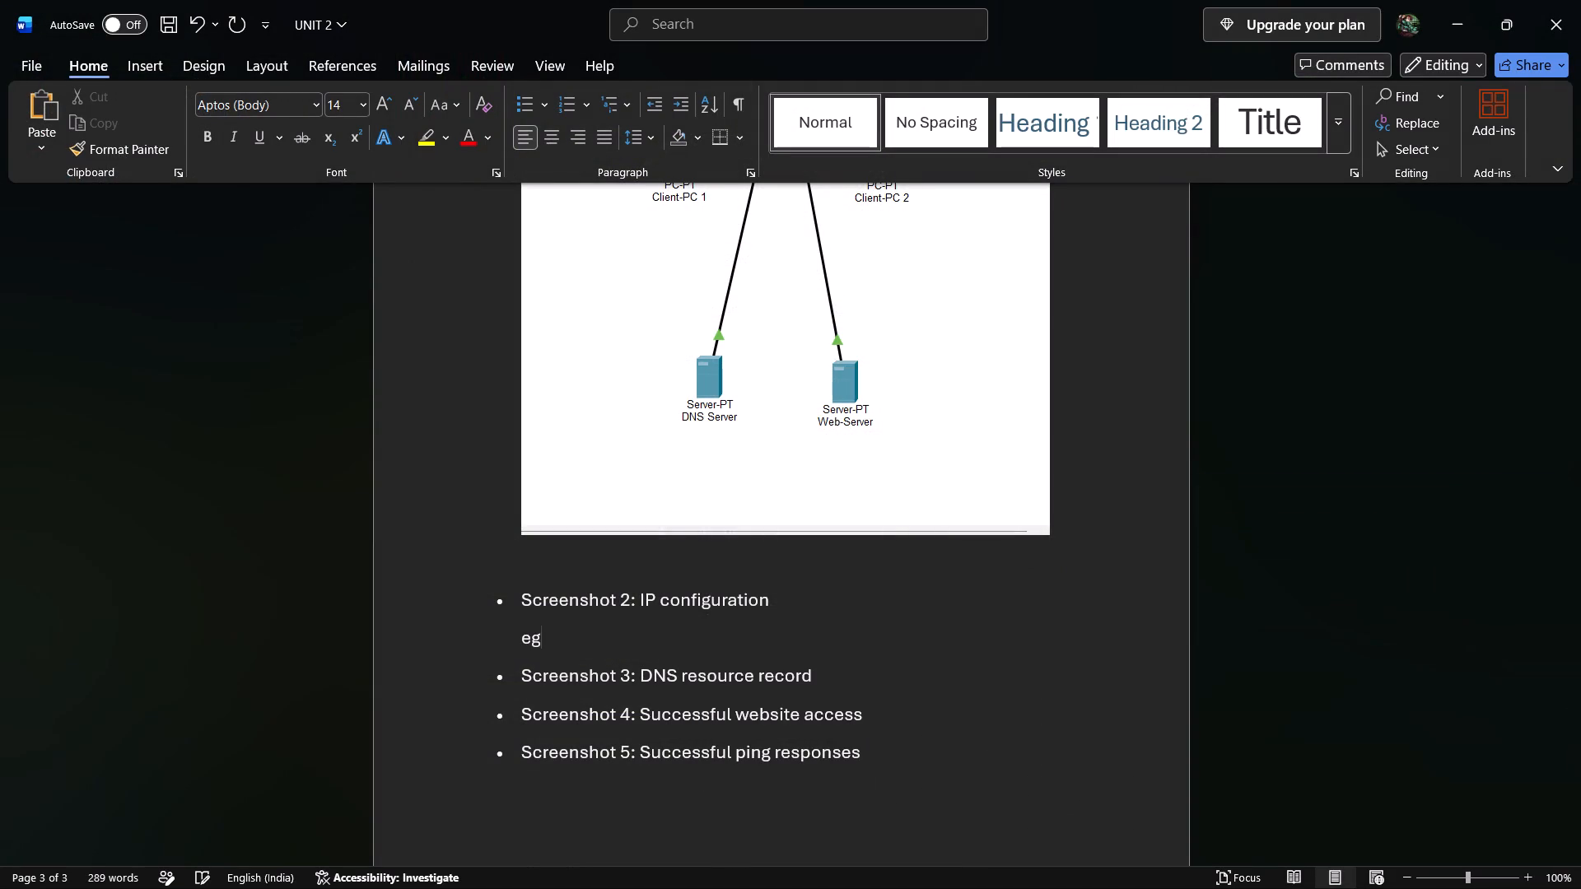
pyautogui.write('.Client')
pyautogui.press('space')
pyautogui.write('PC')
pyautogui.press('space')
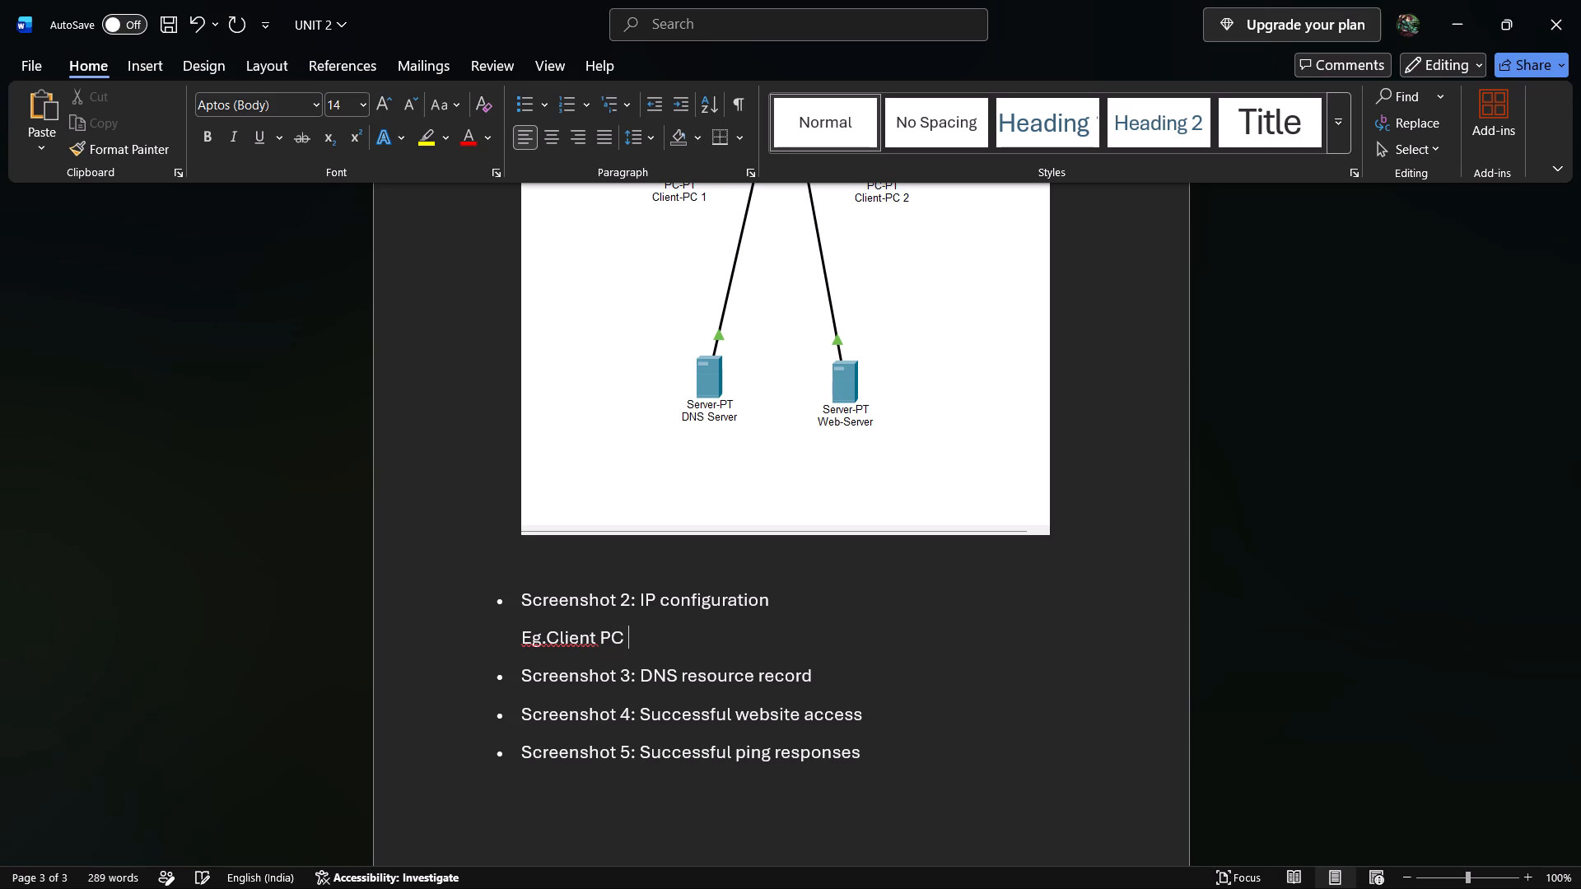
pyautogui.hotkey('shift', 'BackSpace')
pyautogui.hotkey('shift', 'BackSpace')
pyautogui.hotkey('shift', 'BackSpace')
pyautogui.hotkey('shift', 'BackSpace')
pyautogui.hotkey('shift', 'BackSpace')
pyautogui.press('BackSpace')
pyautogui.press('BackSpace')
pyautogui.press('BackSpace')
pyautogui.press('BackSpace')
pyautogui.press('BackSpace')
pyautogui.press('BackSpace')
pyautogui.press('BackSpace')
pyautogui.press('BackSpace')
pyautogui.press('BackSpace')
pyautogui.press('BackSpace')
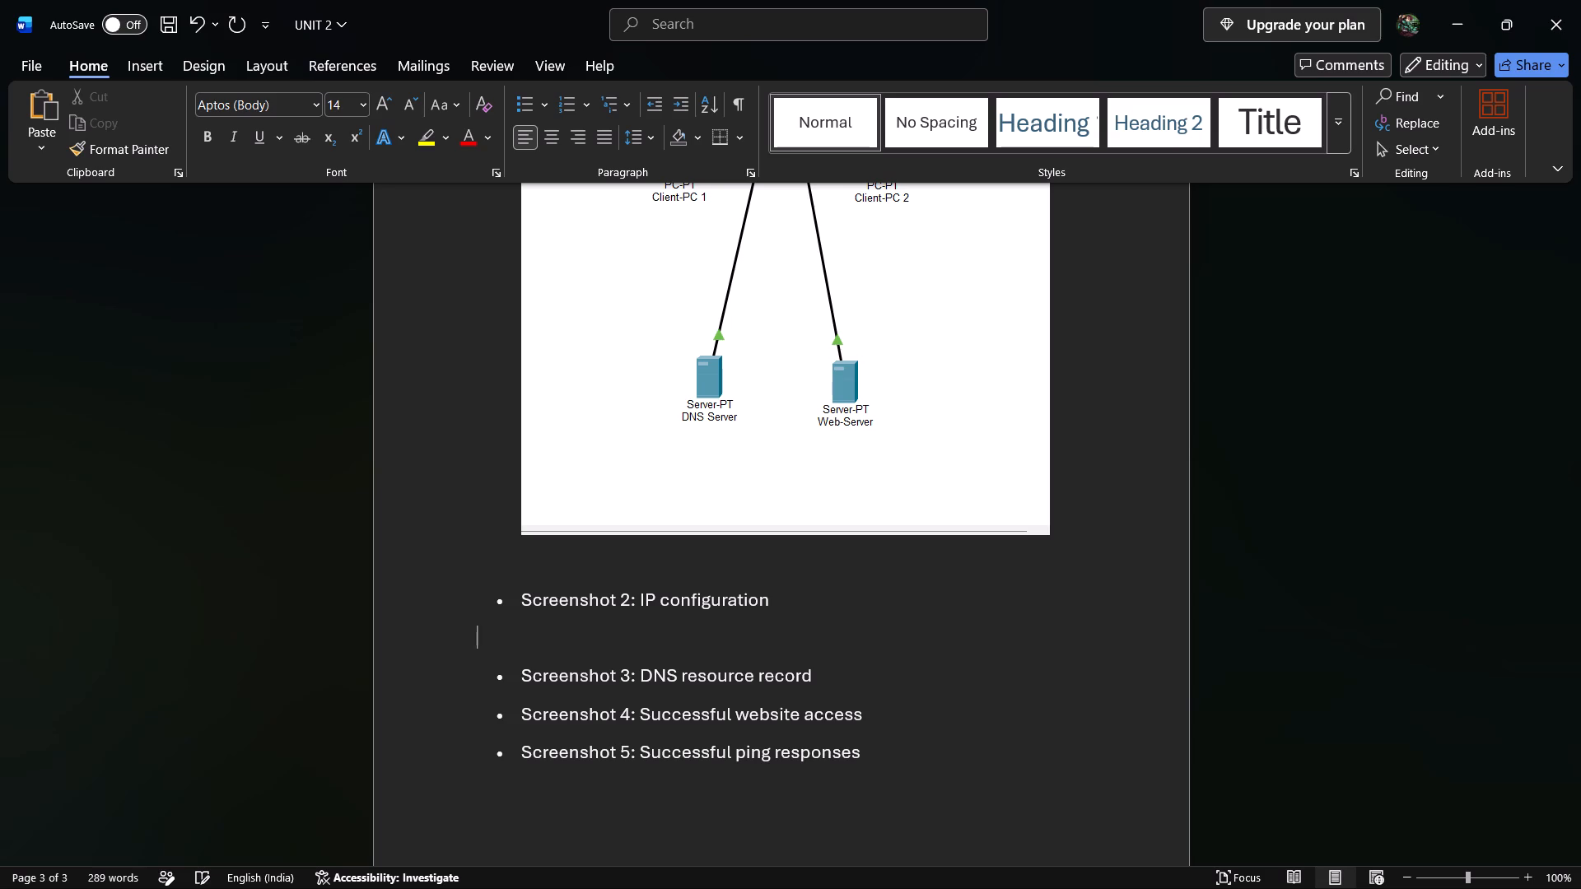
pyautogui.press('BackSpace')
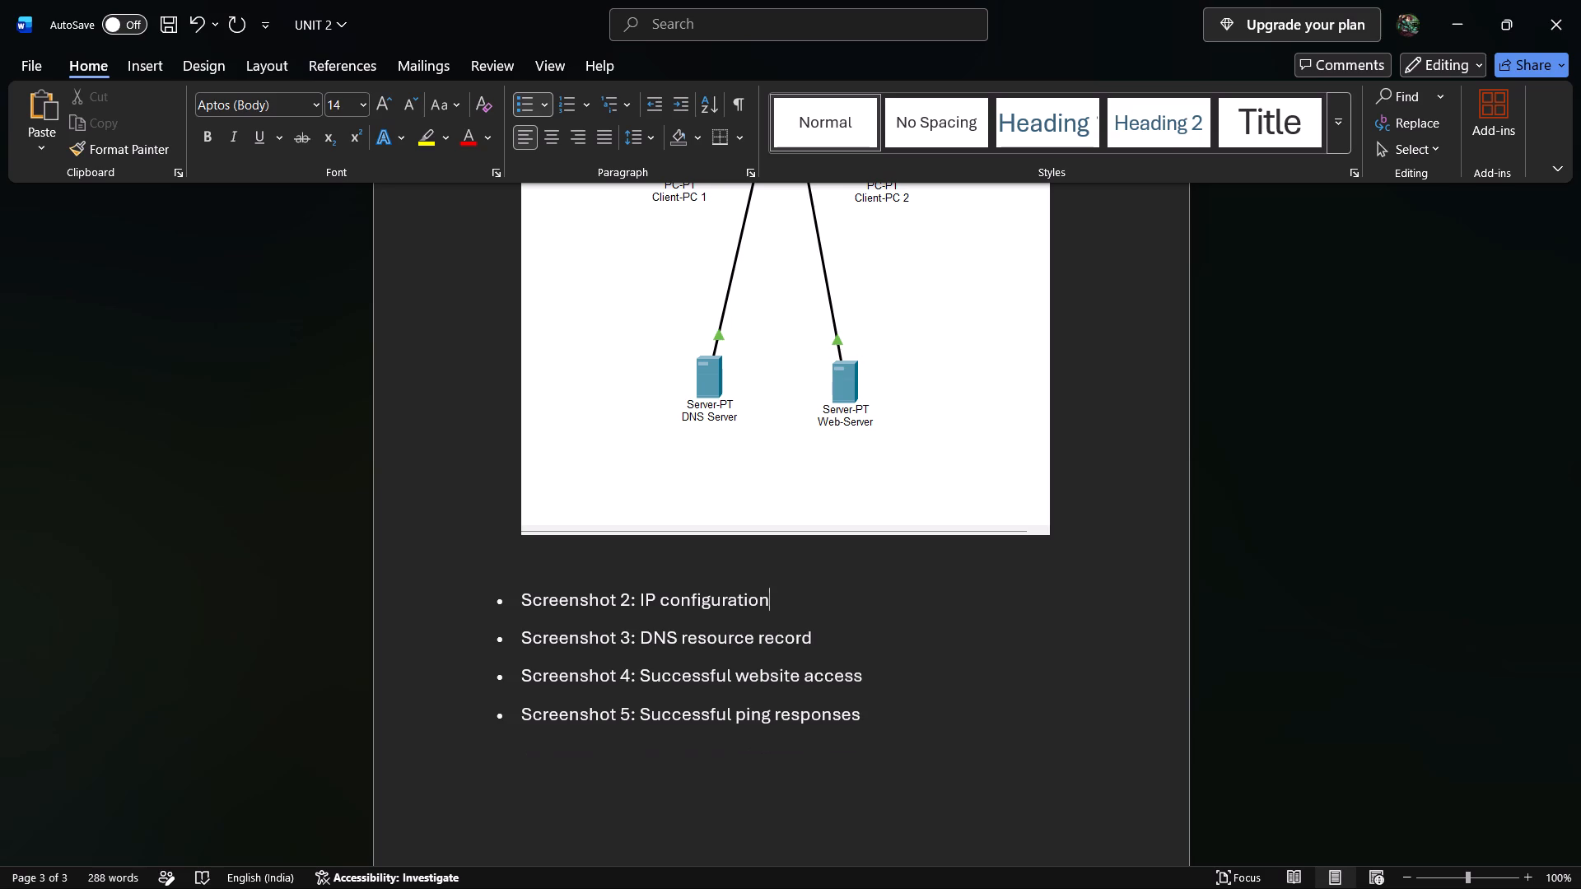
# Extend the Screenshot 2 caption with "(client PC 2)" directly after "IP configuration".
pyautogui.hotkey('shift', '(')
pyautogui.write('client pC')
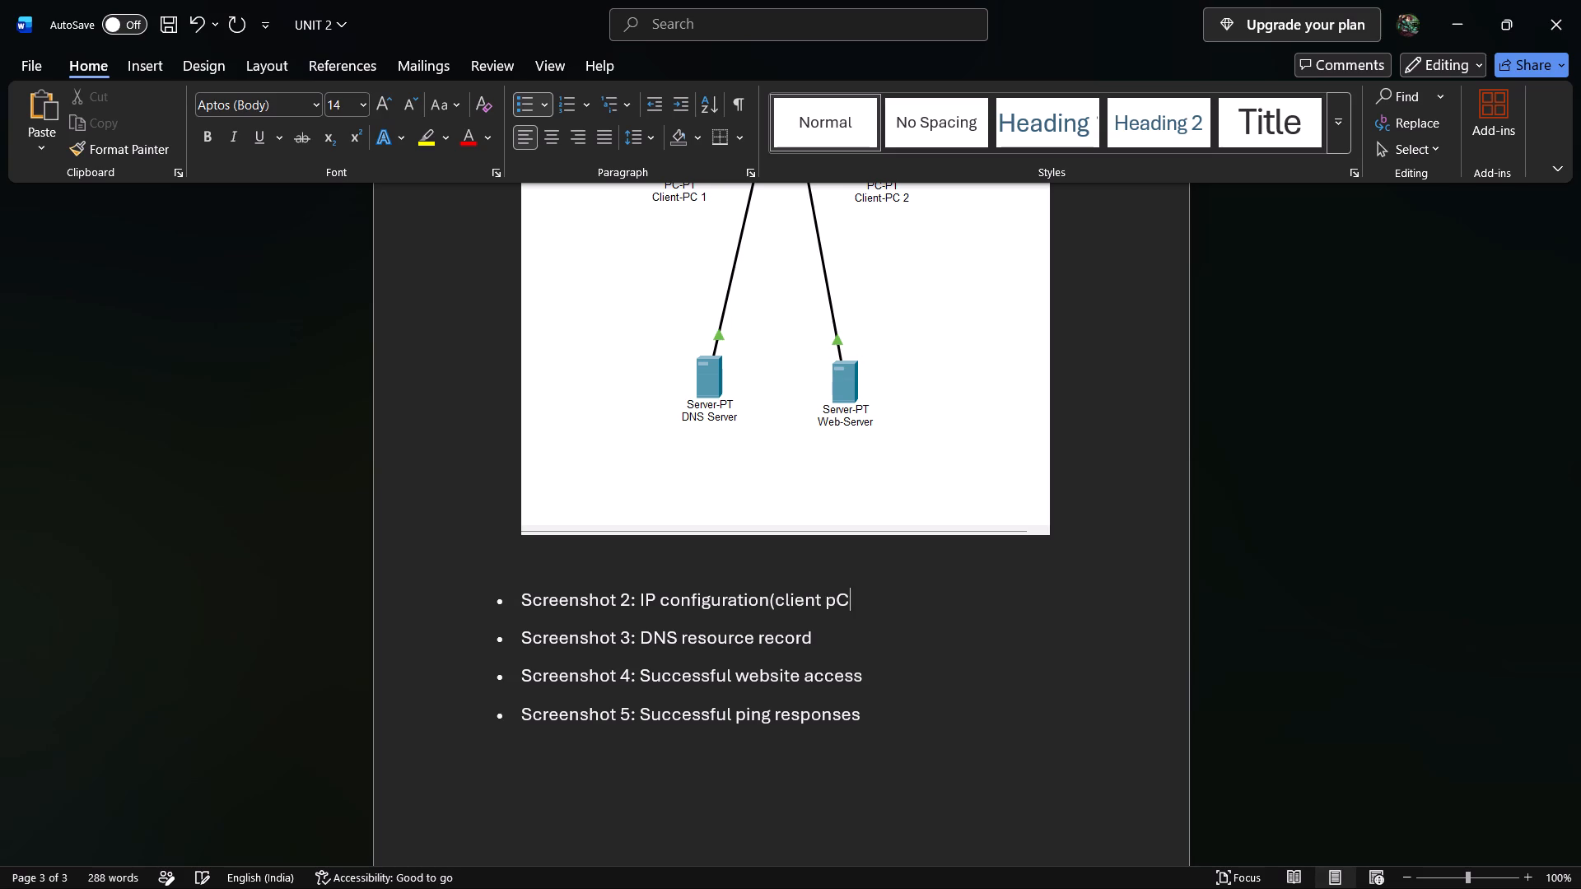
pyautogui.press('BackSpace')
pyautogui.press('BackSpace')
pyautogui.write('PC')
pyautogui.press('space')
pyautogui.hotkey('shift', '@')
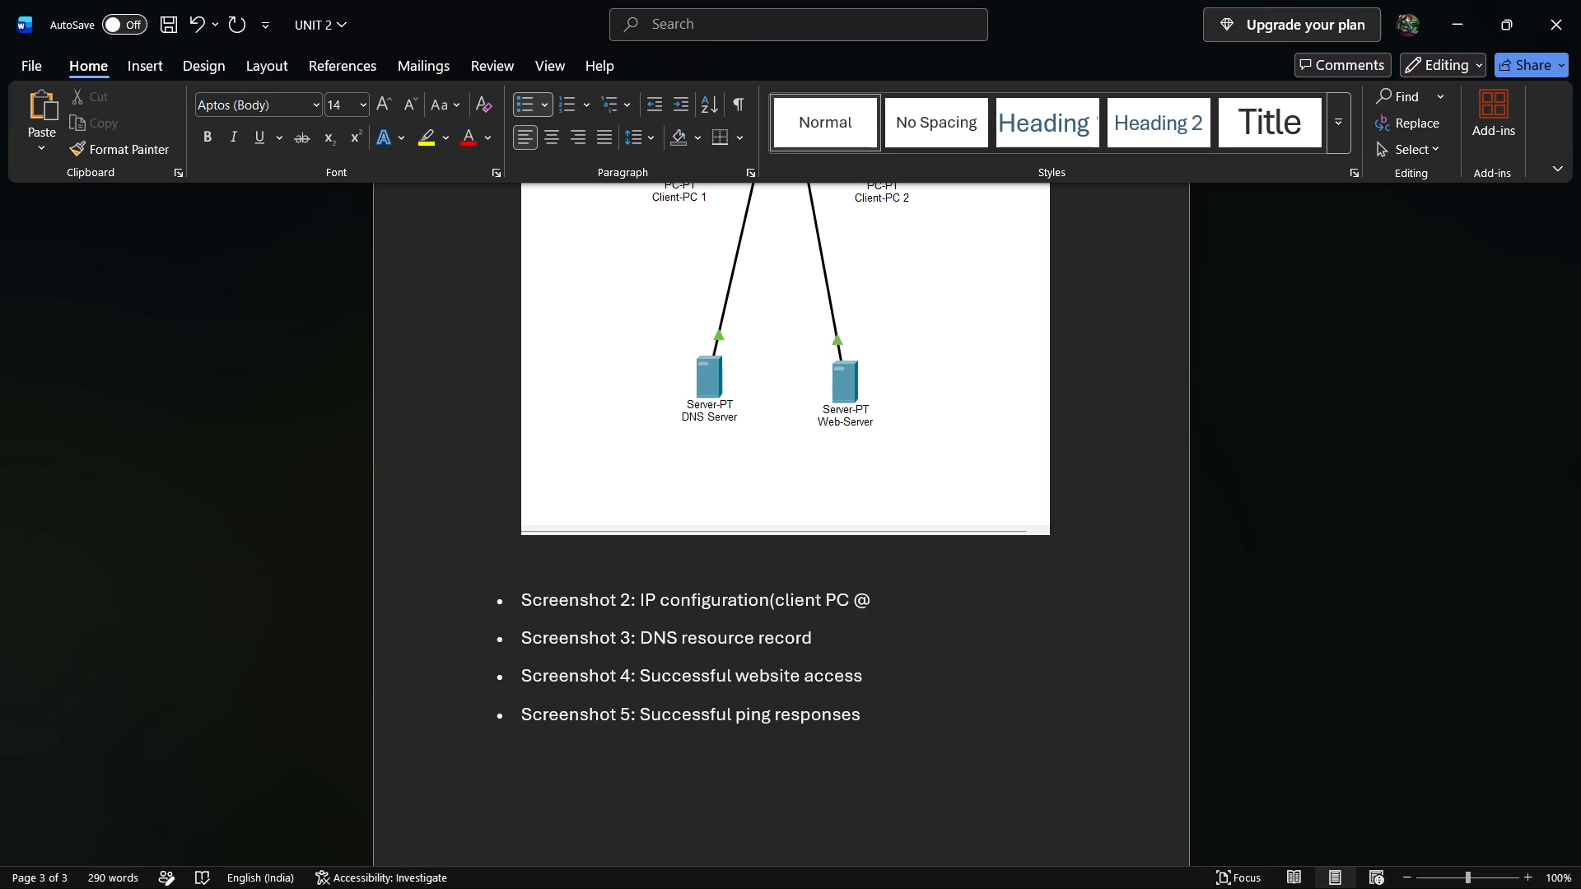
pyautogui.press('BackSpace')
pyautogui.press('2')
pyautogui.hotkey('shift', ')')
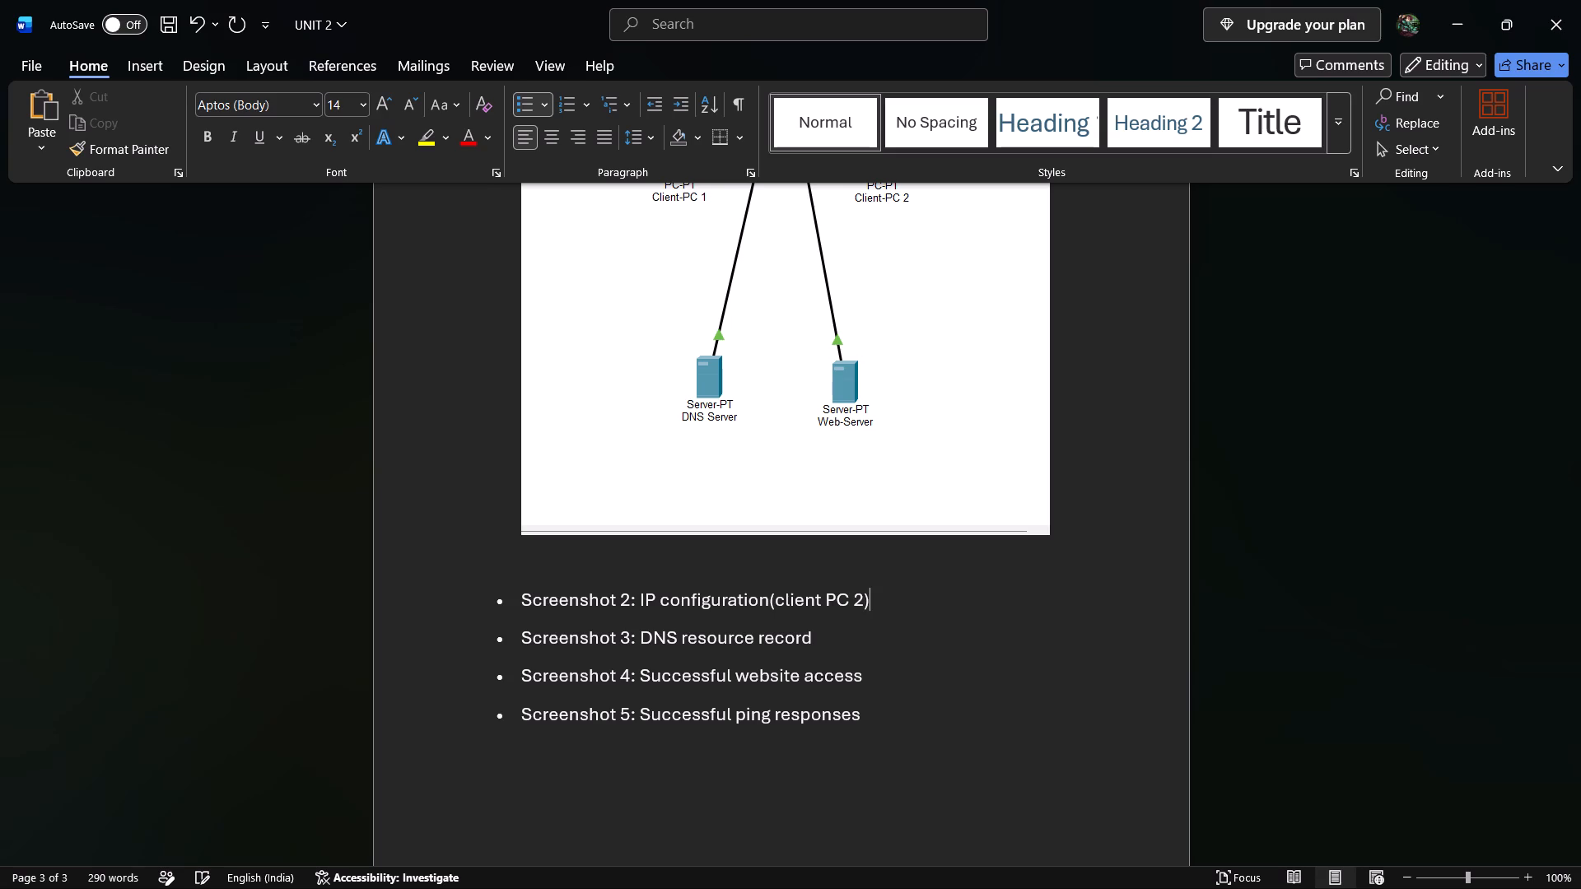
# Paste the captured Client-PC 2 IP Configuration screenshot on an unbulleted line beneath the Screenshot 2 caption.
pyautogui.press('Return')
pyautogui.press('BackSpace')
pyautogui.hotkey('ctrl', 'v')
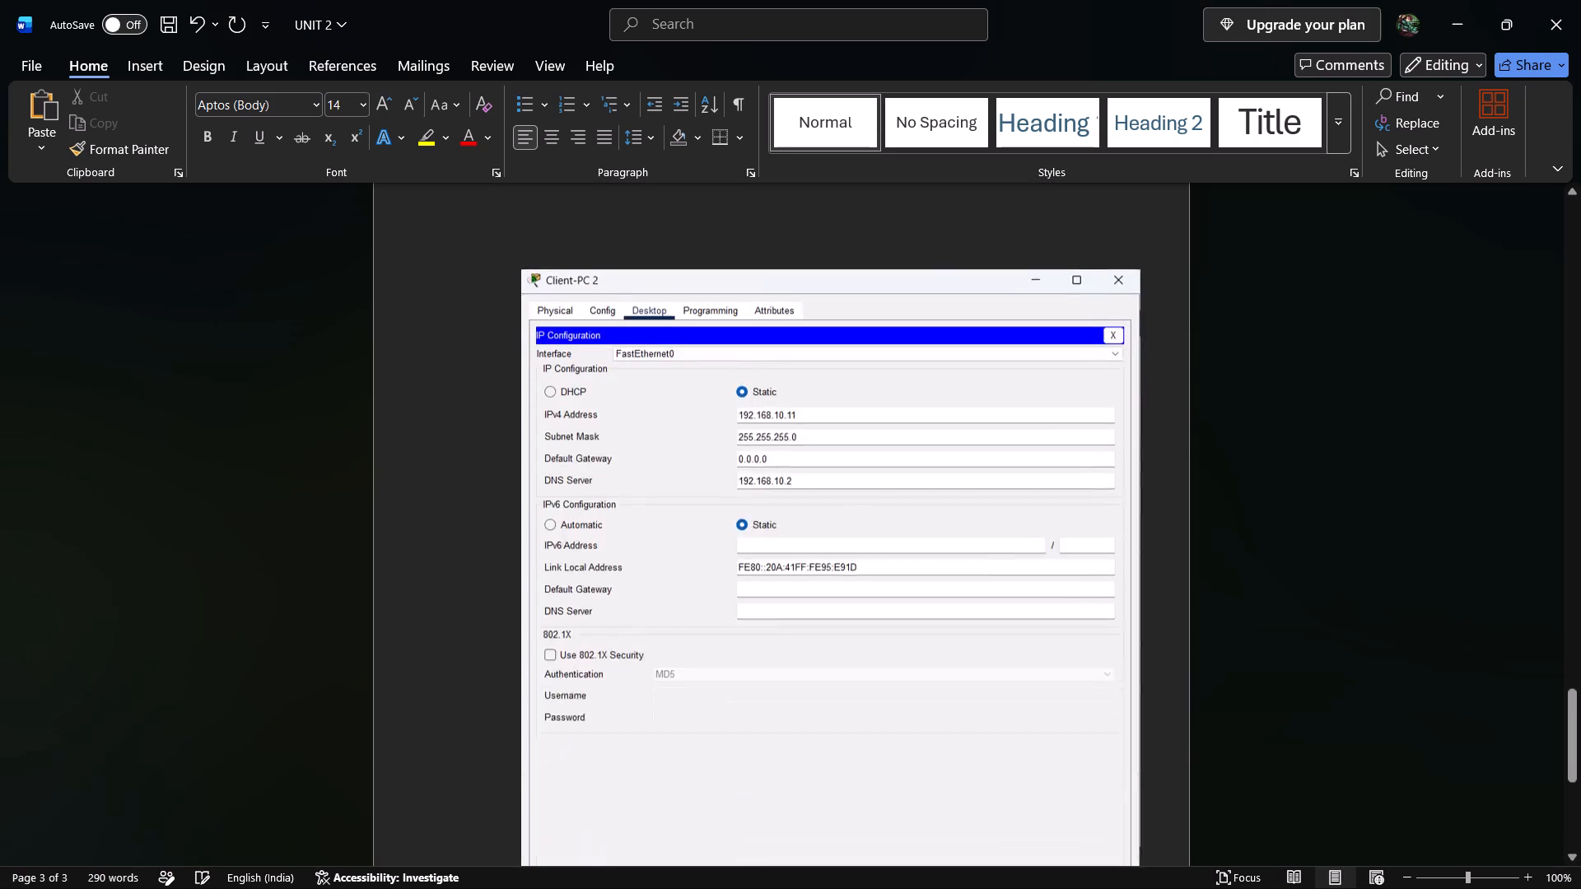
pyautogui.scroll(1, 706, 629)
pyautogui.scroll(-2, 839, 707)
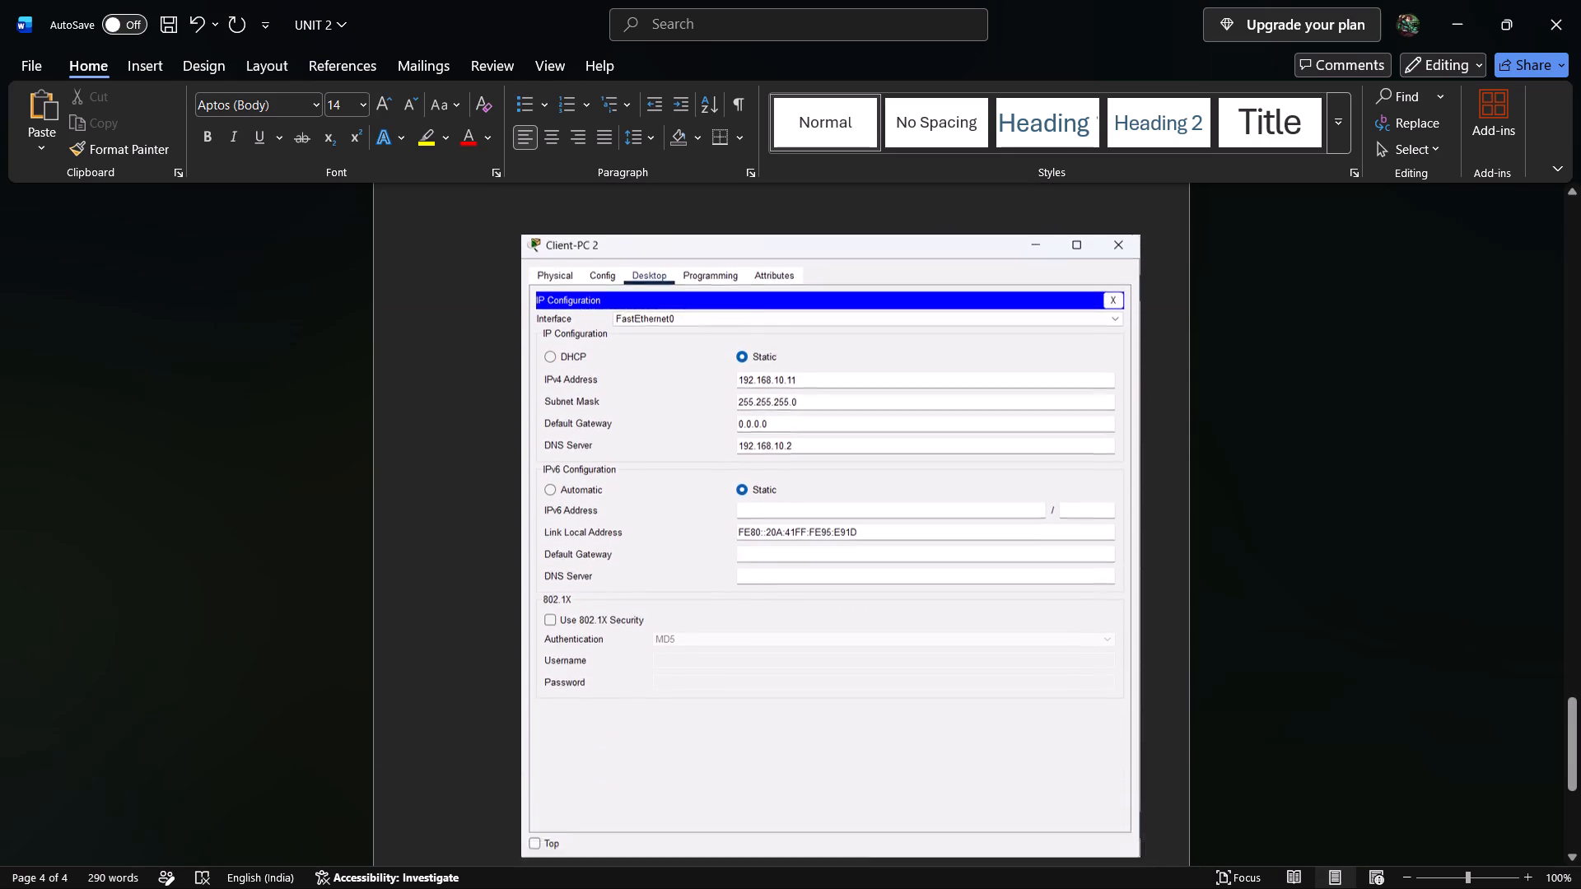
# Insert nine blank lines beneath the Client-PC 2 screenshot so the Screenshot 3 caption moves to a new page.
pyautogui.scroll(-2, 839, 707)
pyautogui.press('Return')
pyautogui.press('Return')
pyautogui.press('Return')
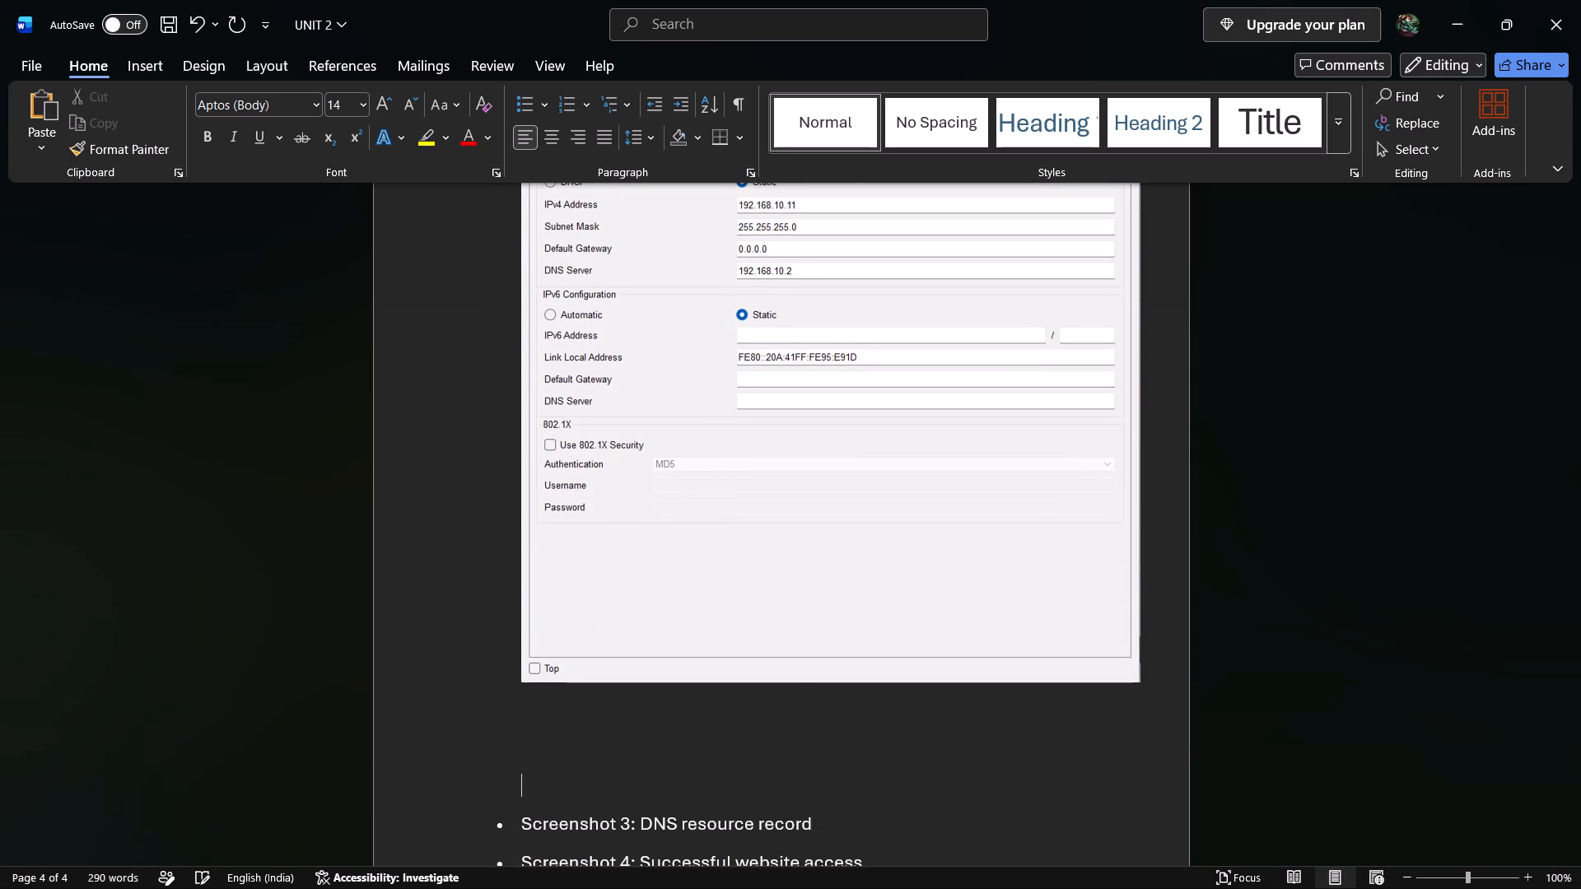
pyautogui.scroll(-4, 846, 712)
pyautogui.press('Return')
pyautogui.press('Return')
pyautogui.scroll(-9, 857, 665)
pyautogui.press('Return')
pyautogui.press('Return')
pyautogui.press('Return')
pyautogui.press('Return')
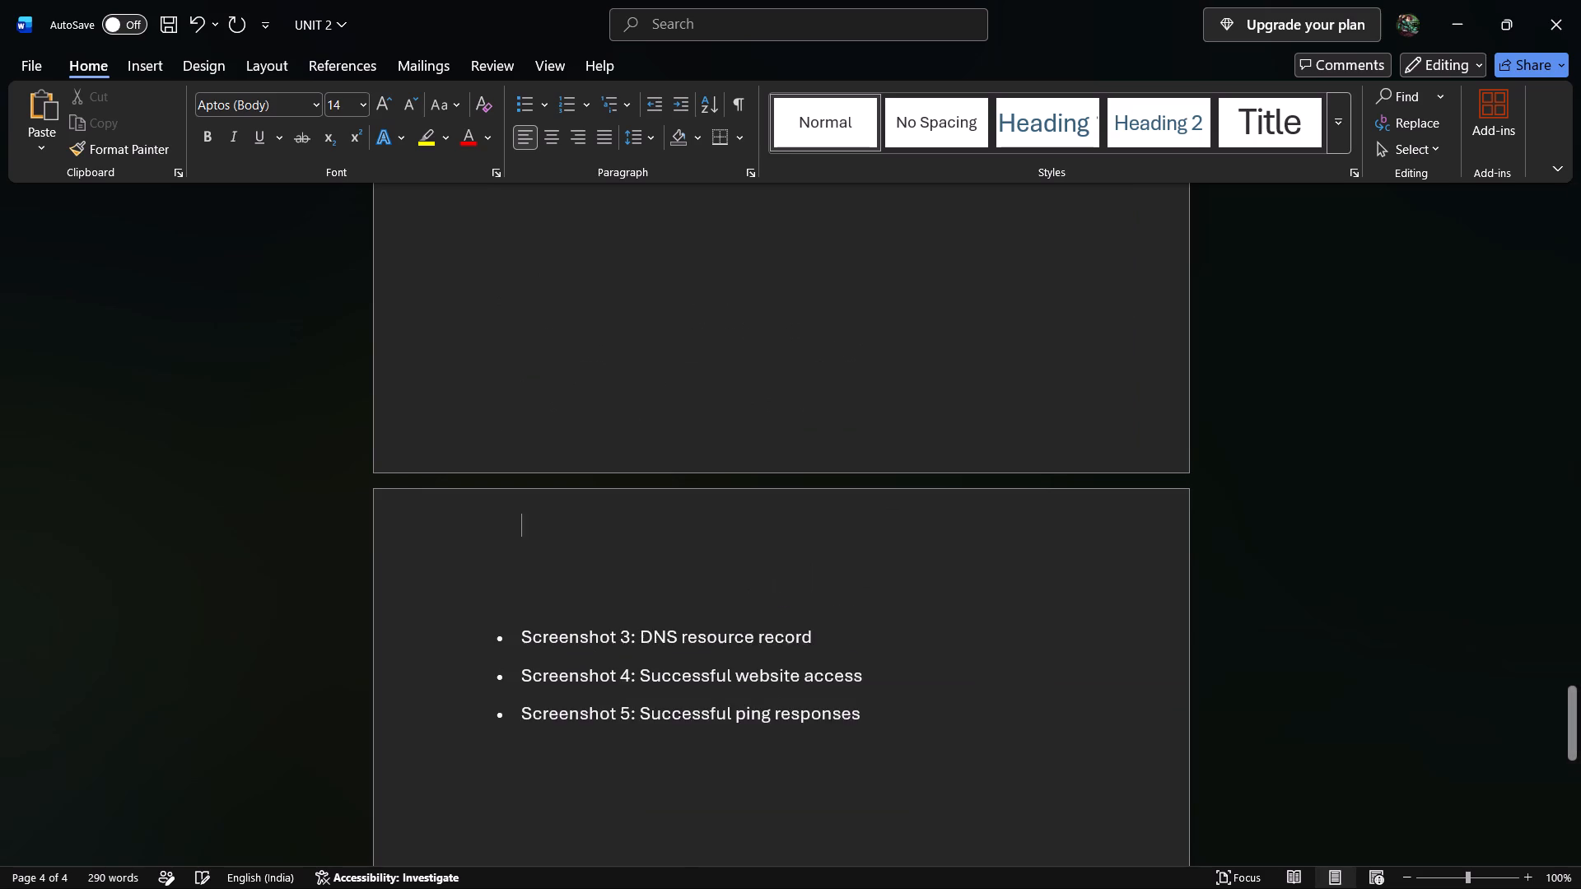
# Add blank lines above the Screenshot 2 caption to move it onto the next page, removing surplus ones so it starts at the page top.
pyautogui.scroll(20, 824, 608)
pyautogui.scroll(3, 824, 608)
pyautogui.scroll(4, 750, 467)
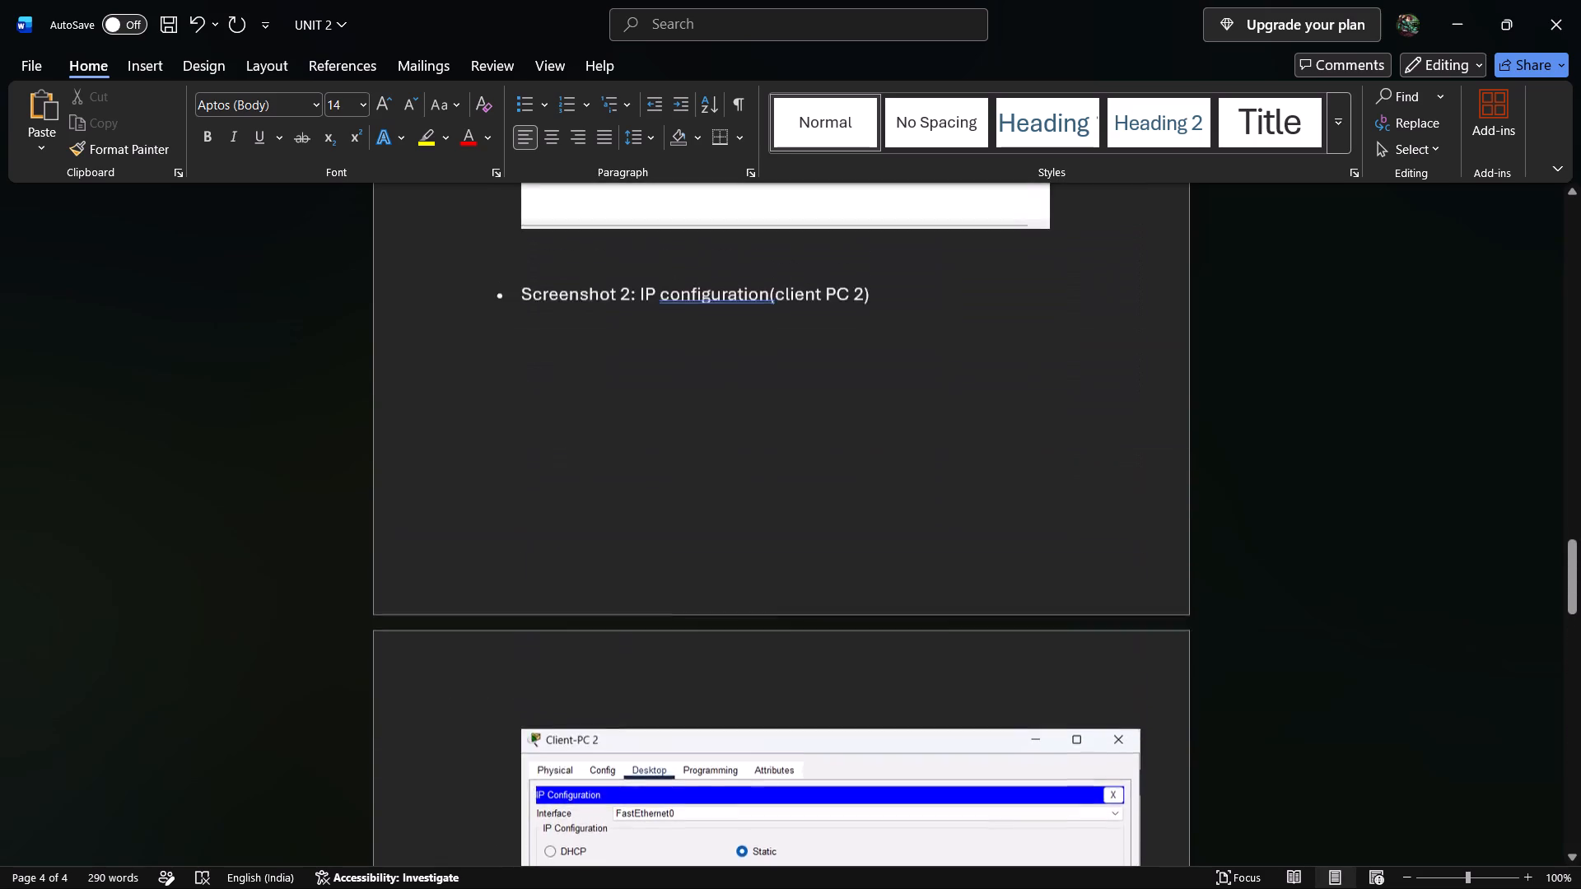
pyautogui.scroll(5, 750, 467)
pyautogui.click(625, 528)
pyautogui.press('Return')
pyautogui.press('Return')
pyautogui.press('Return')
pyautogui.press('Return')
pyautogui.press('Return')
pyautogui.press('Return')
pyautogui.press('Return')
pyautogui.press('Return')
pyautogui.press('Return')
pyautogui.press('Return')
pyautogui.press('Return')
pyautogui.press('Return')
pyautogui.press('Return')
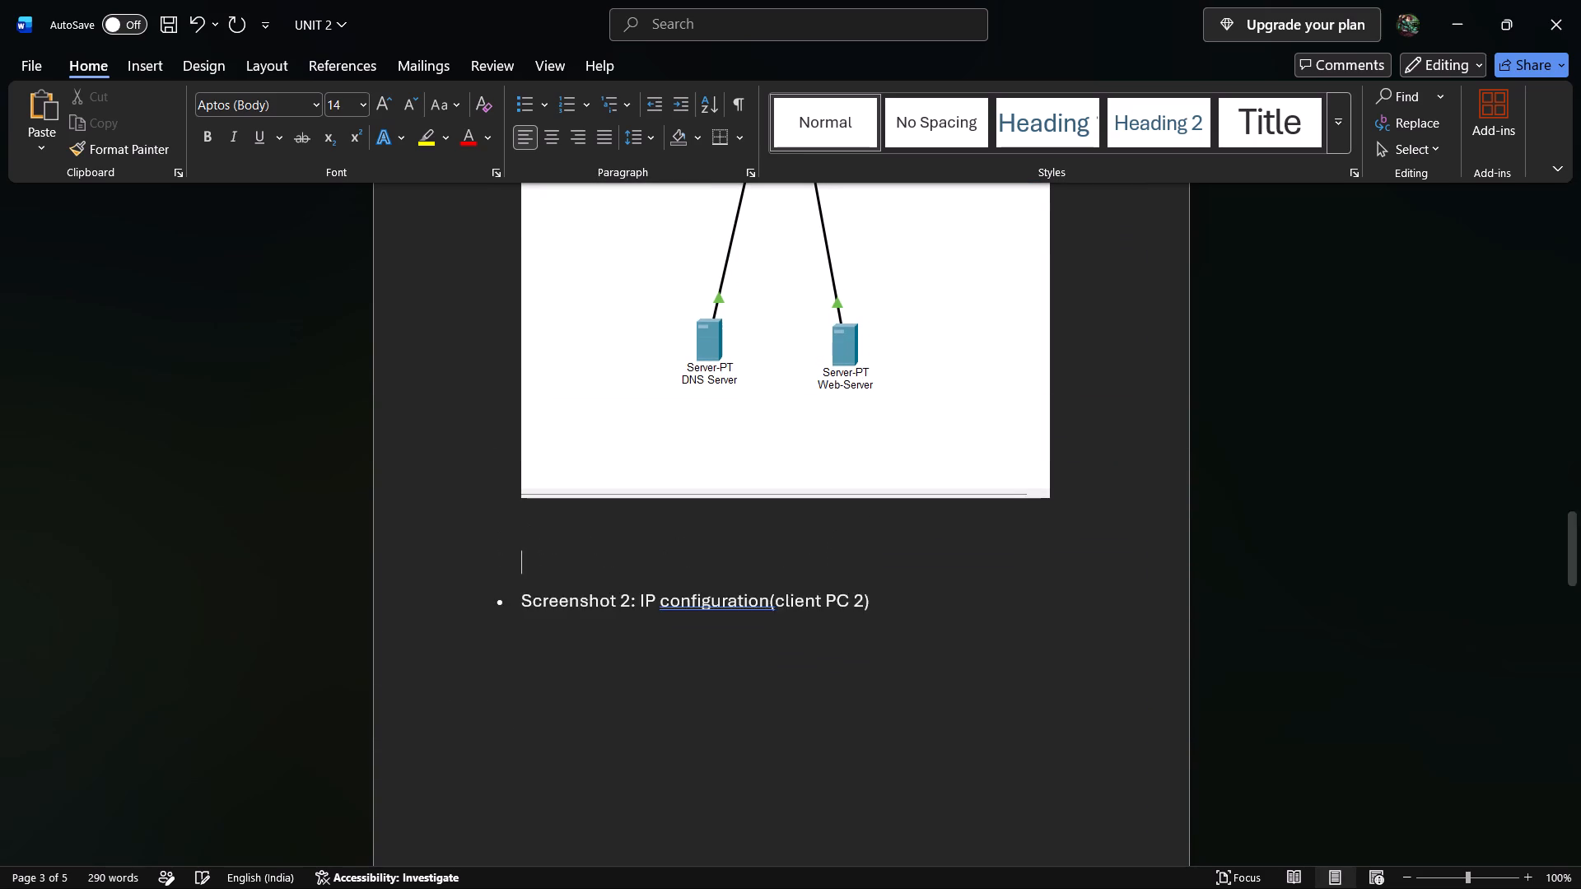
pyautogui.scroll(-3, 625, 528)
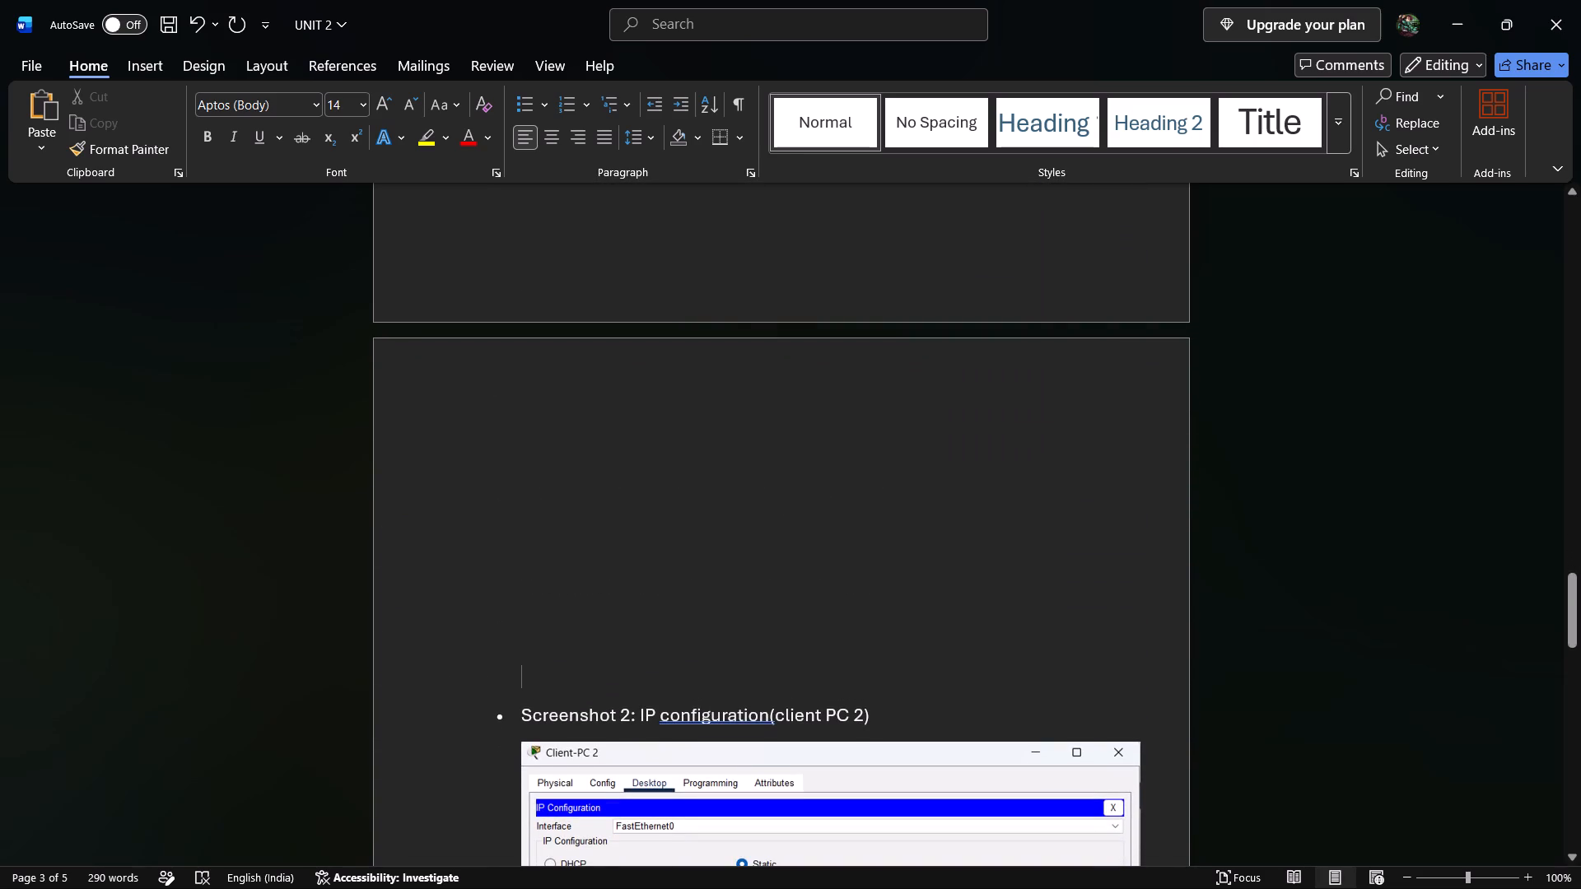
pyautogui.press('BackSpace')
pyautogui.press('BackSpace')
pyautogui.press('BackSpace')
pyautogui.press('BackSpace')
pyautogui.press('BackSpace')
pyautogui.press('BackSpace')
pyautogui.press('BackSpace')
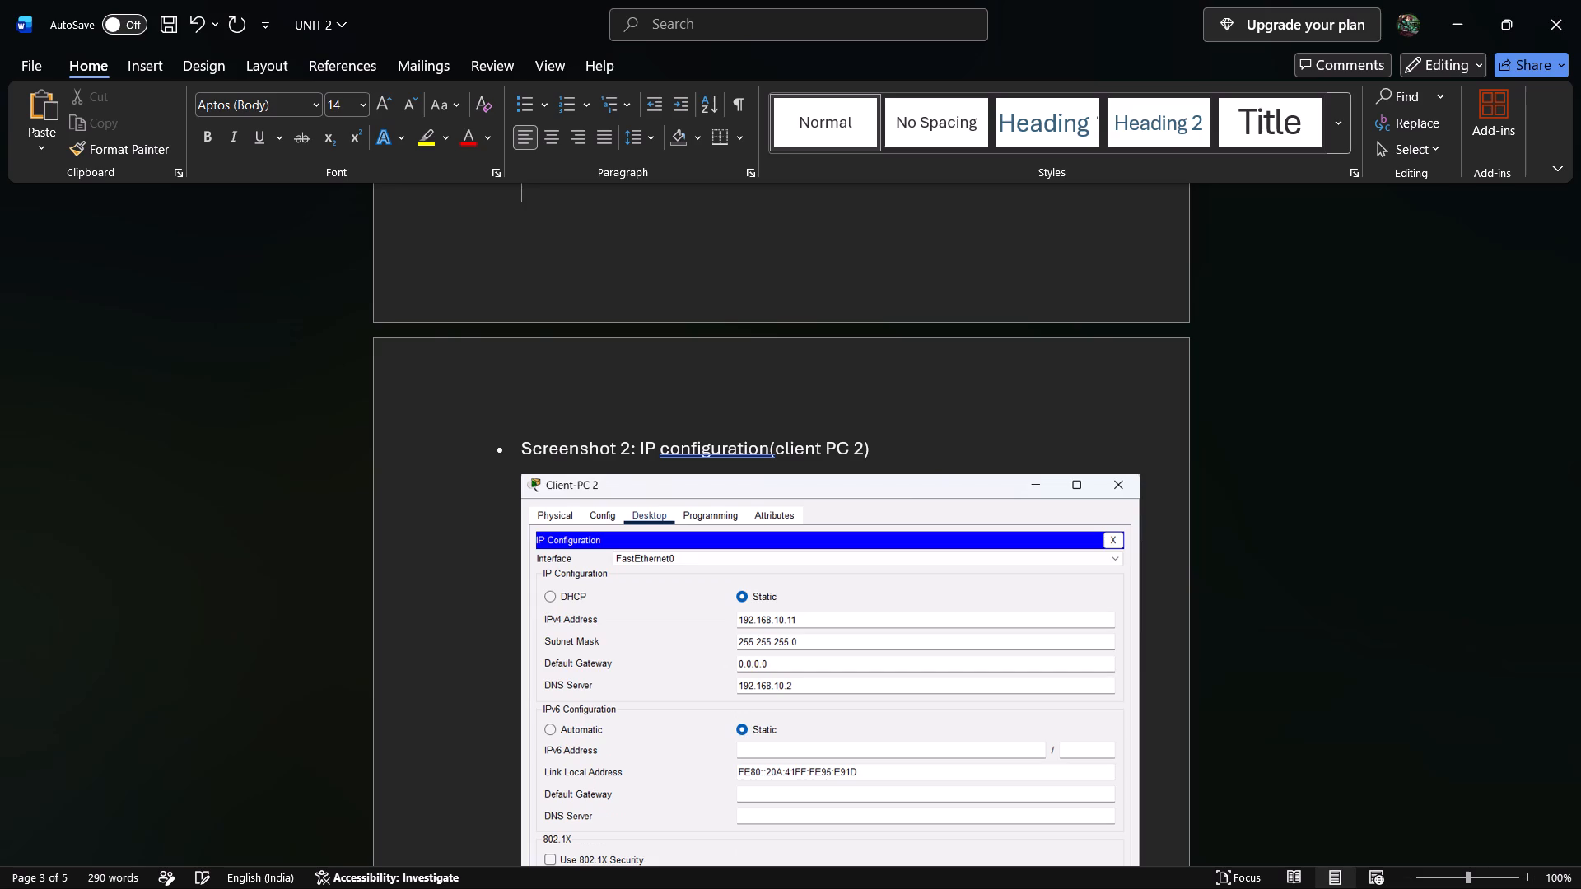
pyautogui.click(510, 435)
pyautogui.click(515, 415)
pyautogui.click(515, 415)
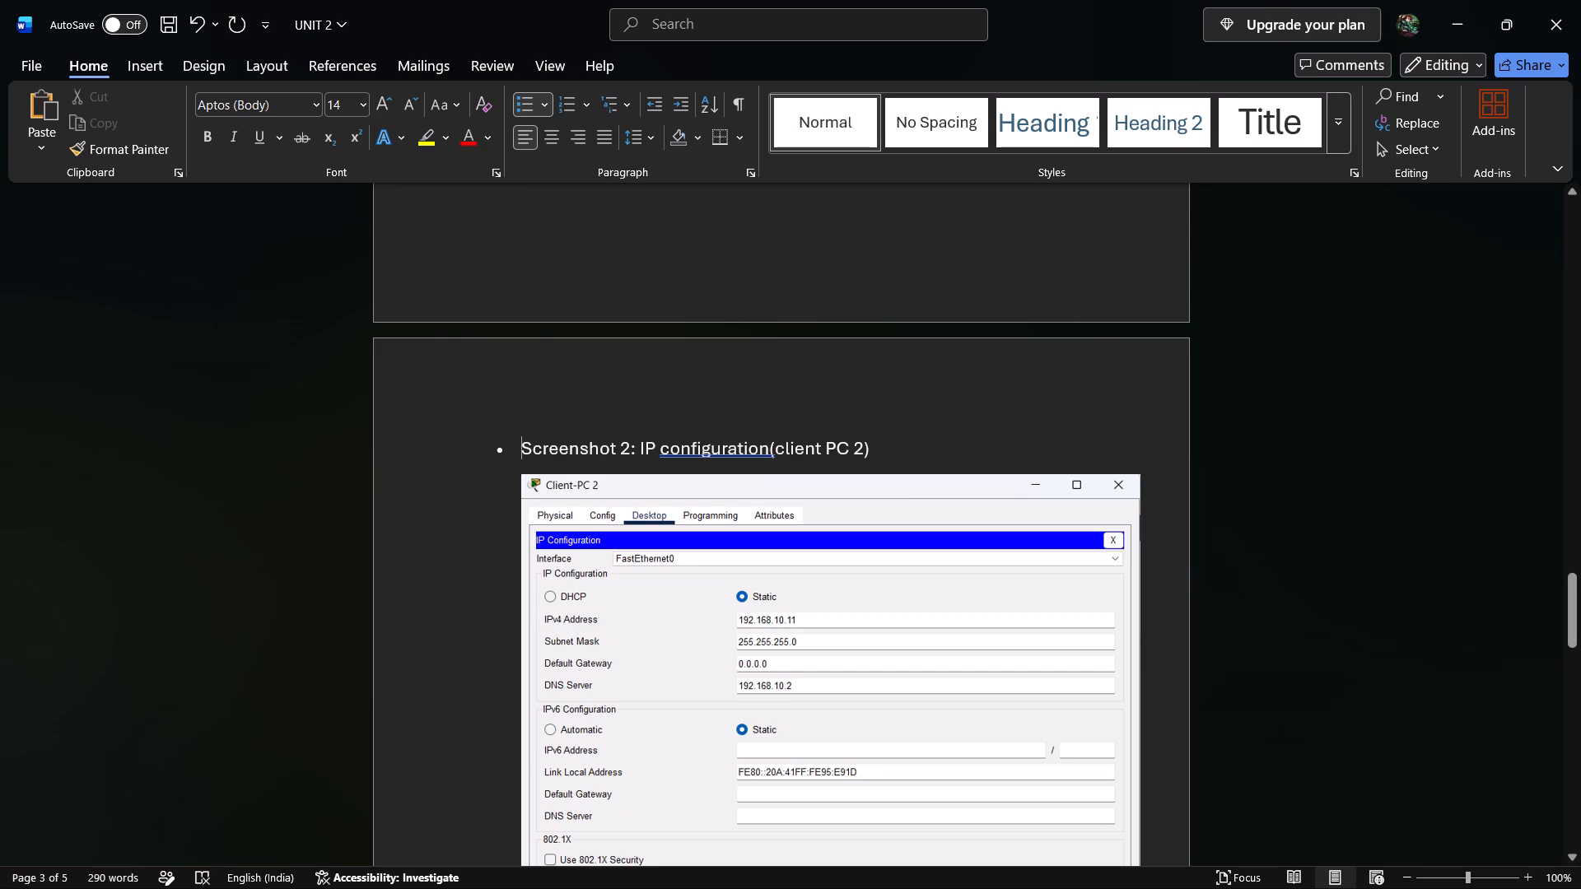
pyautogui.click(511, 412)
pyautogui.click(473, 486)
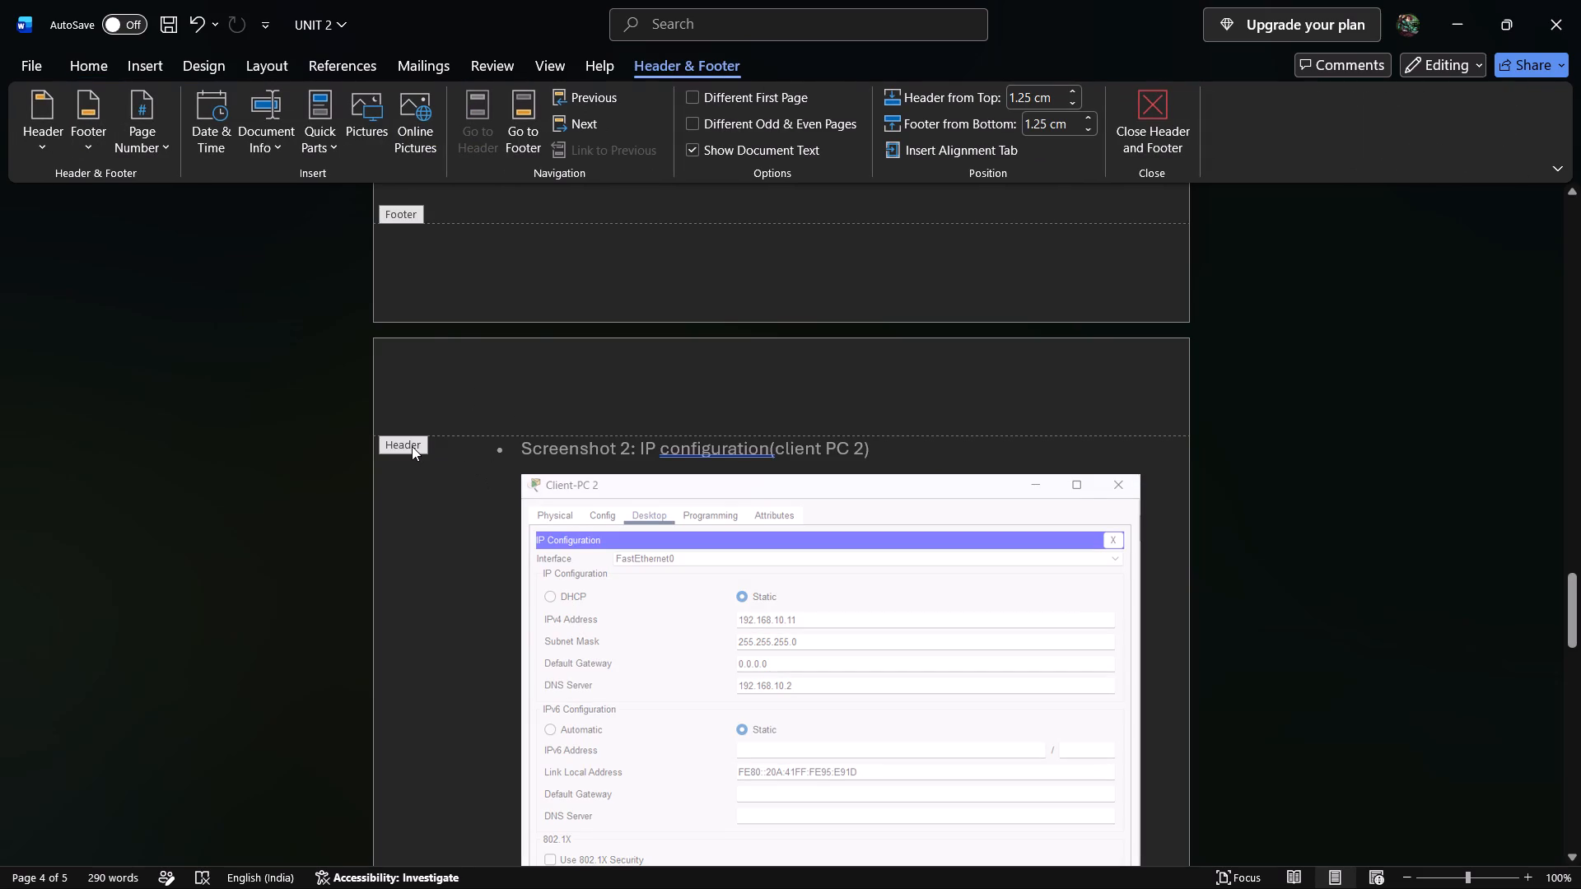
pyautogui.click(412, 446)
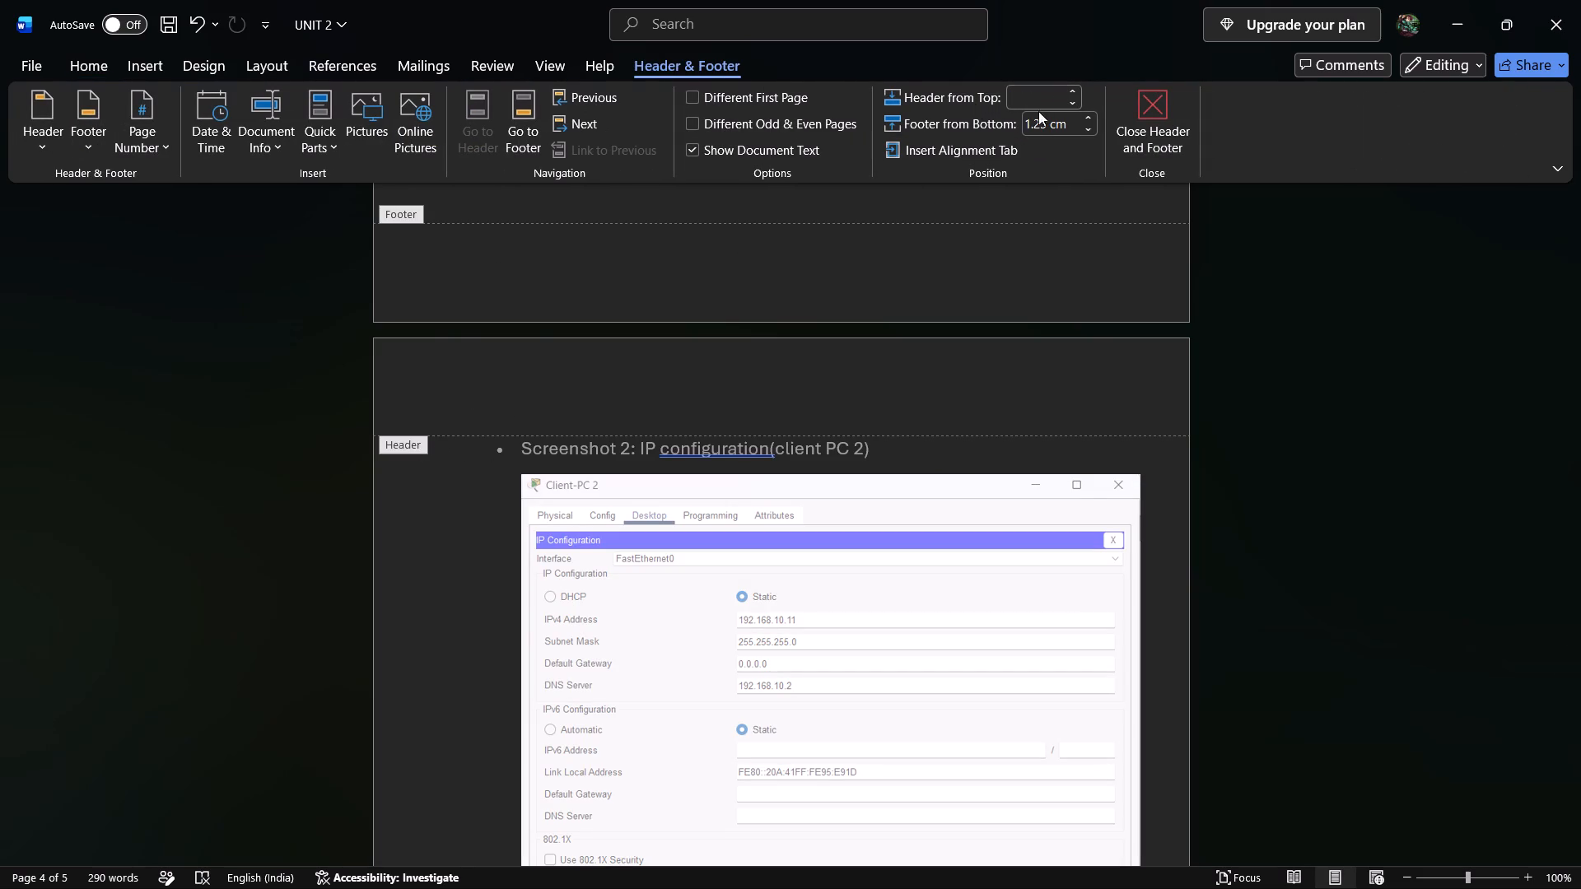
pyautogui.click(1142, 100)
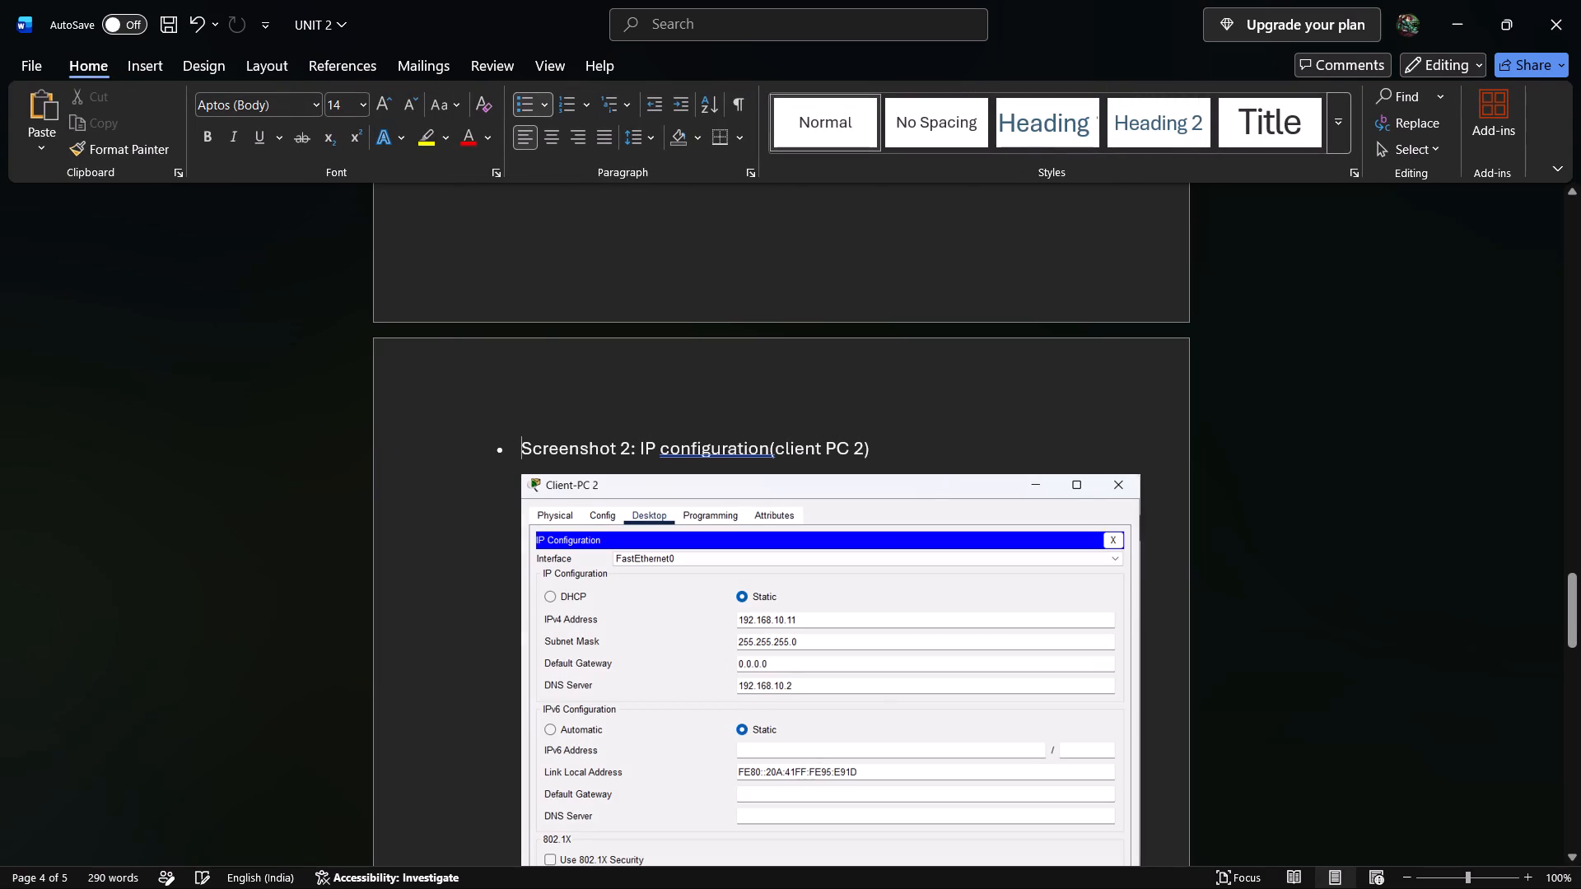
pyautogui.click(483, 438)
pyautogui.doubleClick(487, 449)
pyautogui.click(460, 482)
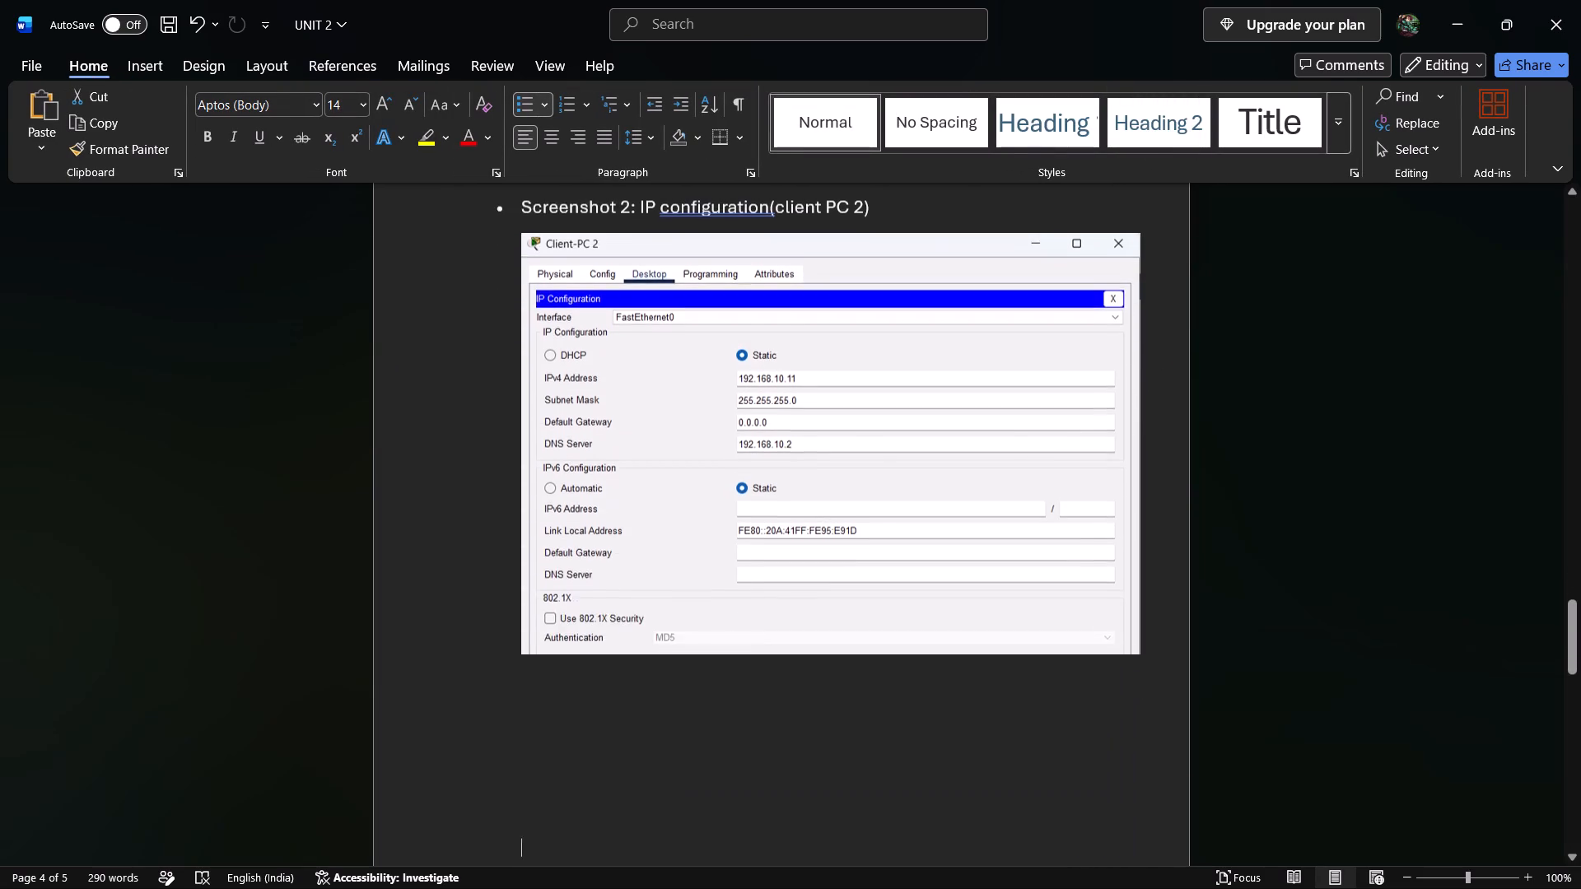
# Open the page header above the Screenshot 2 caption and set its distance from the top to 0.2 cm.
pyautogui.scroll(4, 506, 398)
pyautogui.doubleClick(539, 330)
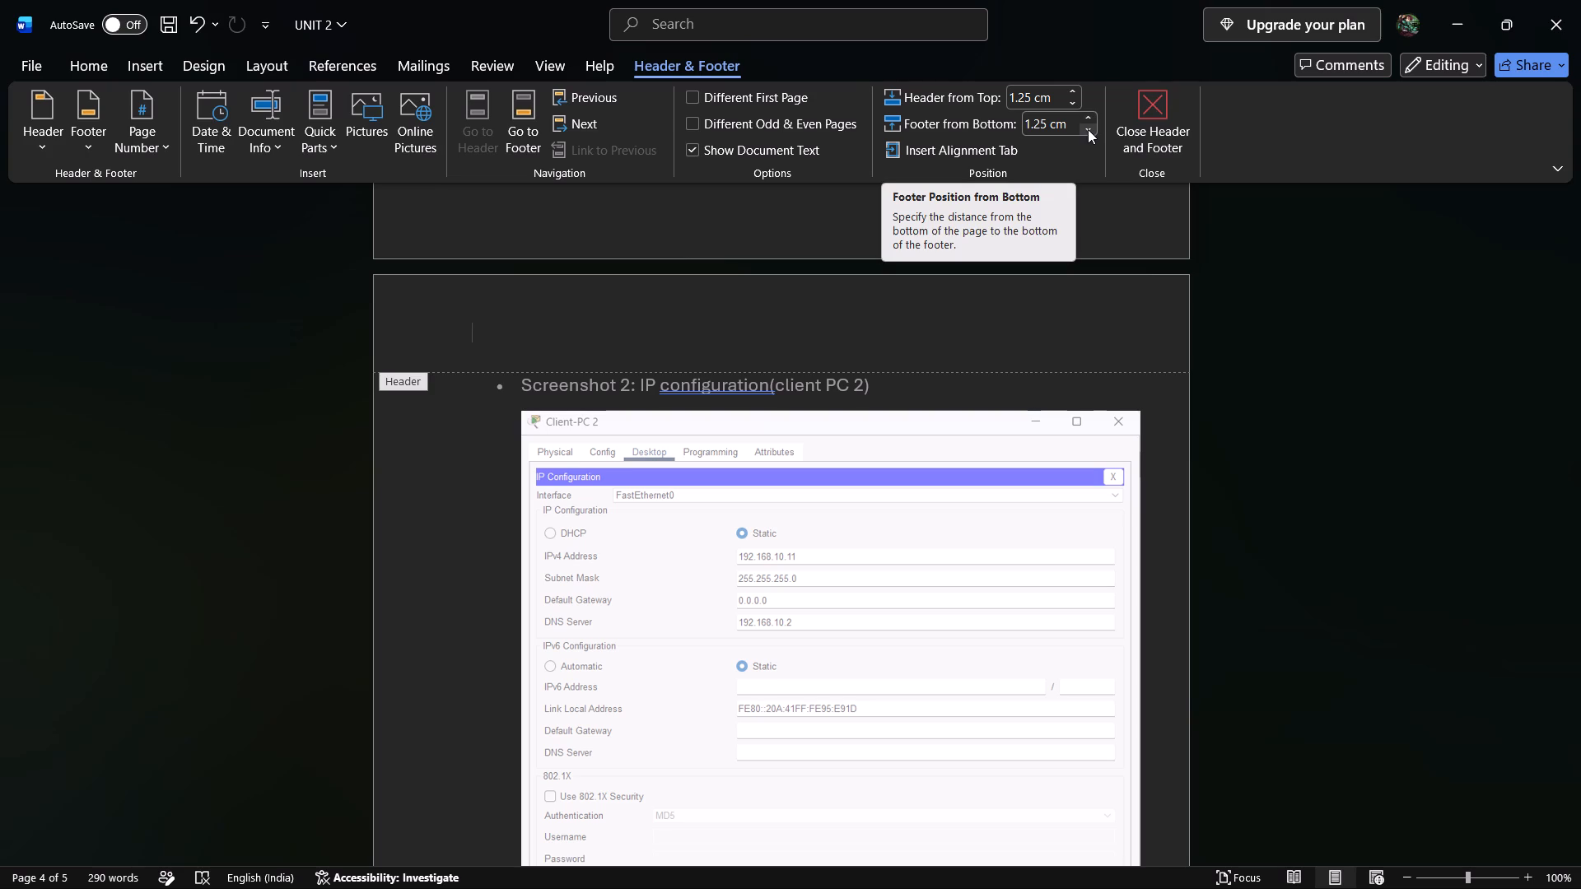
pyautogui.click(1074, 103)
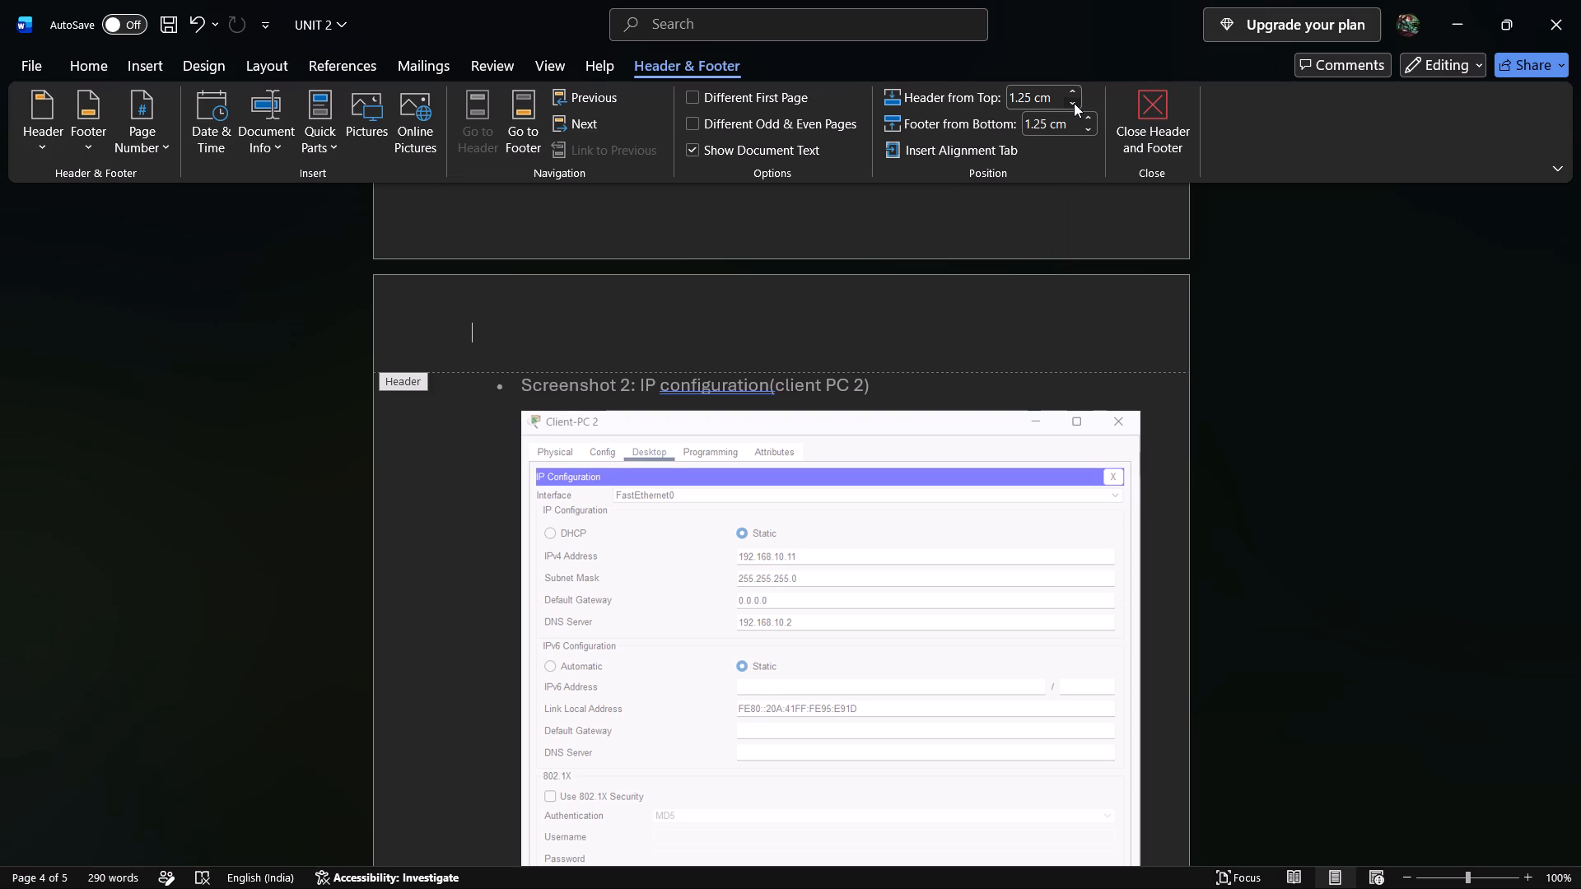
pyautogui.click(1076, 99)
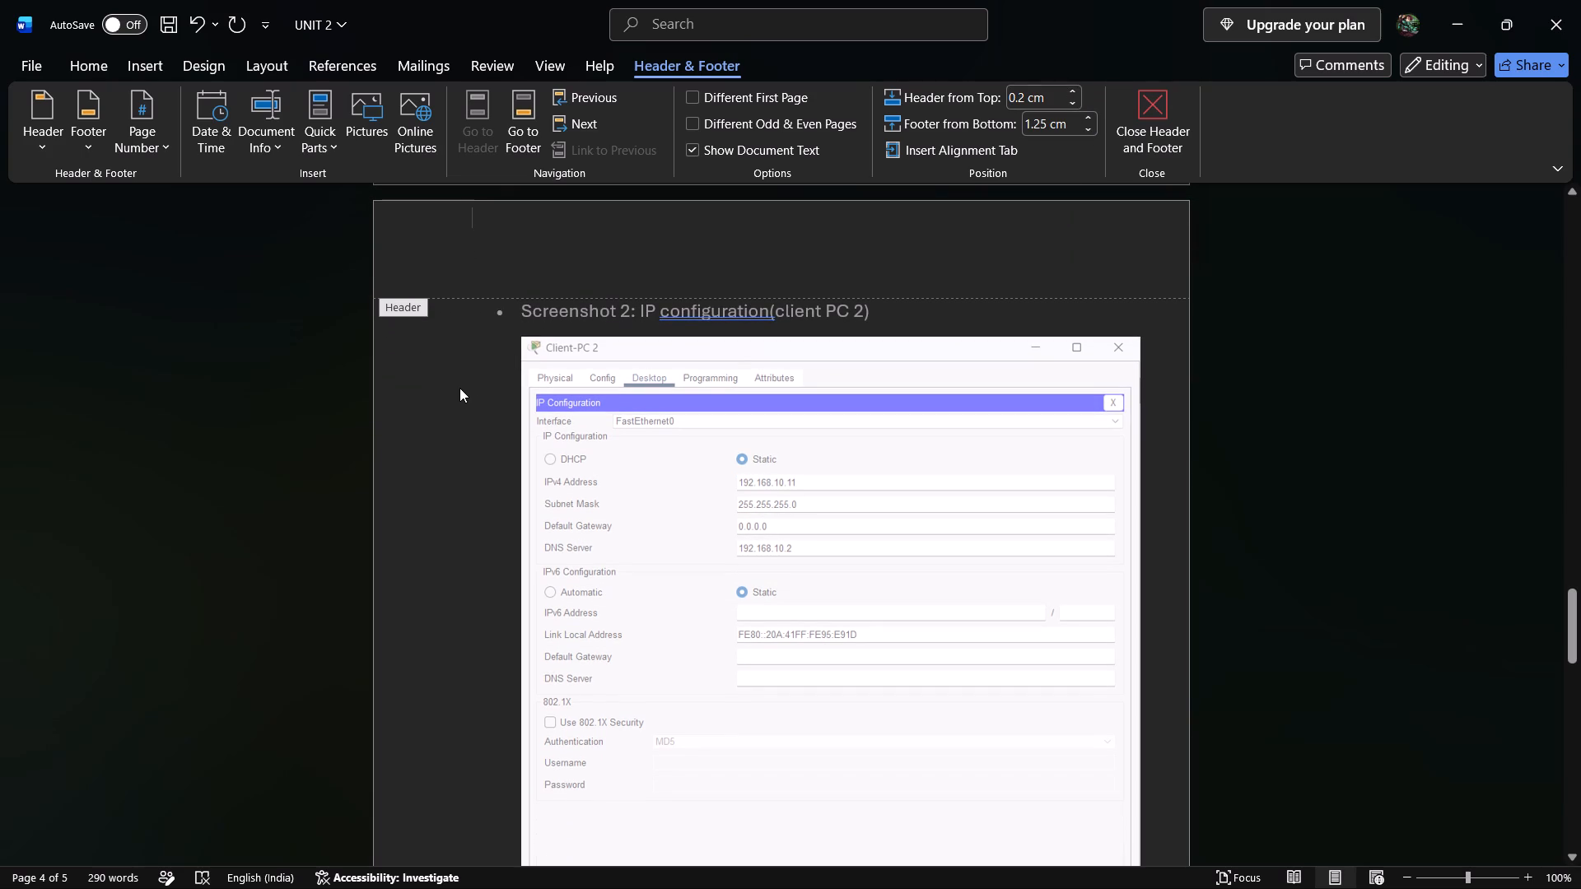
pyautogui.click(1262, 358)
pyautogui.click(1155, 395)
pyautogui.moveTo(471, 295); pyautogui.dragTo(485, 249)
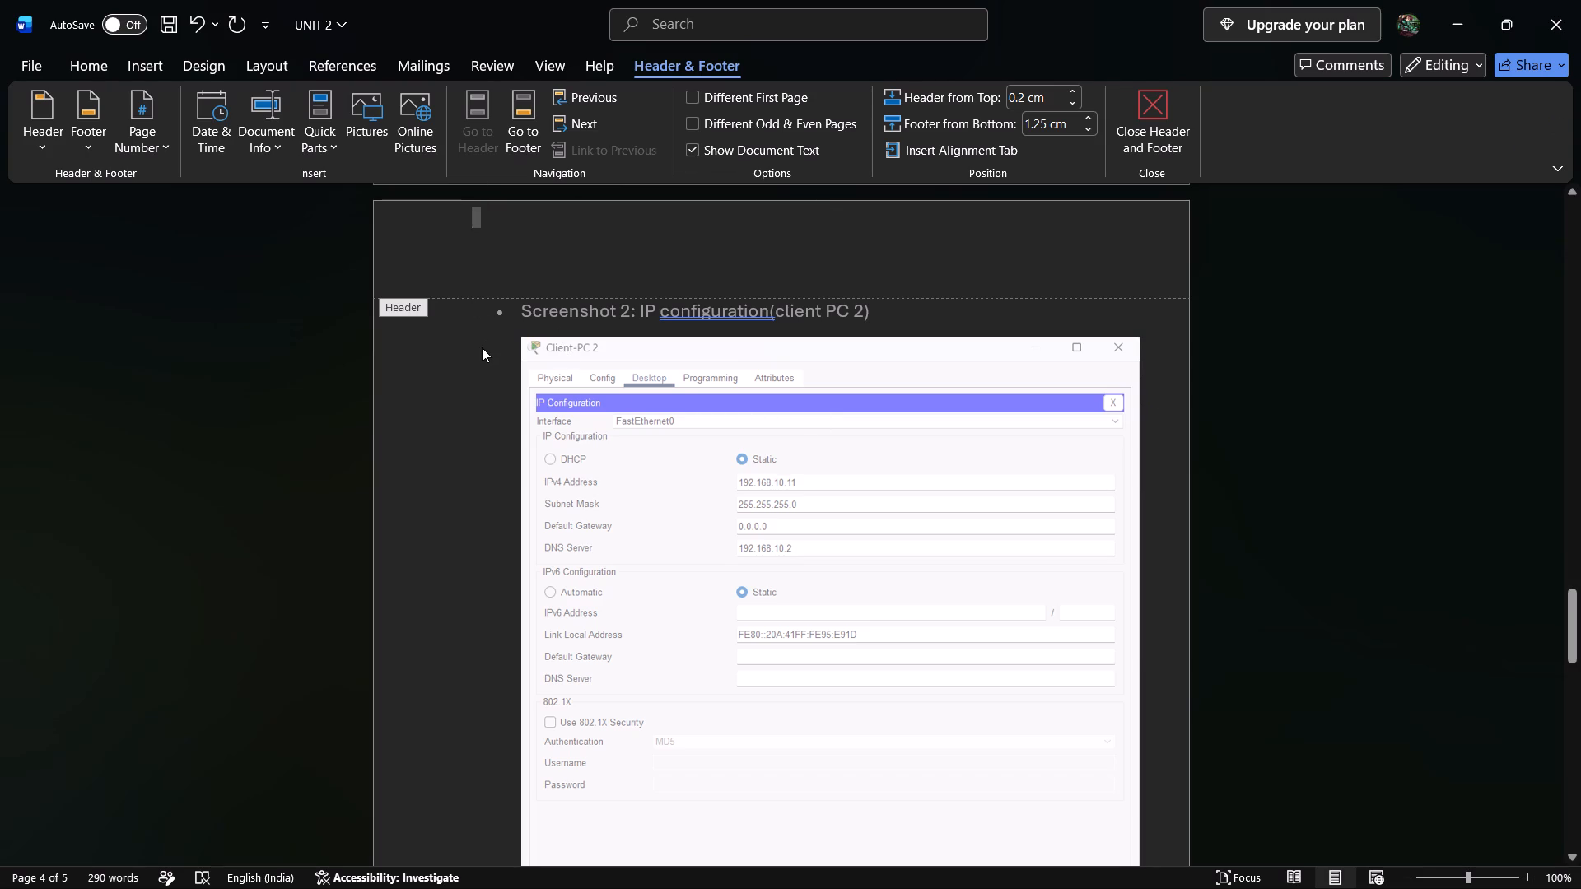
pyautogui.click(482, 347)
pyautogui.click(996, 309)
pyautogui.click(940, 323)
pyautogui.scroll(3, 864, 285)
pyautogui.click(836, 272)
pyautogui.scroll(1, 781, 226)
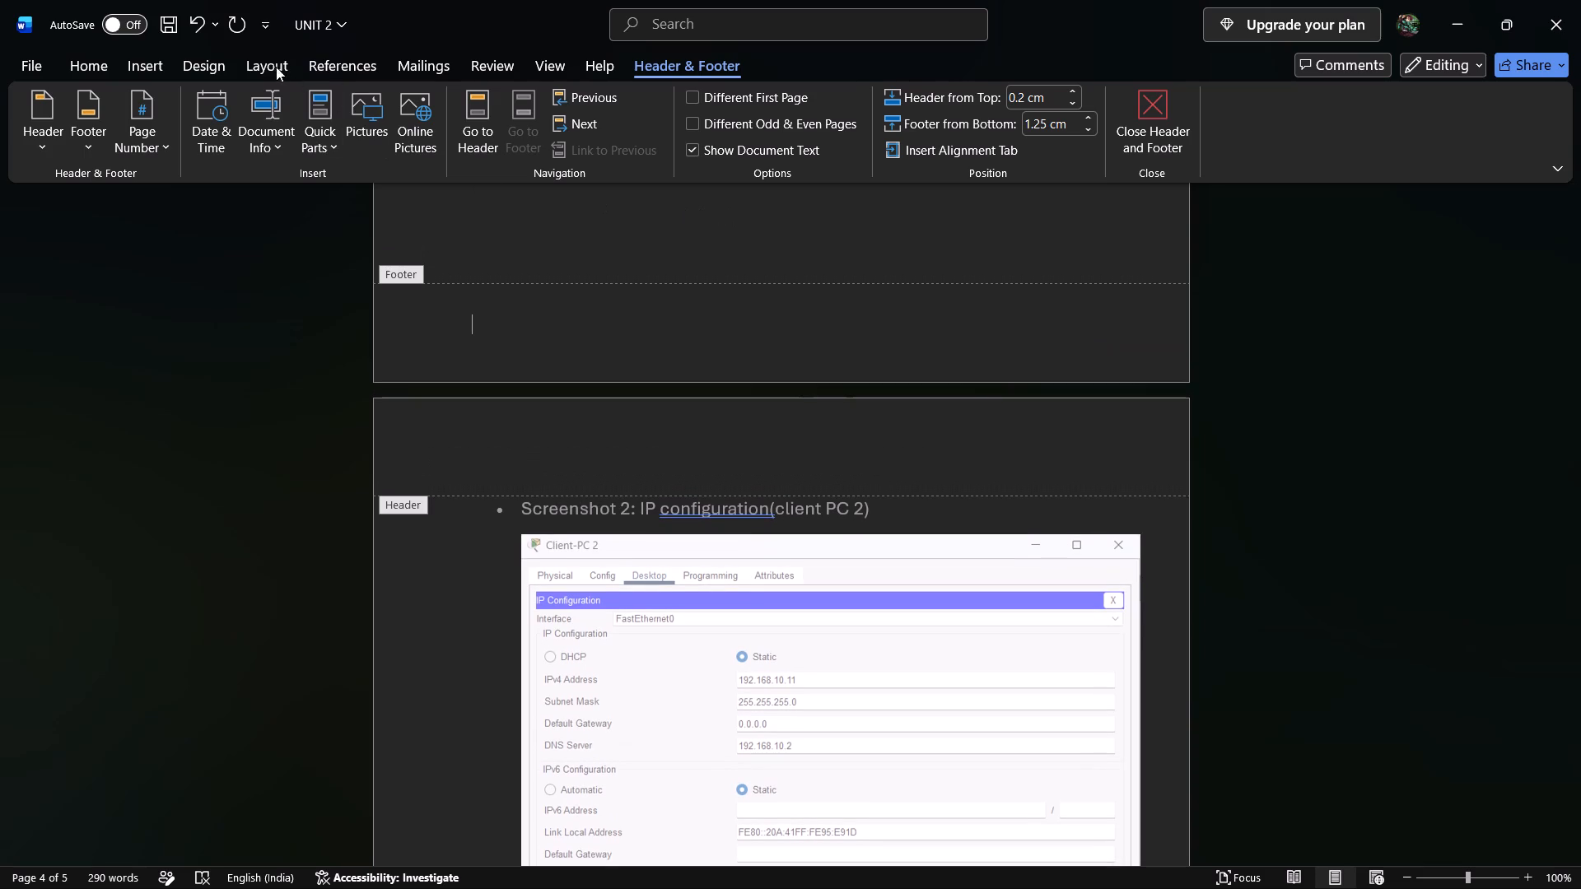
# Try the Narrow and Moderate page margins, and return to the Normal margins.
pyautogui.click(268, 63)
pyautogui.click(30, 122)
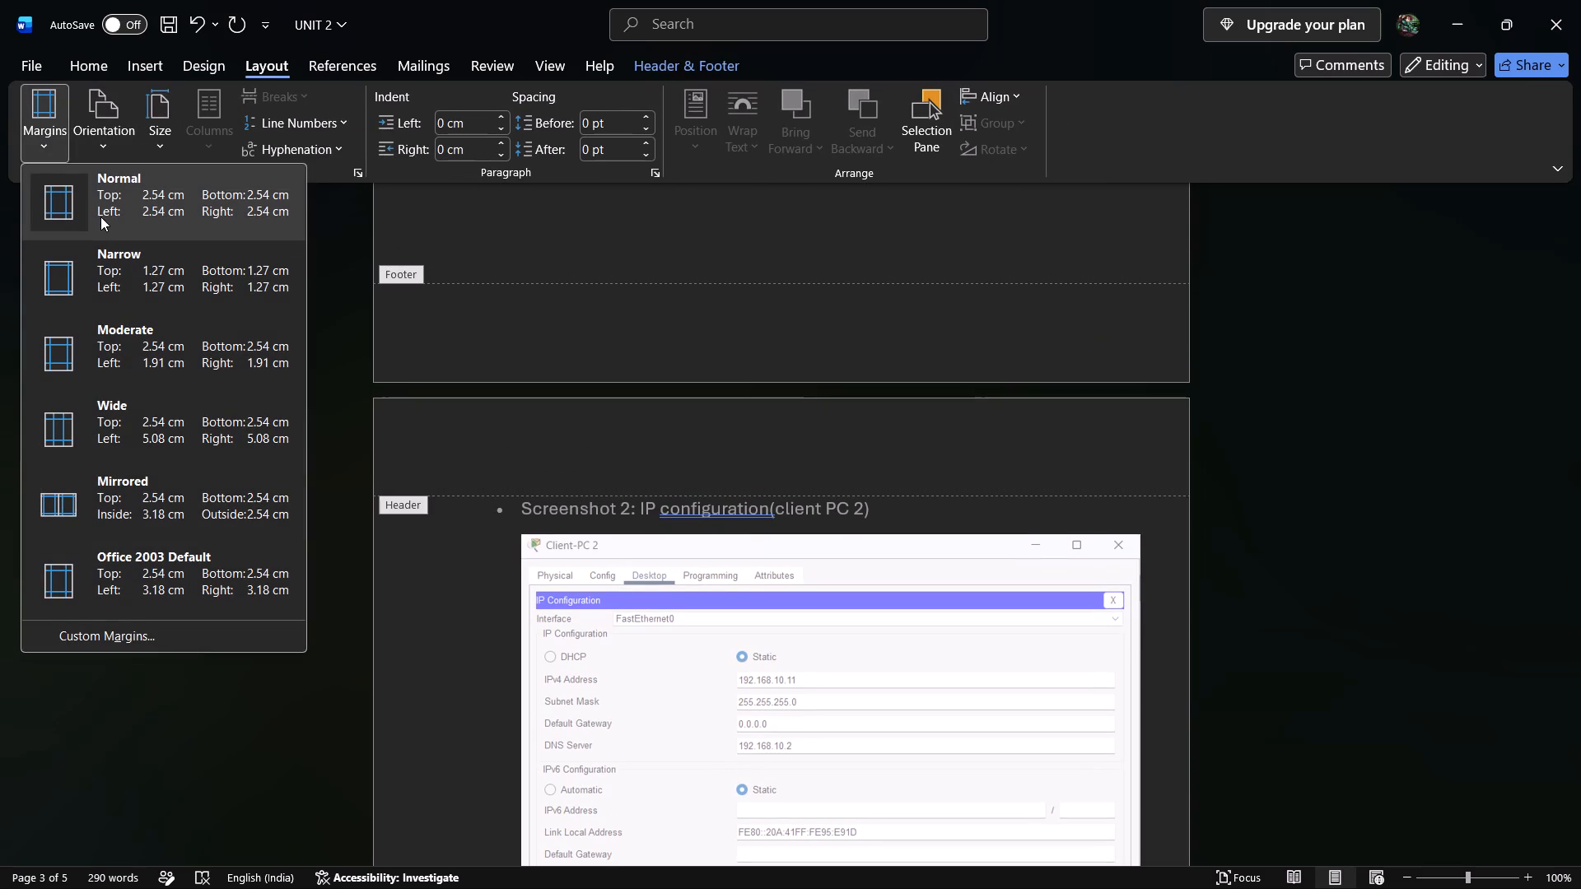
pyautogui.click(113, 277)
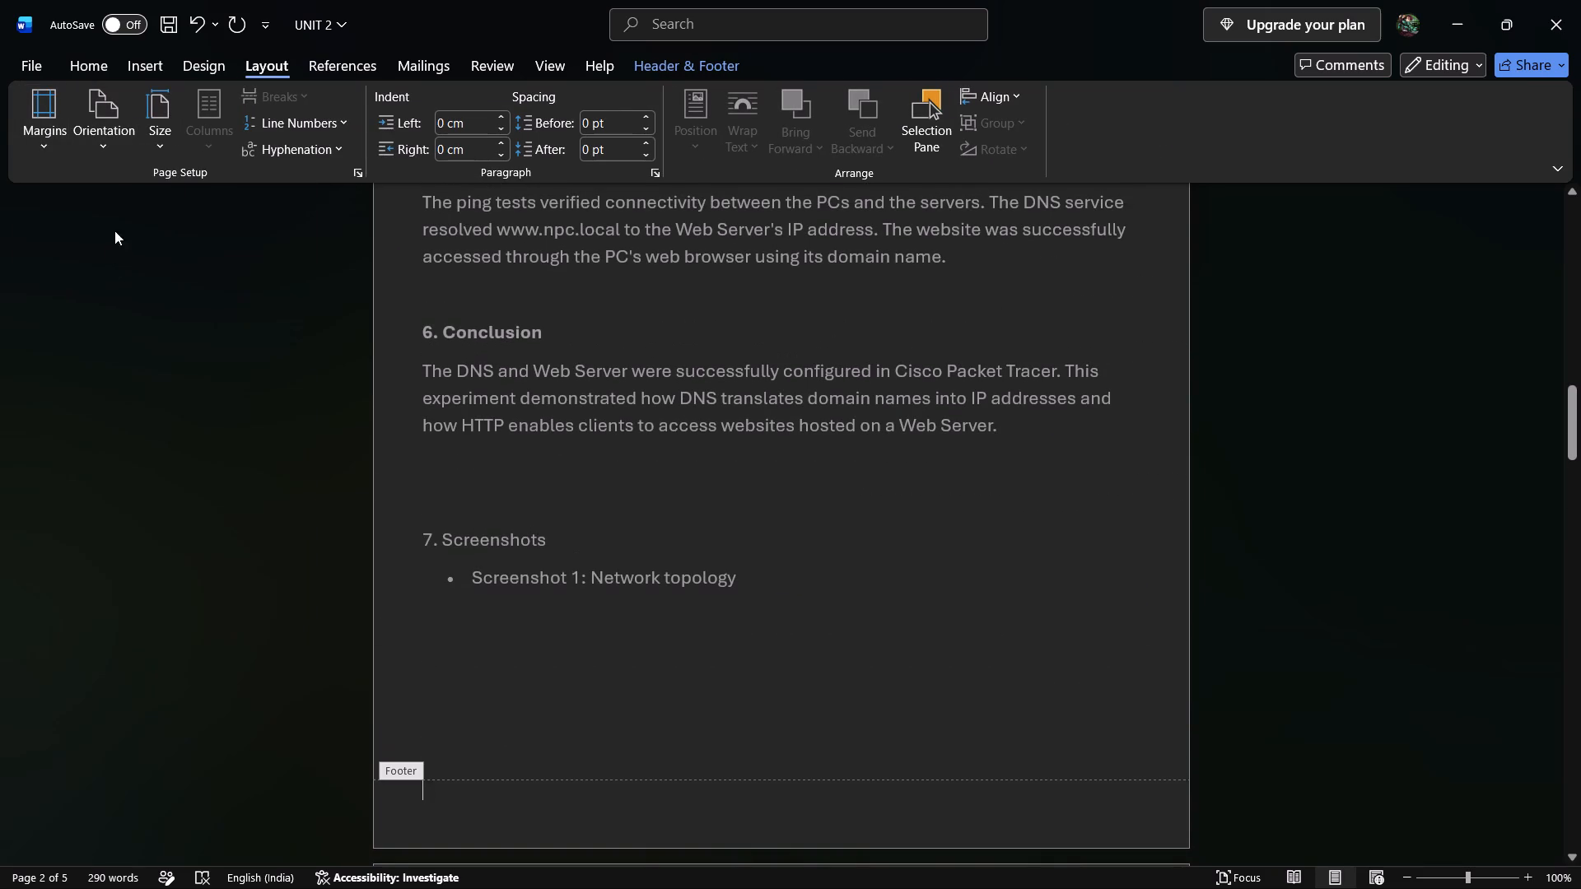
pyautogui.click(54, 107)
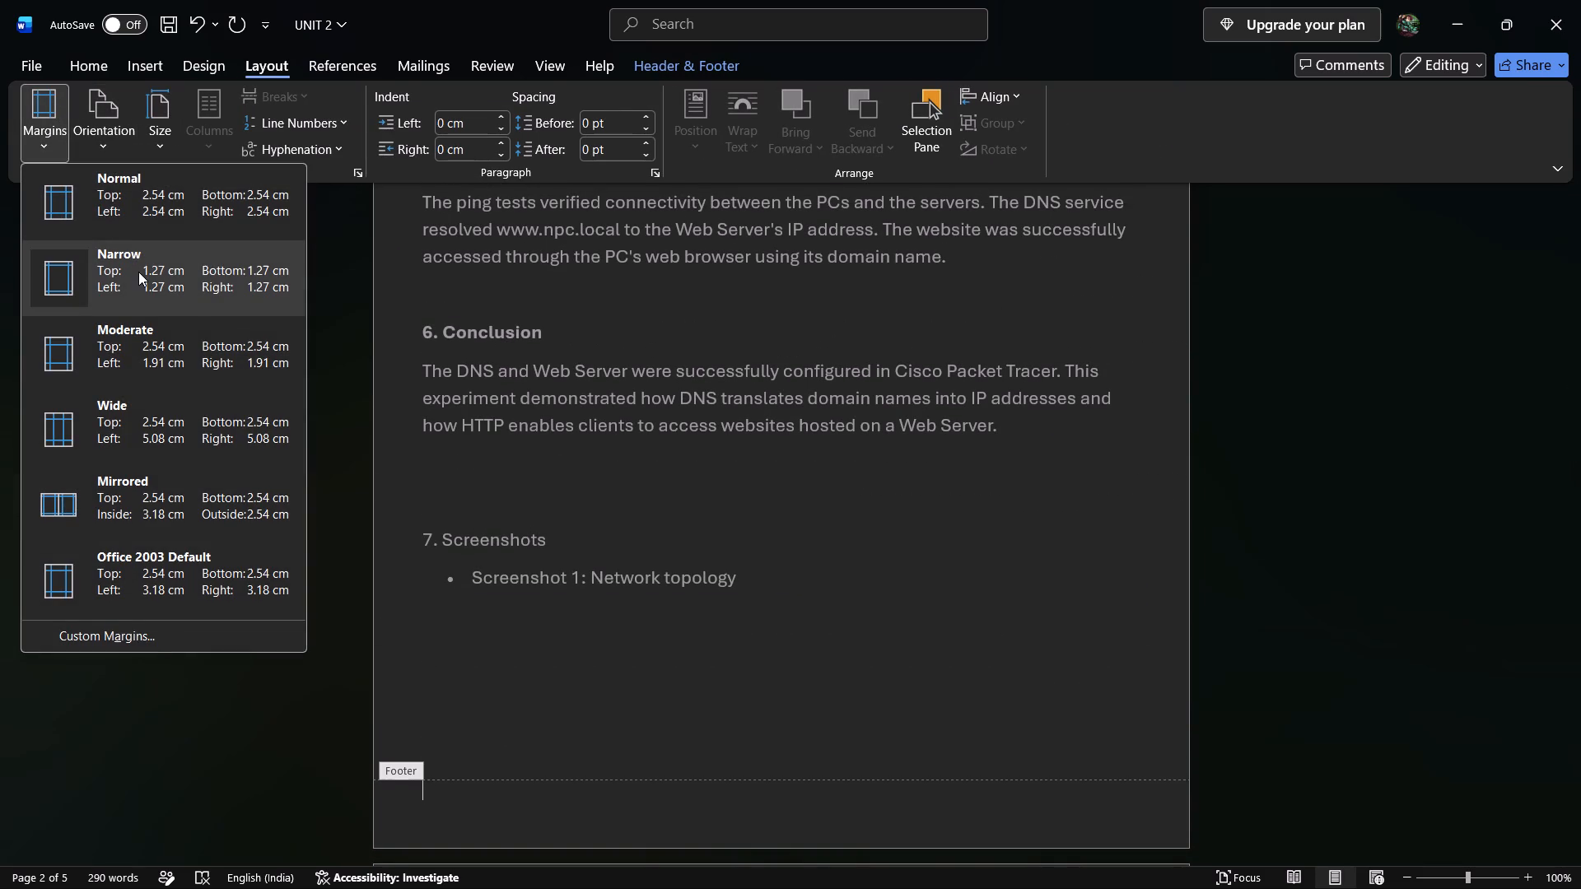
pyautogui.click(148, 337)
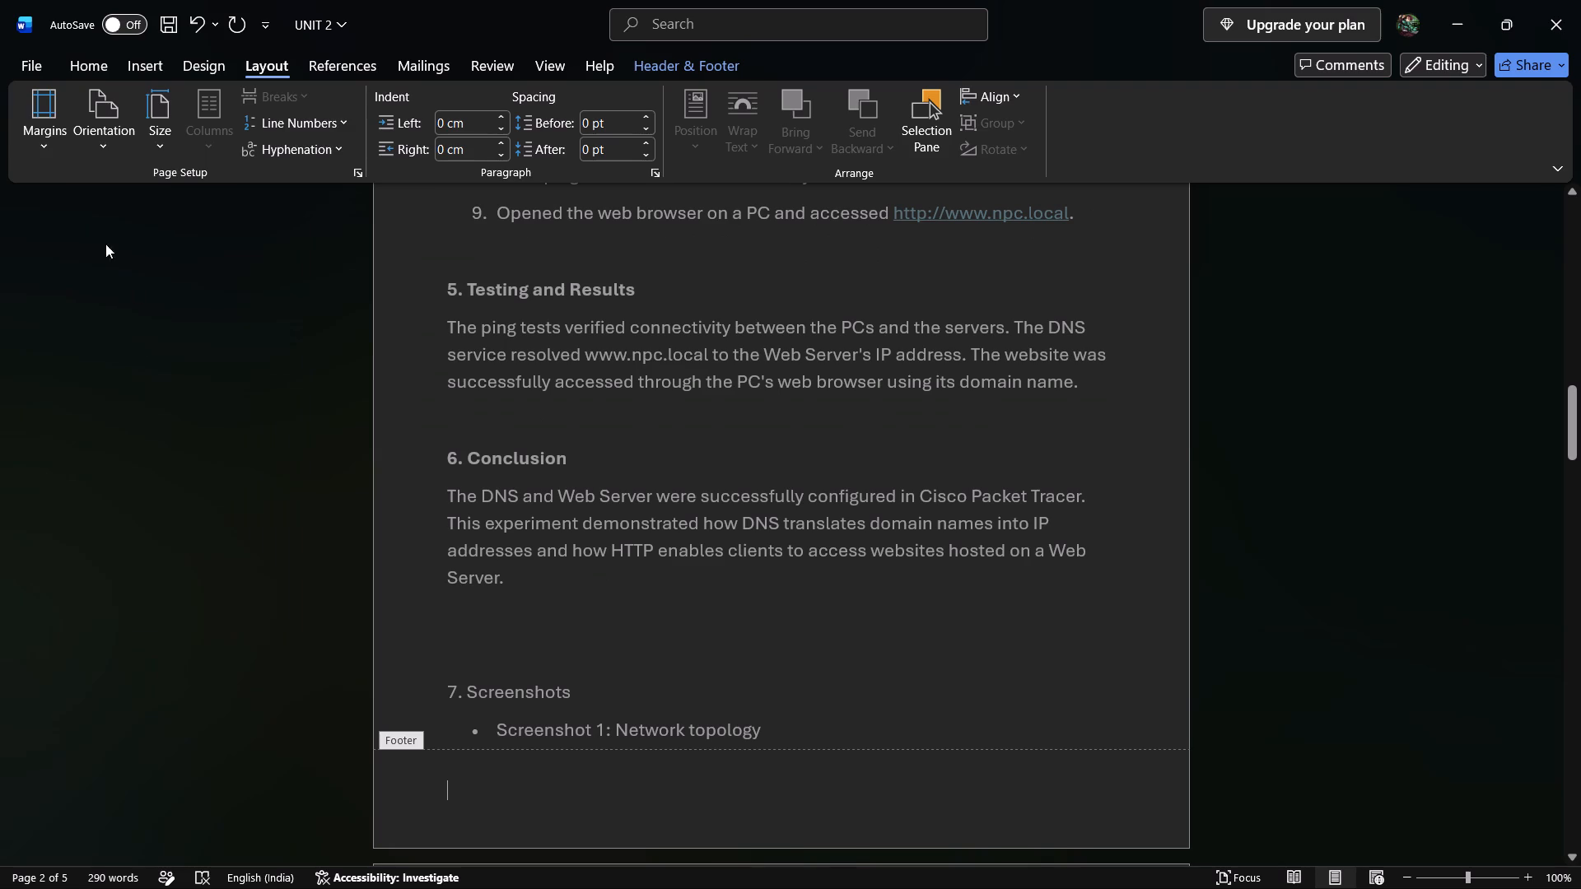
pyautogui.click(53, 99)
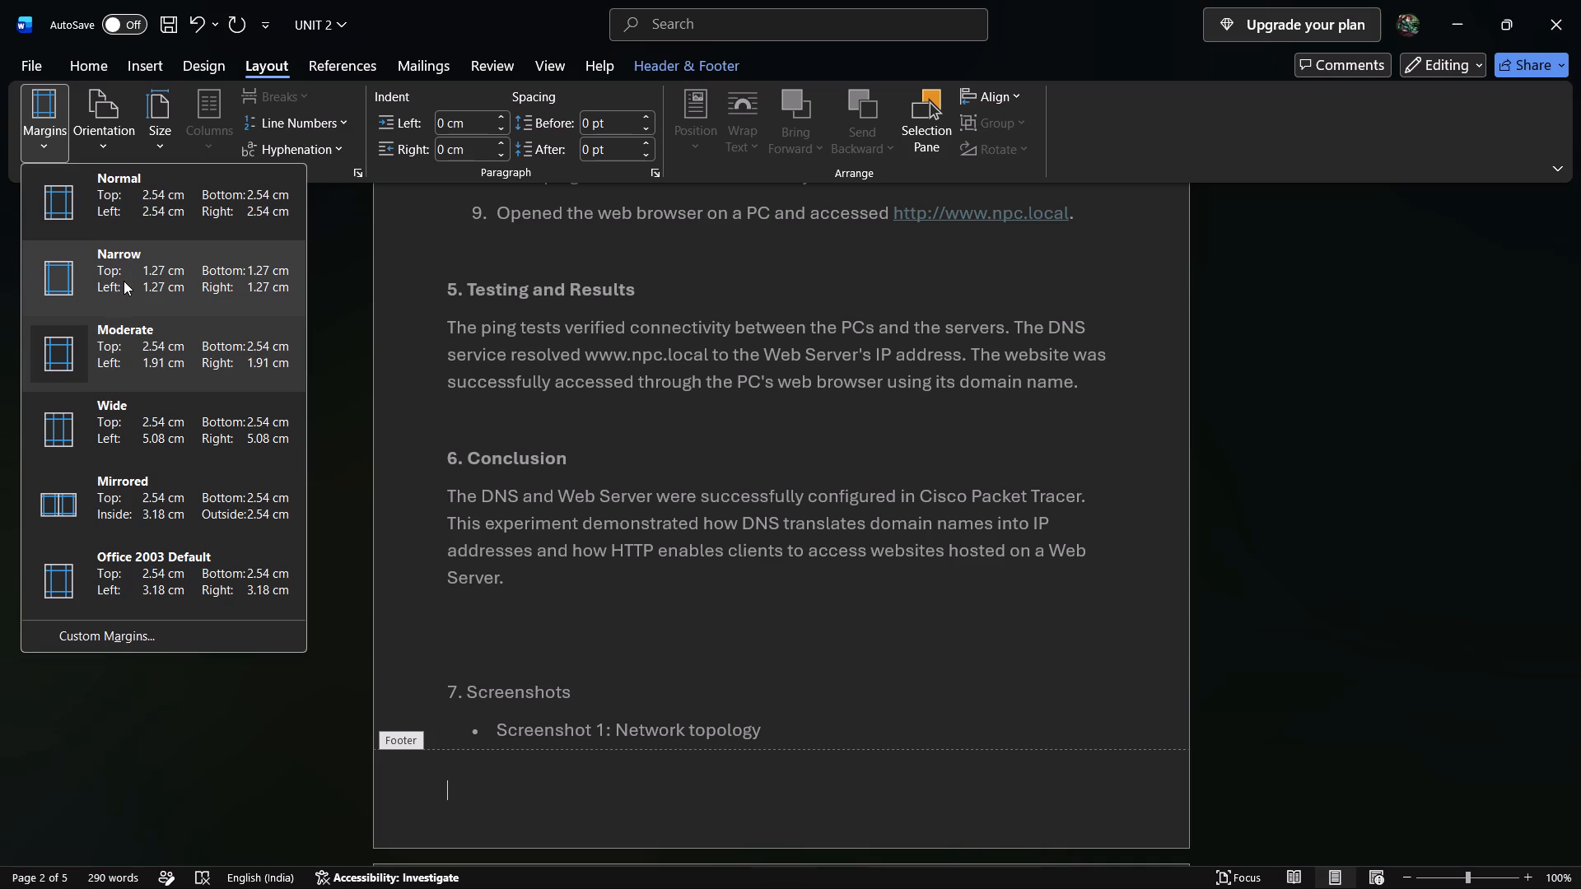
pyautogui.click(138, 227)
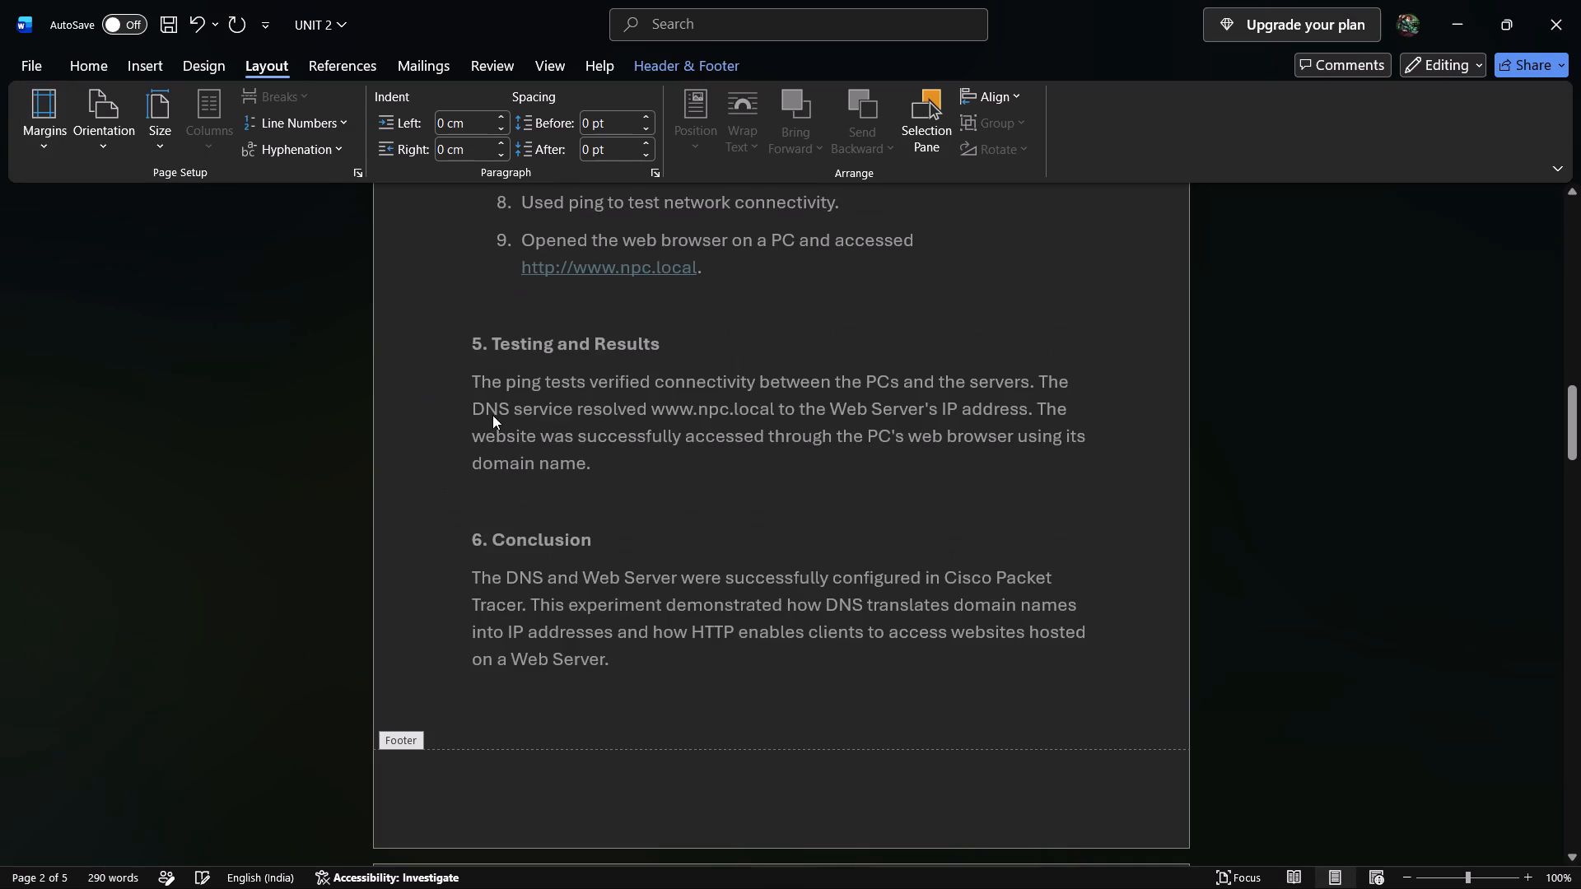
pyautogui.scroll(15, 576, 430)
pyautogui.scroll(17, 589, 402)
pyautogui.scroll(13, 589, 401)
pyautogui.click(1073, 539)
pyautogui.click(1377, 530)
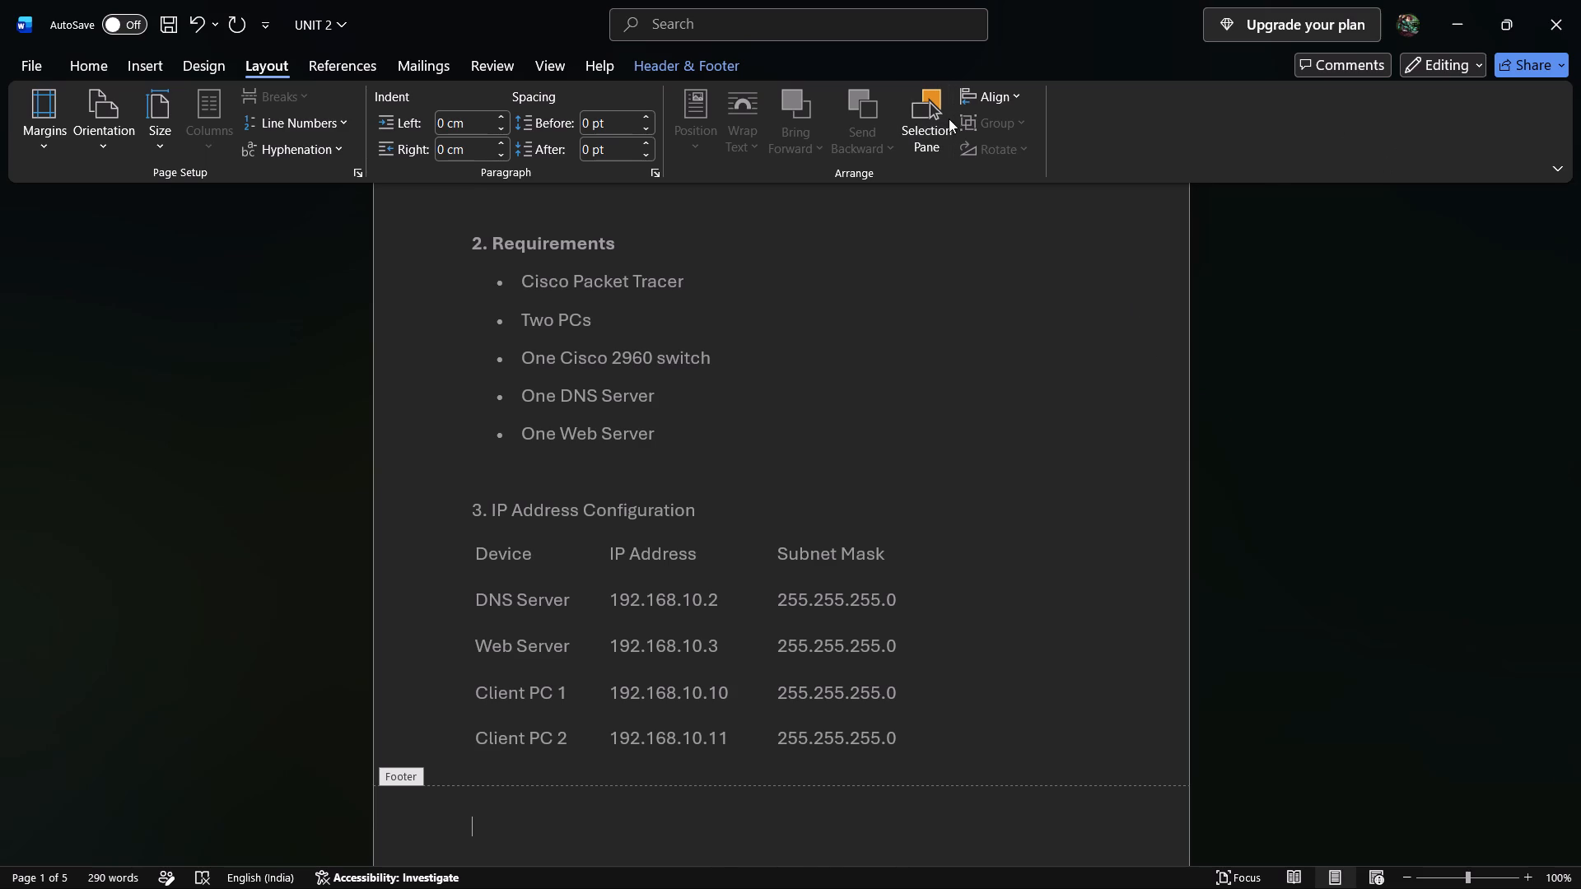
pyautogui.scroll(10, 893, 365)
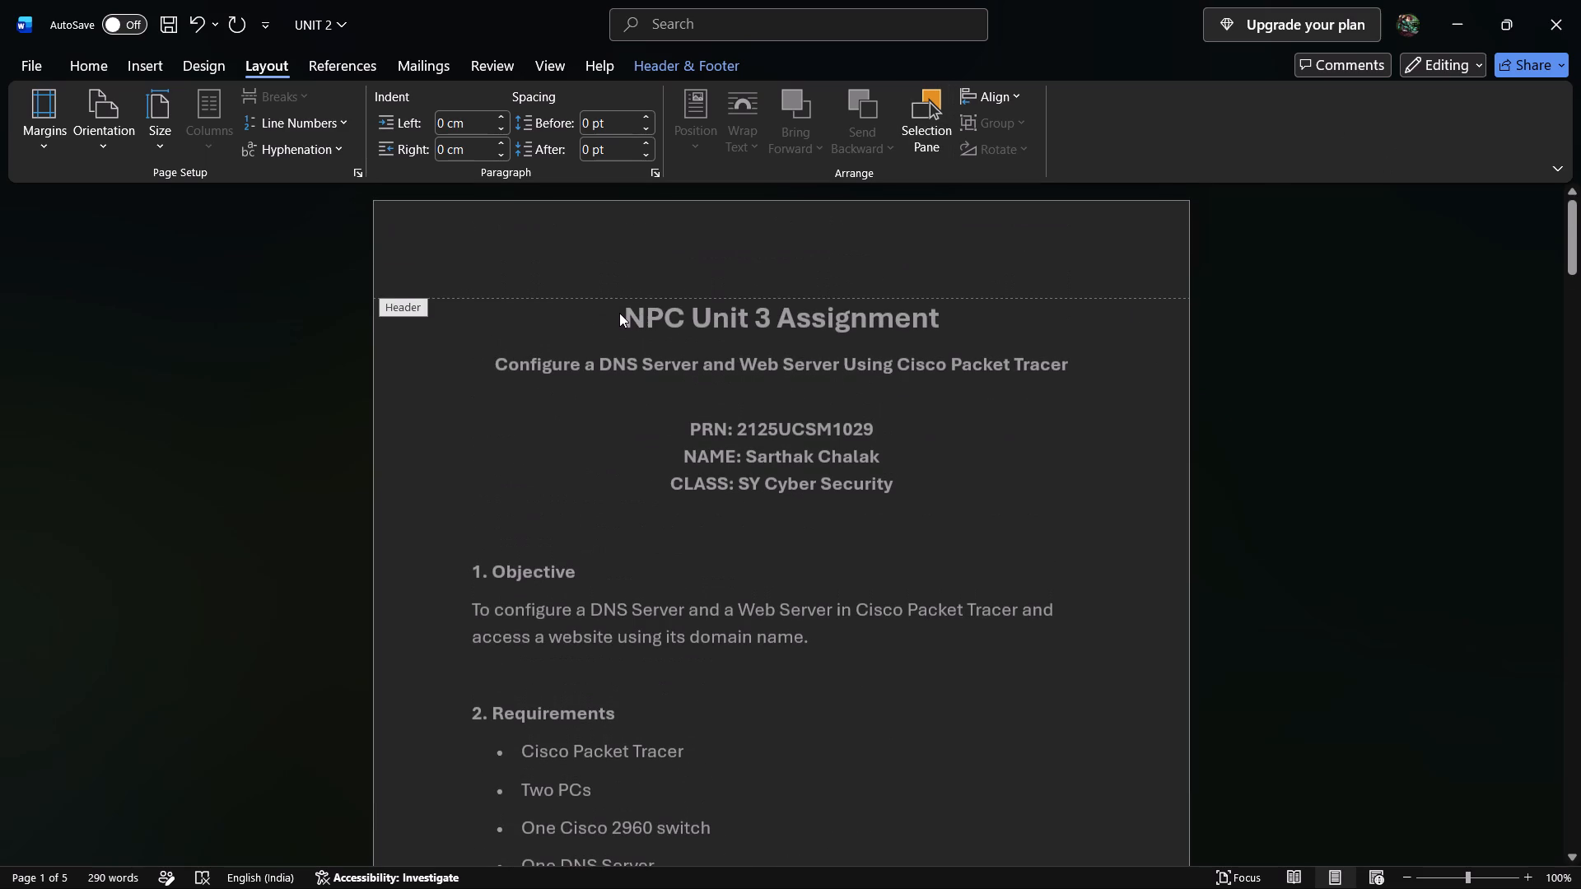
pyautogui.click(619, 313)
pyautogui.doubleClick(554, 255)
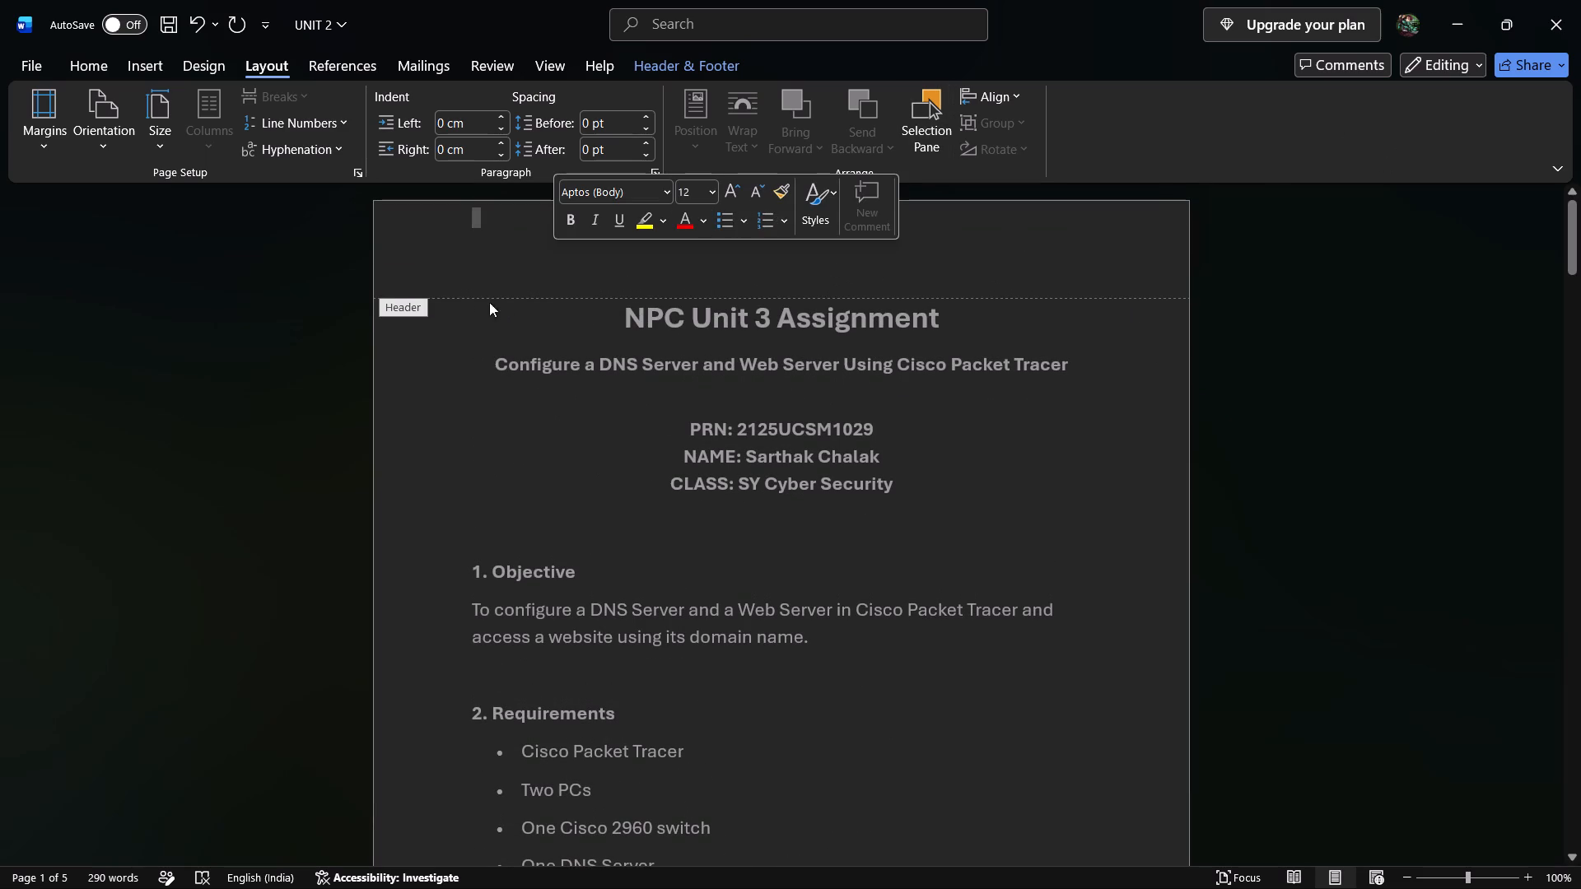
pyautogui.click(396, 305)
# Undo the last page margin change.
pyautogui.hotkey('ctrl', 'z')
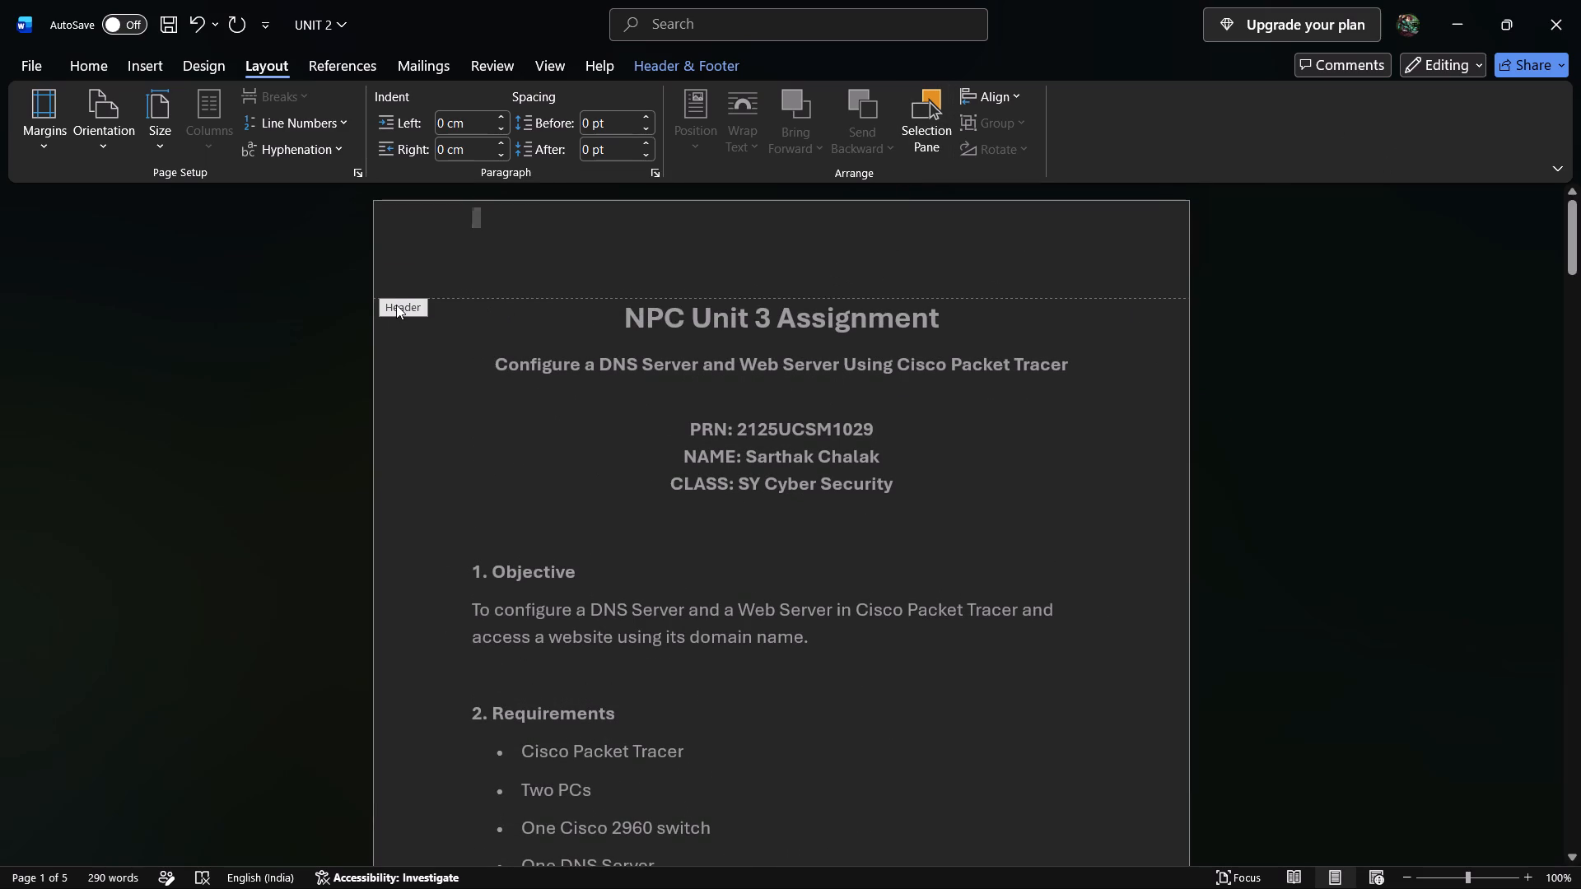
pyautogui.scroll(19, 675, 367)
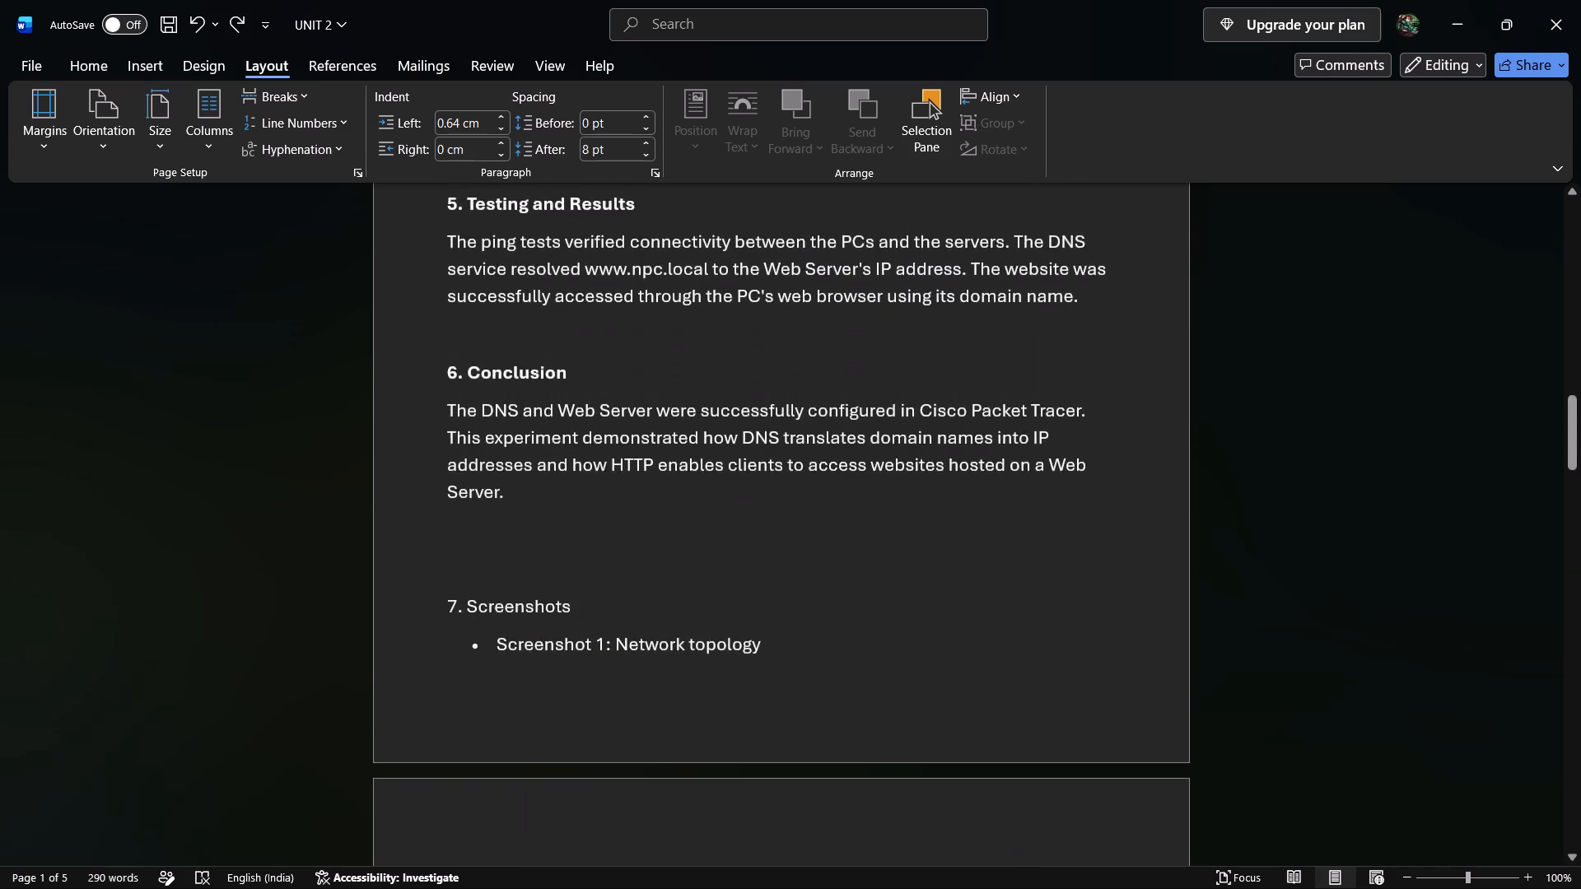
pyautogui.scroll(-4, 676, 372)
pyautogui.scroll(19, 675, 392)
pyautogui.scroll(18, 675, 389)
pyautogui.scroll(14, 675, 389)
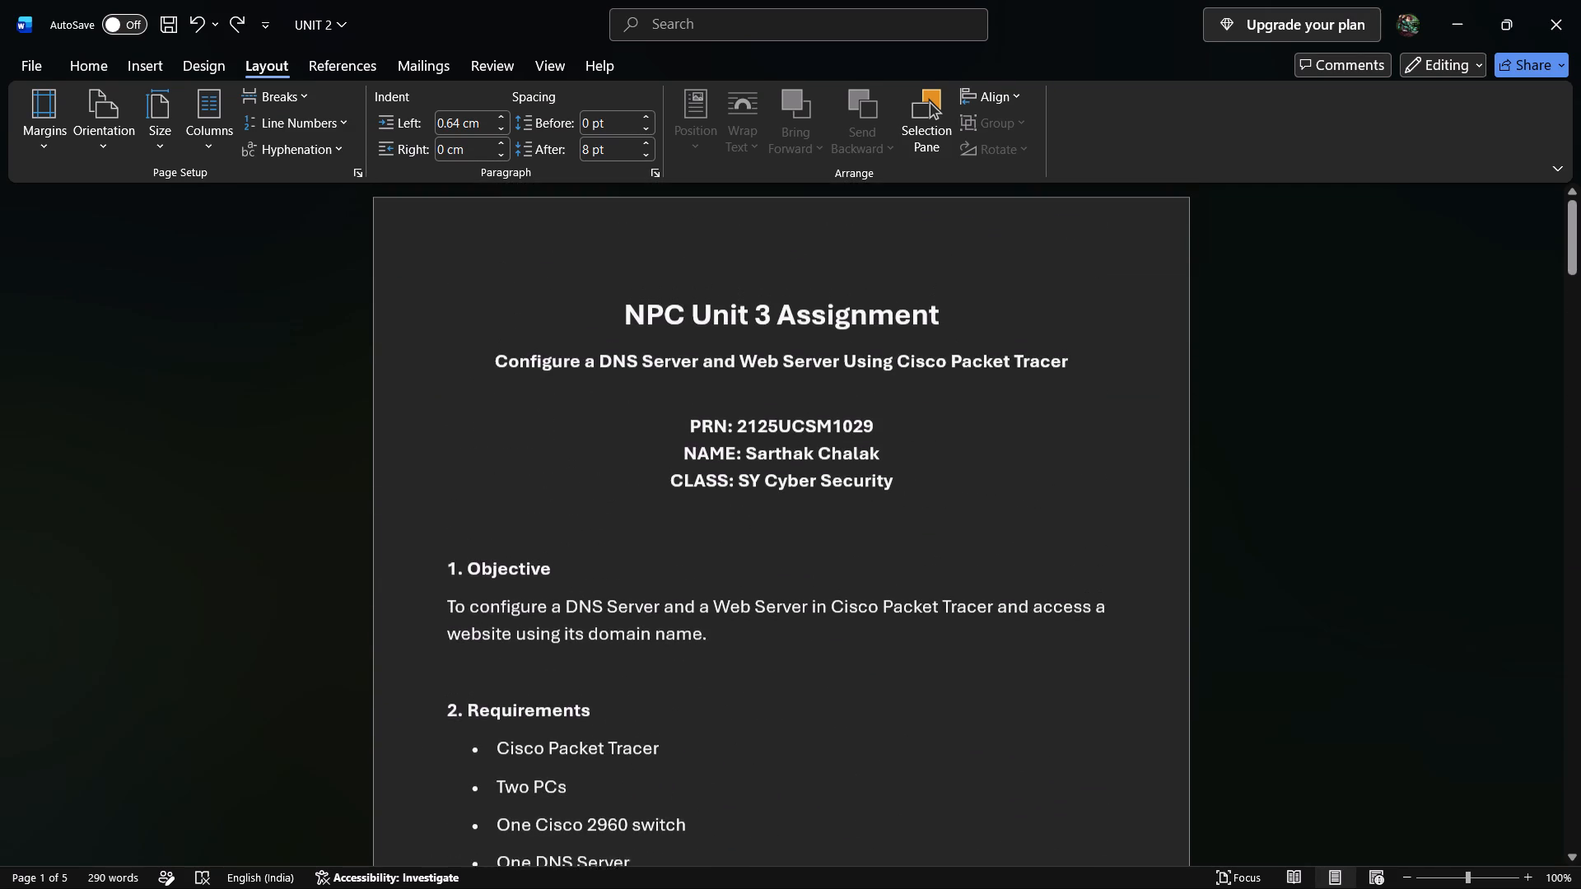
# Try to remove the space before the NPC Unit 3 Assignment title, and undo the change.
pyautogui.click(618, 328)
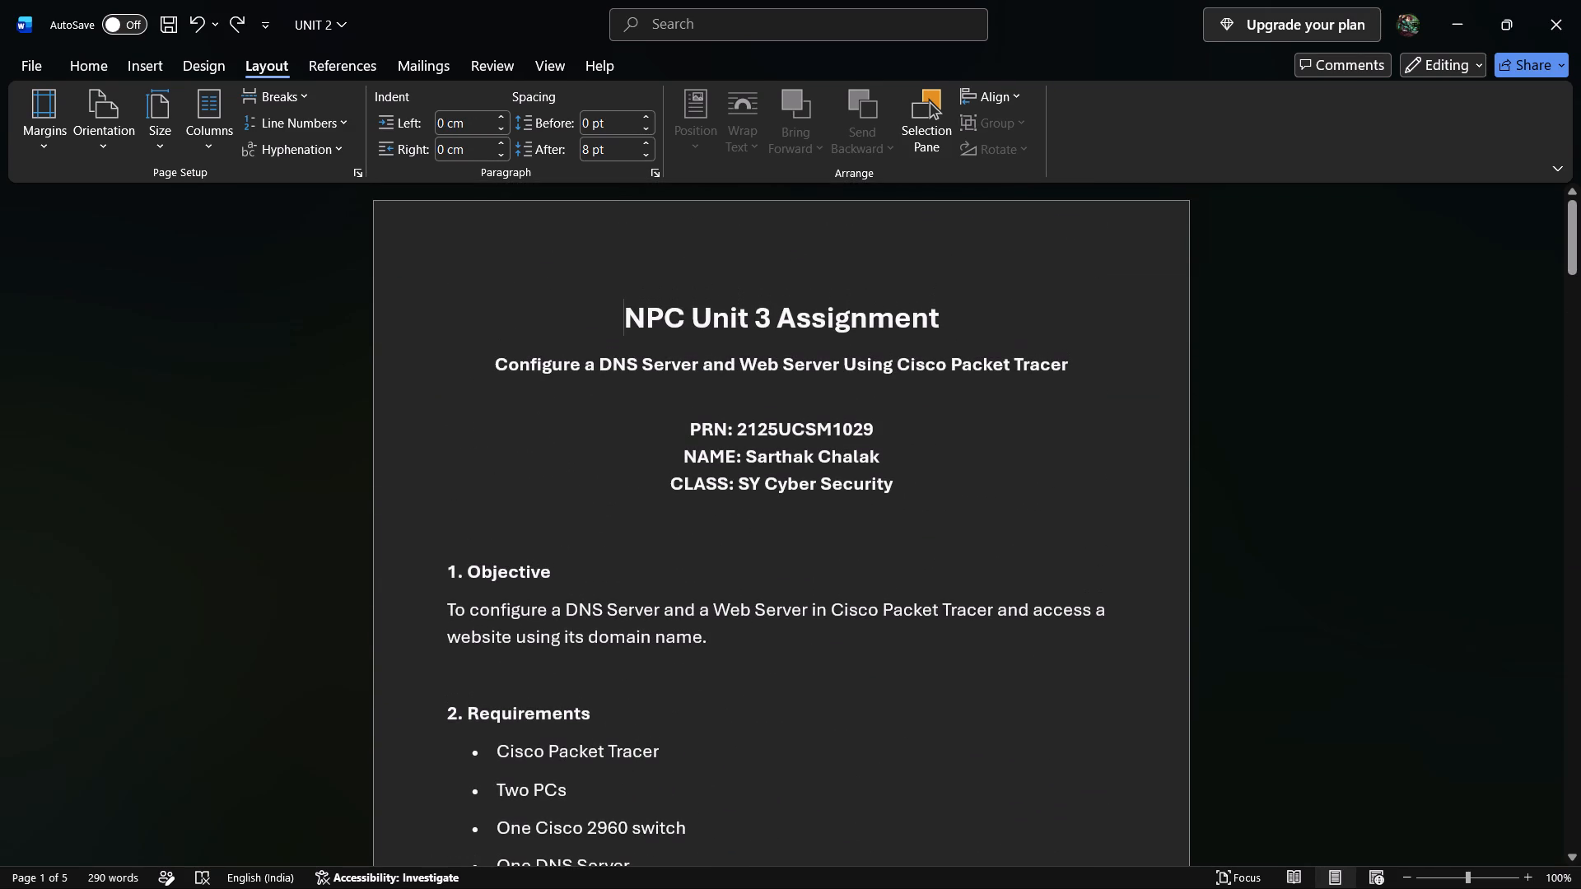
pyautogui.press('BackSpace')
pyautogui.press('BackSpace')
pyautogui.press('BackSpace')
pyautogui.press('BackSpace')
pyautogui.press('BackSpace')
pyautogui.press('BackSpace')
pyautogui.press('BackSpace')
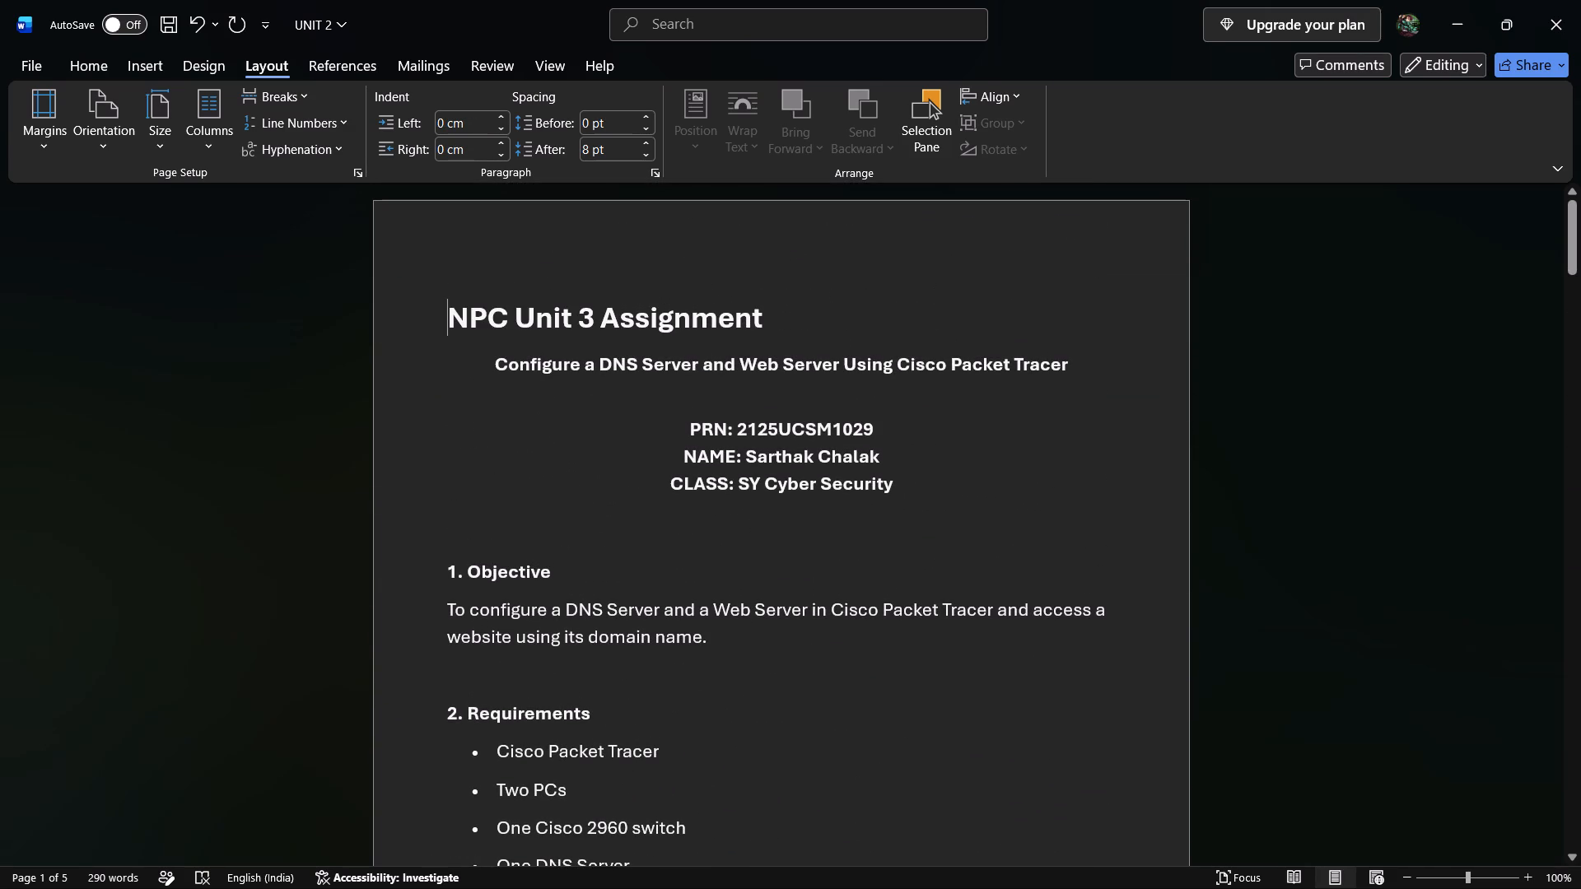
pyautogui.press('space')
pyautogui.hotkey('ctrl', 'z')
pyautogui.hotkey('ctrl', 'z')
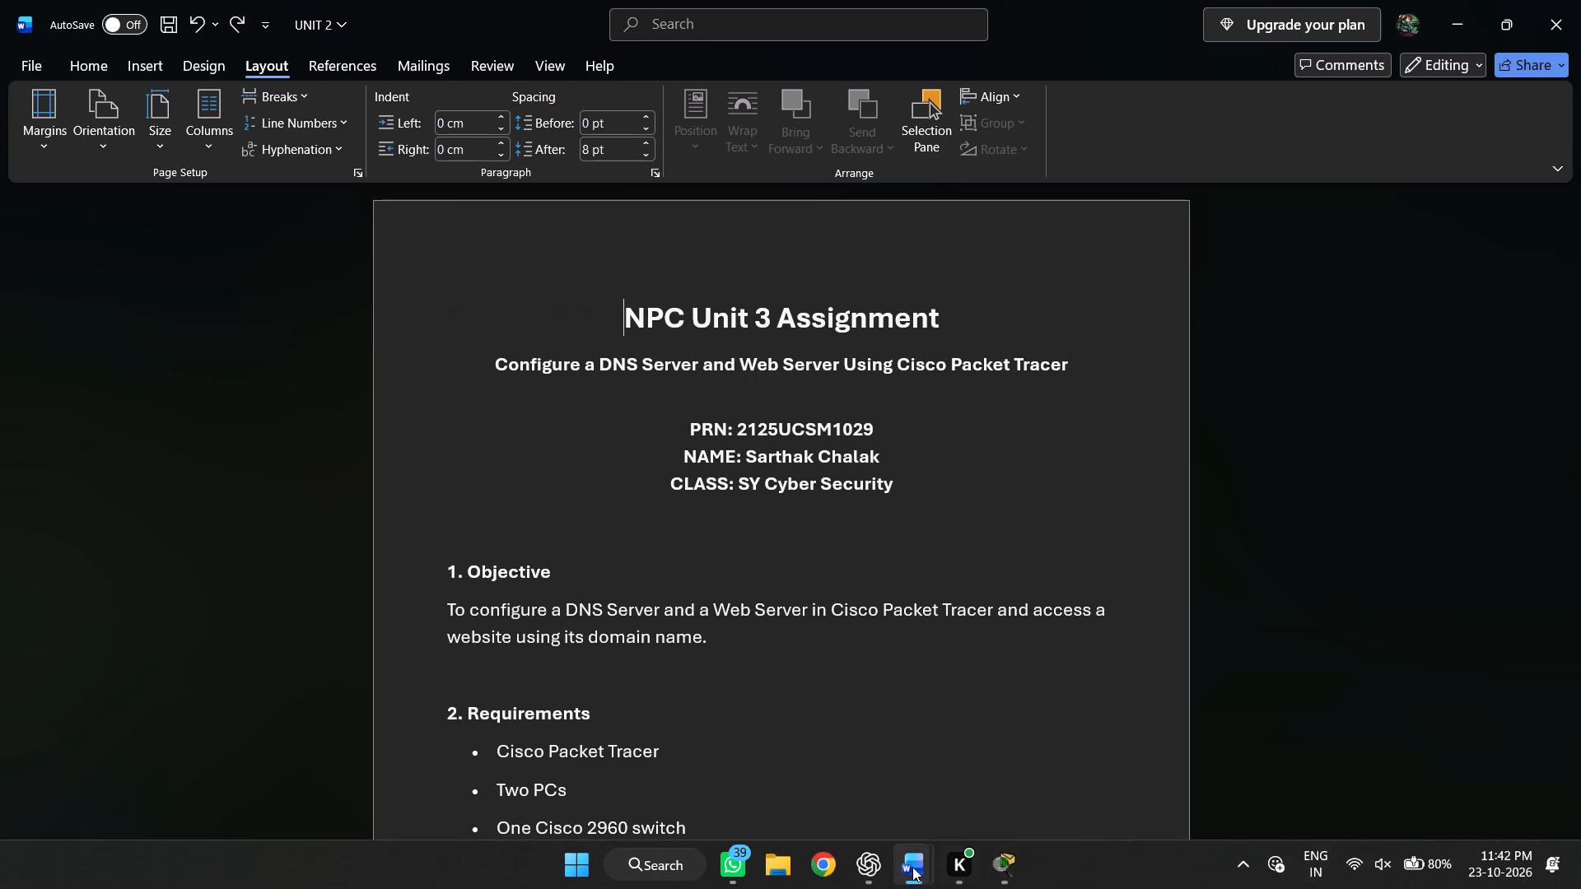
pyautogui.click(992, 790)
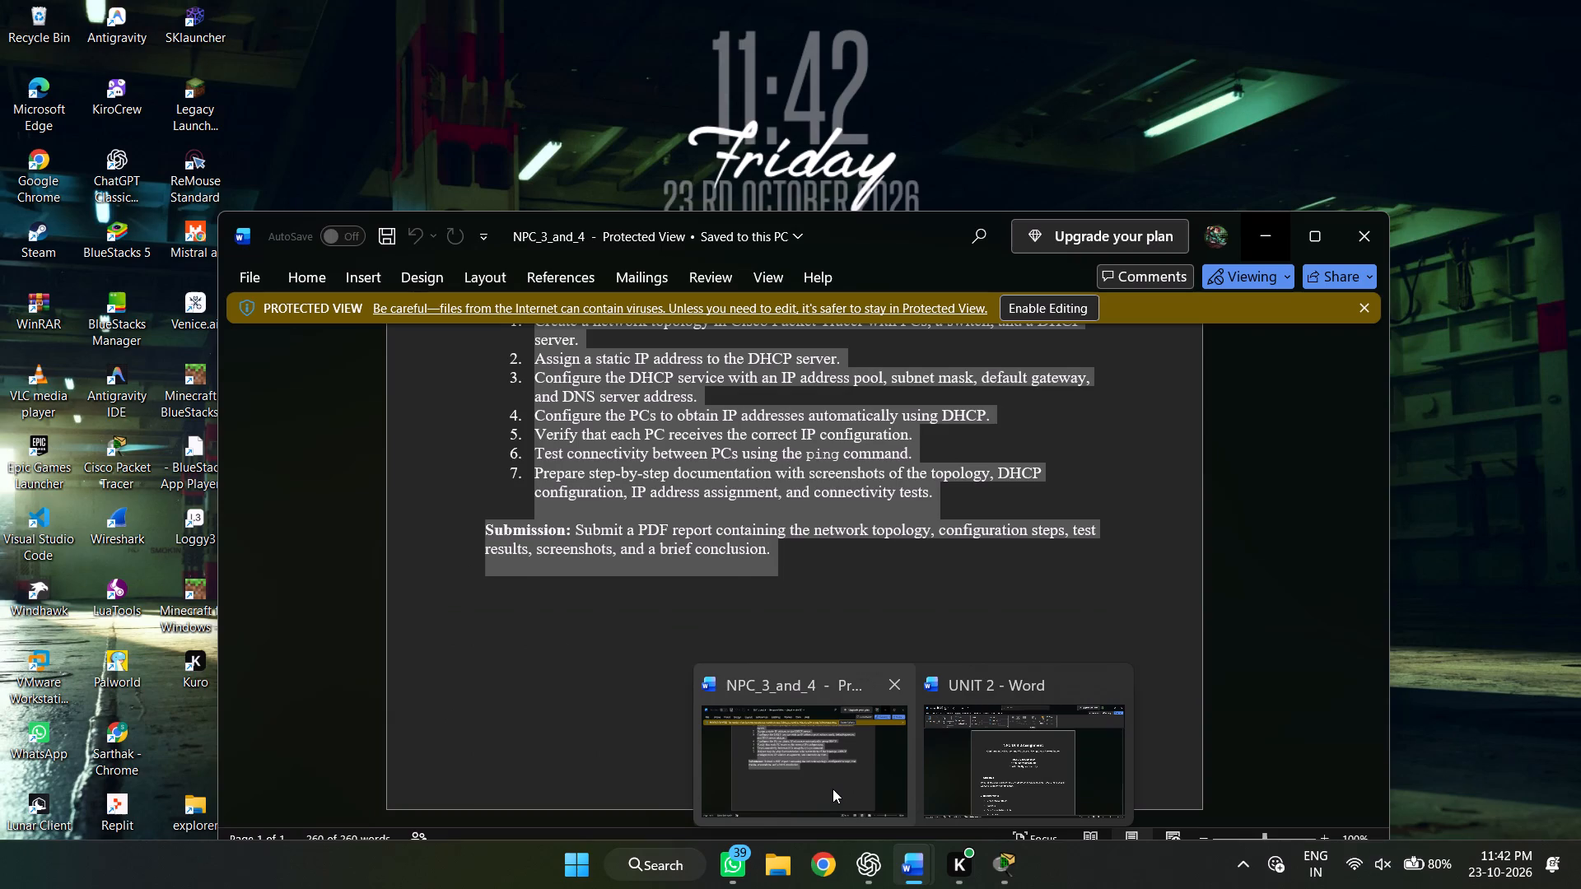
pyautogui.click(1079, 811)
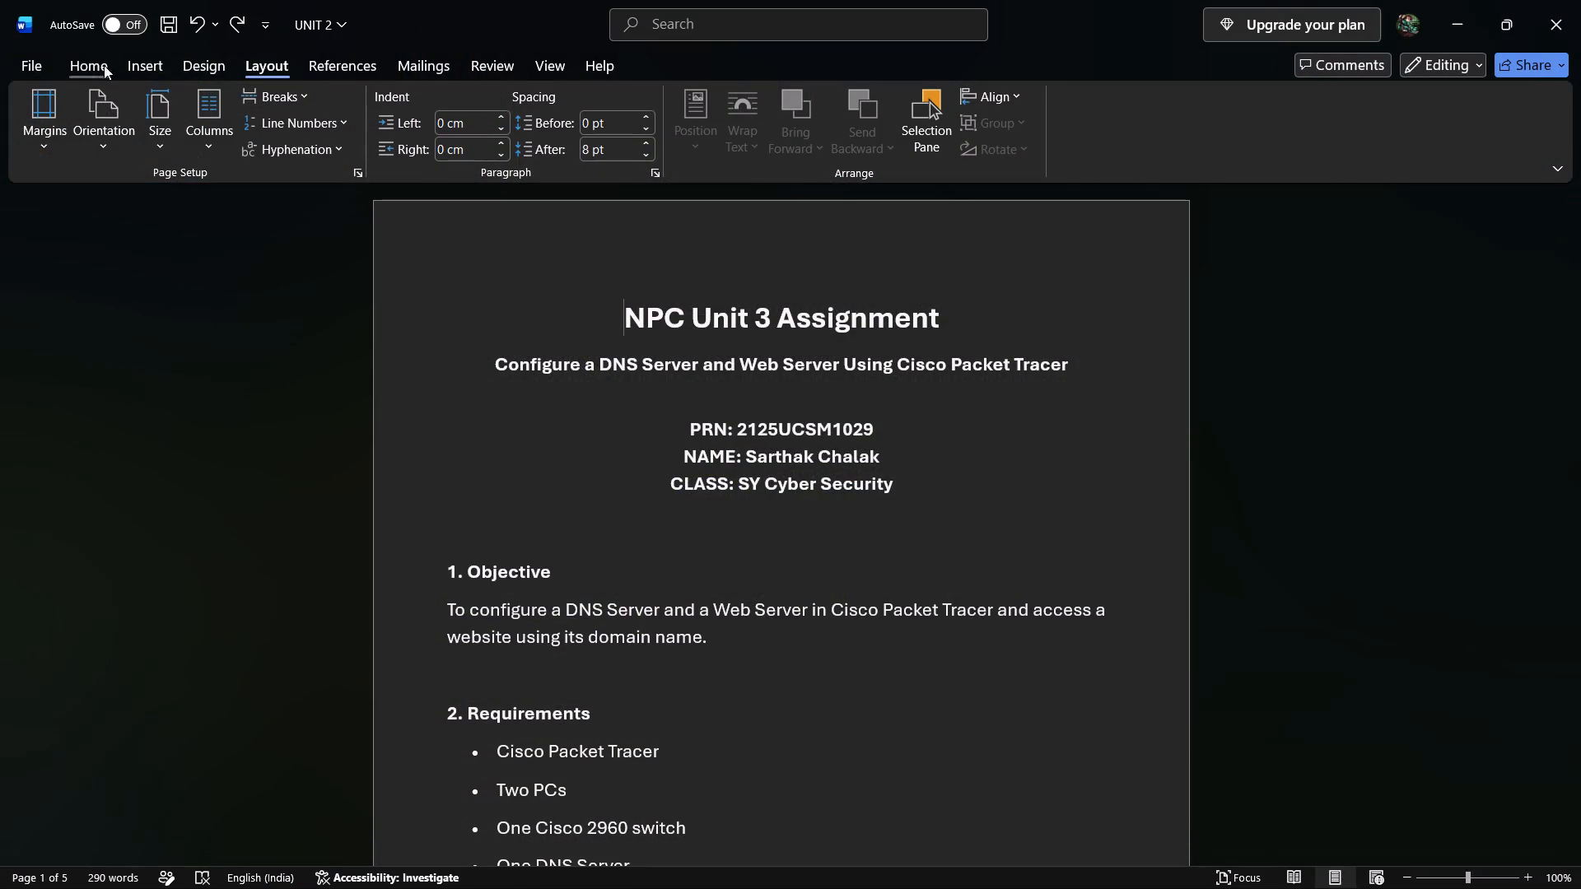
# Save the report as a new Word document named UNIT 3 Assignment in the NPC folder.
pyautogui.click(44, 59)
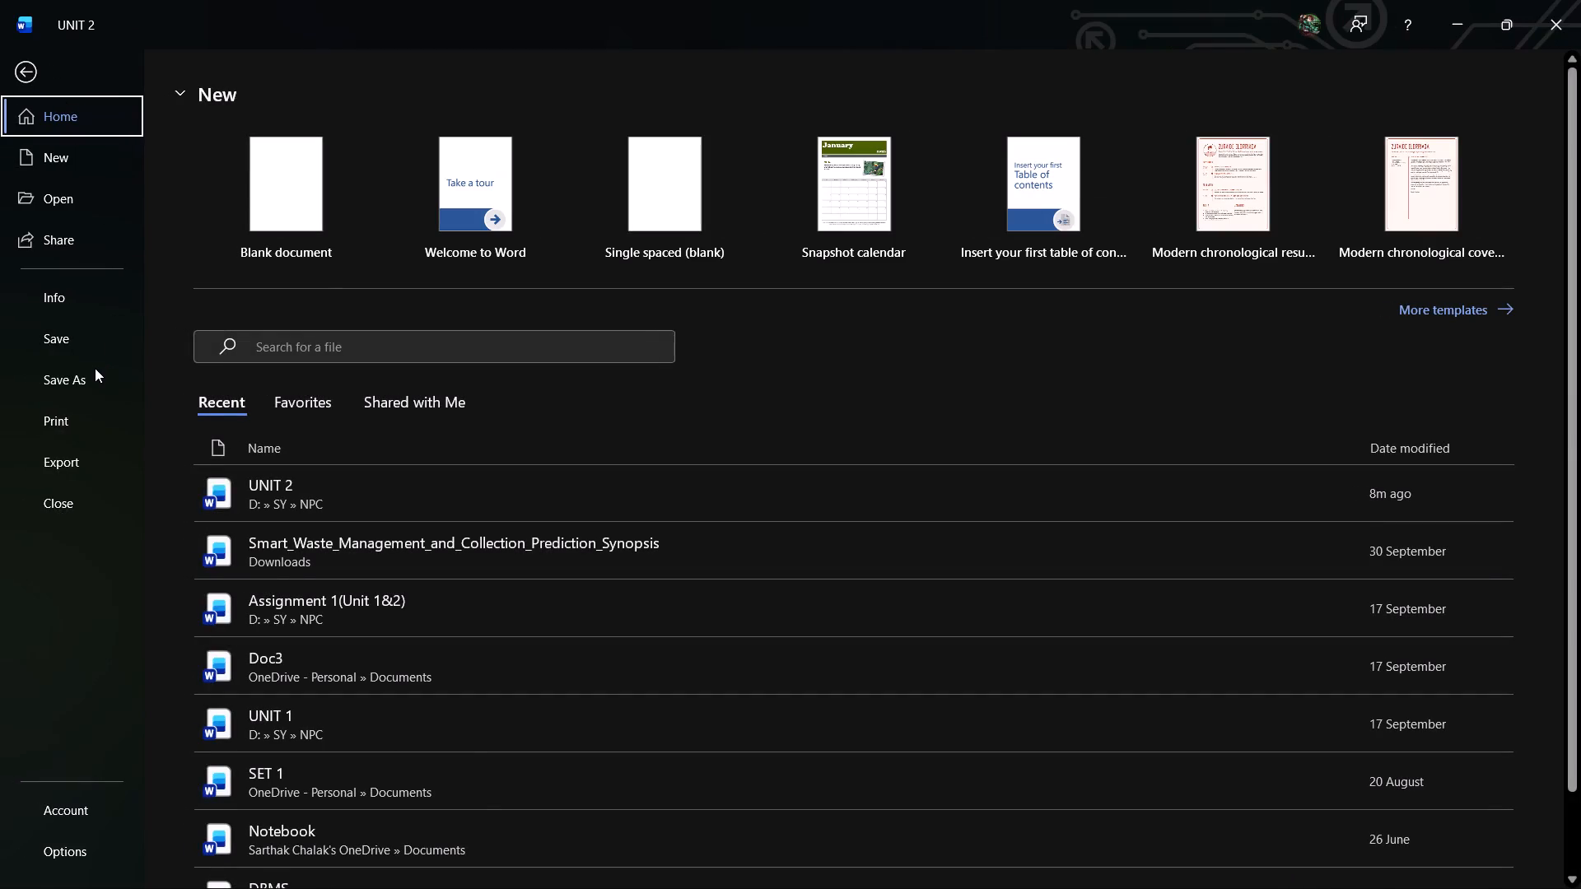
pyautogui.click(95, 368)
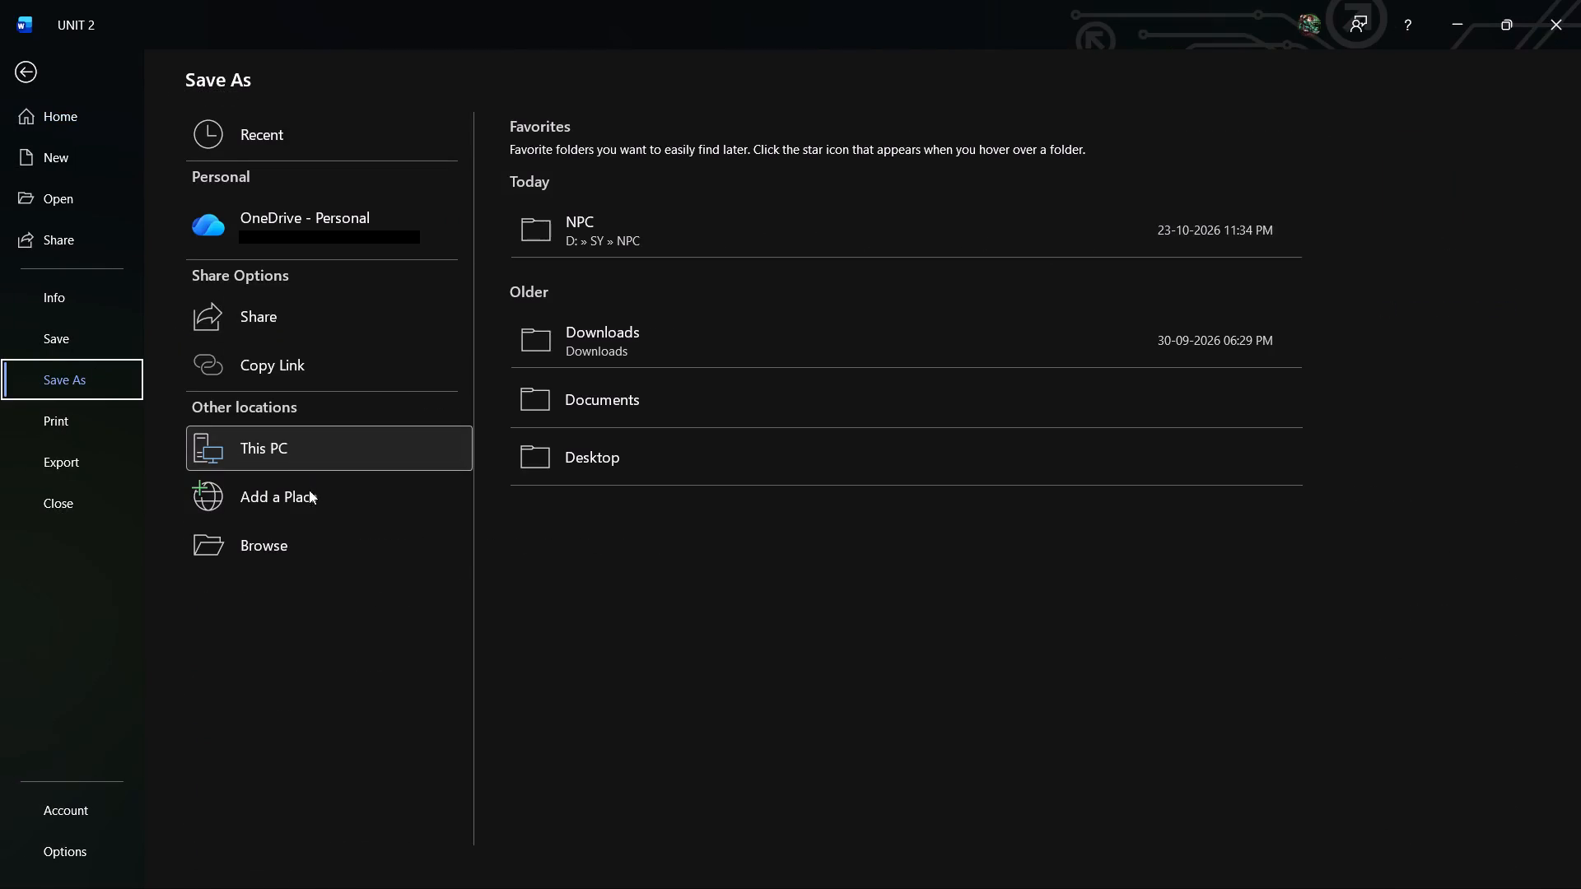
pyautogui.click(315, 538)
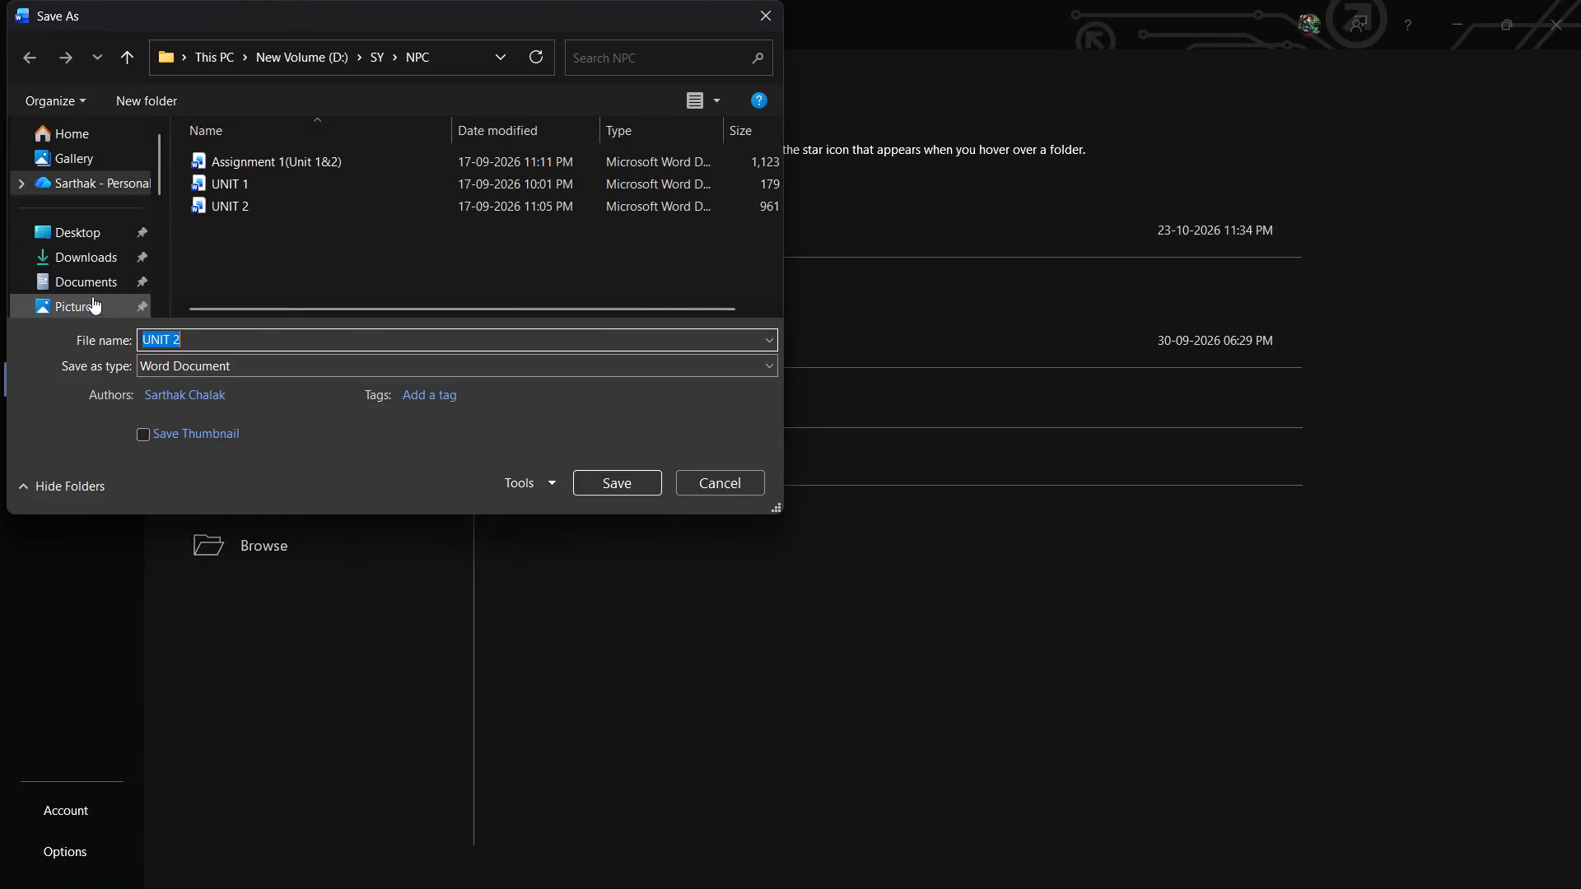
pyautogui.scroll(-5, 92, 296)
pyautogui.scroll(2, 99, 270)
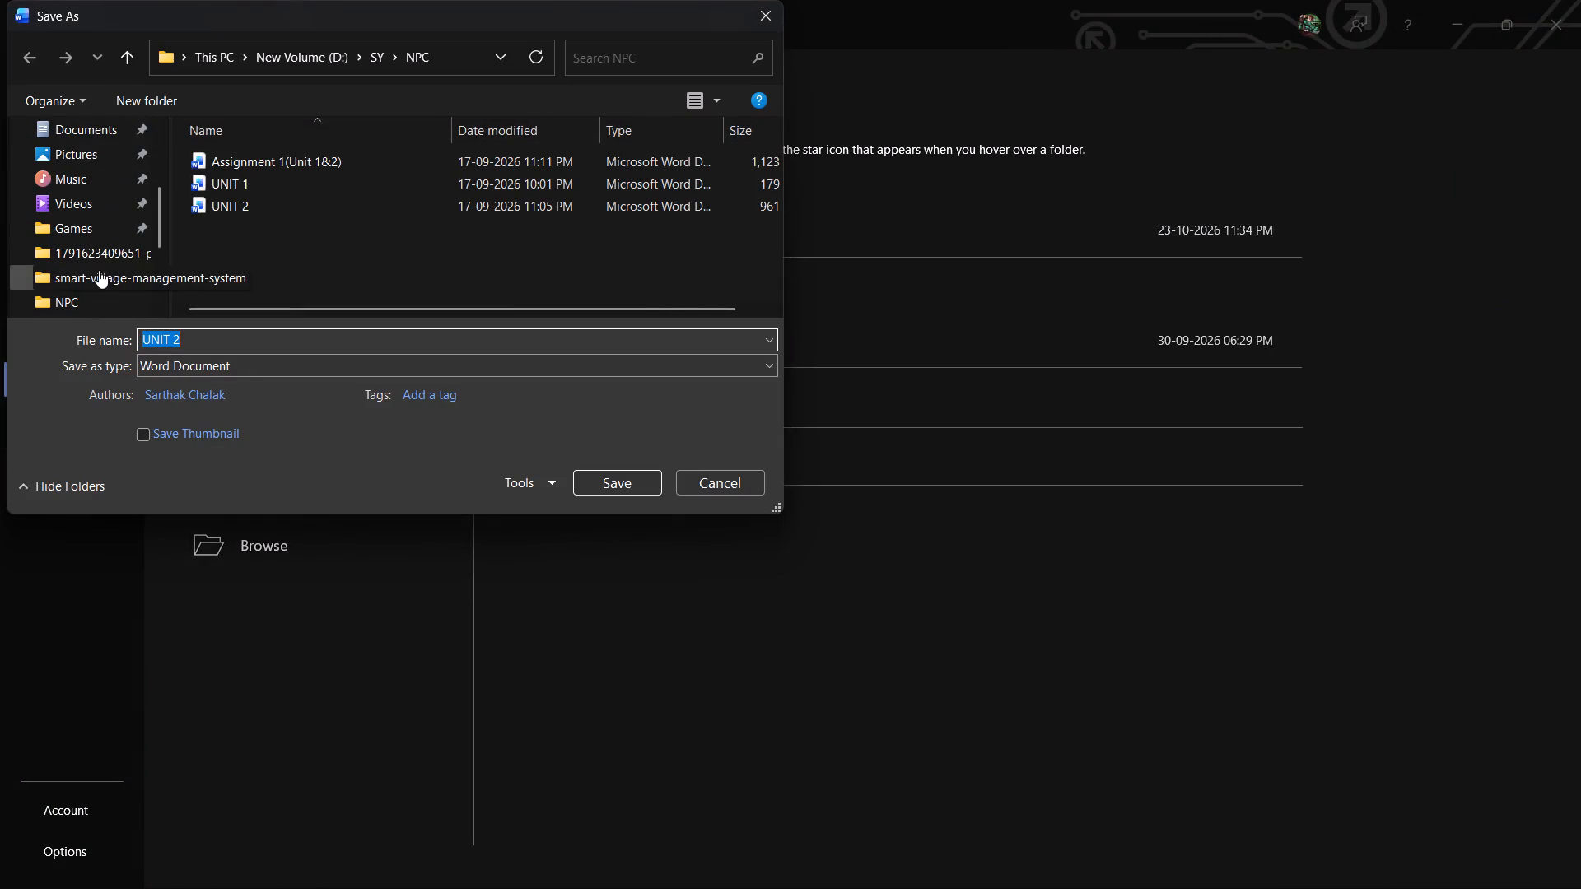
pyautogui.click(86, 304)
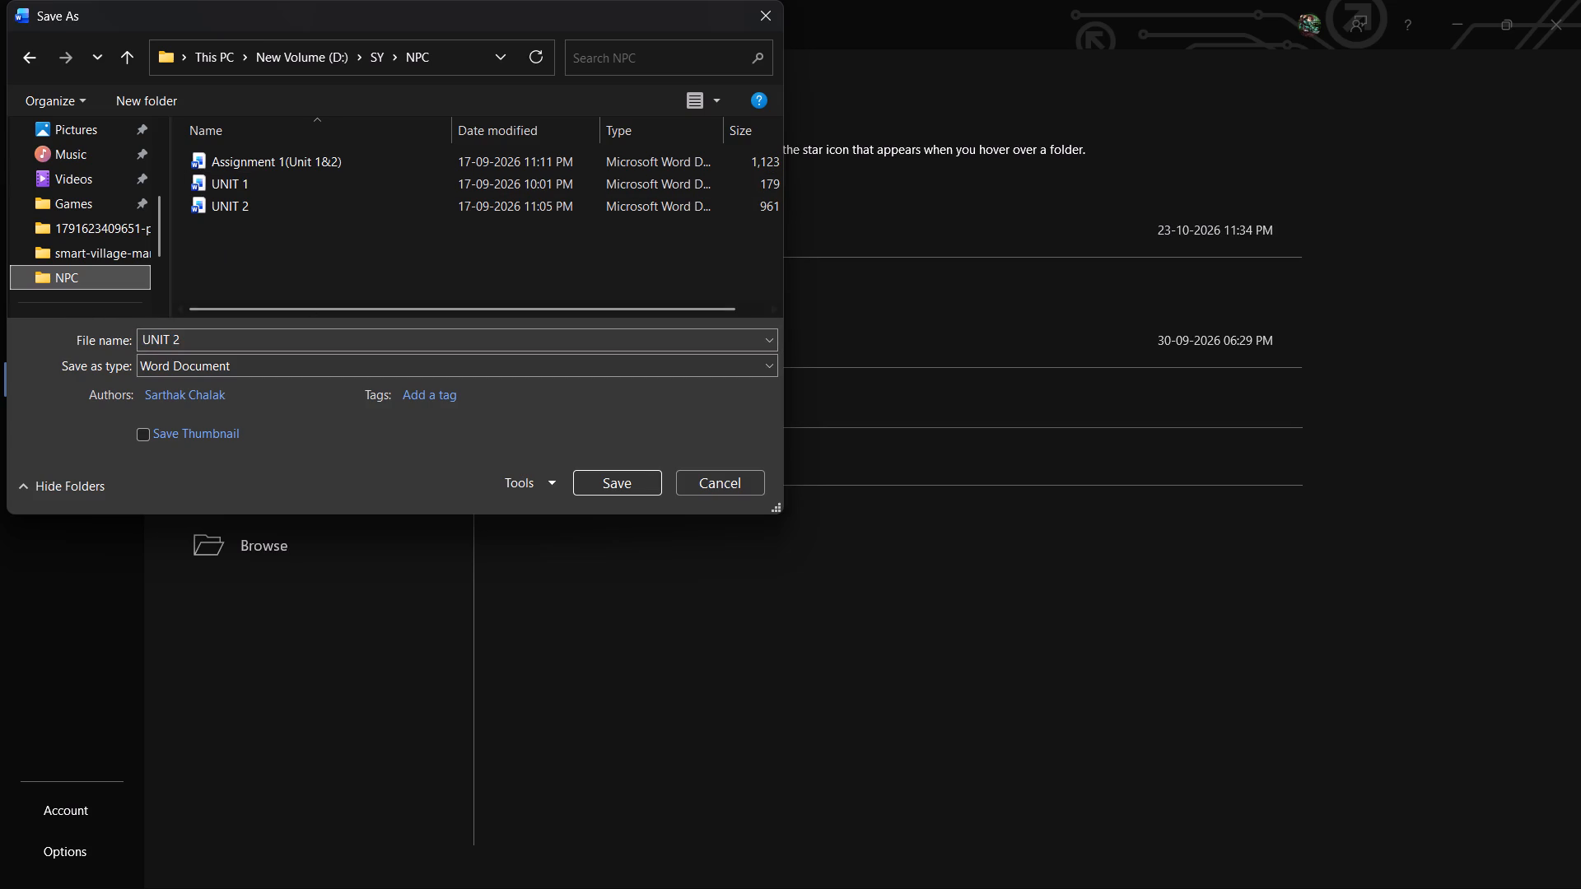
pyautogui.click(221, 341)
pyautogui.click(205, 336)
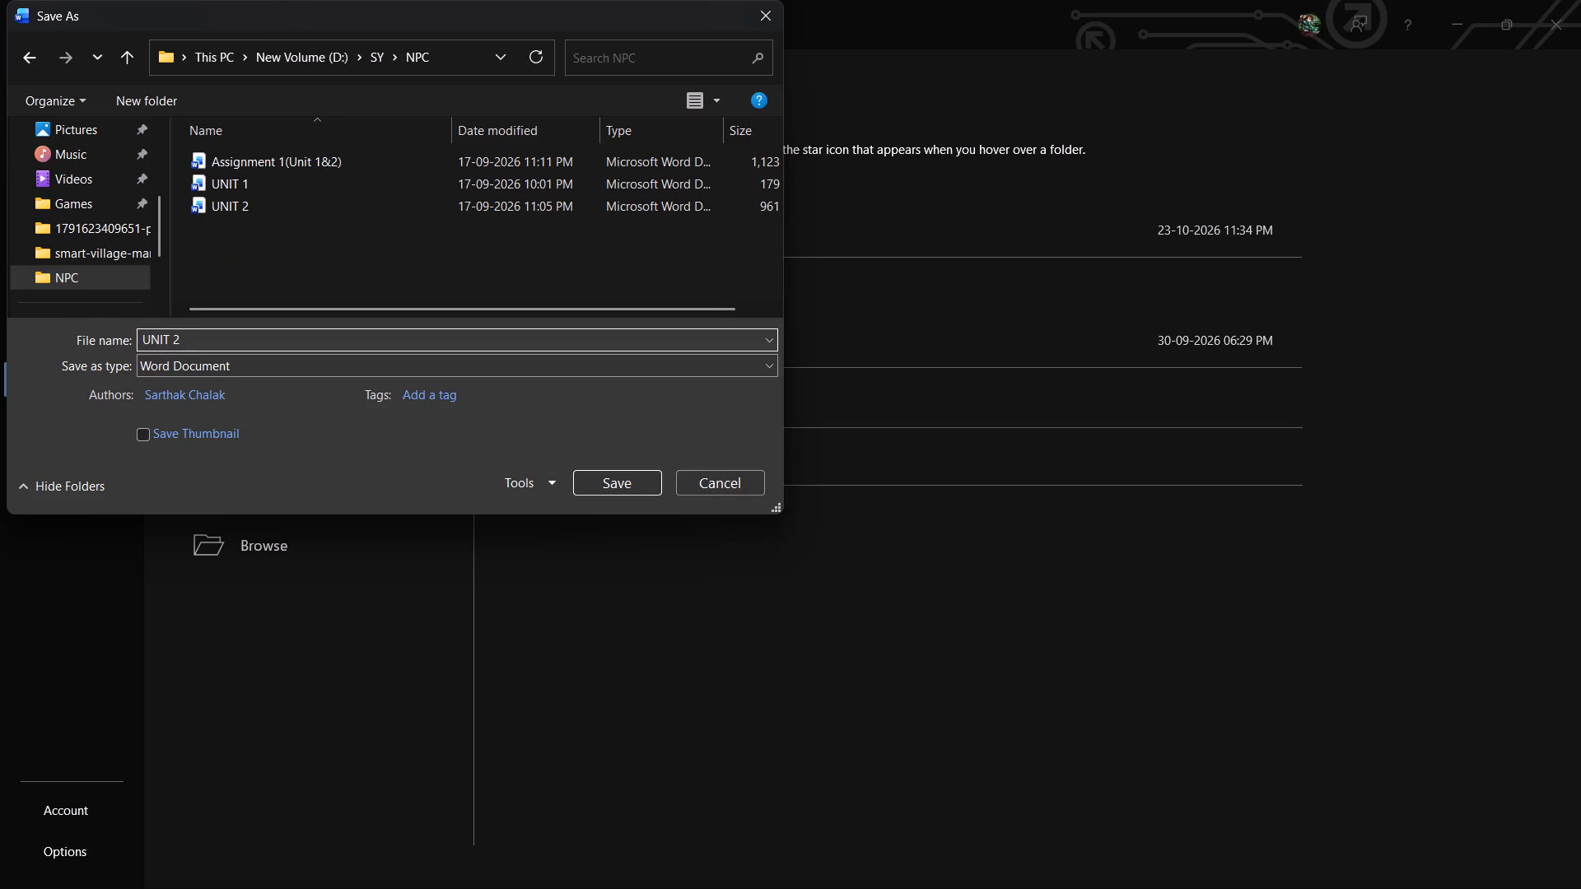
pyautogui.press('BackSpace')
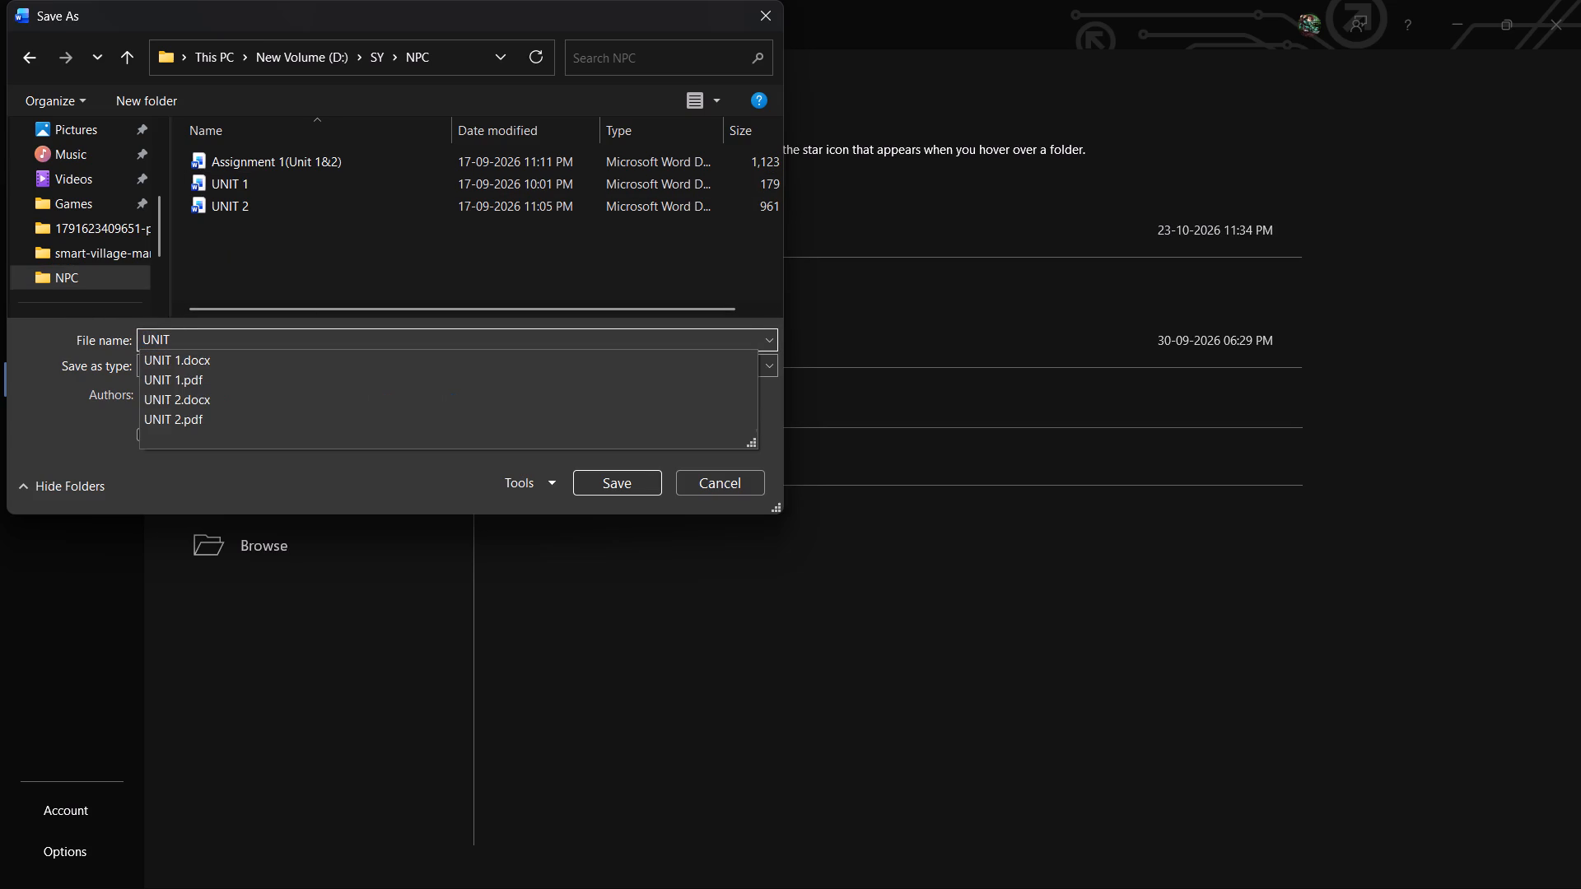
pyautogui.press('3')
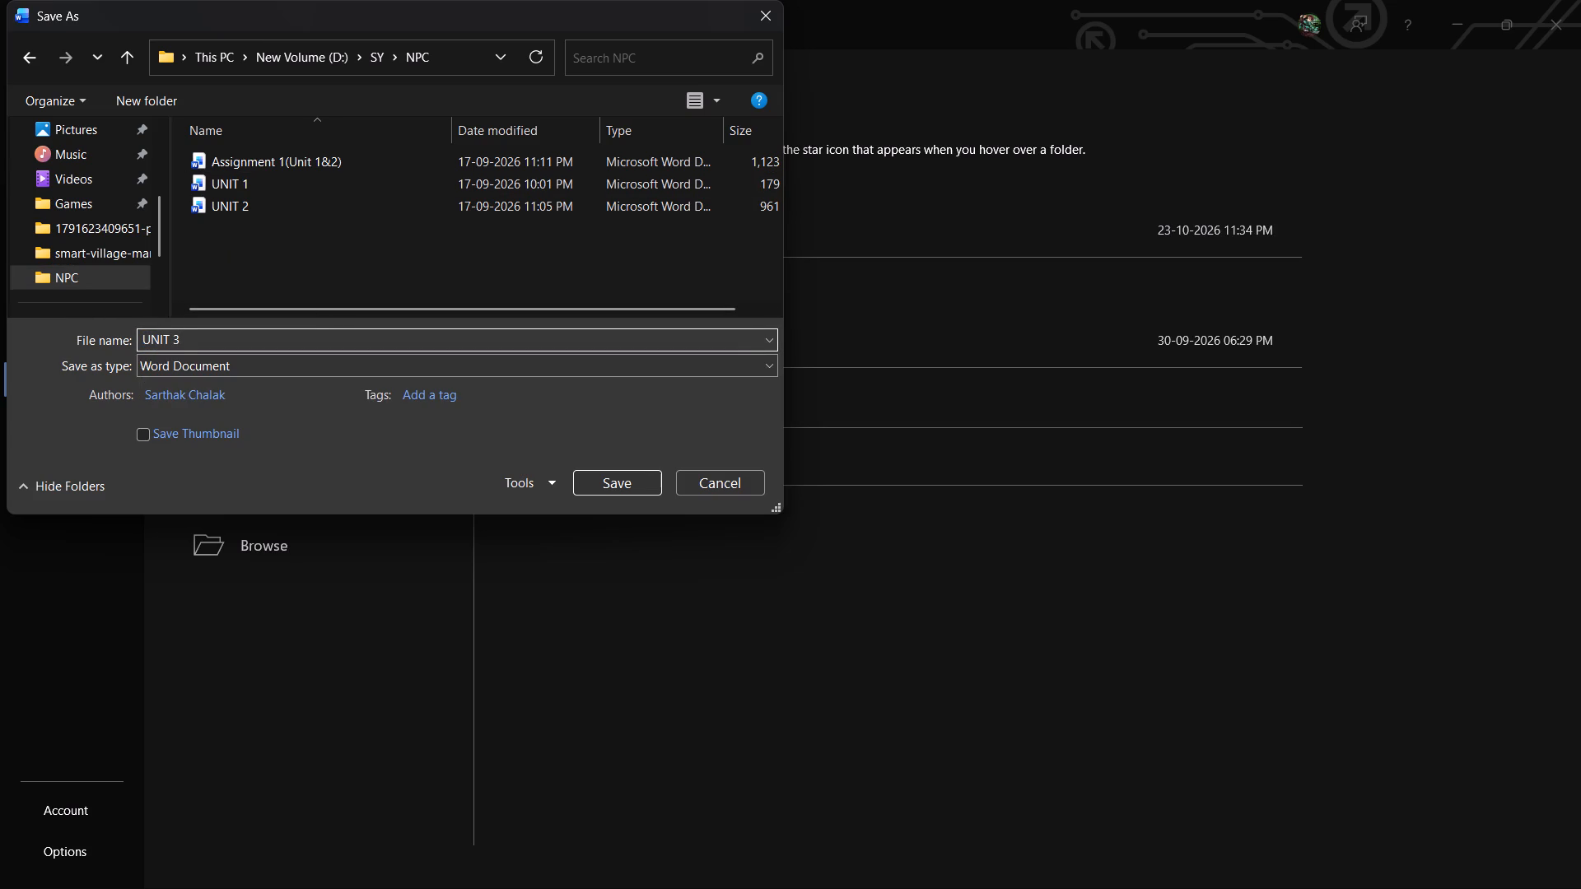
pyautogui.click(205, 336)
pyautogui.press('space')
pyautogui.write('Assignment')
pyautogui.press('Return')
# Add two blank lines above the 7. Screenshots heading to push it onto the next page with its first screenshot.
pyautogui.scroll(-4, 590, 371)
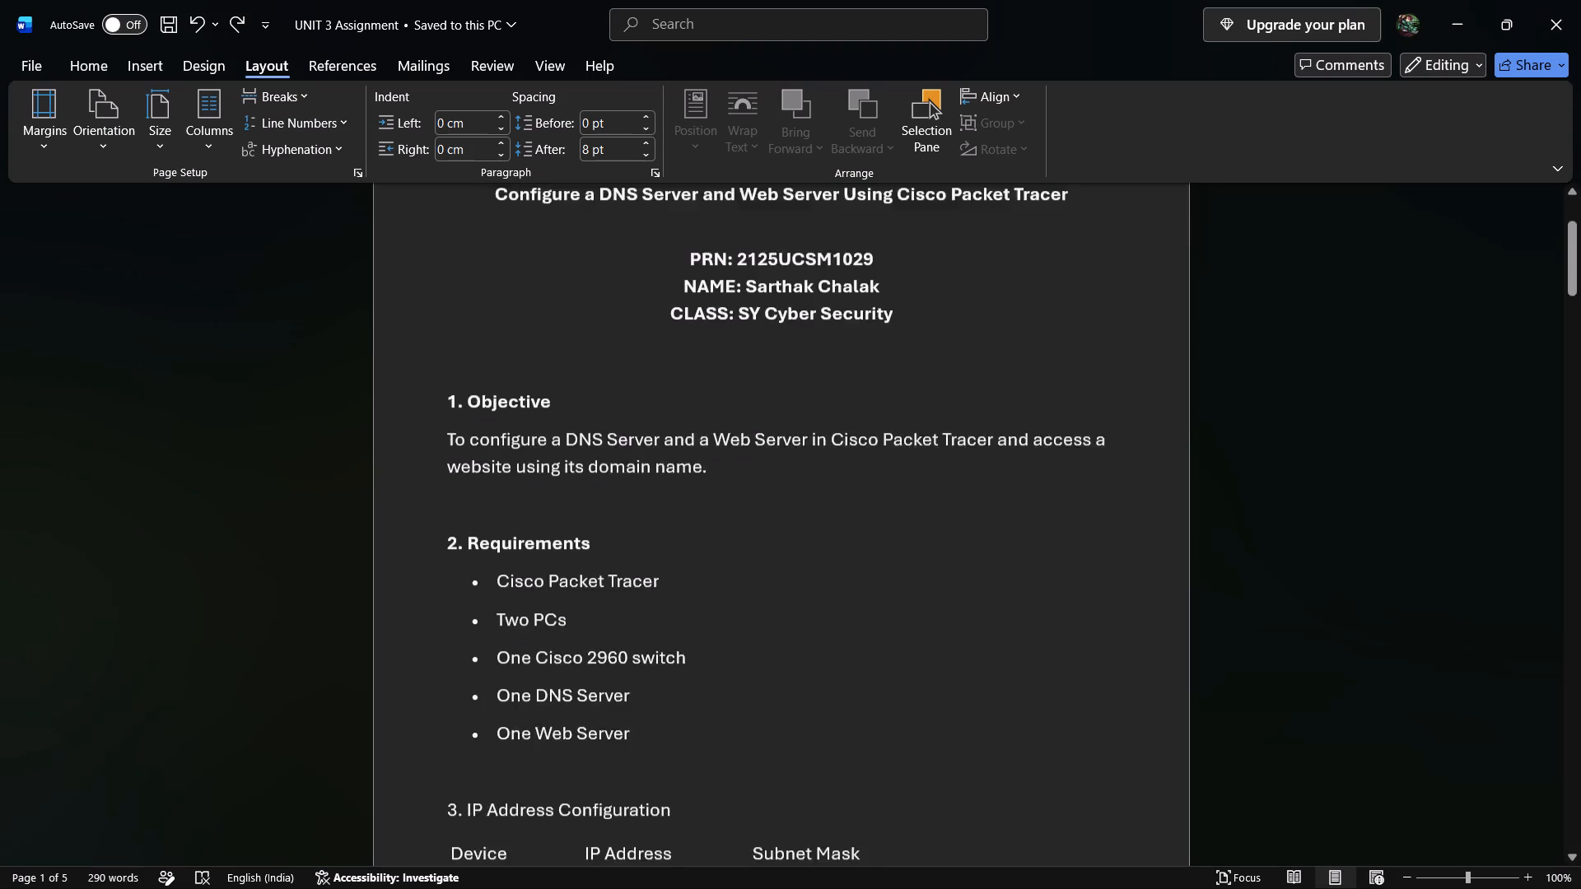
pyautogui.scroll(-20, 599, 377)
pyautogui.scroll(-19, 599, 377)
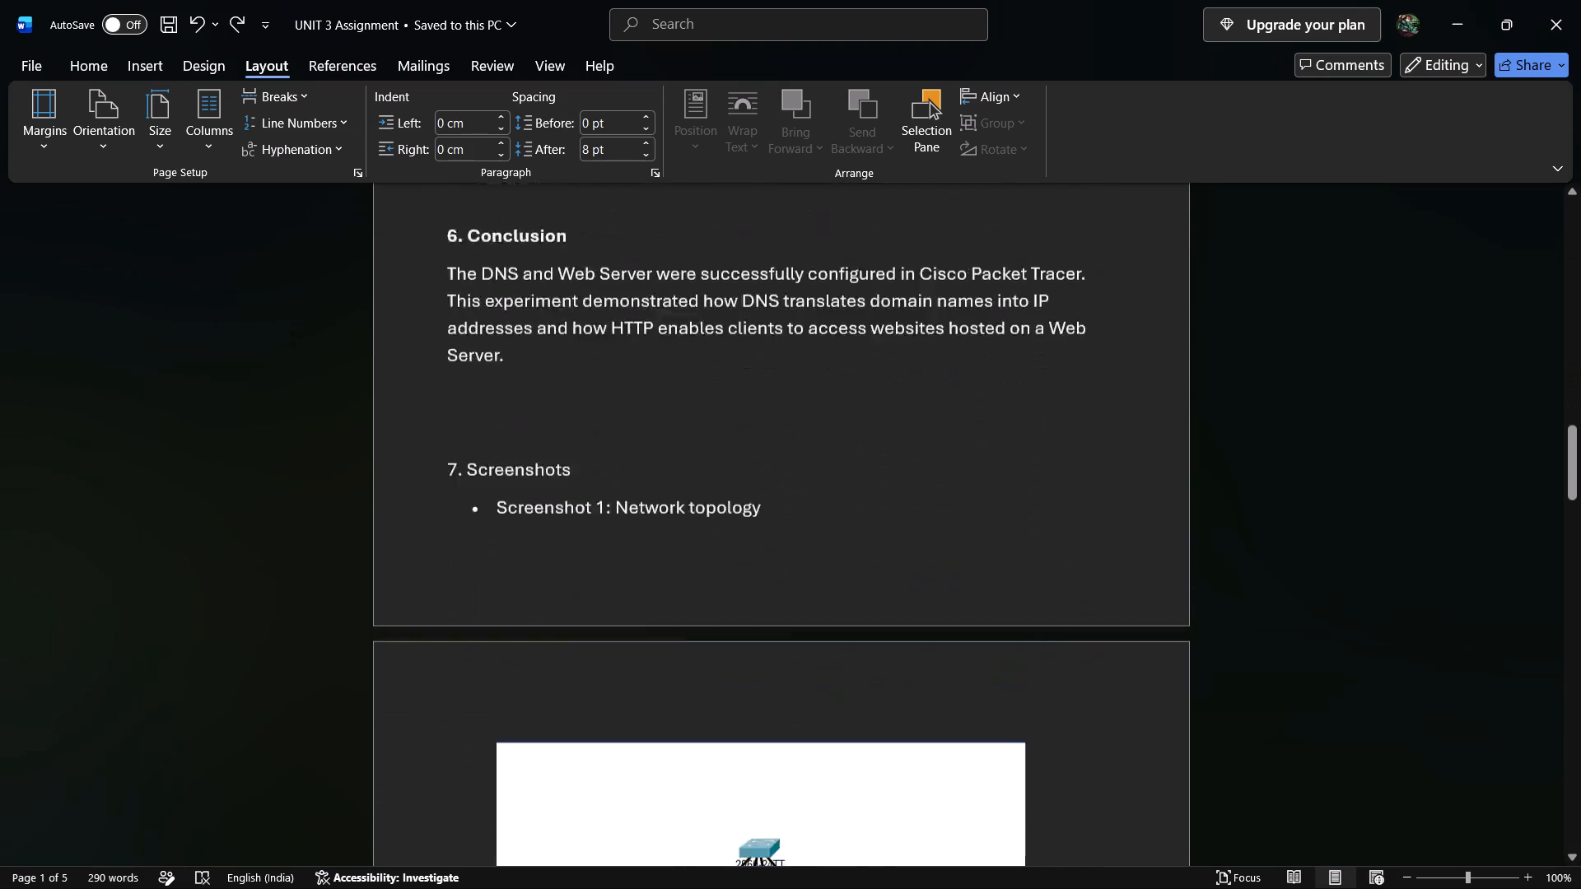
pyautogui.scroll(4, 609, 377)
pyautogui.click(534, 399)
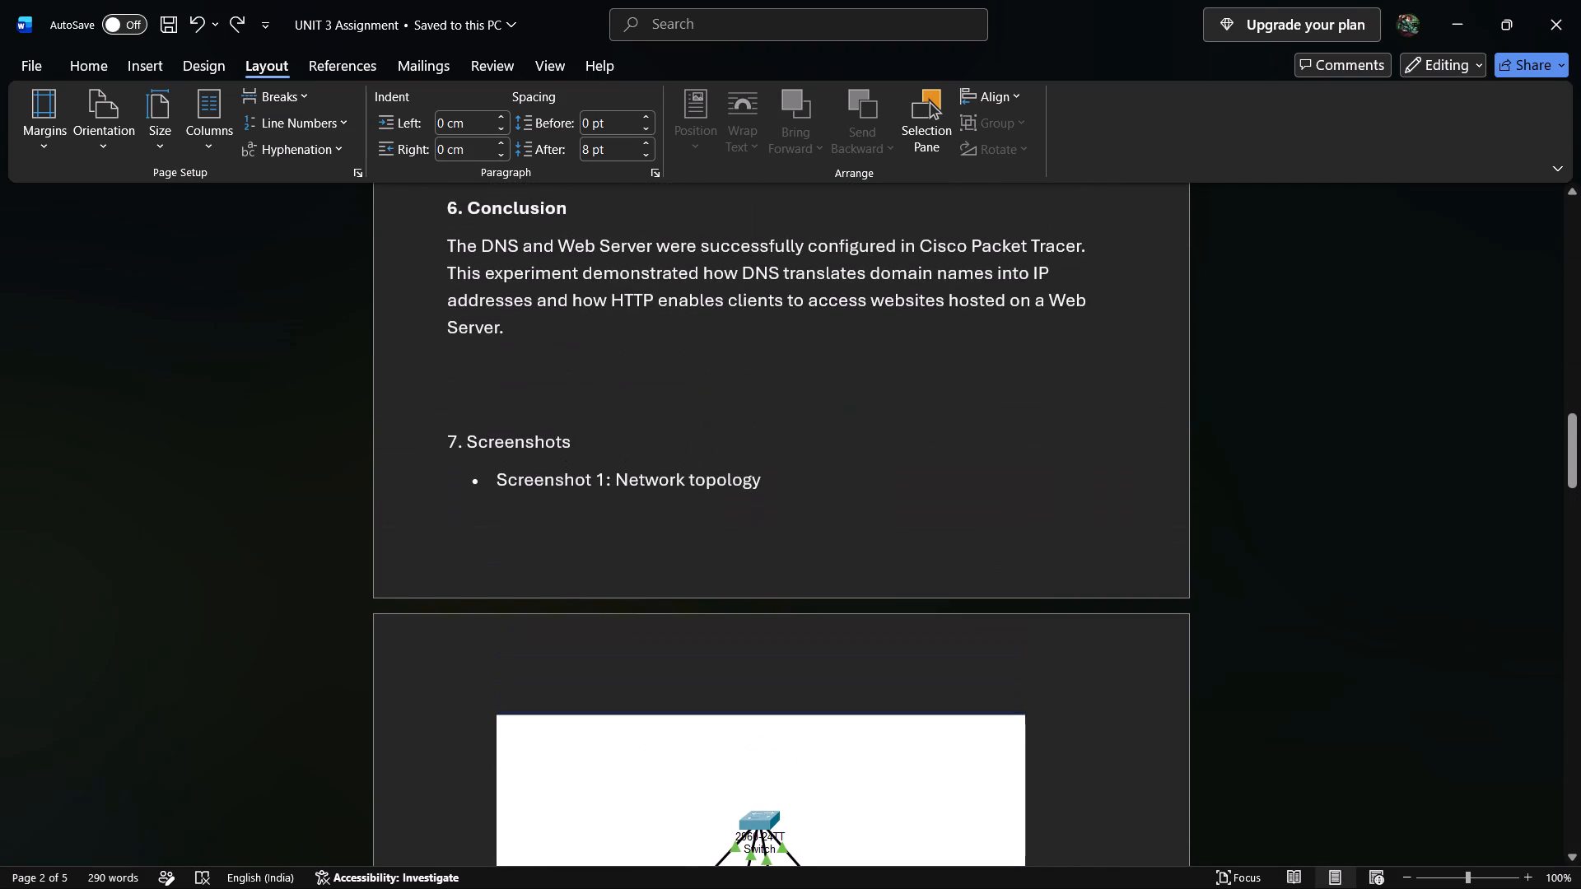
pyautogui.press('Return')
pyautogui.press('Return')
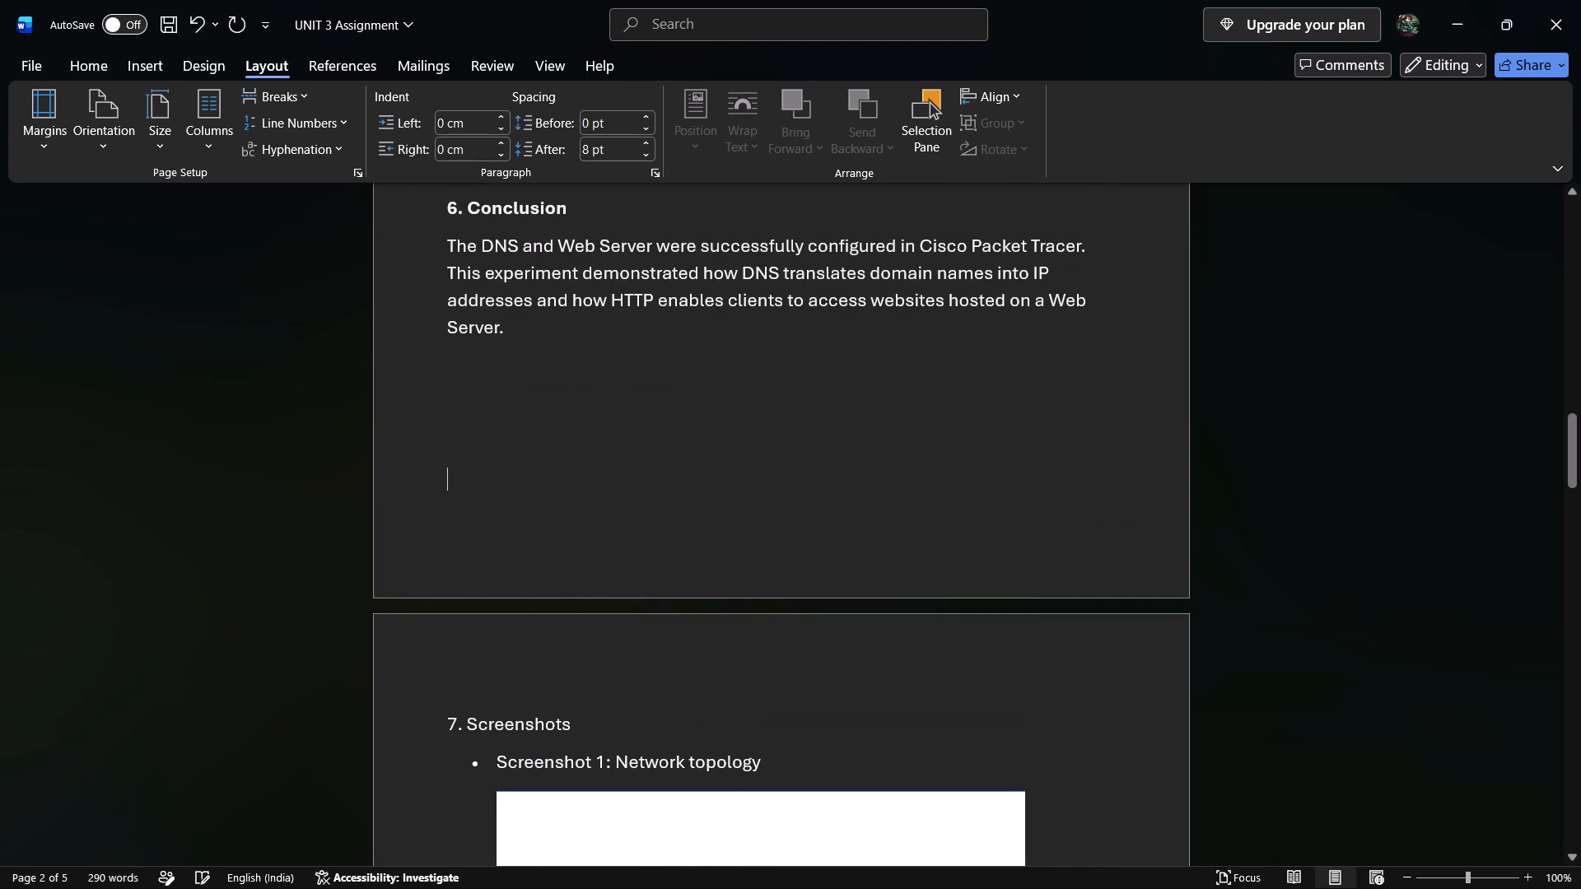
# Make the 7. Screenshots heading bold.
pyautogui.moveTo(598, 716); pyautogui.dragTo(326, 718)
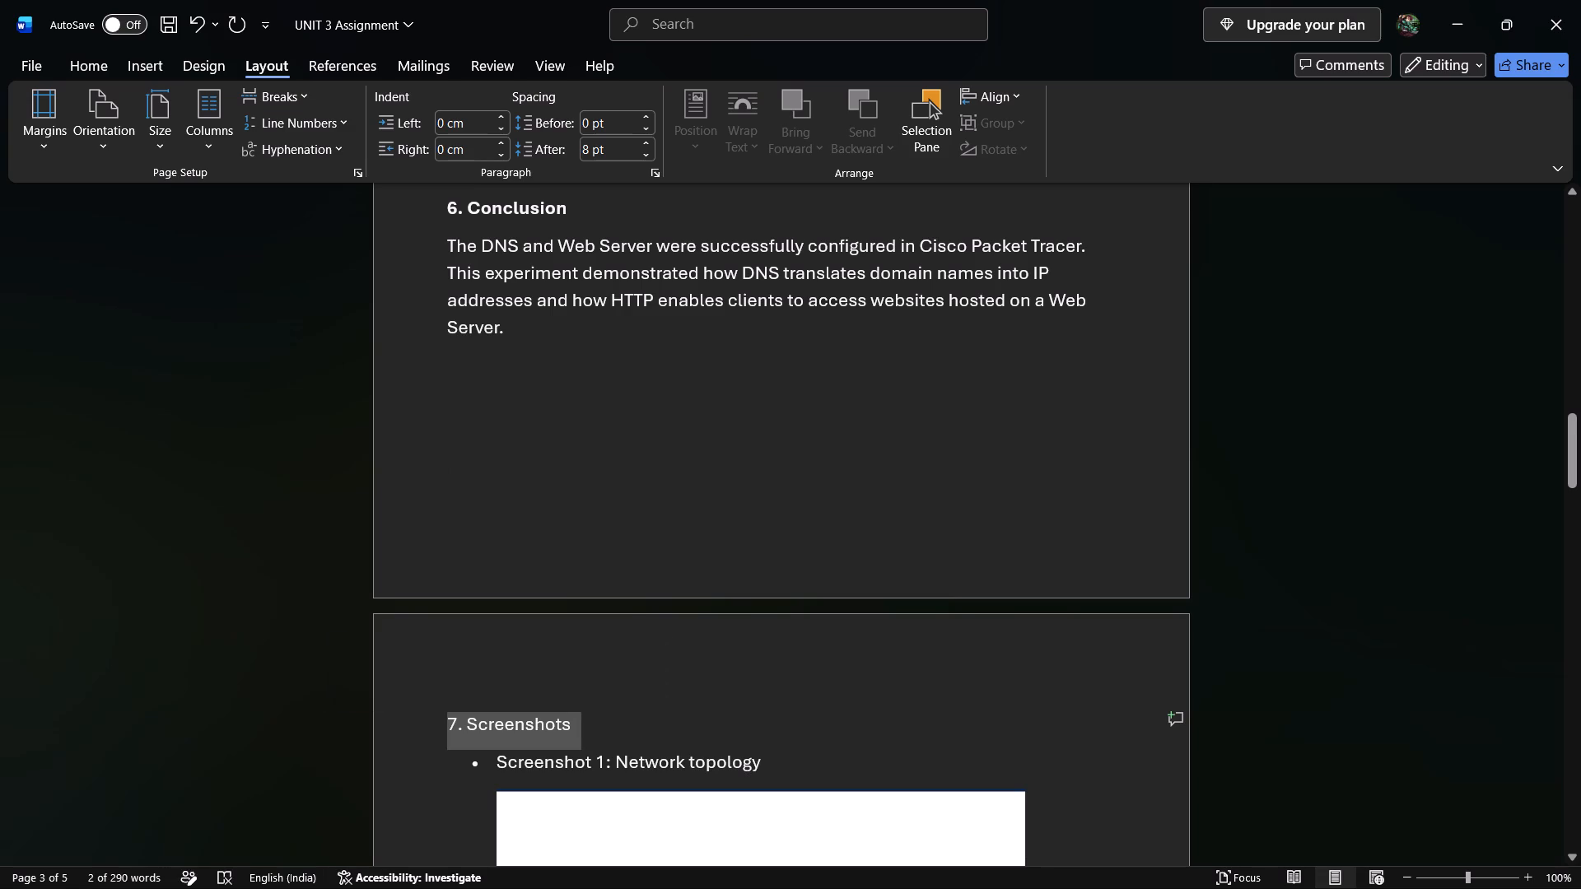
pyautogui.hotkey('ctrl', 'b')
pyautogui.scroll(-2, 652, 695)
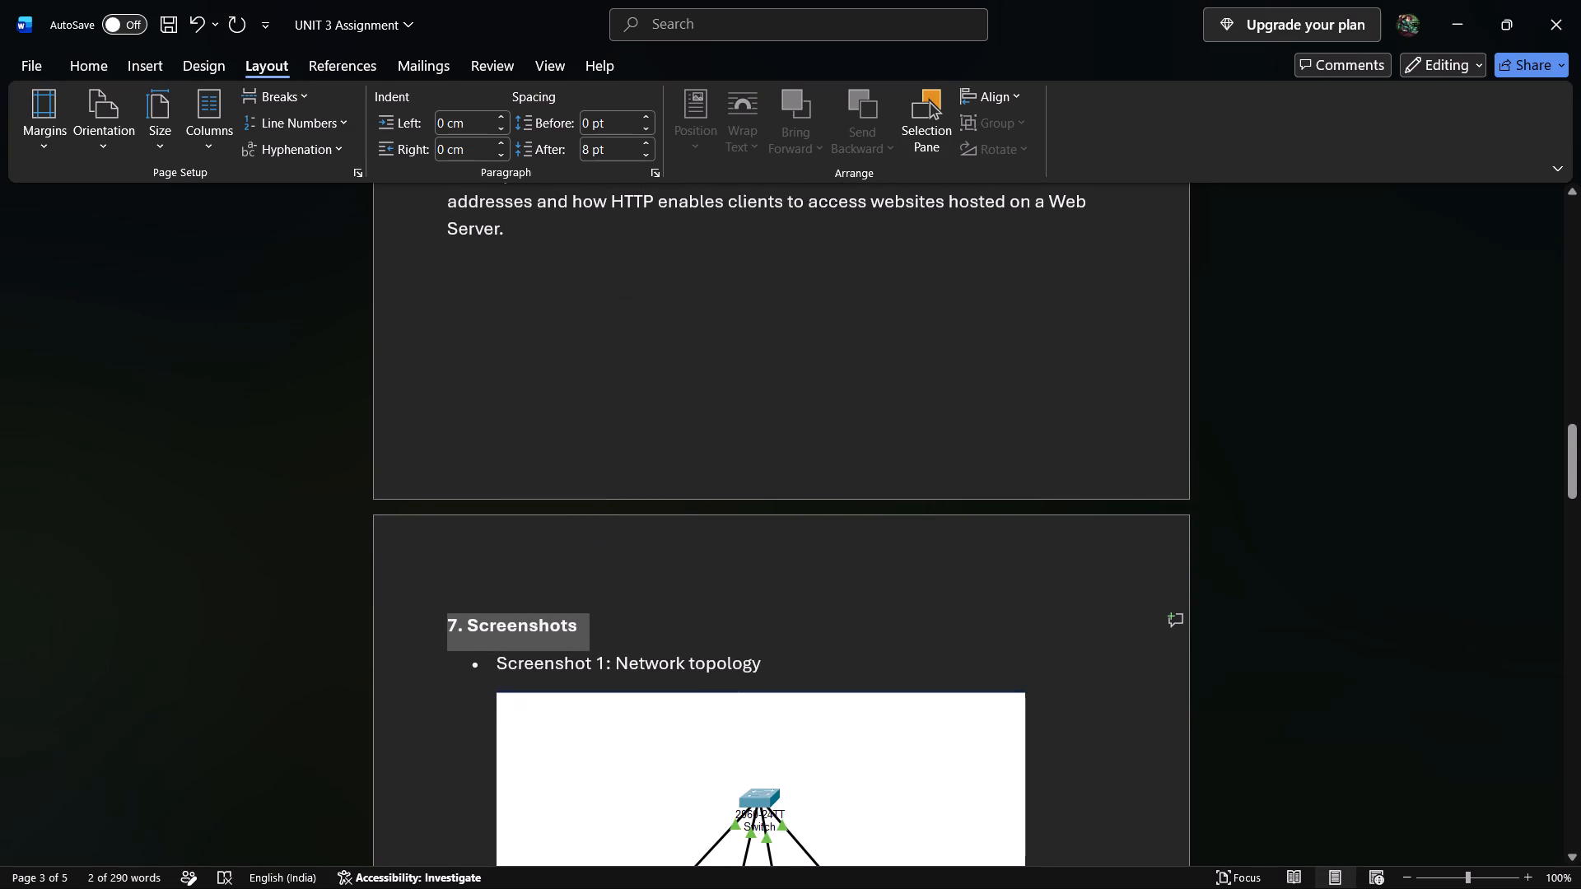
pyautogui.click(81, 66)
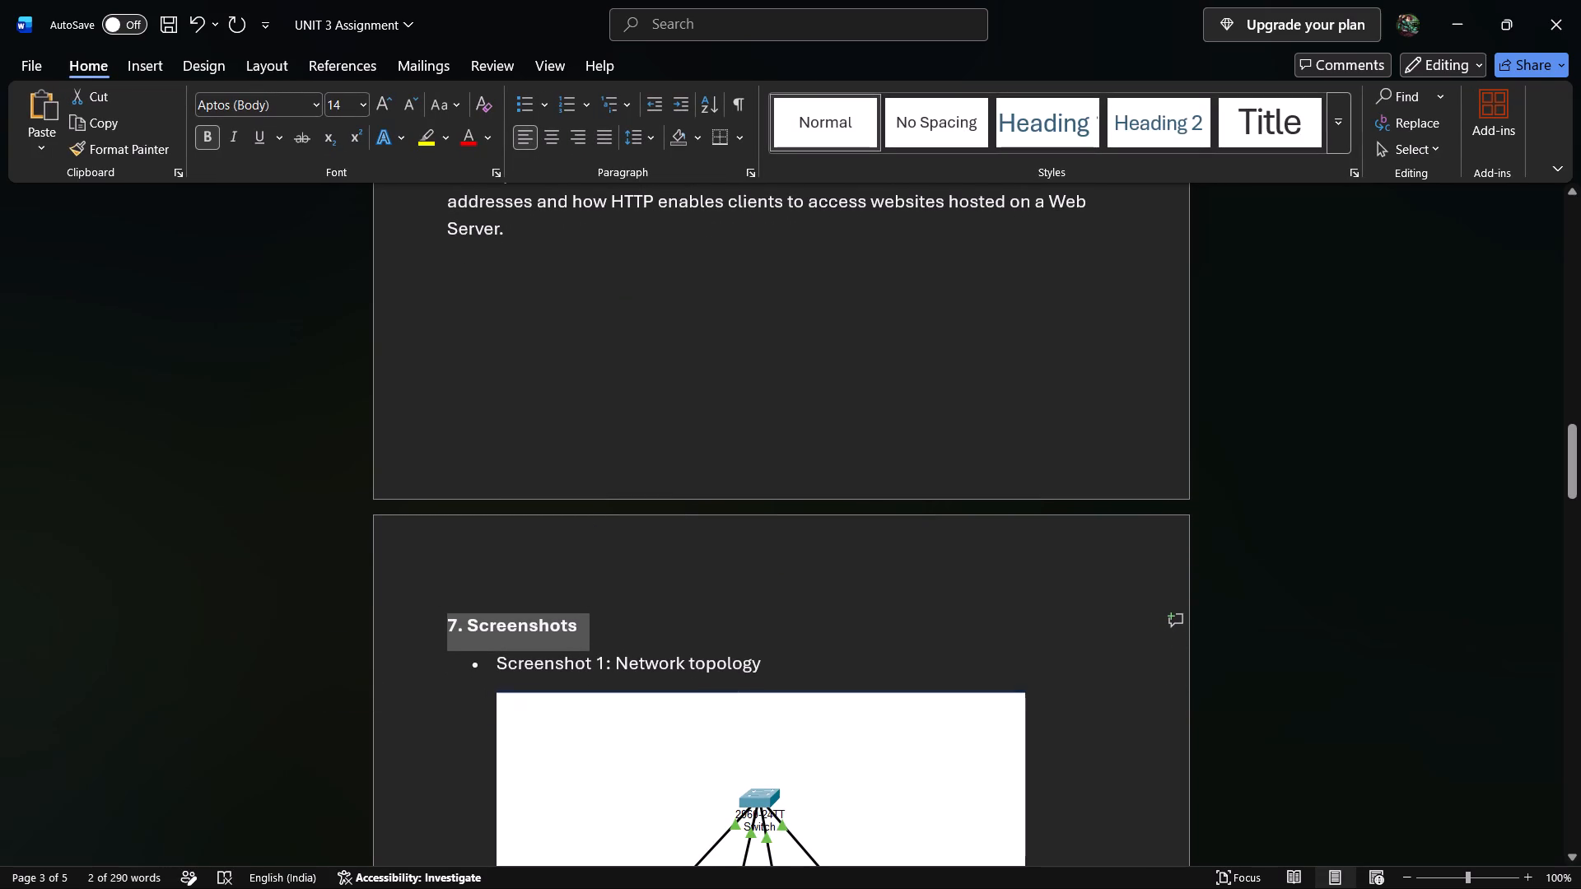
pyautogui.click(427, 682)
pyautogui.click(835, 562)
pyautogui.scroll(-2, 837, 554)
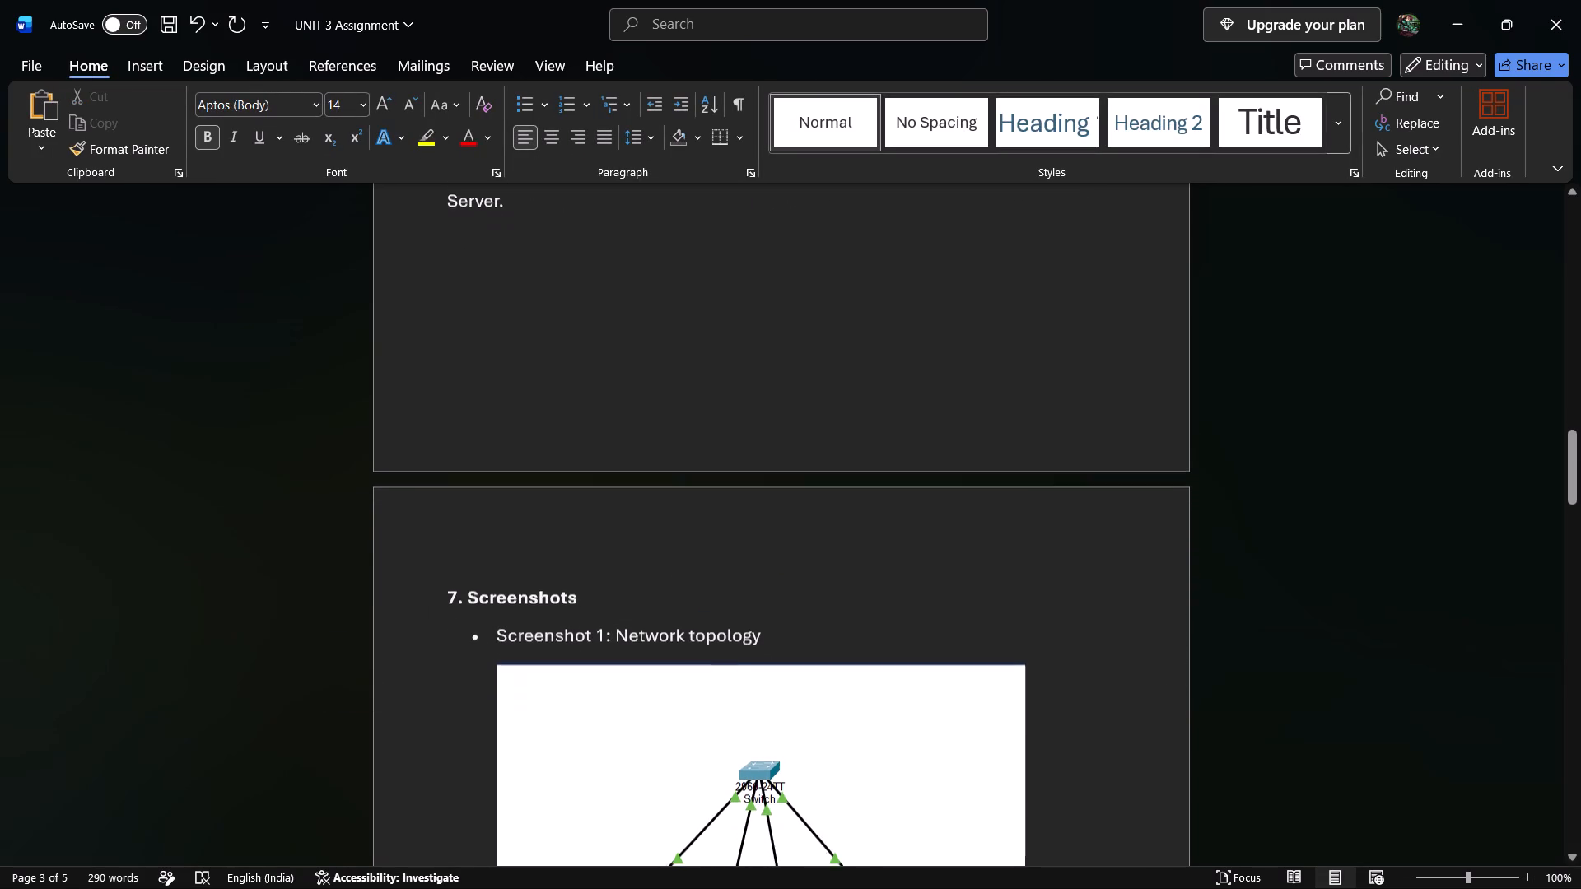
# Set the font size of the entire document to 12.
pyautogui.moveTo(602, 530); pyautogui.dragTo(389, 509)
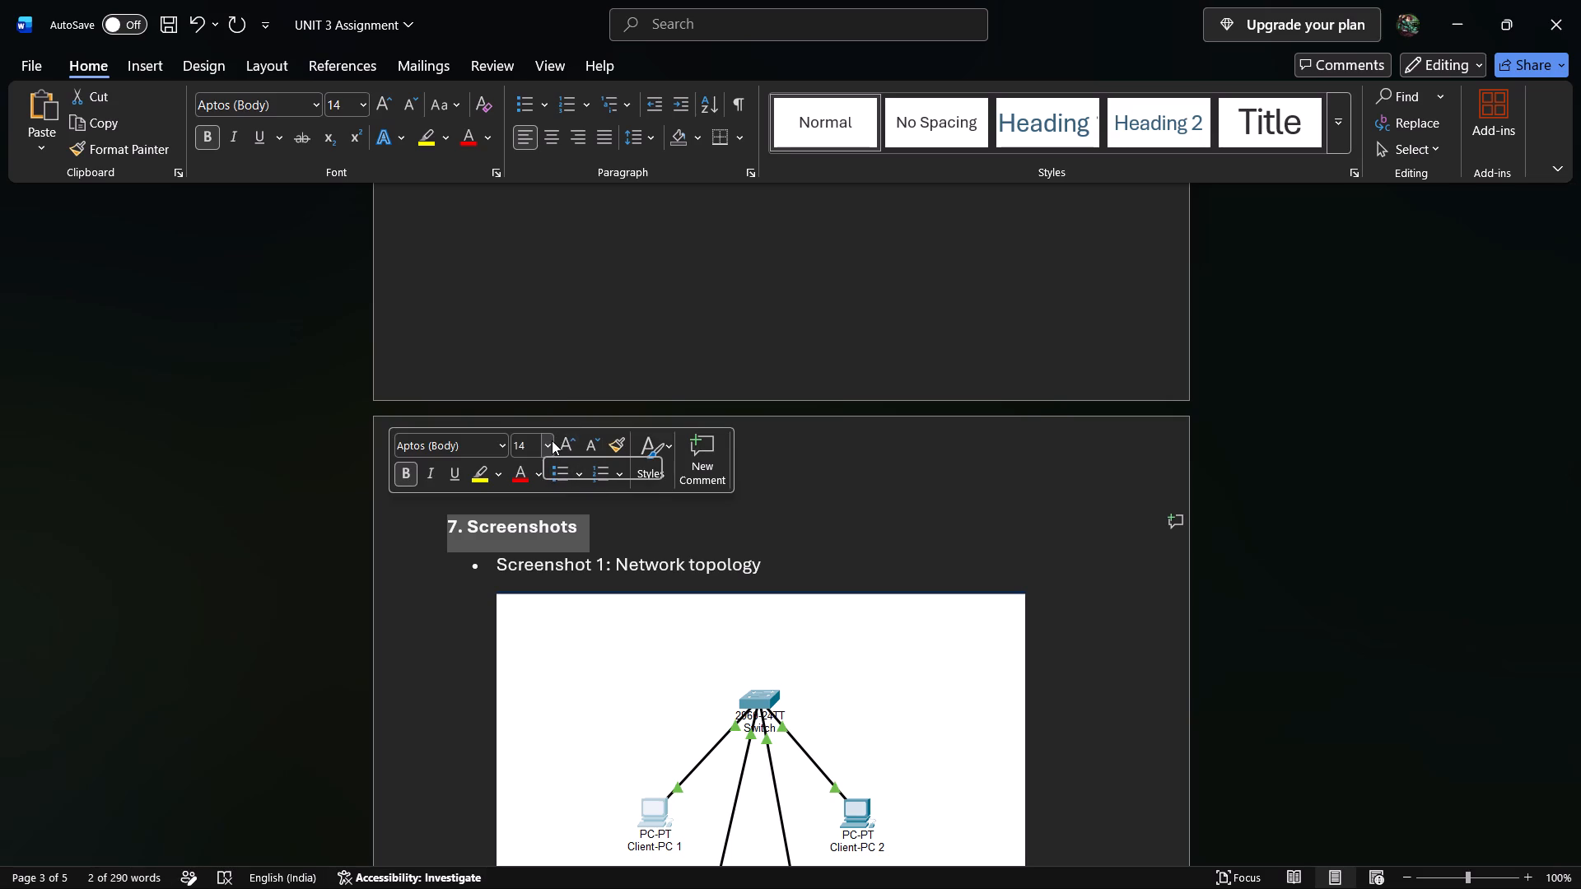
pyautogui.click(1033, 463)
pyautogui.hotkey('ctrl', 'a')
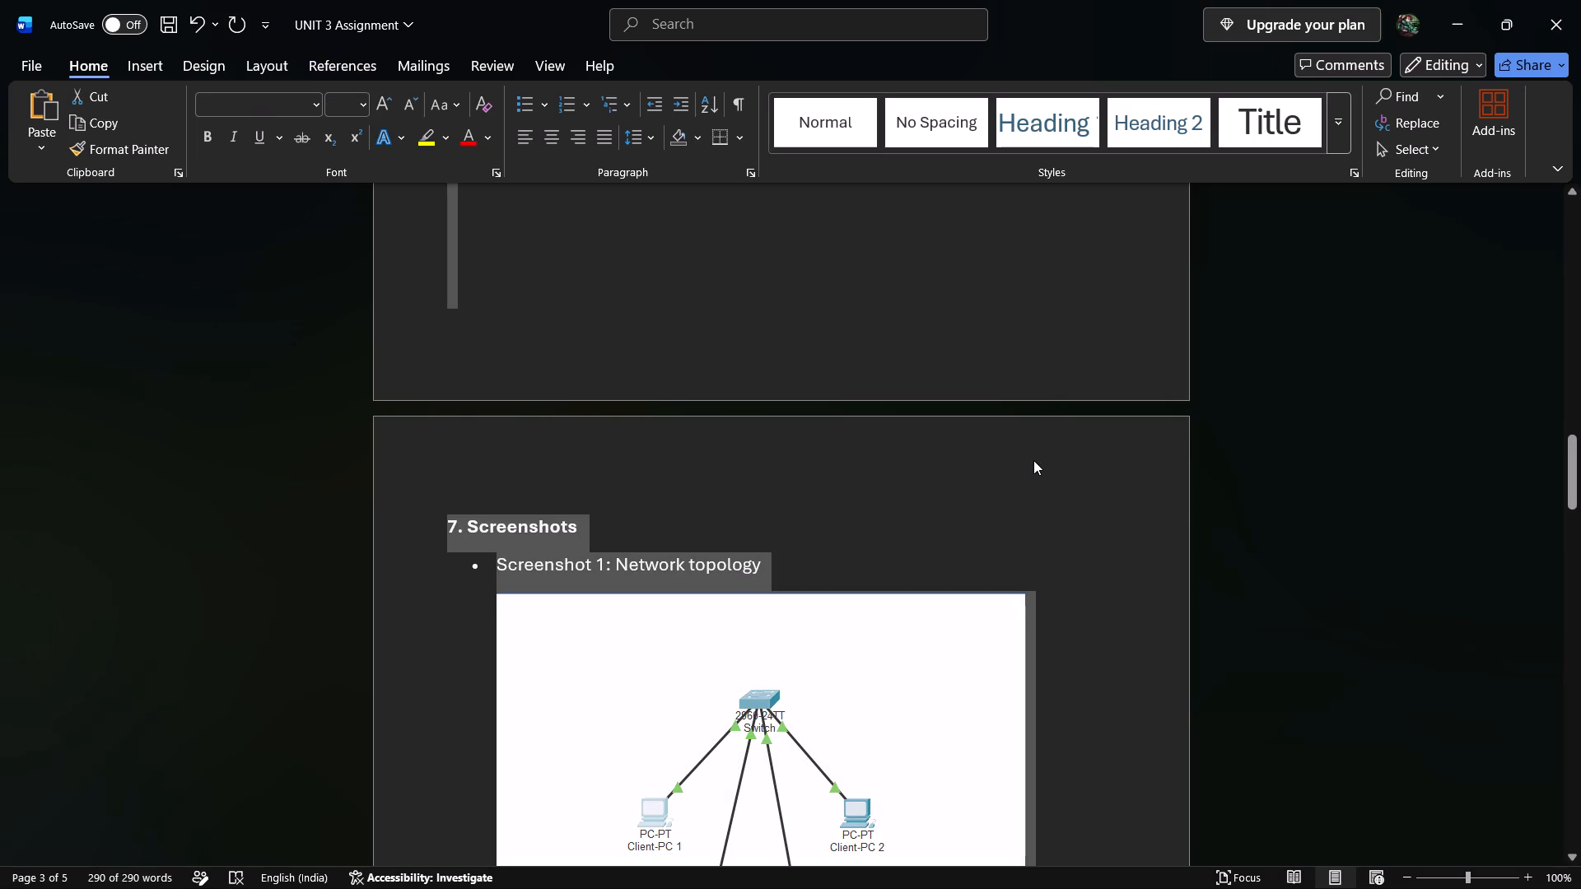
pyautogui.click(361, 106)
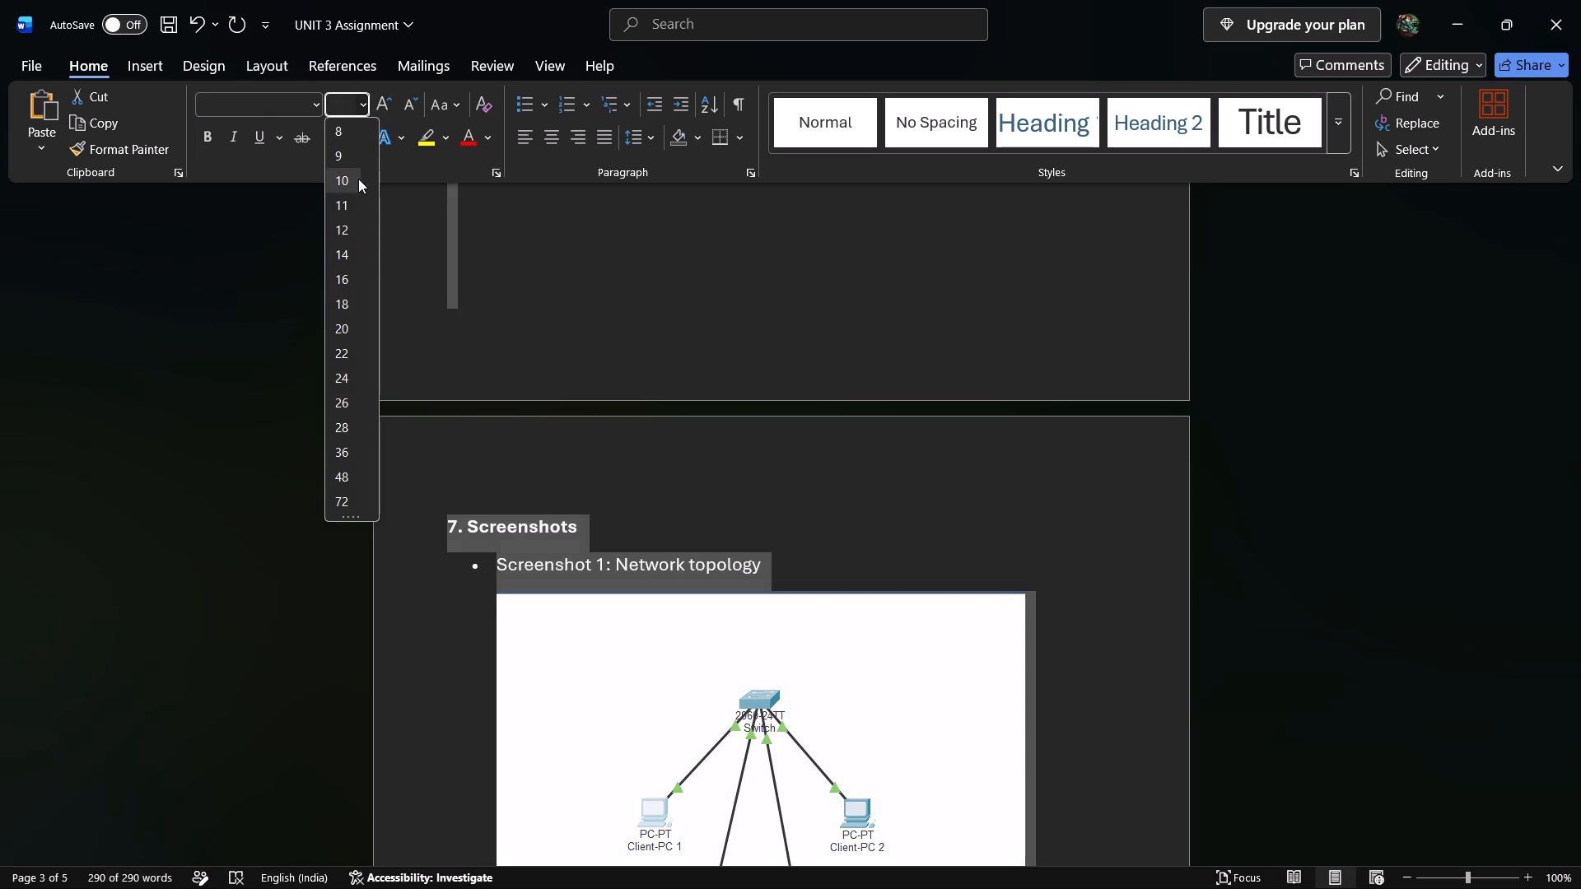
pyautogui.click(346, 221)
# Set the font size of the NPC Unit 3 Assignment title on the first page to 22.
pyautogui.scroll(6, 567, 292)
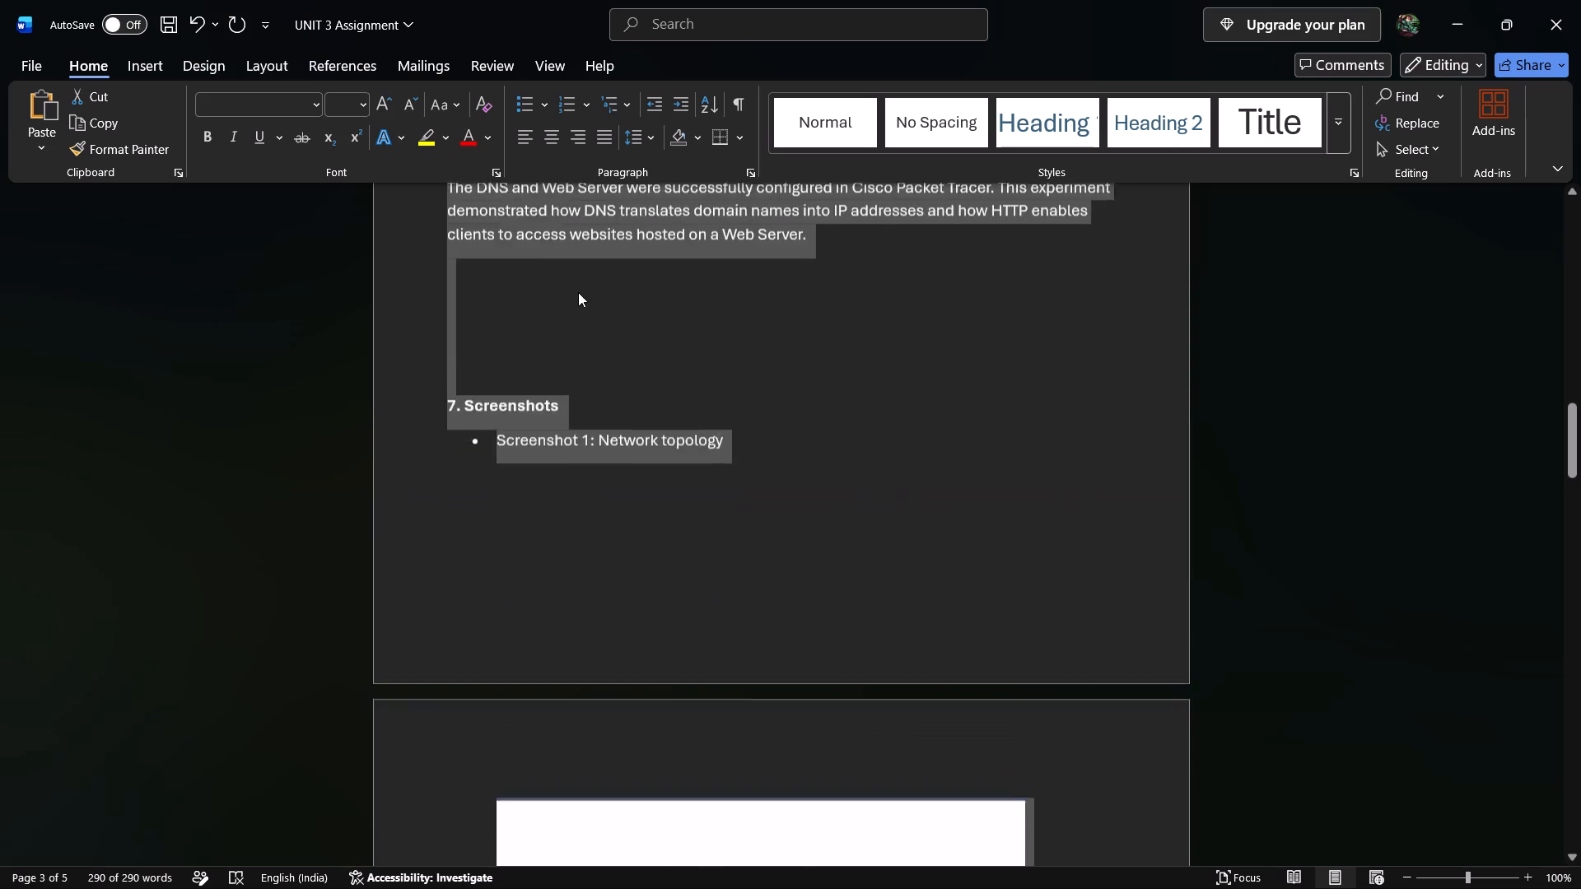
pyautogui.scroll(6, 578, 292)
pyautogui.click(212, 377)
pyautogui.scroll(10, 803, 395)
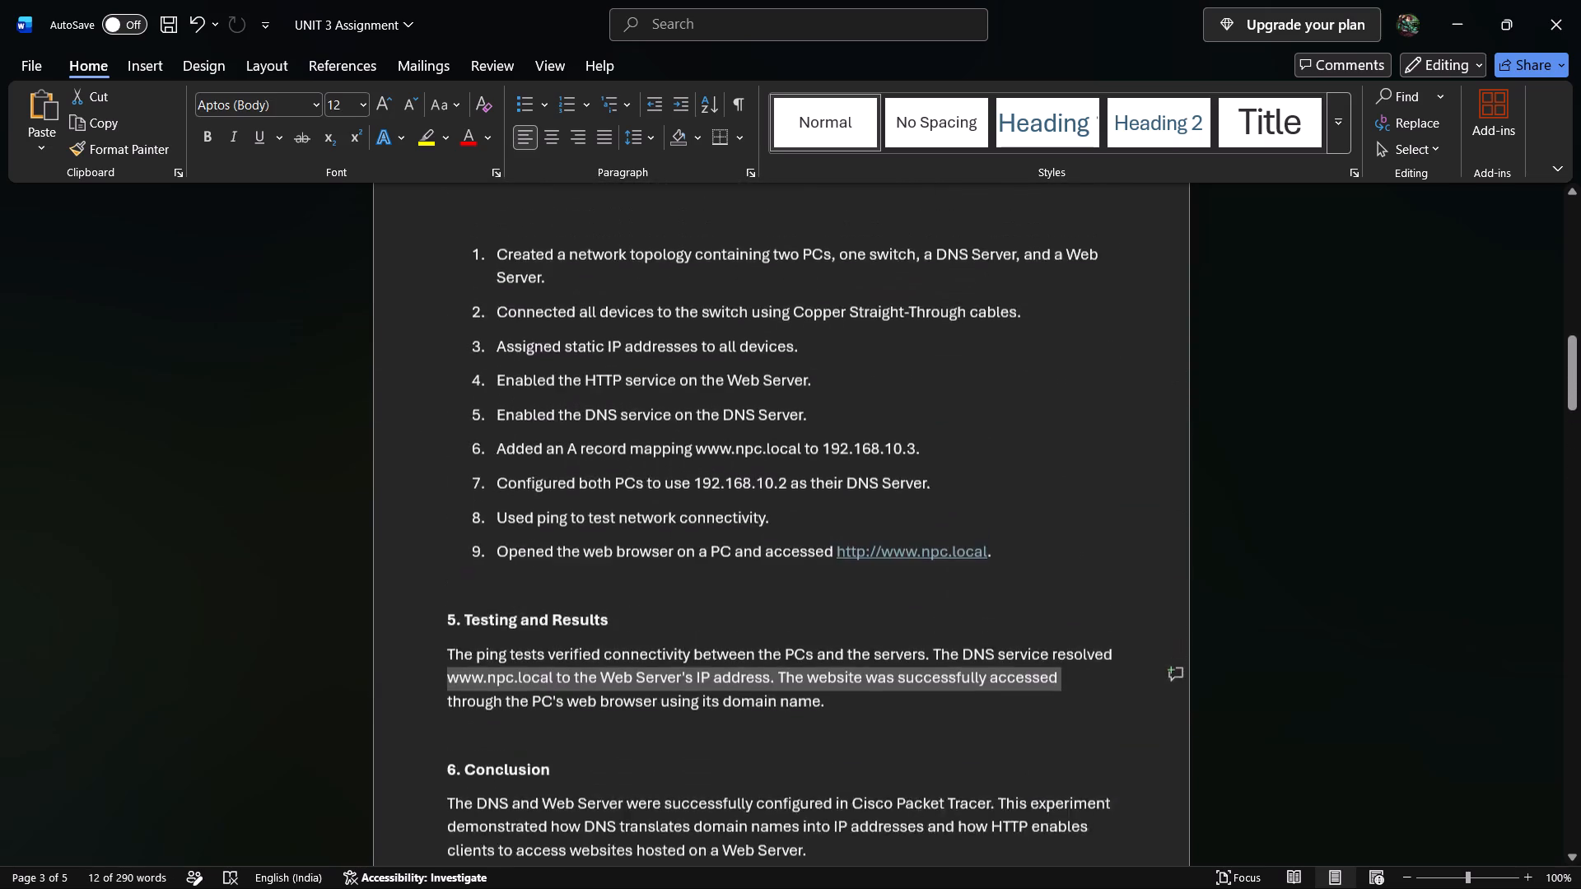
pyautogui.scroll(4, 805, 393)
pyautogui.scroll(20, 804, 386)
pyautogui.scroll(6, 804, 386)
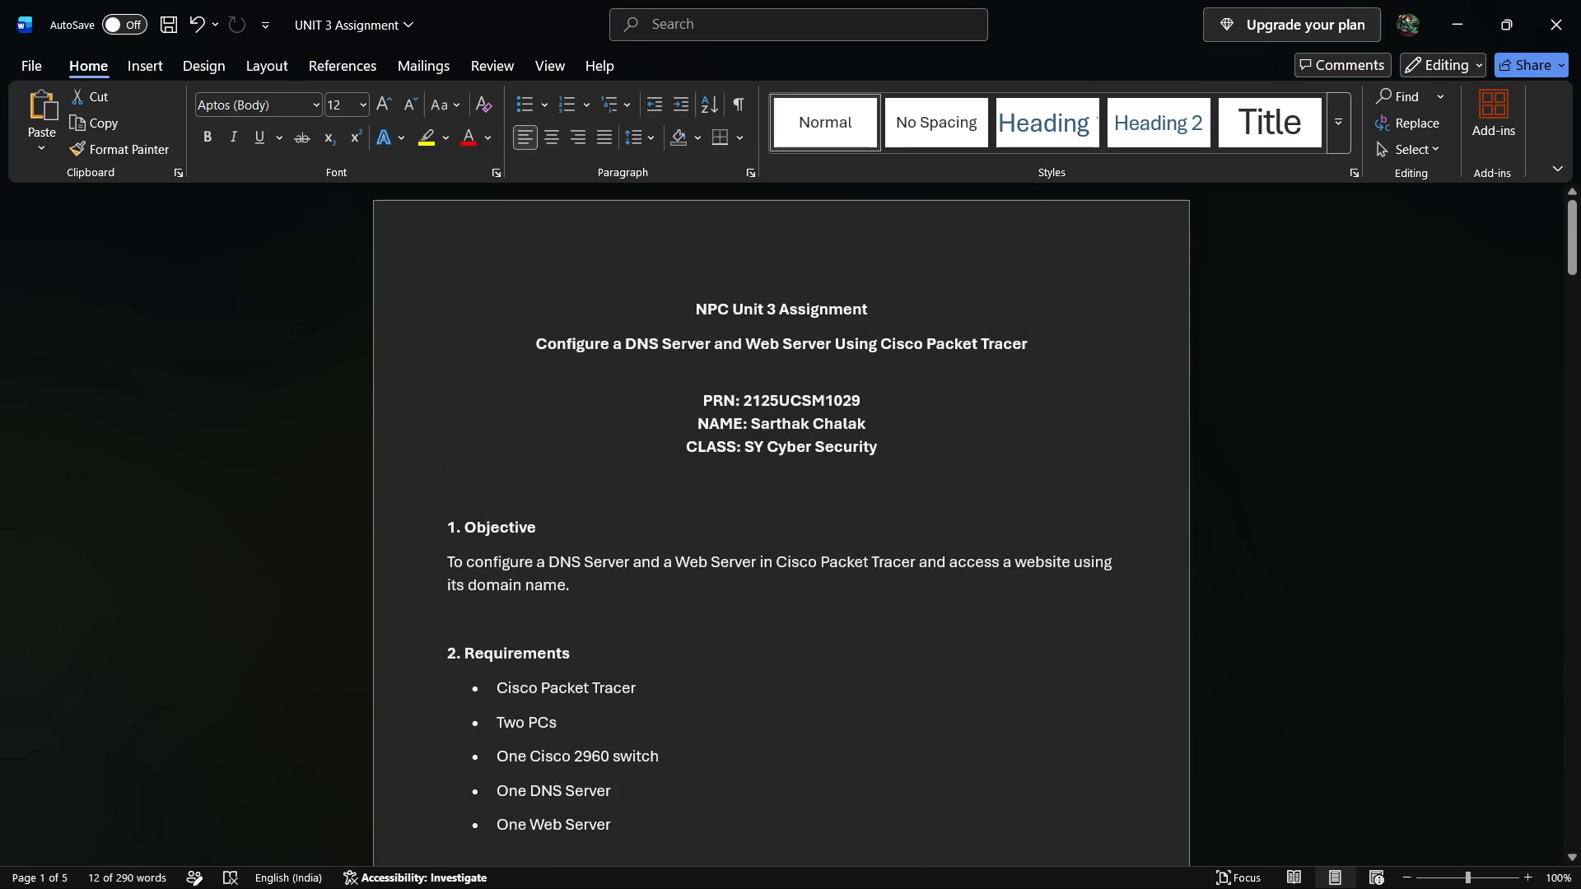
pyautogui.moveTo(913, 451); pyautogui.dragTo(655, 296)
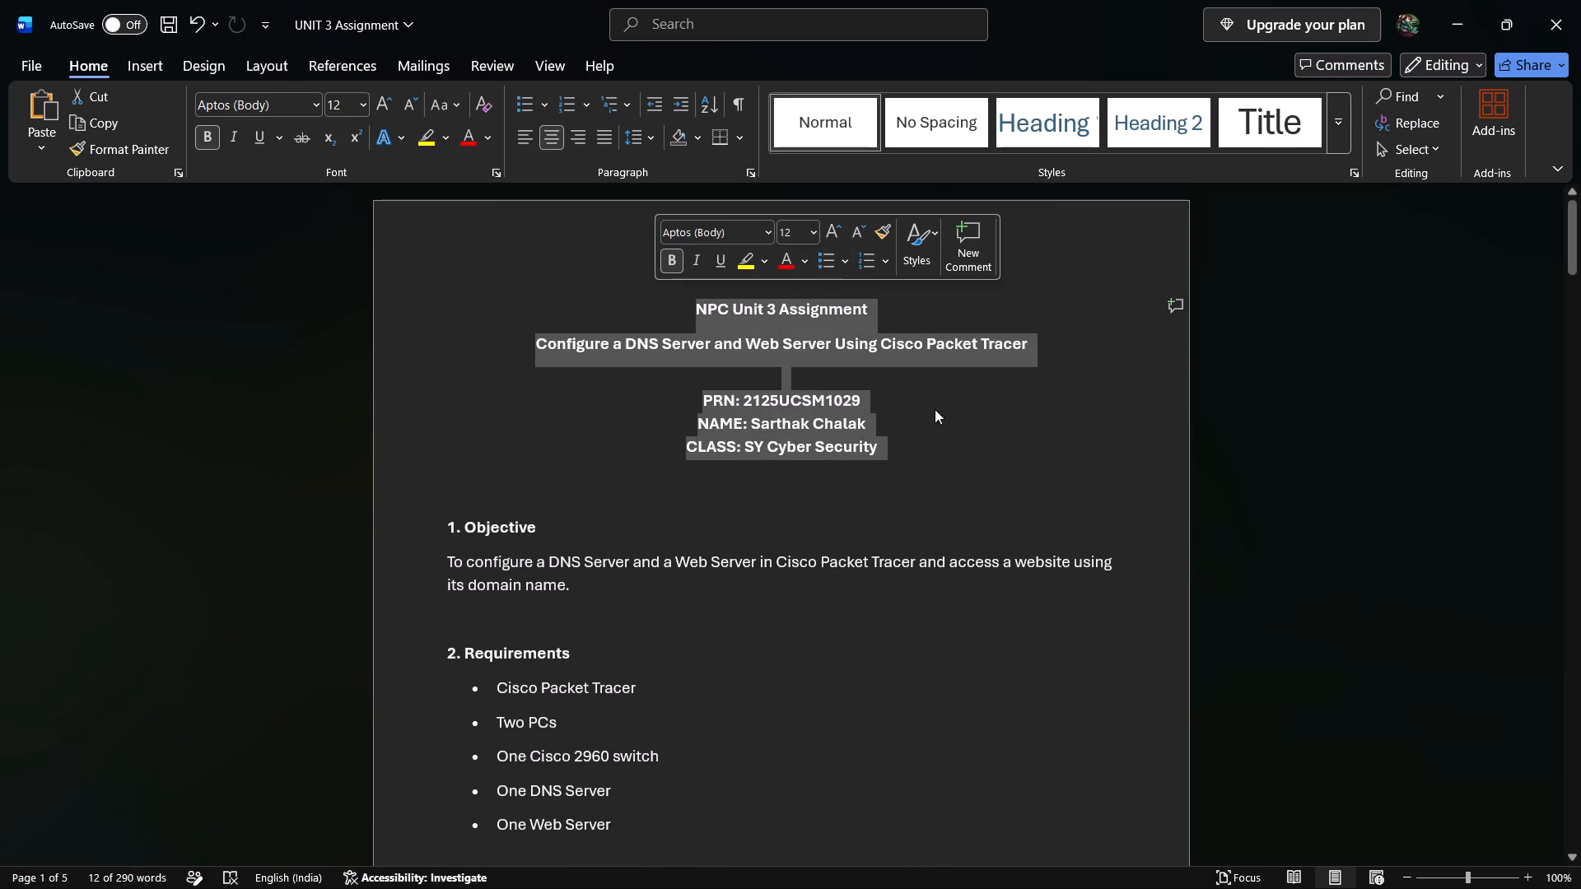
pyautogui.click(954, 423)
pyautogui.moveTo(688, 310); pyautogui.dragTo(883, 298)
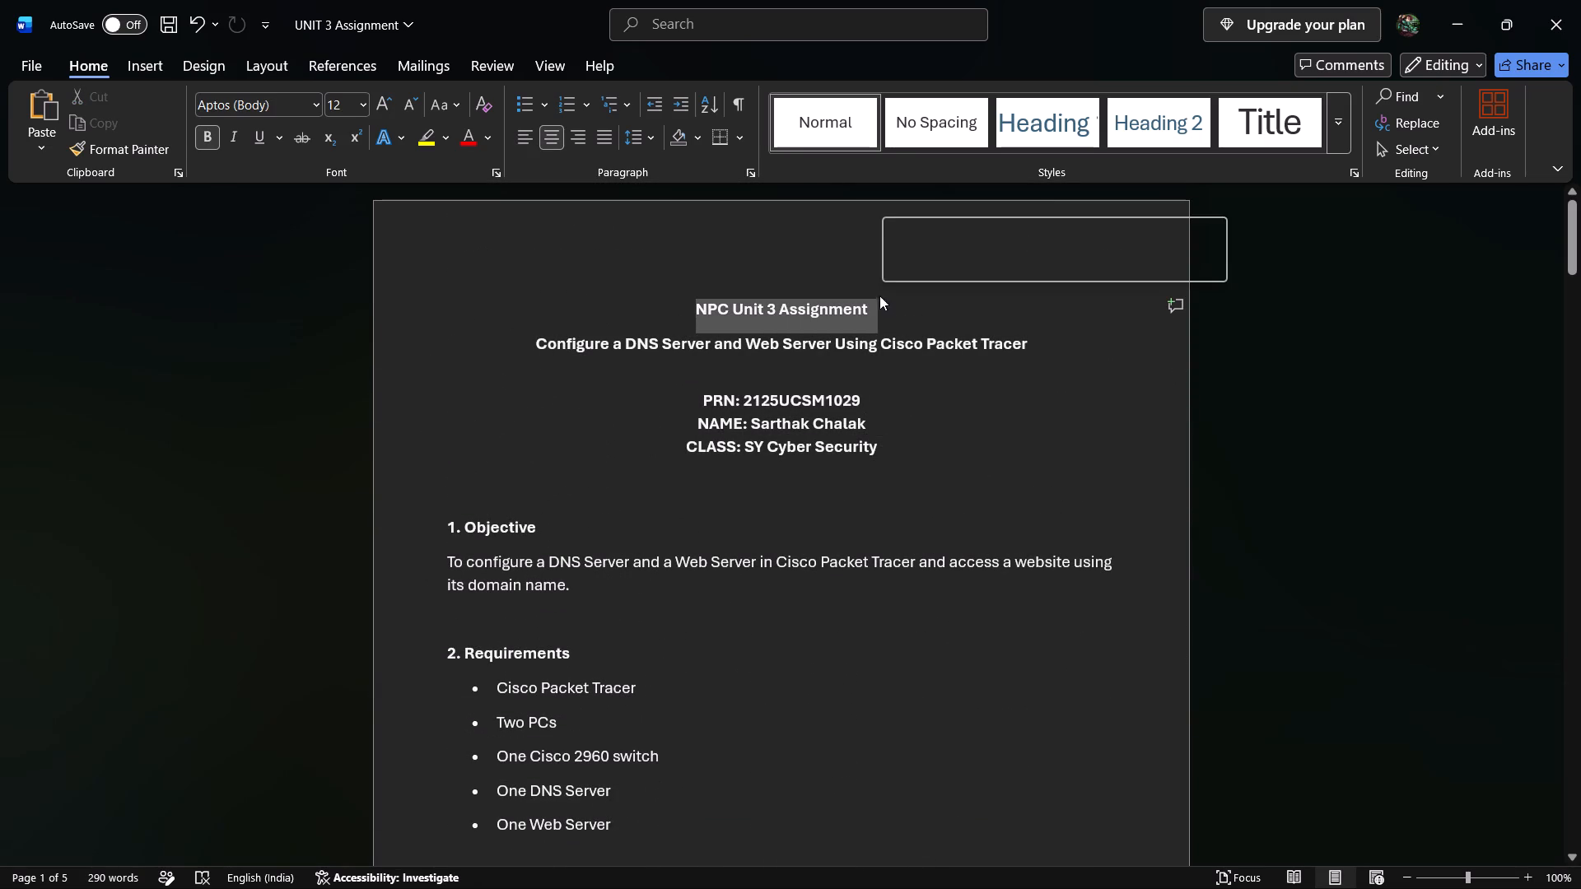
pyautogui.click(1045, 231)
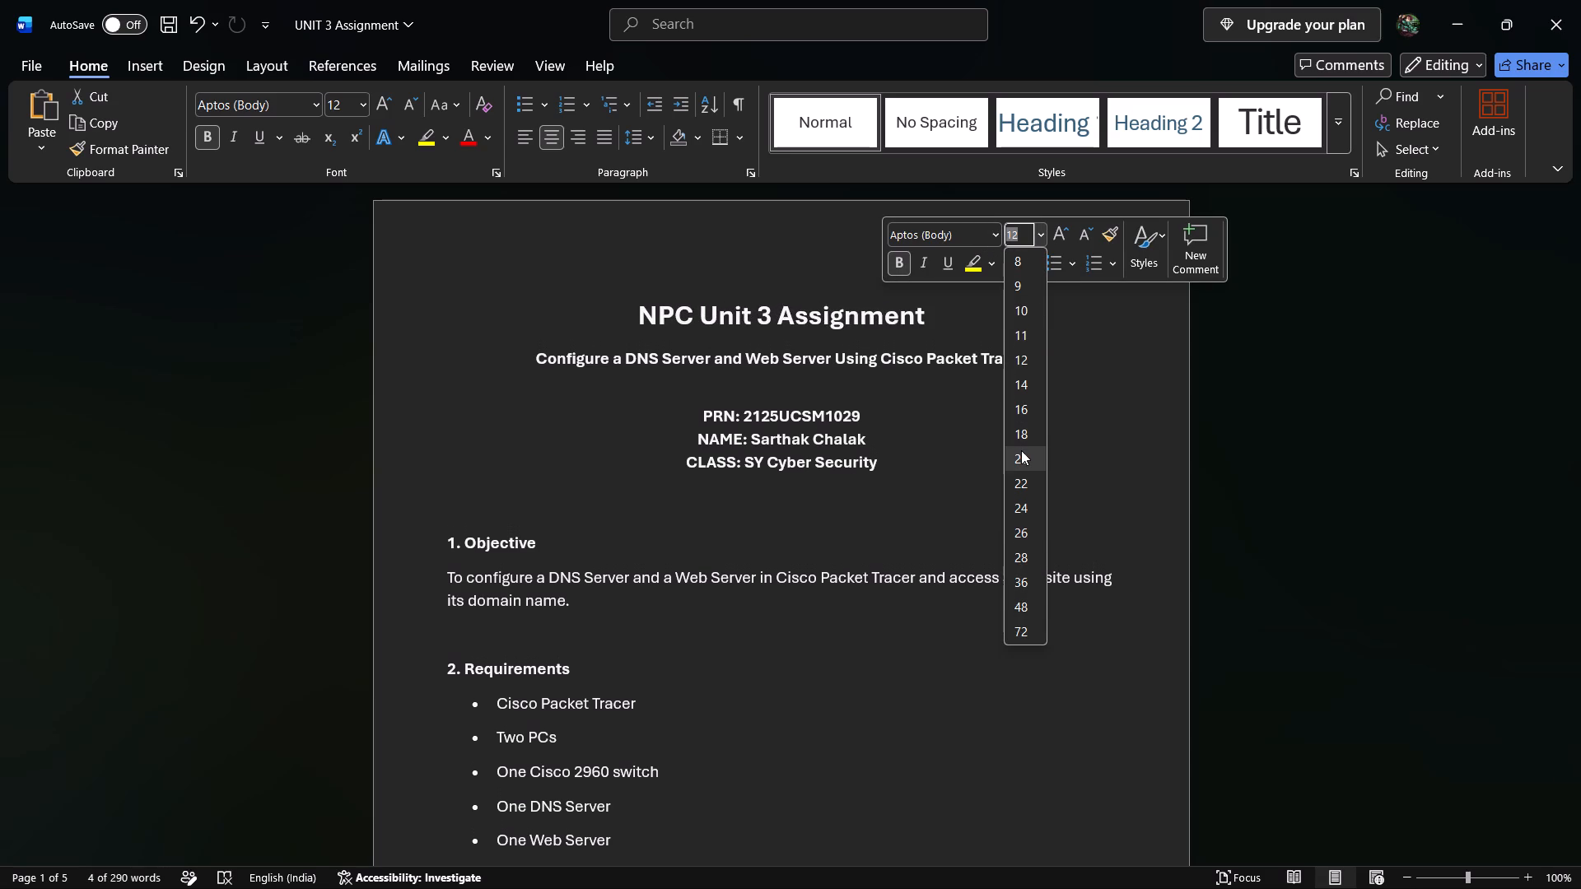
pyautogui.click(1022, 477)
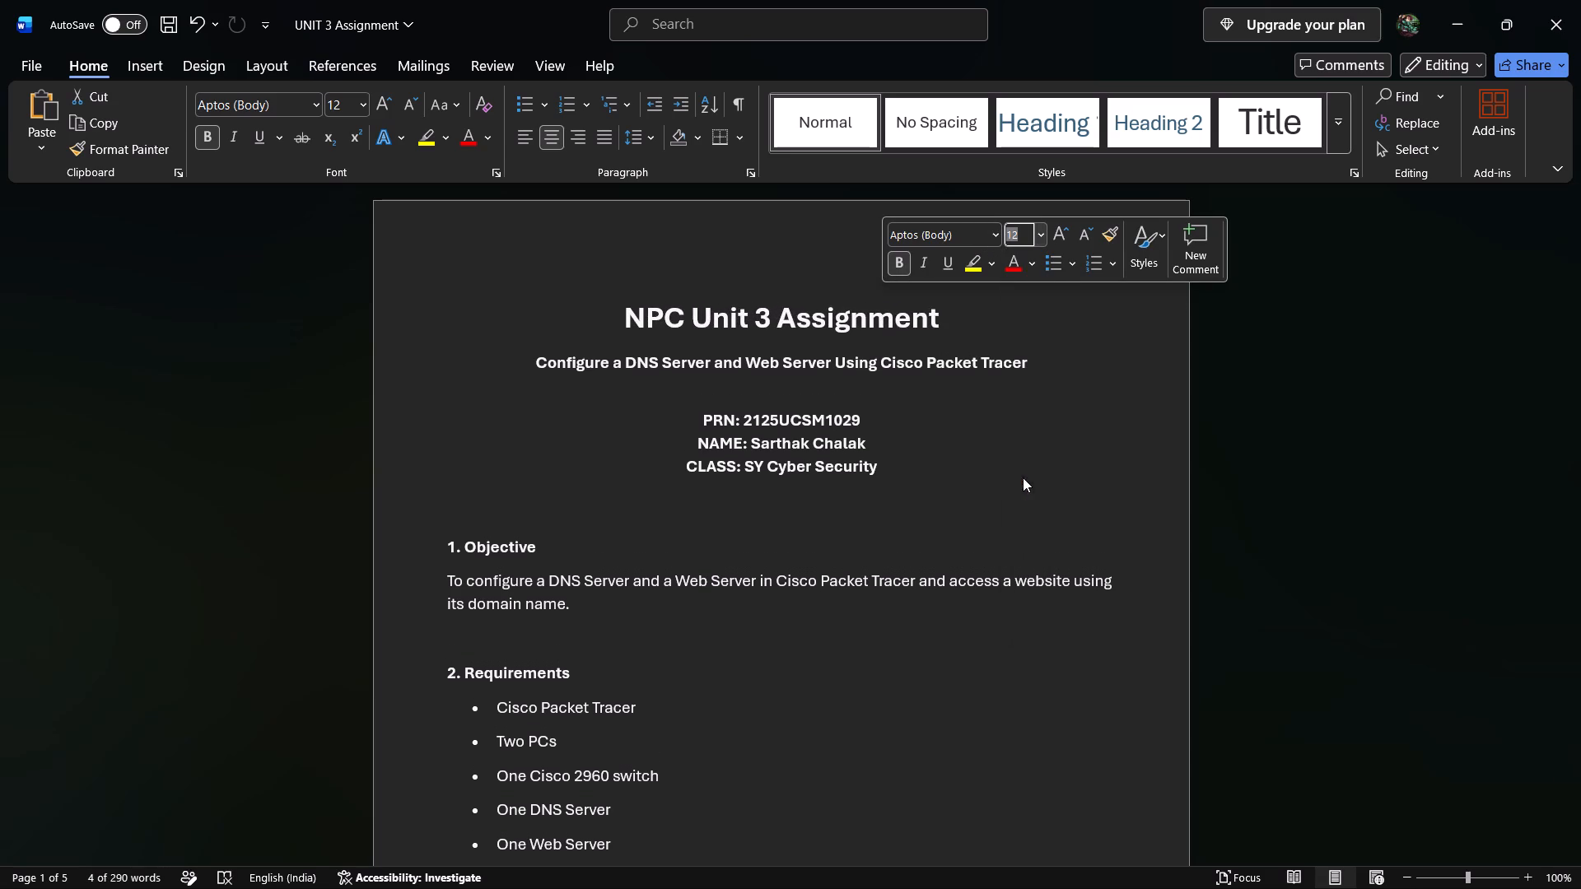
# Set the subtitle about configuring a DNS Server and Web Server and the PRN, NAME and CLASS lines to font size 14.
pyautogui.moveTo(1036, 358); pyautogui.dragTo(540, 373)
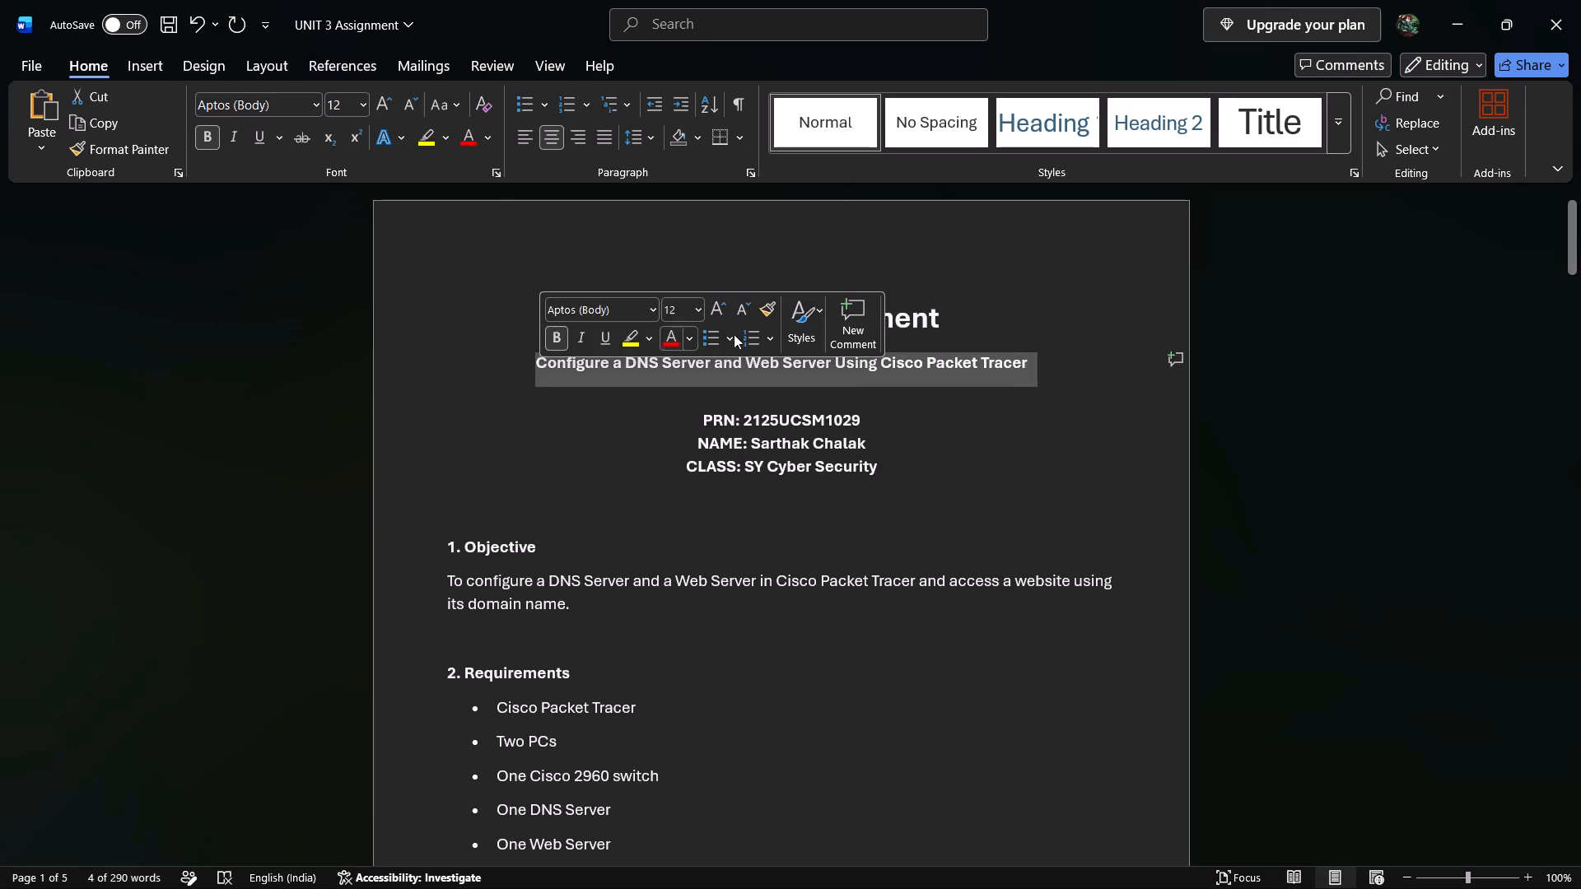
pyautogui.click(699, 302)
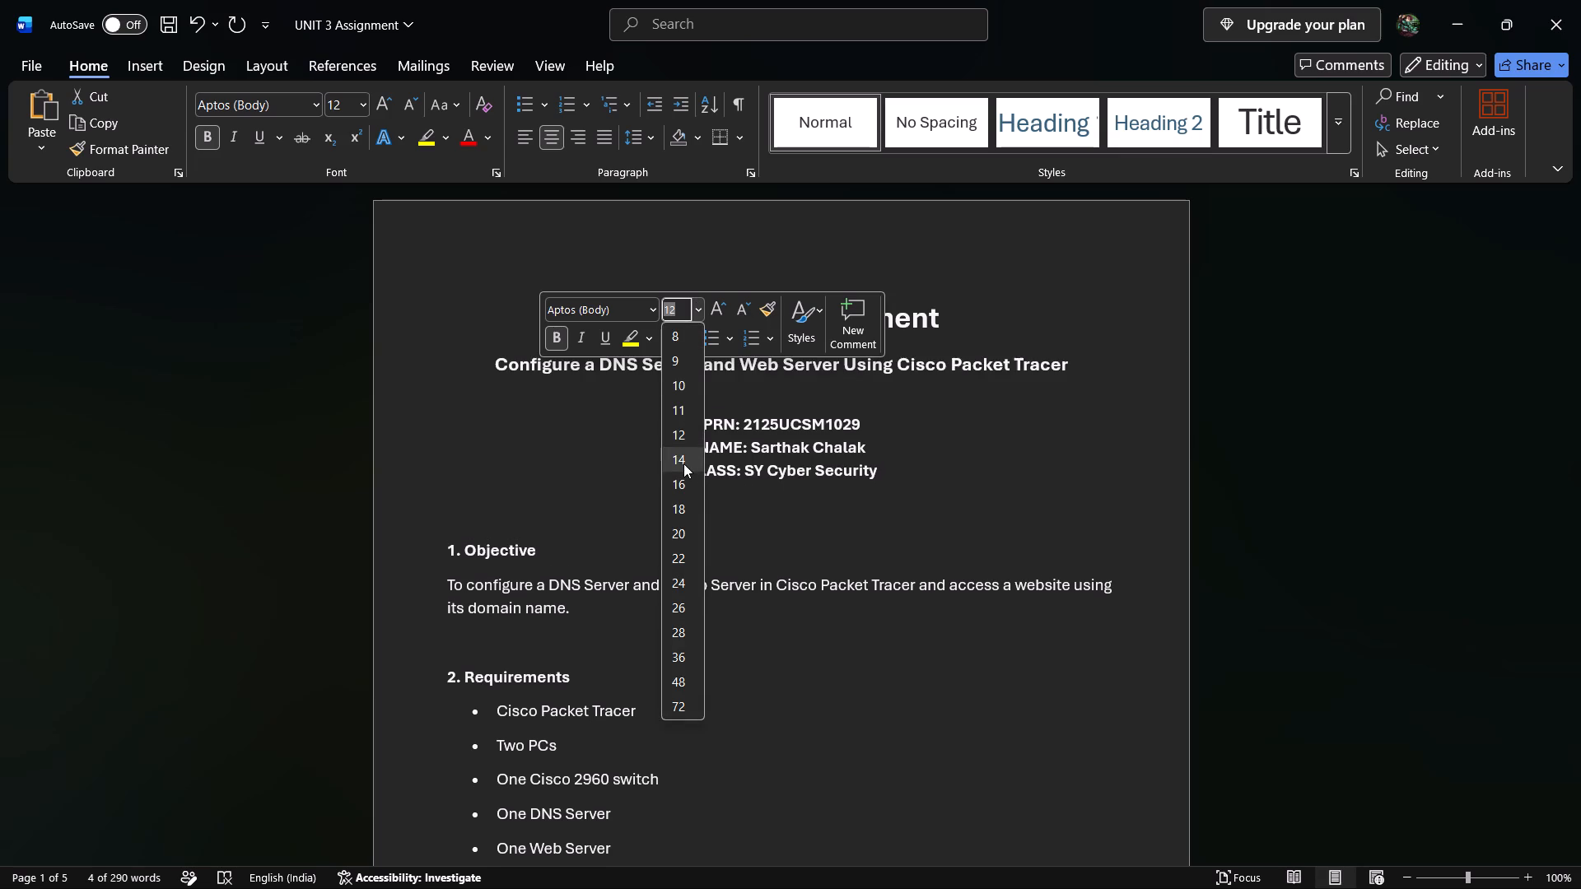
pyautogui.click(683, 463)
pyautogui.click(600, 484)
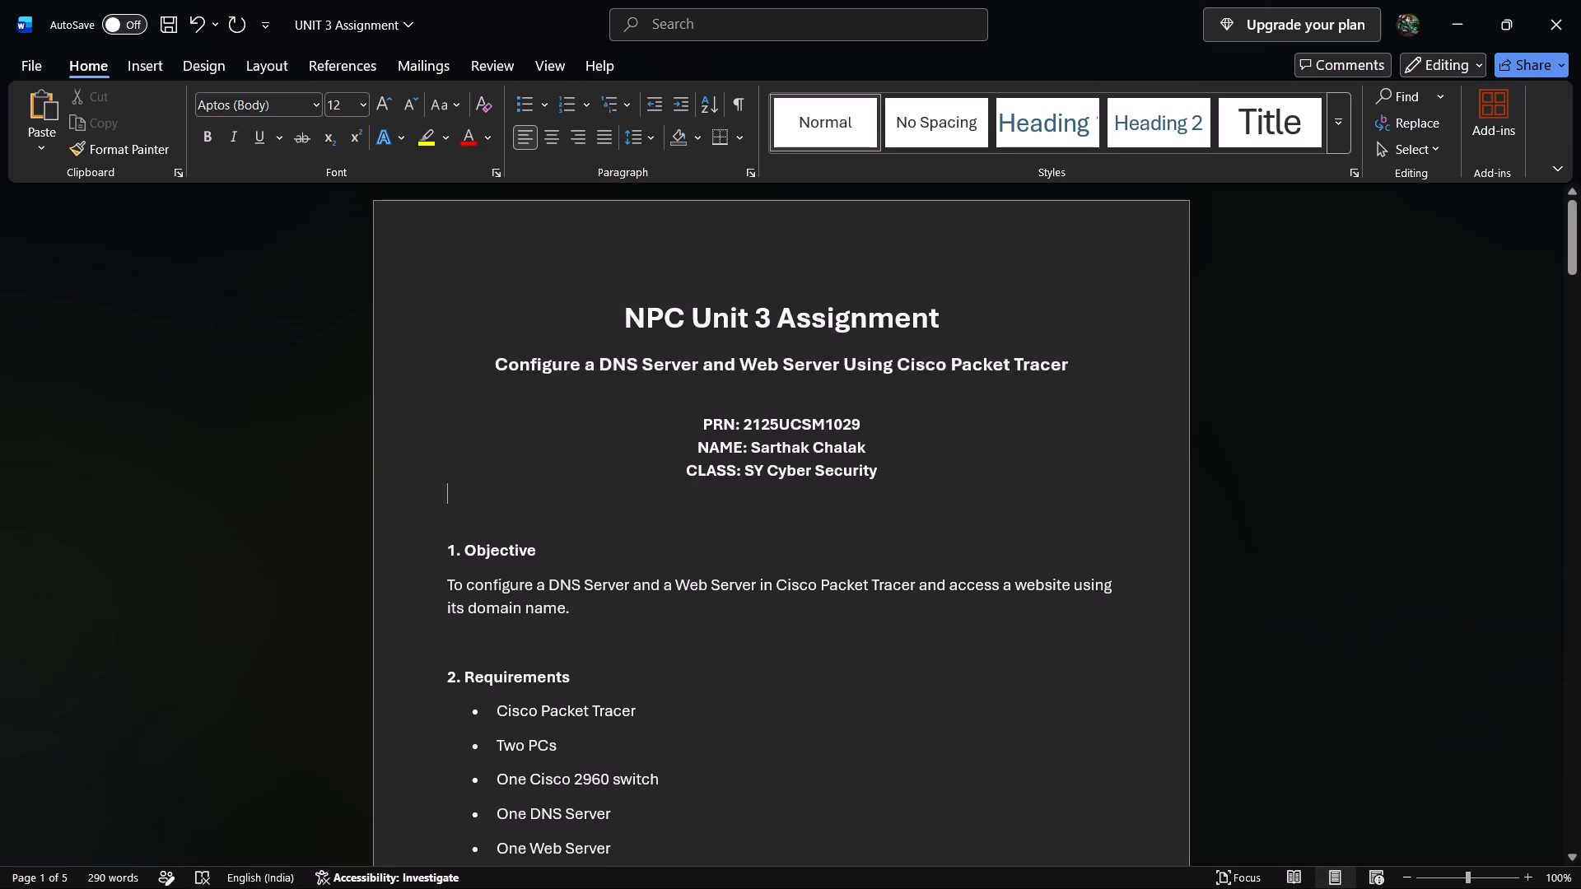
pyautogui.moveTo(702, 419); pyautogui.dragTo(900, 466)
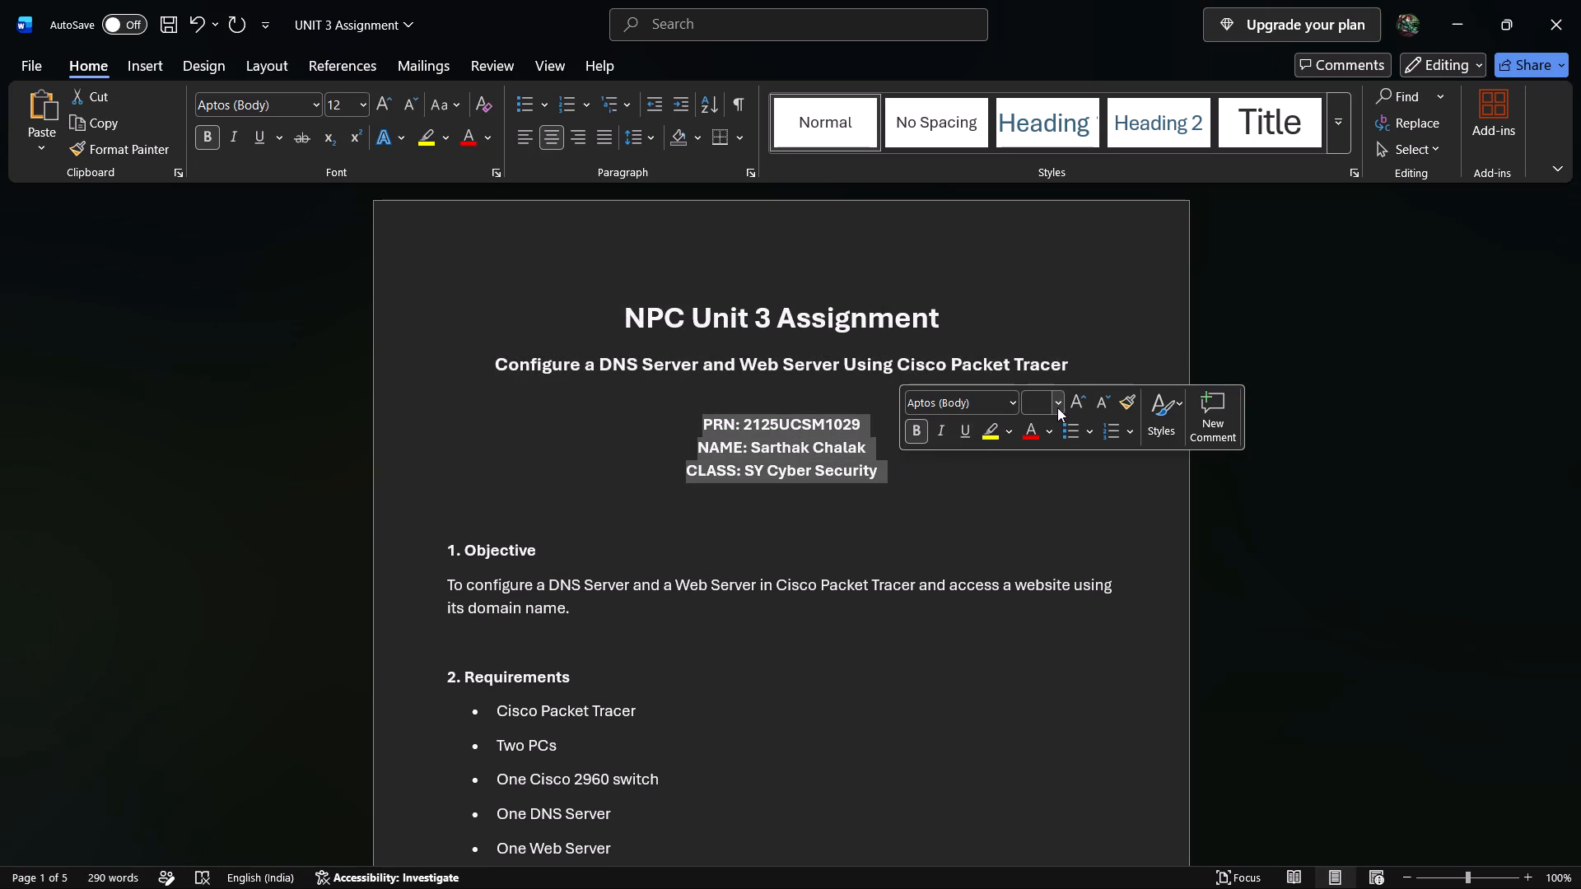
pyautogui.click(1057, 407)
pyautogui.click(1044, 544)
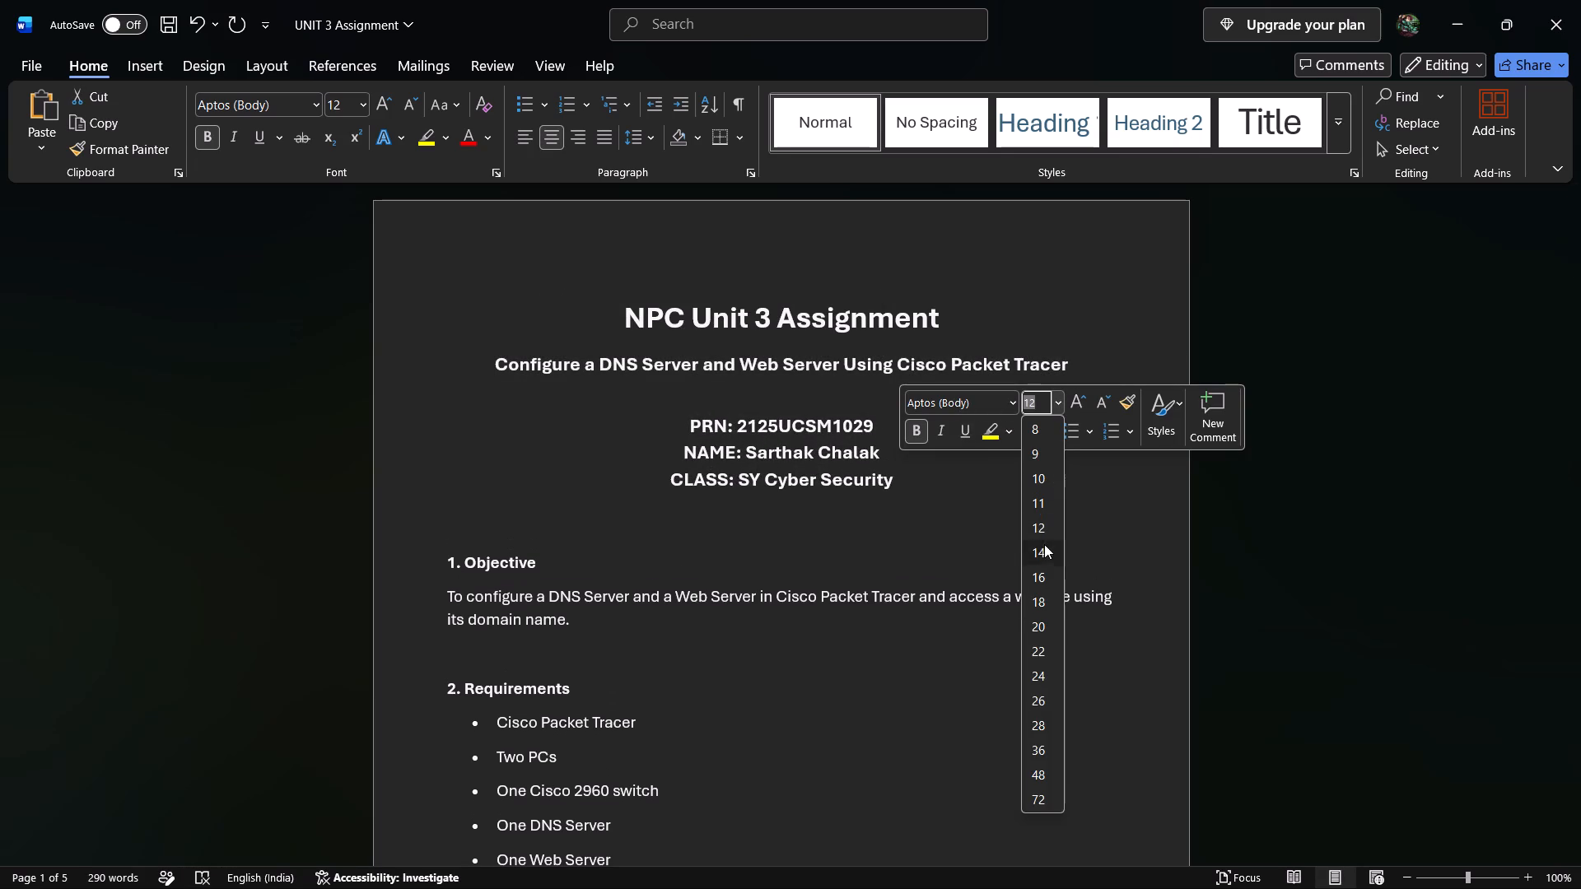
# Set the 1. Objective and 2. Requirements headings to font size 14.
pyautogui.moveTo(542, 558); pyautogui.dragTo(399, 563)
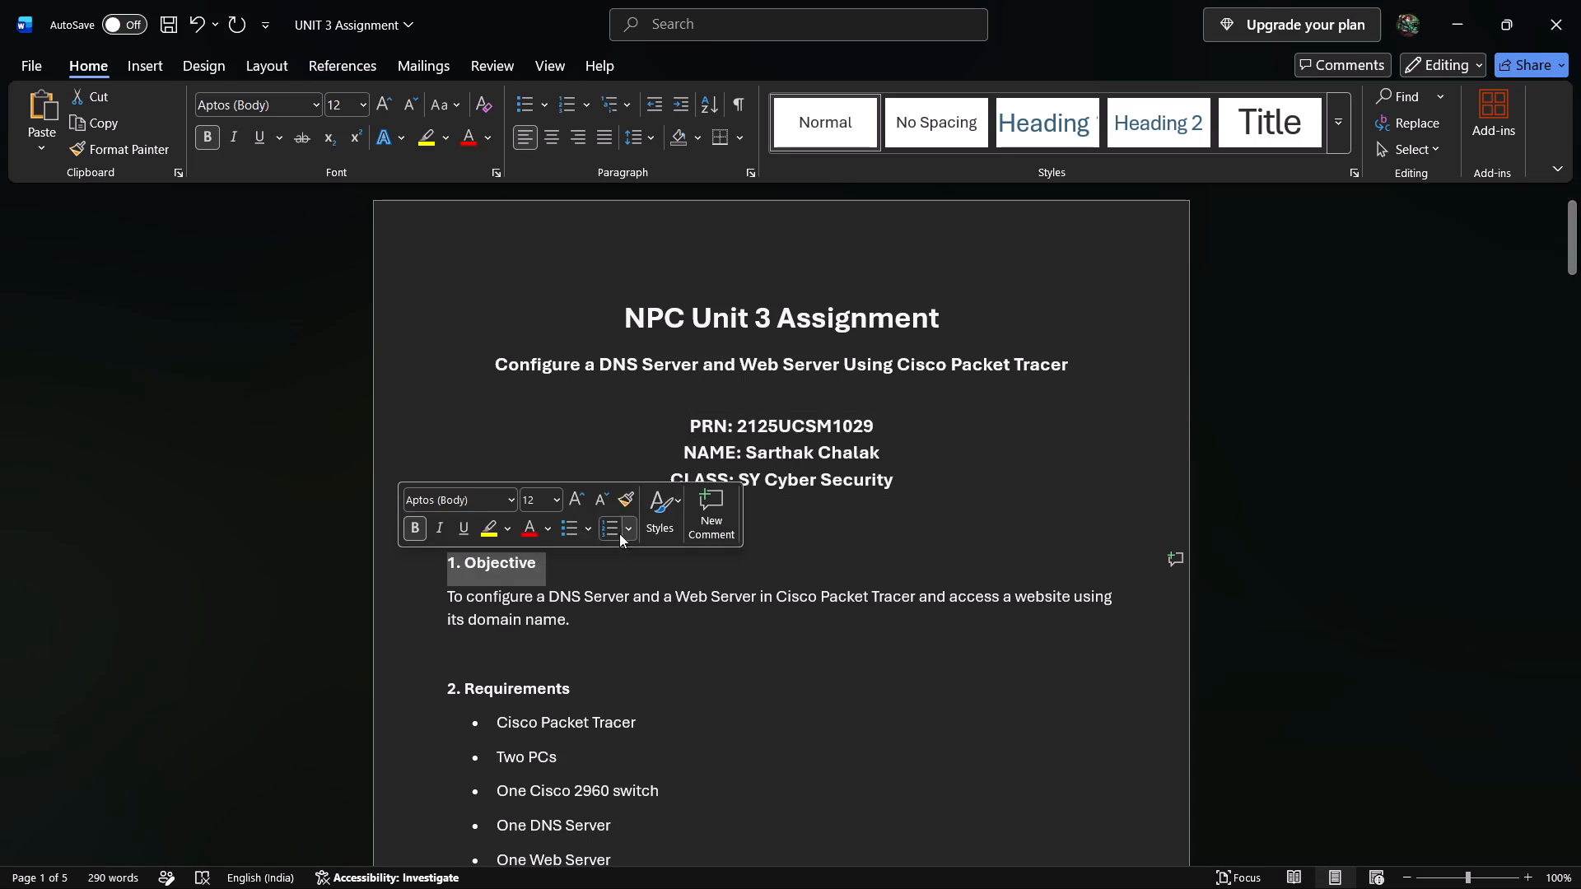
pyautogui.click(556, 496)
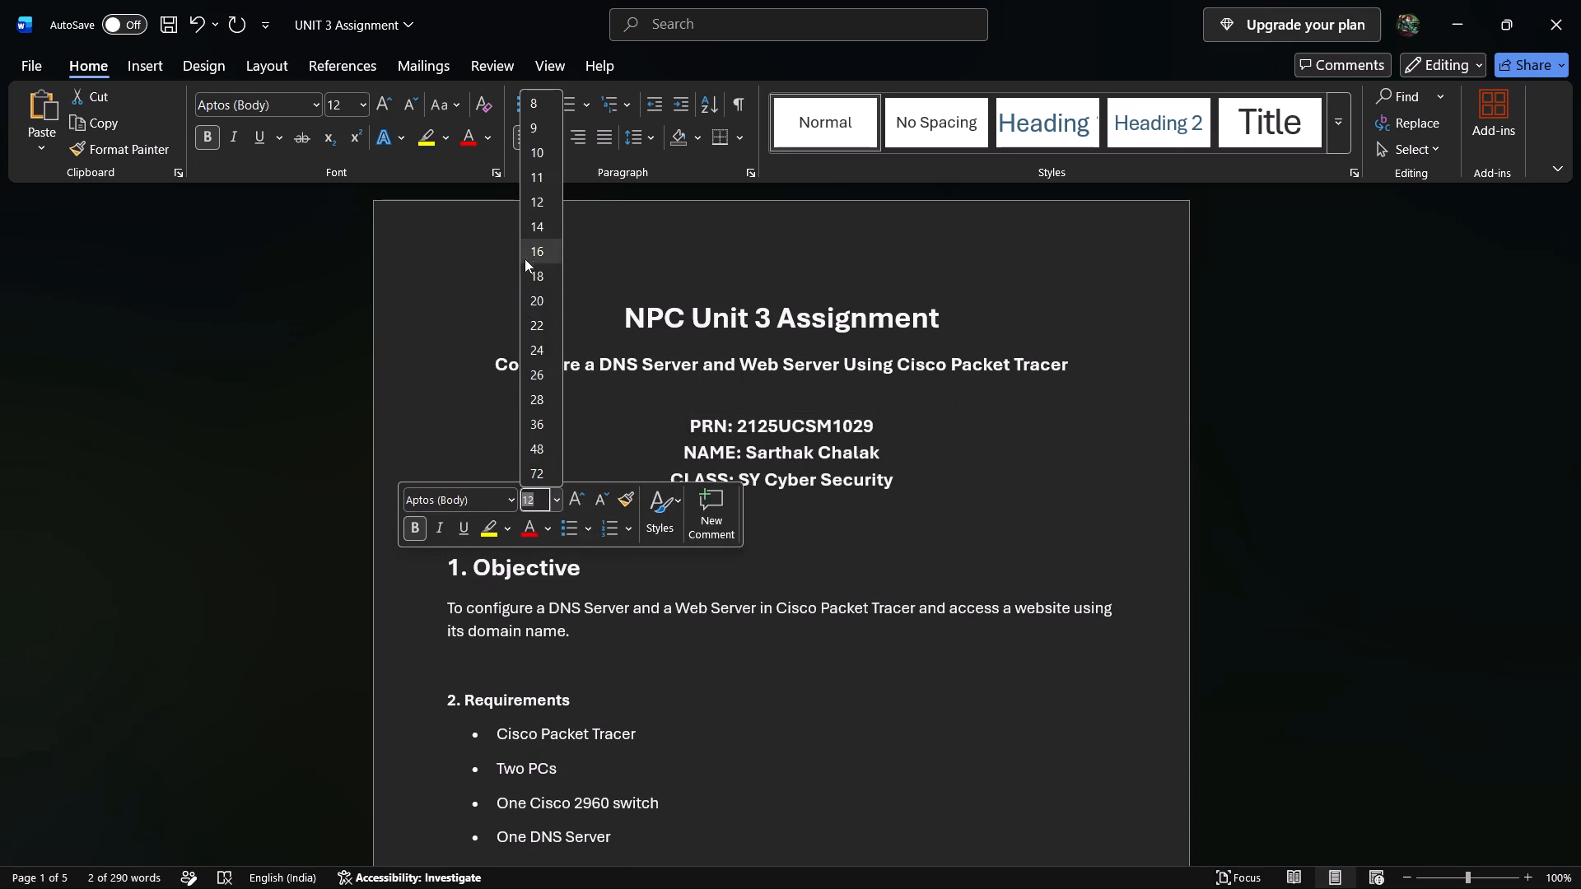
pyautogui.click(529, 230)
pyautogui.moveTo(590, 692); pyautogui.dragTo(366, 695)
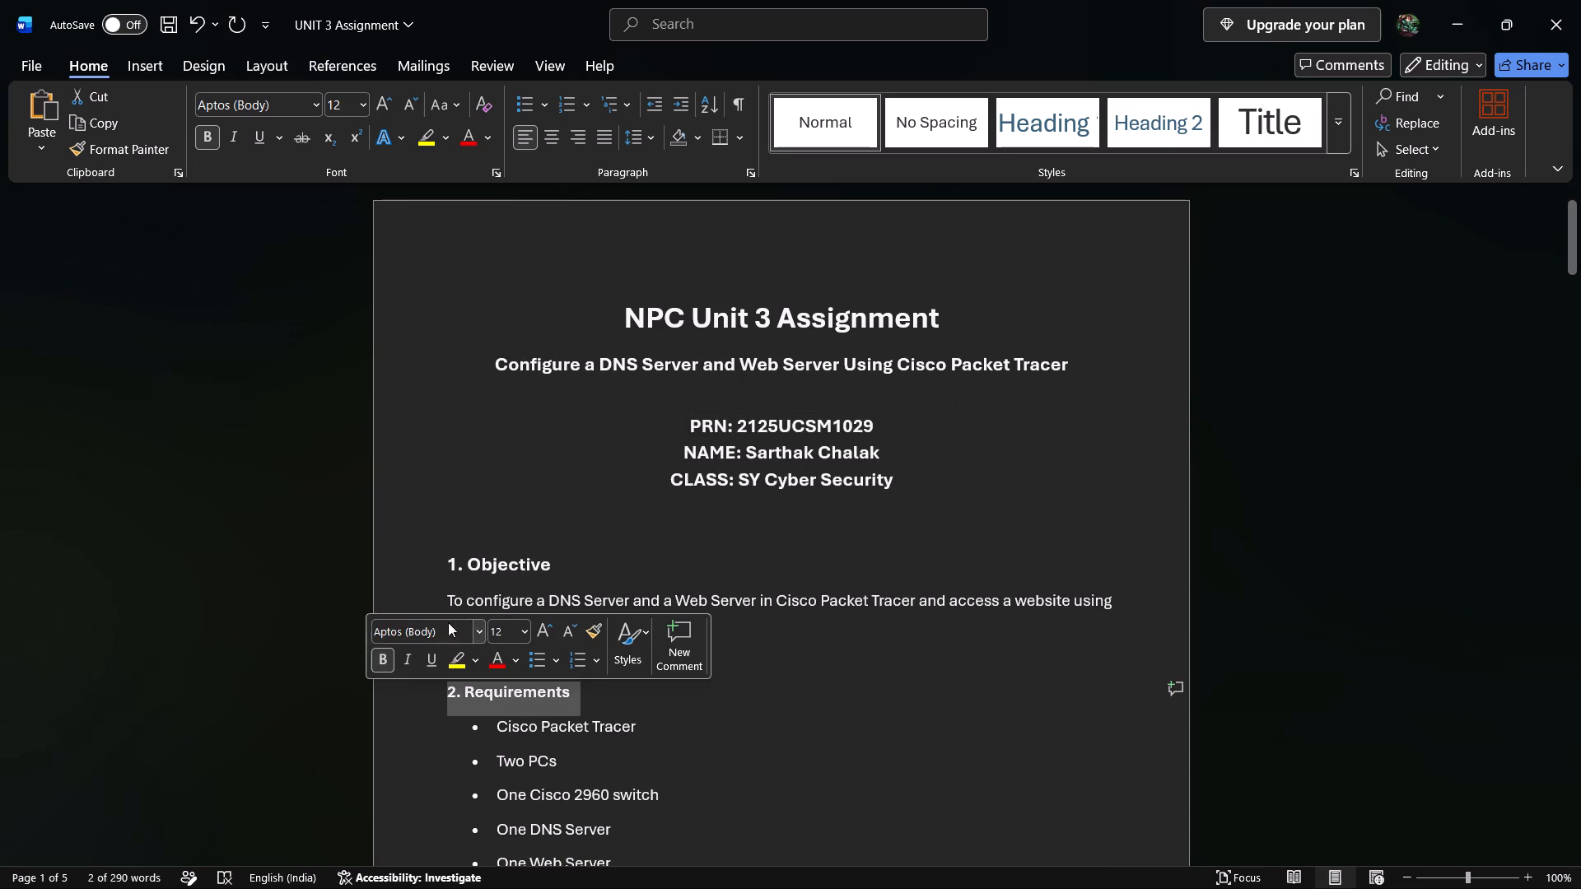
pyautogui.click(529, 635)
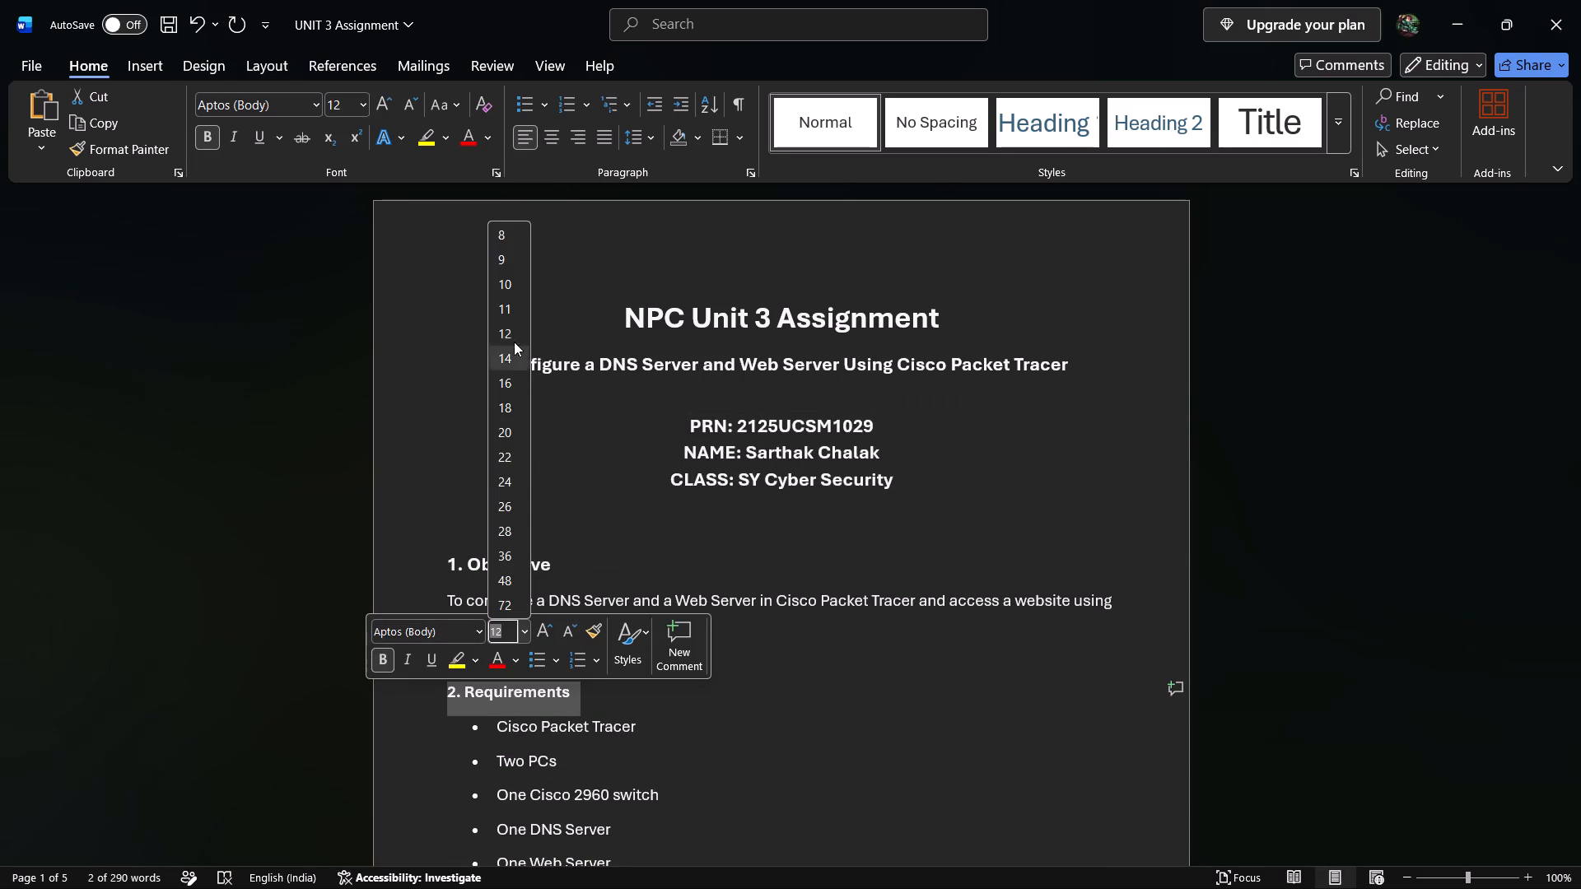
pyautogui.click(498, 363)
# Set the 3. IP Address Configuration heading to font size 14 and make it bold.
pyautogui.scroll(-7, 395, 517)
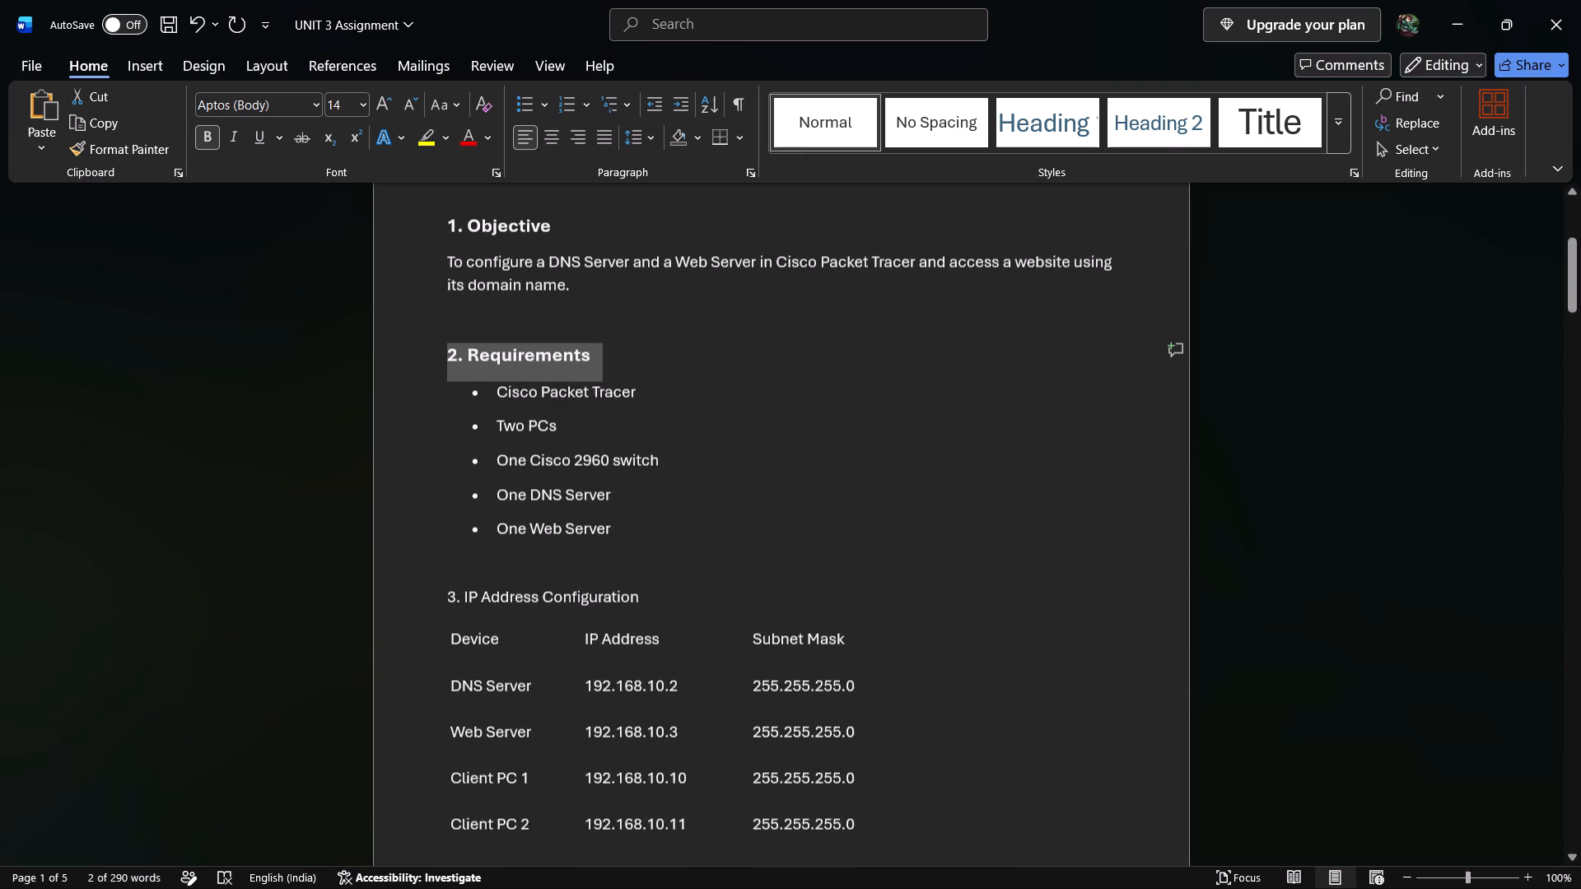
pyautogui.moveTo(446, 584); pyautogui.dragTo(646, 587)
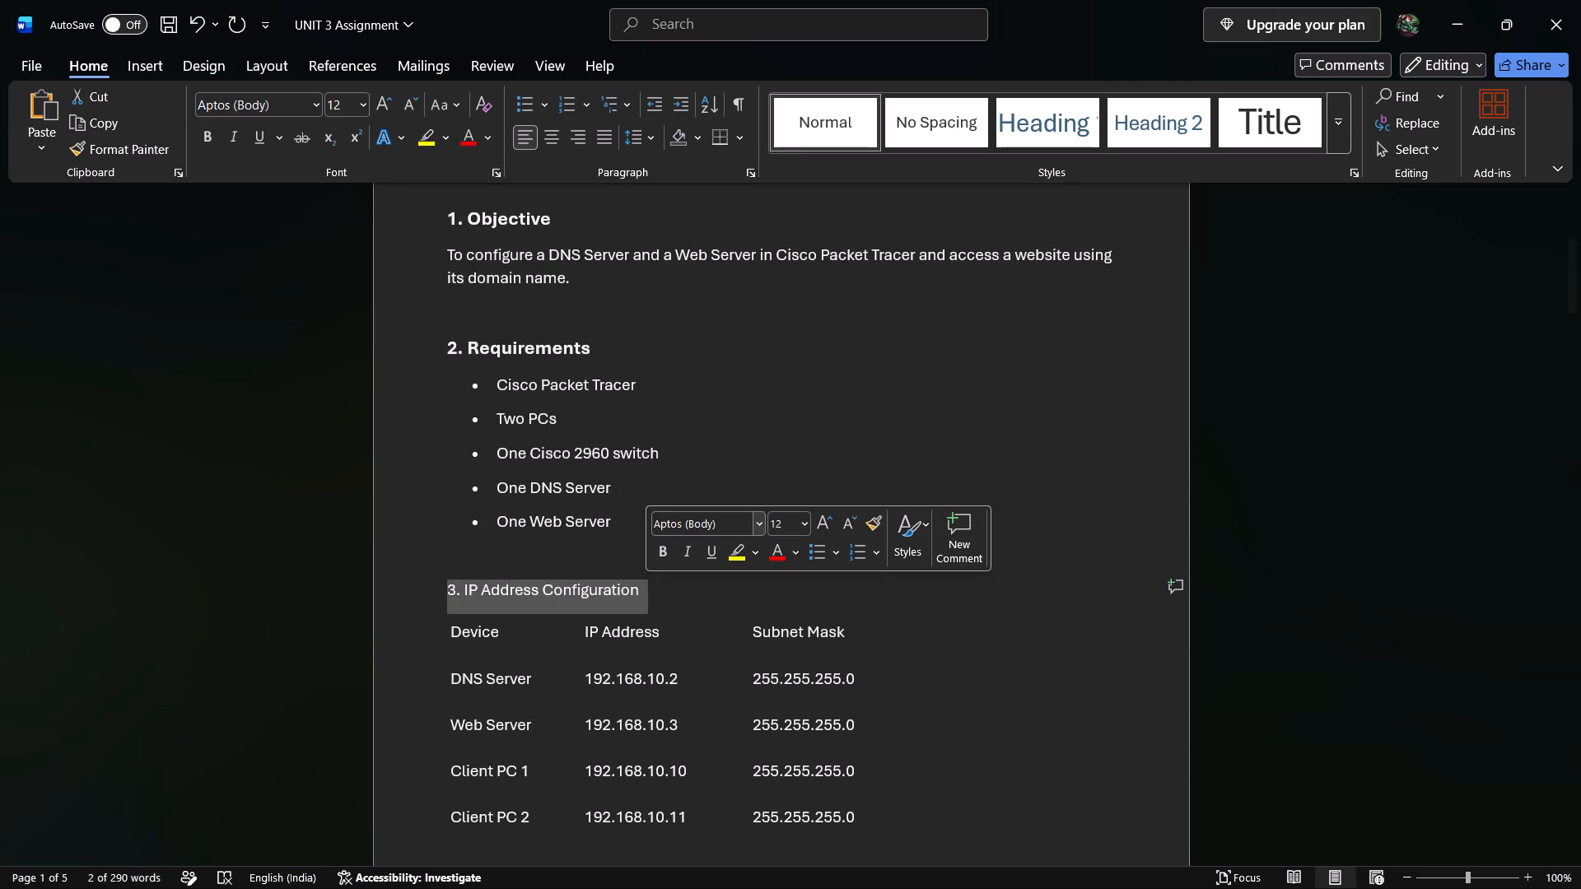
pyautogui.click(801, 519)
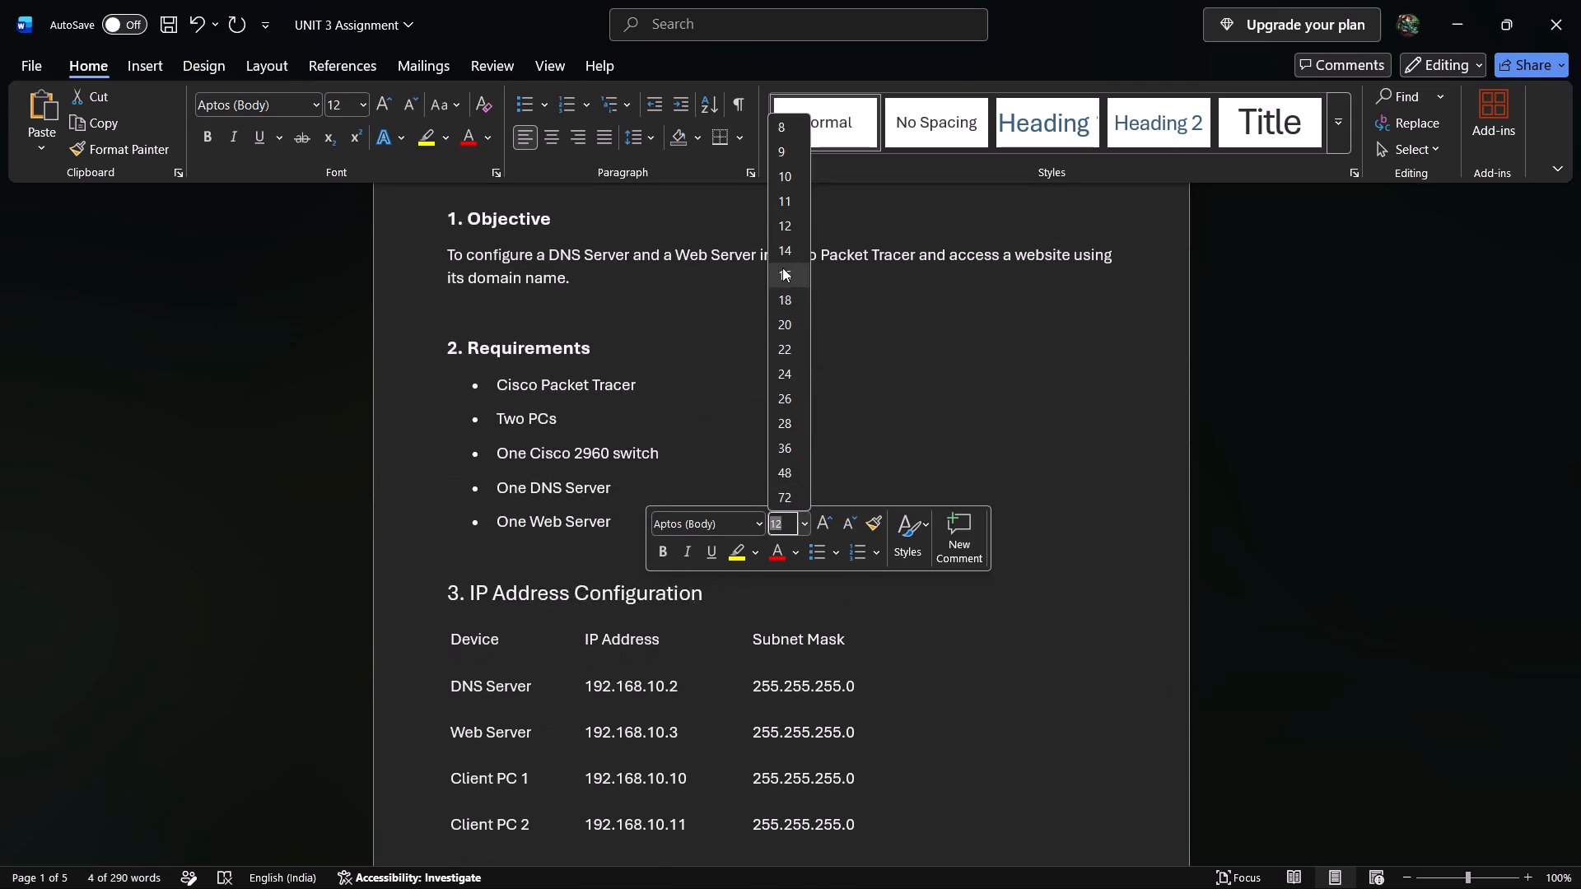
pyautogui.click(777, 253)
pyautogui.hotkey('ctrl', 'b')
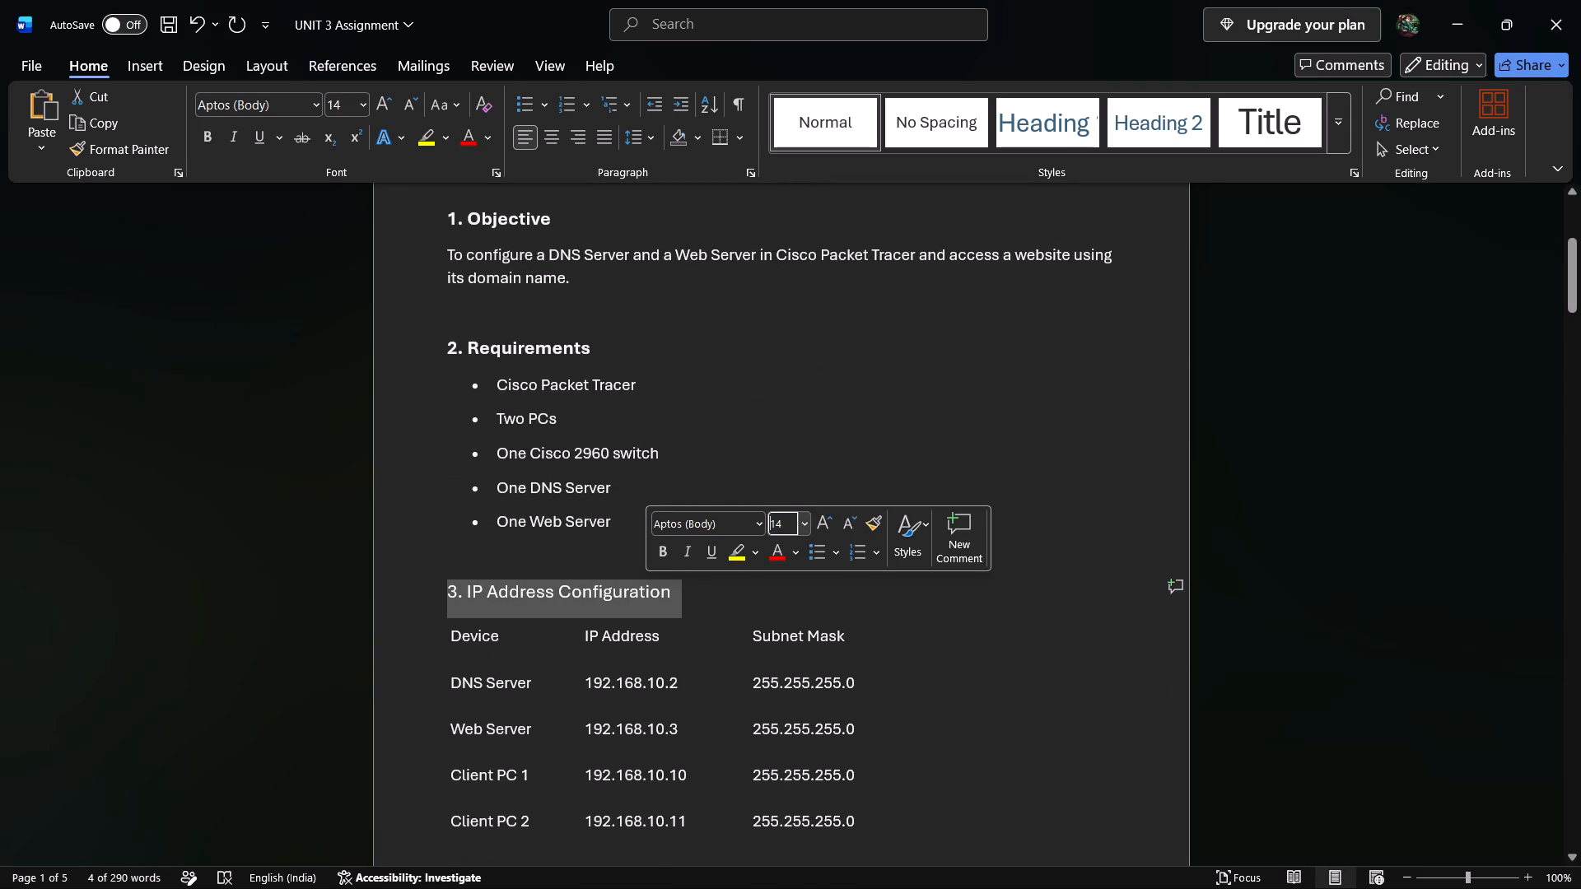
pyautogui.click(665, 551)
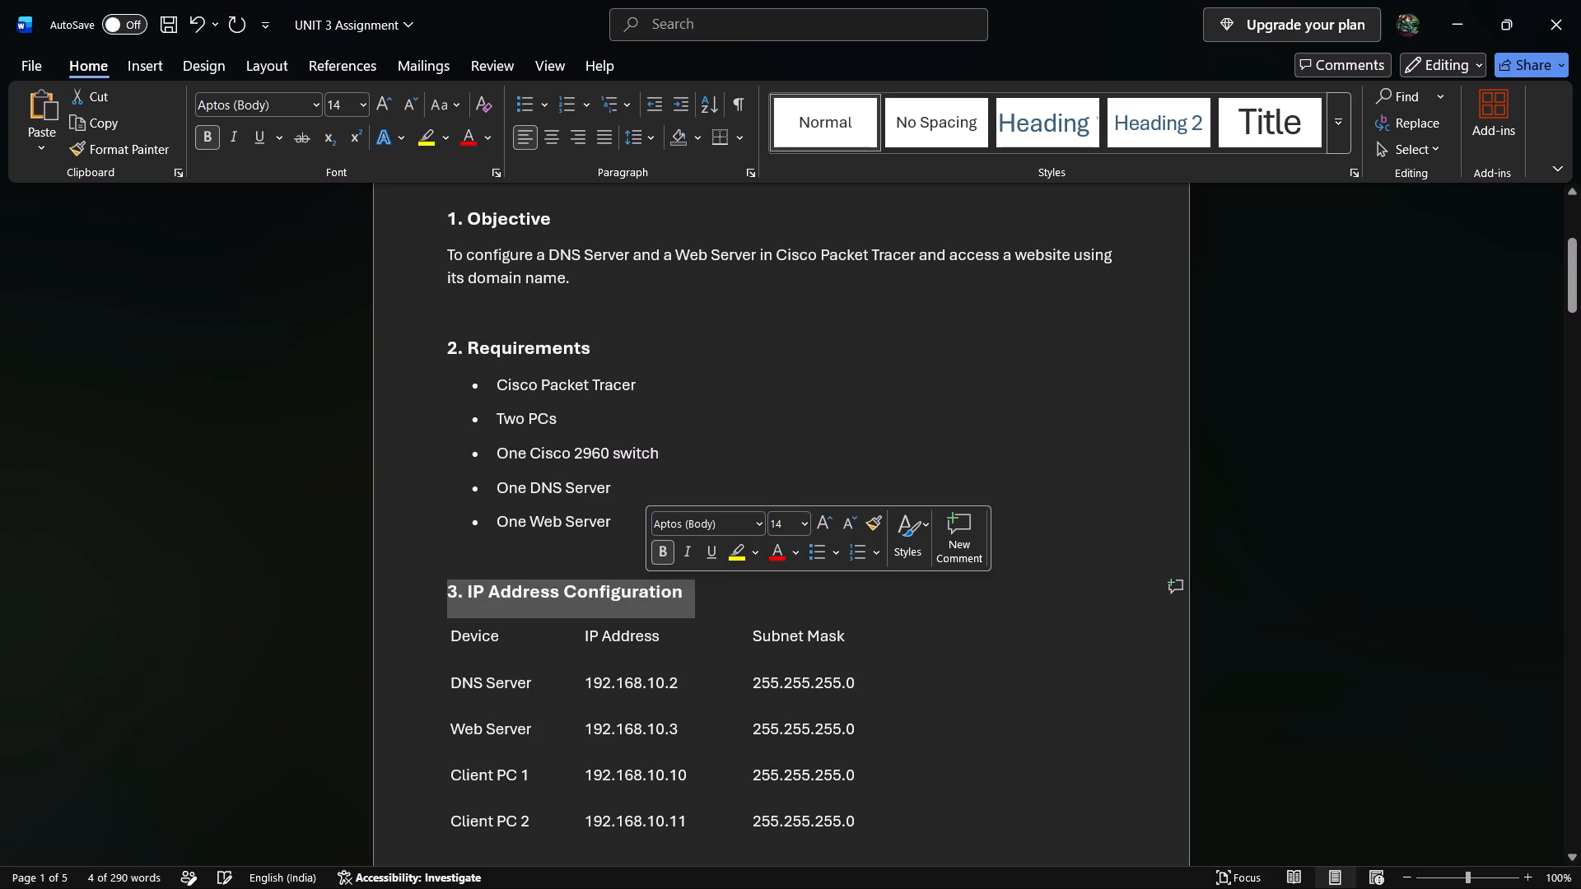
pyautogui.click(436, 552)
# Add a blank line below the IP address table to push the 4. Procedure heading onto the next page with its list.
pyautogui.scroll(-6, 444, 552)
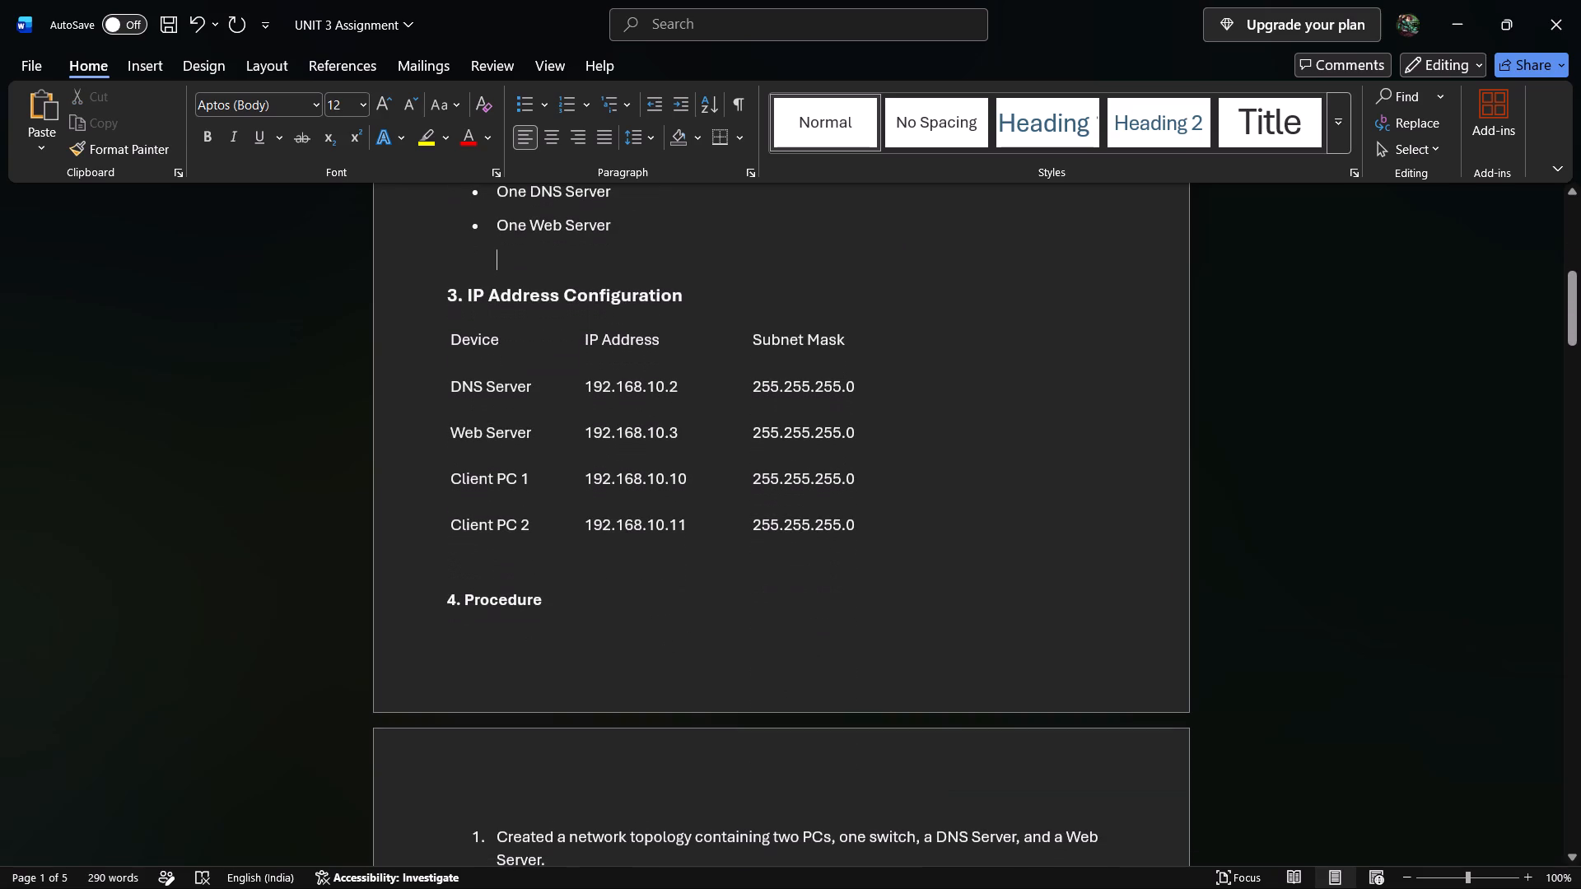
pyautogui.scroll(-2, 822, 628)
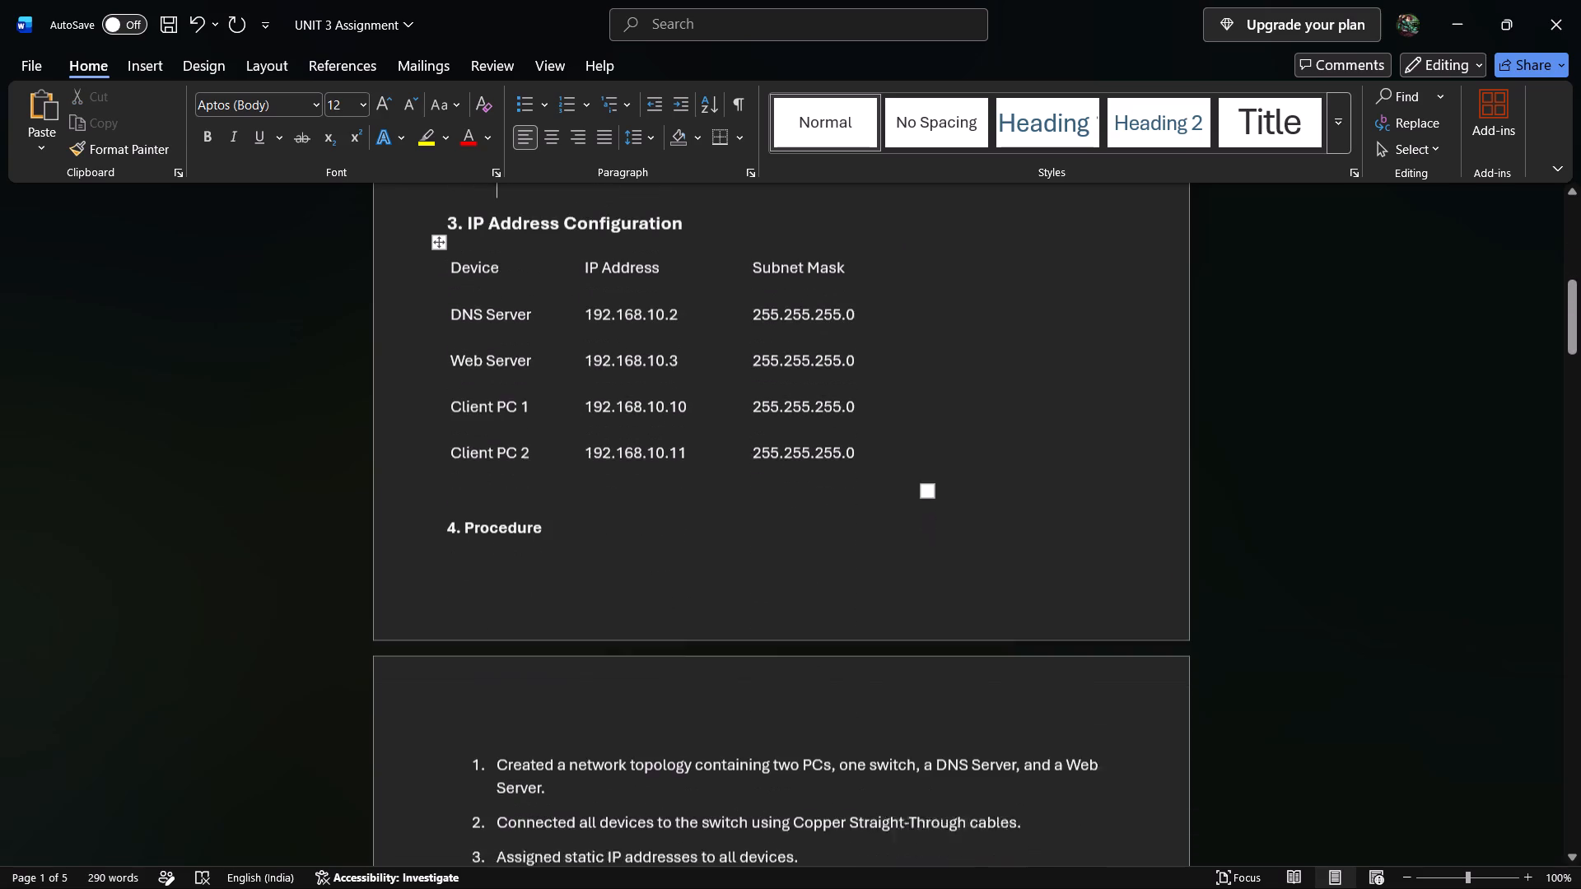
pyautogui.click(466, 477)
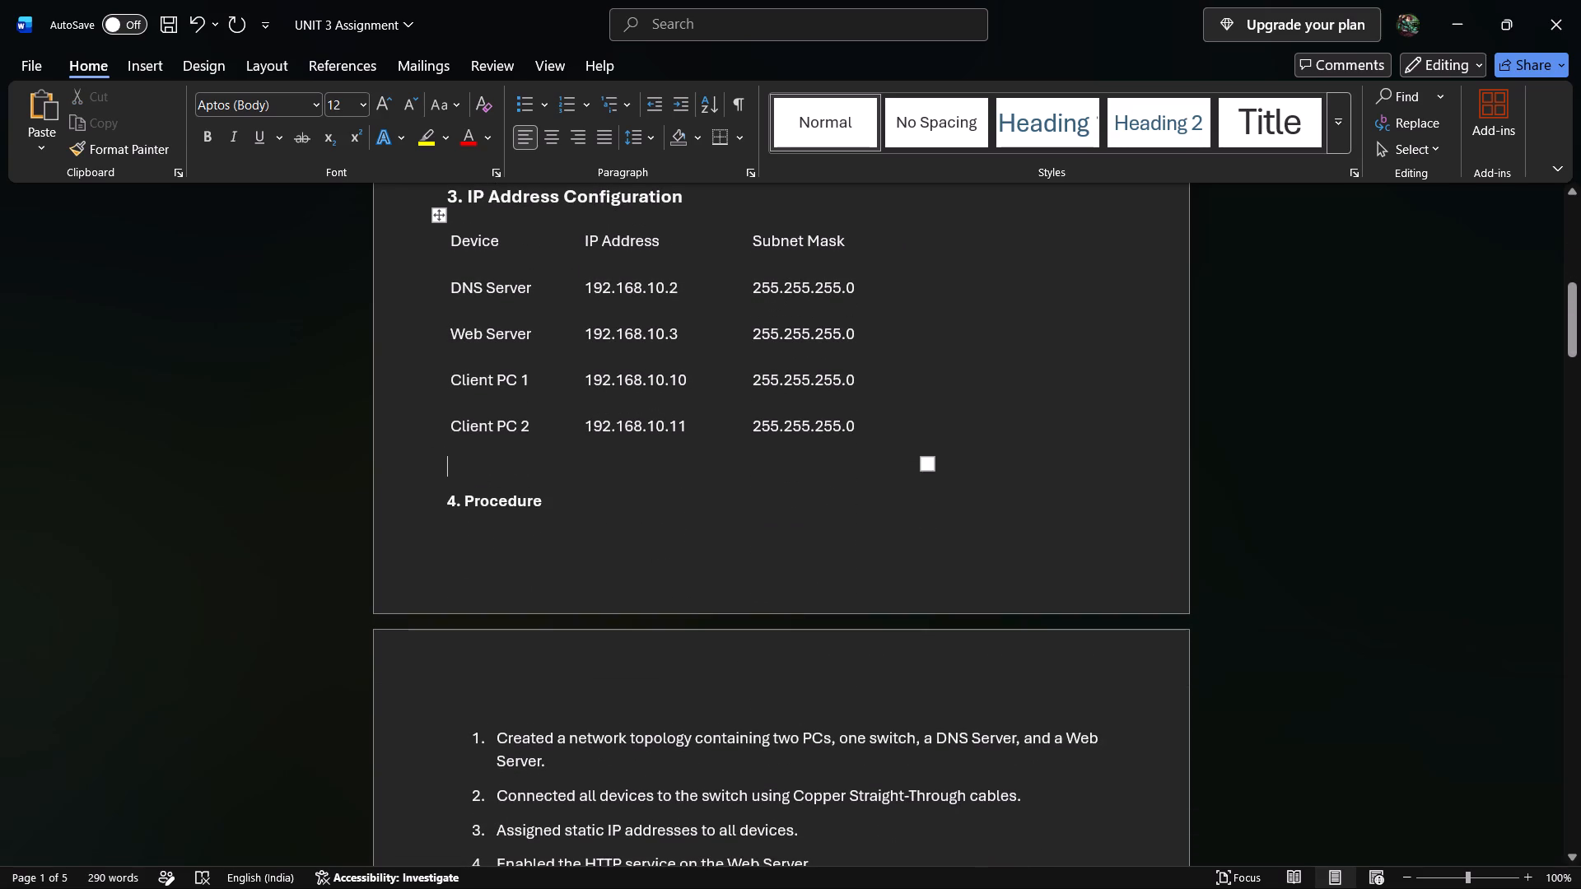
pyautogui.press('Return')
# Set the 4. Procedure heading to font size 14, keeping it bold.
pyautogui.moveTo(578, 728); pyautogui.dragTo(454, 734)
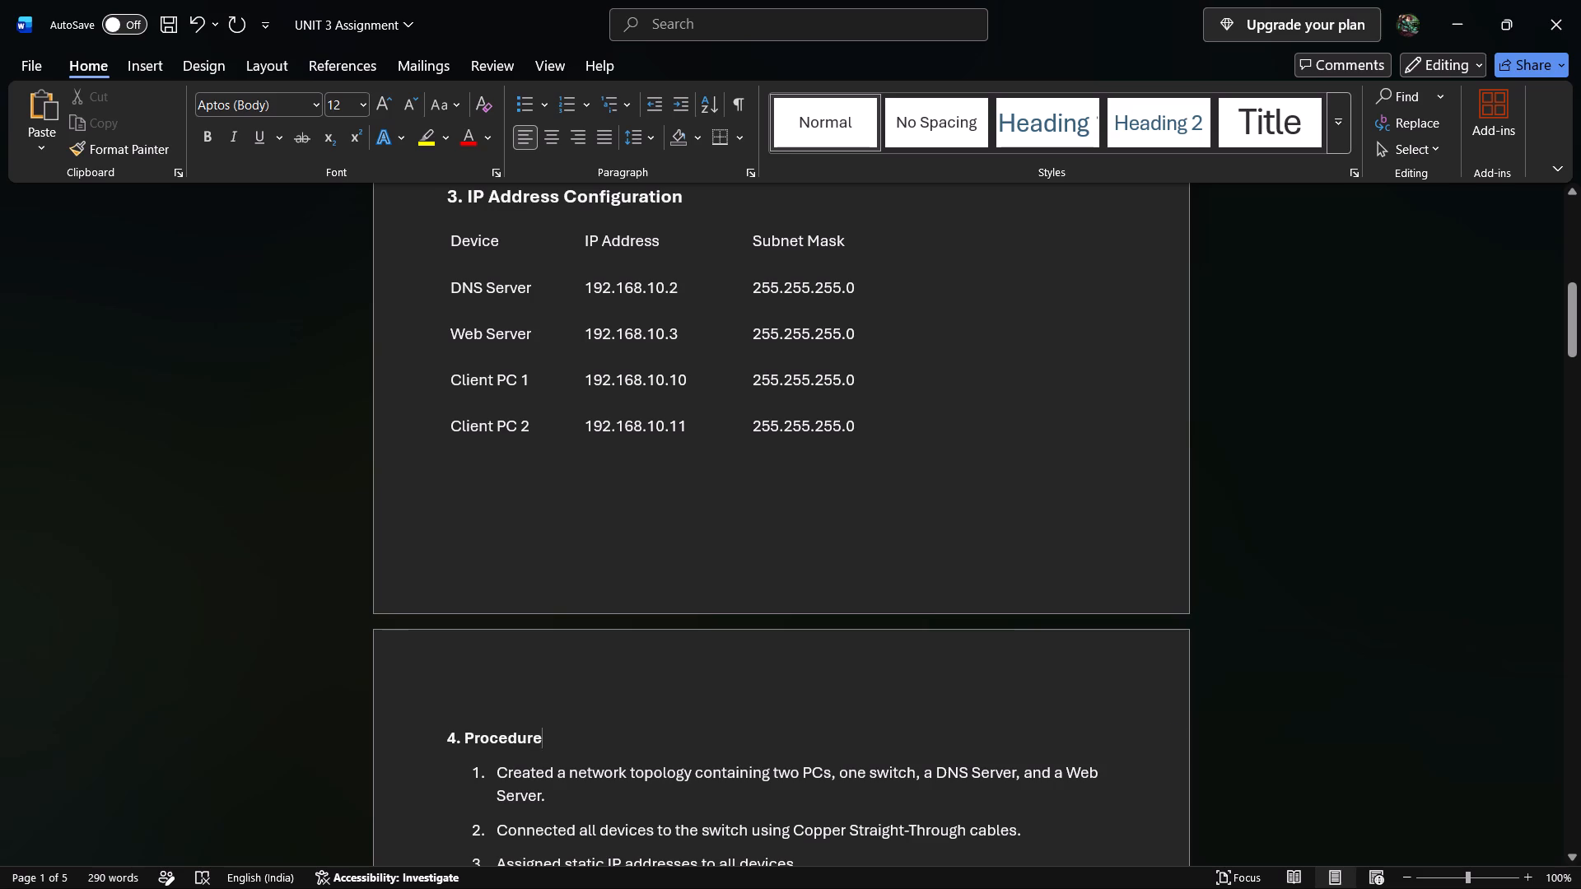
pyautogui.moveTo(454, 734); pyautogui.dragTo(395, 735)
pyautogui.hotkey('ctrl', 'b')
pyautogui.hotkey('ctrl', 'b')
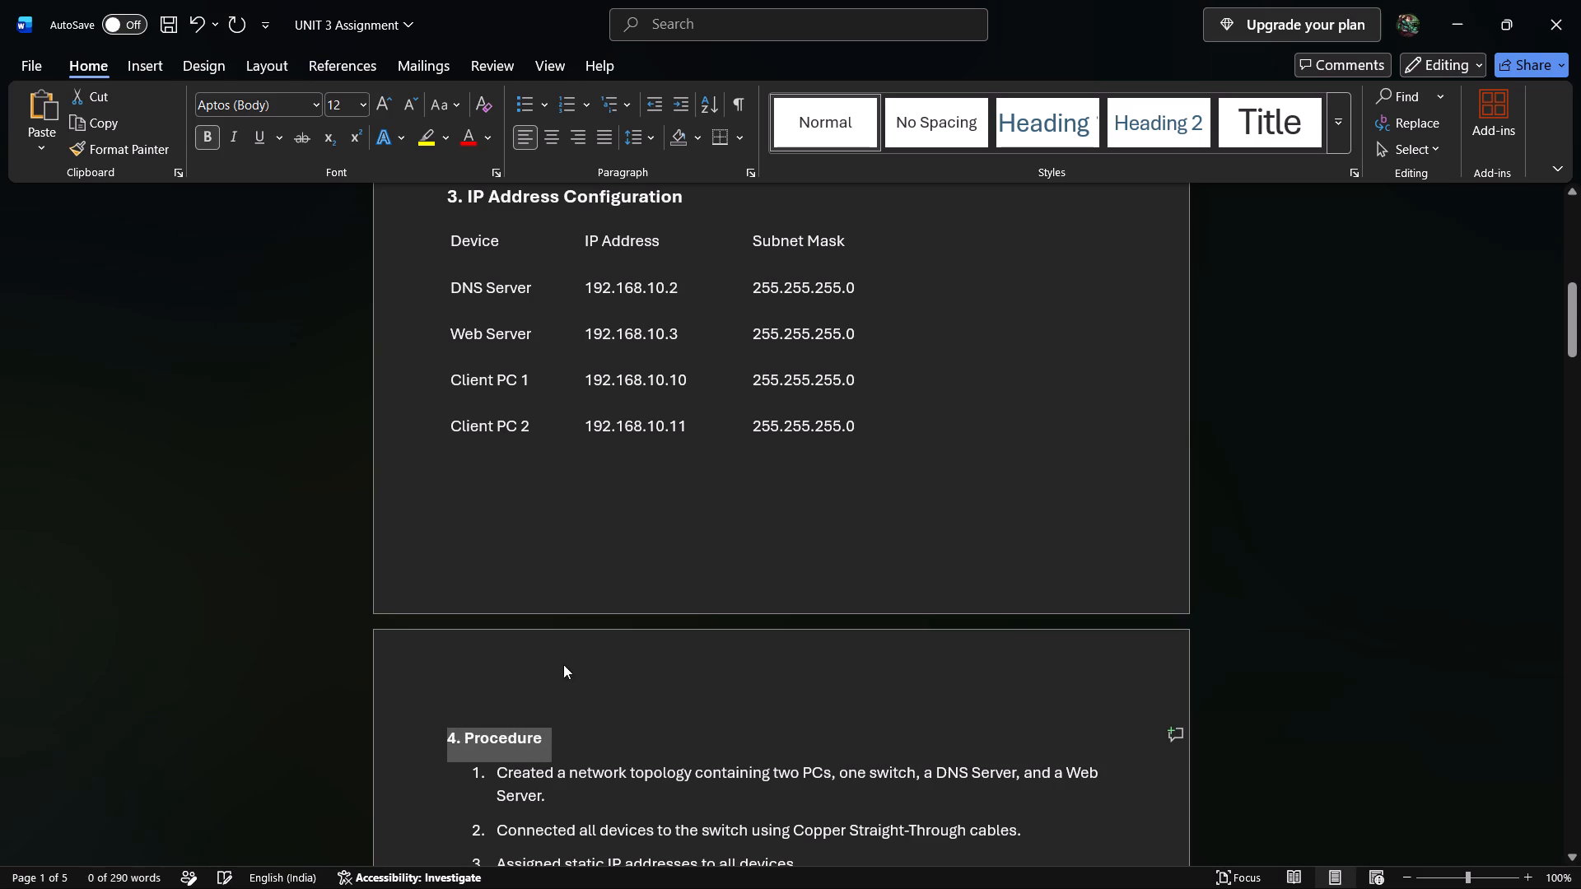
pyautogui.click(361, 109)
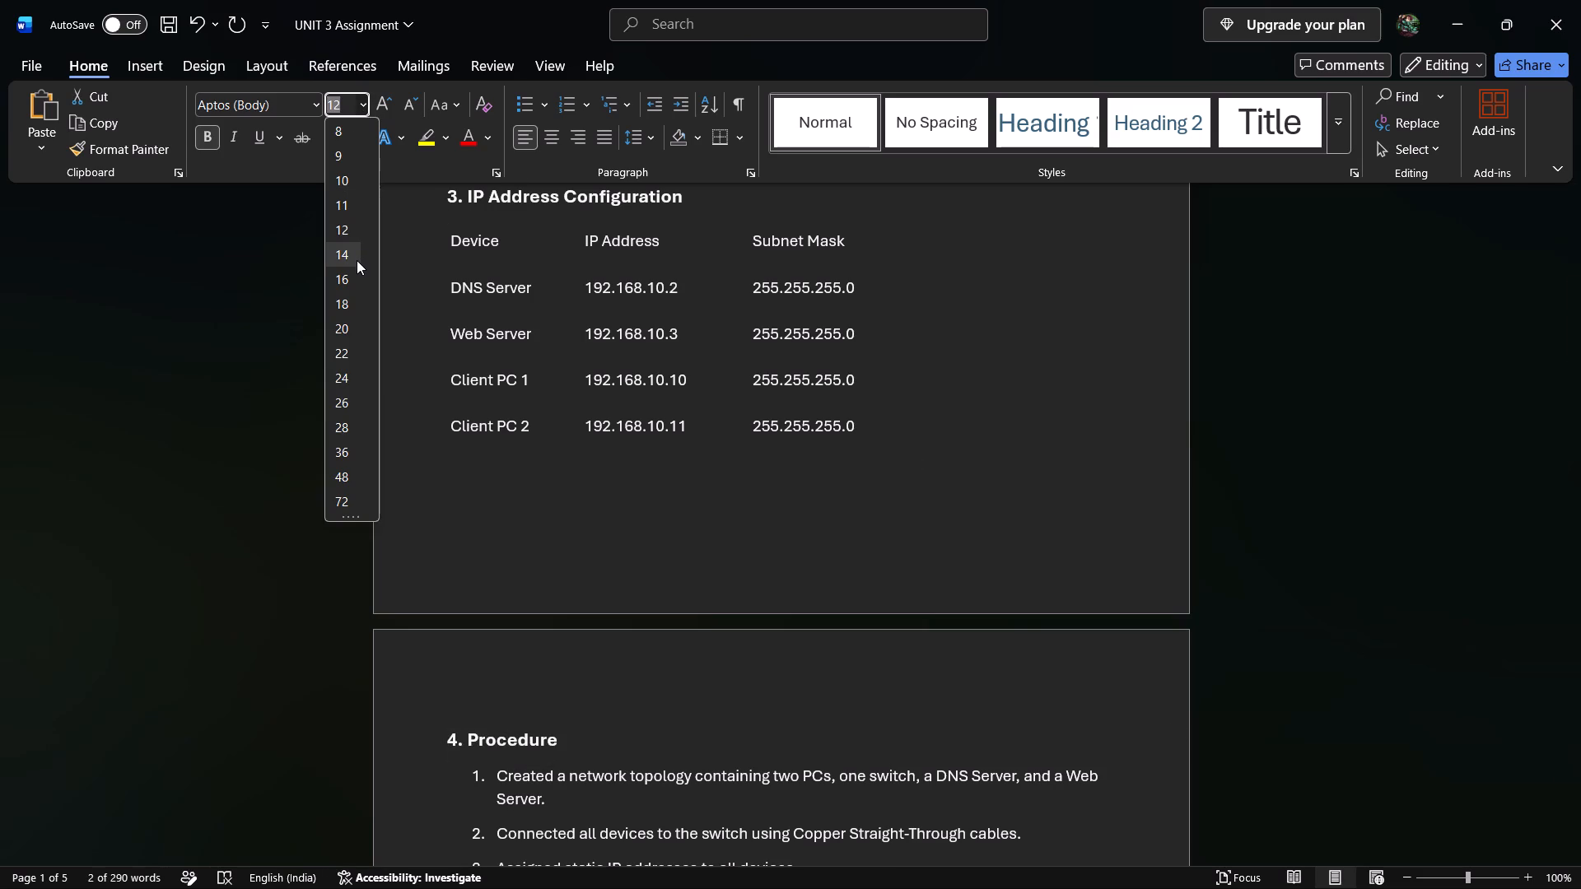
pyautogui.click(357, 263)
# Set the 5. Testing and Results and 6. Conclusion headings to font size 14.
pyautogui.scroll(-13, 439, 374)
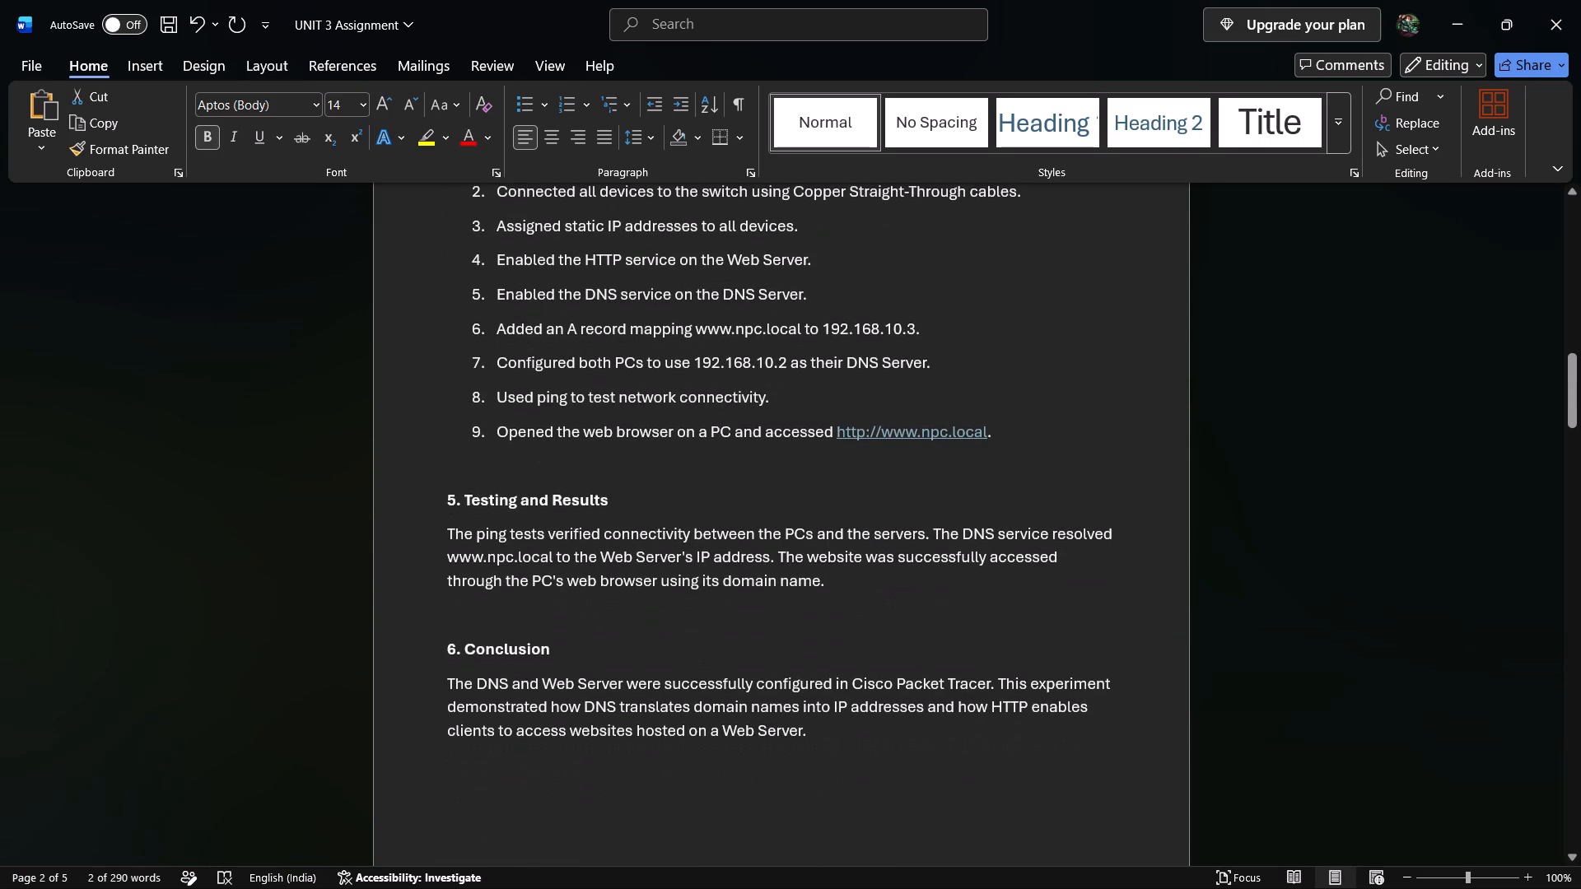
pyautogui.moveTo(617, 490); pyautogui.dragTo(439, 488)
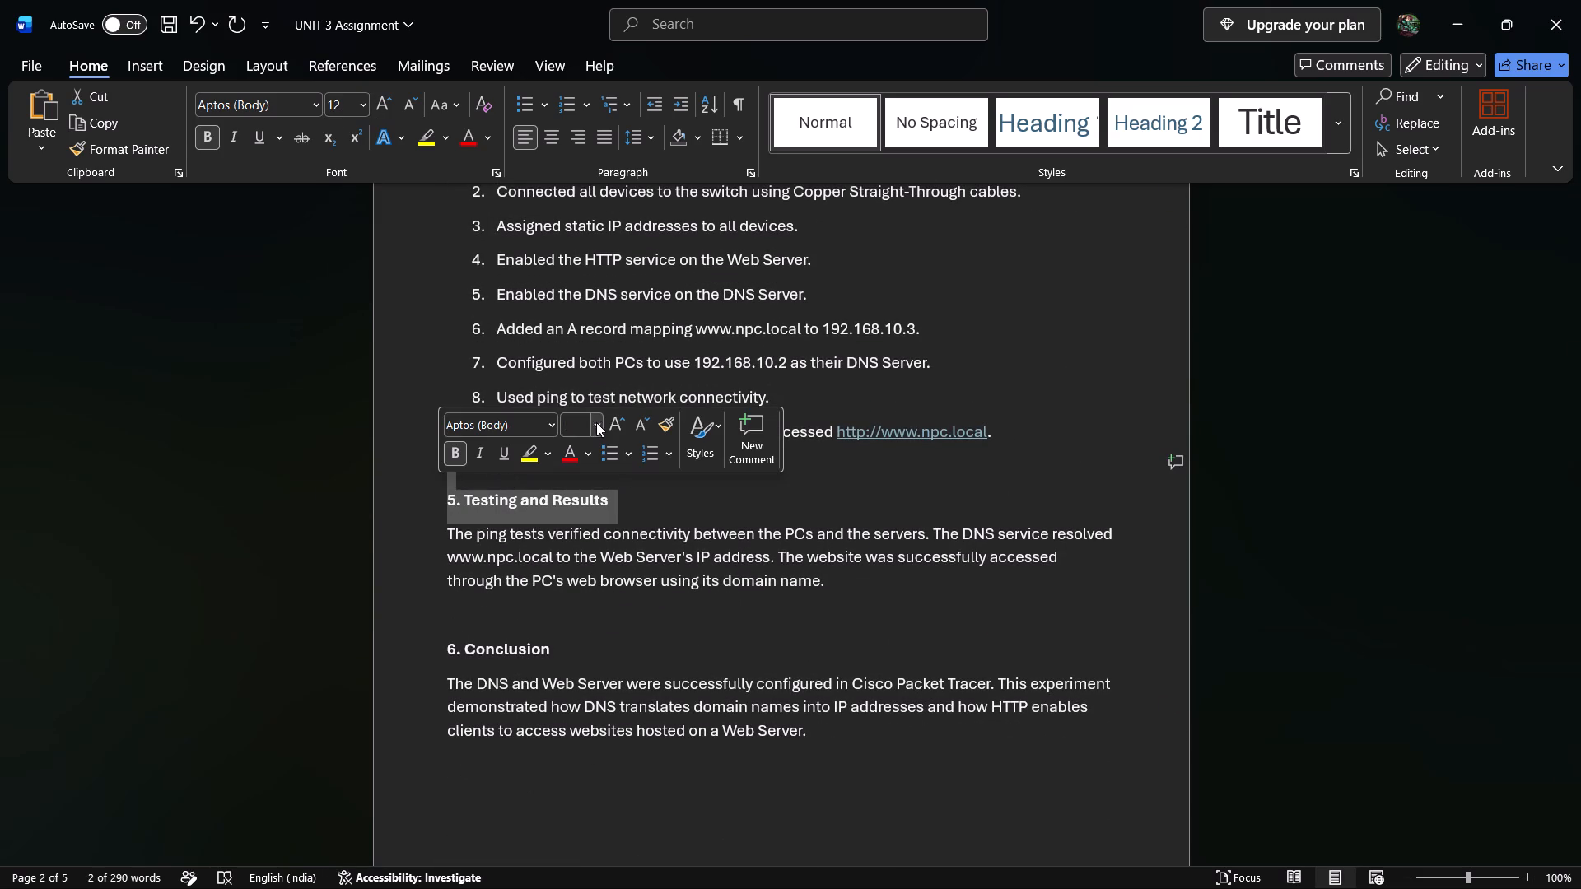
pyautogui.click(596, 422)
pyautogui.click(599, 576)
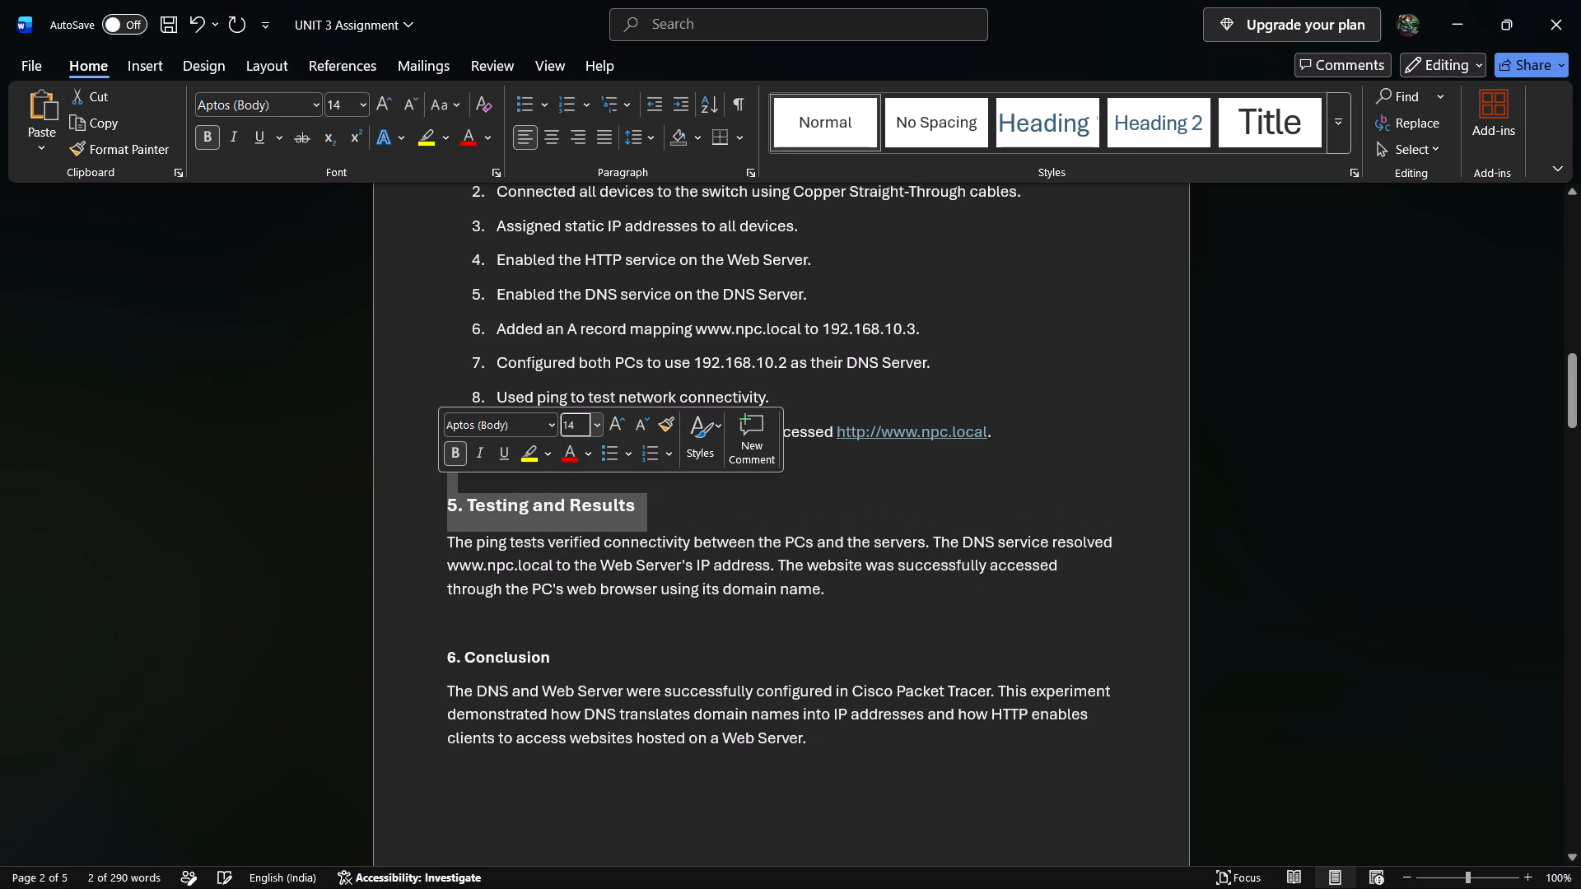
pyautogui.moveTo(575, 662); pyautogui.dragTo(368, 646)
pyautogui.click(525, 586)
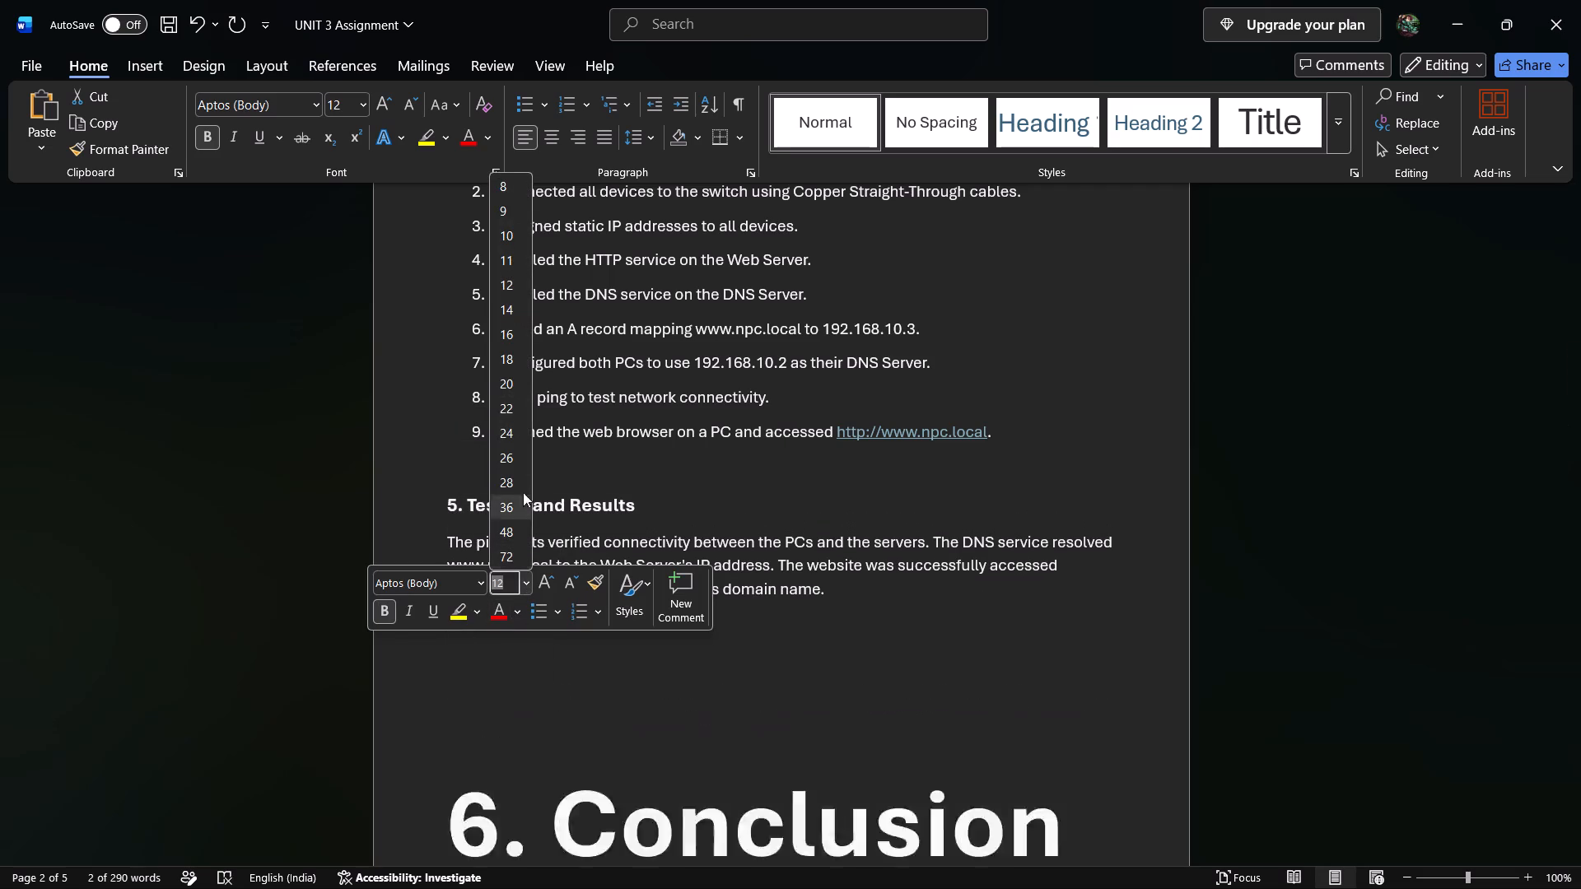
pyautogui.click(511, 314)
# Insert a page break just above the 7. Screenshots heading so it starts on a new page with its first screenshot.
pyautogui.scroll(-5, 758, 631)
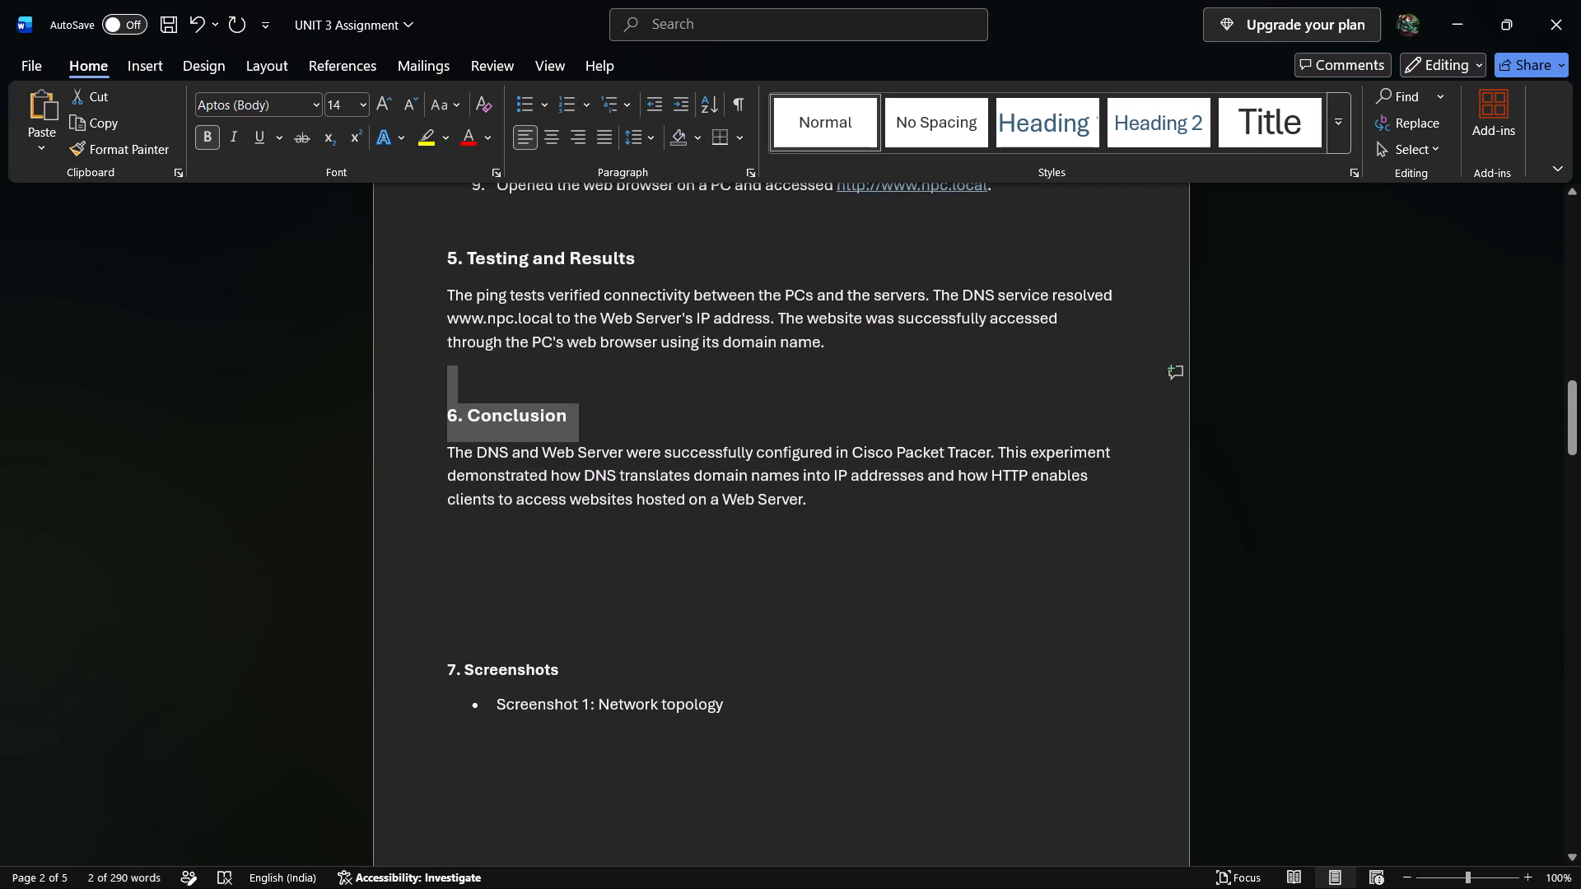
pyautogui.click(562, 630)
pyautogui.scroll(-5, 576, 596)
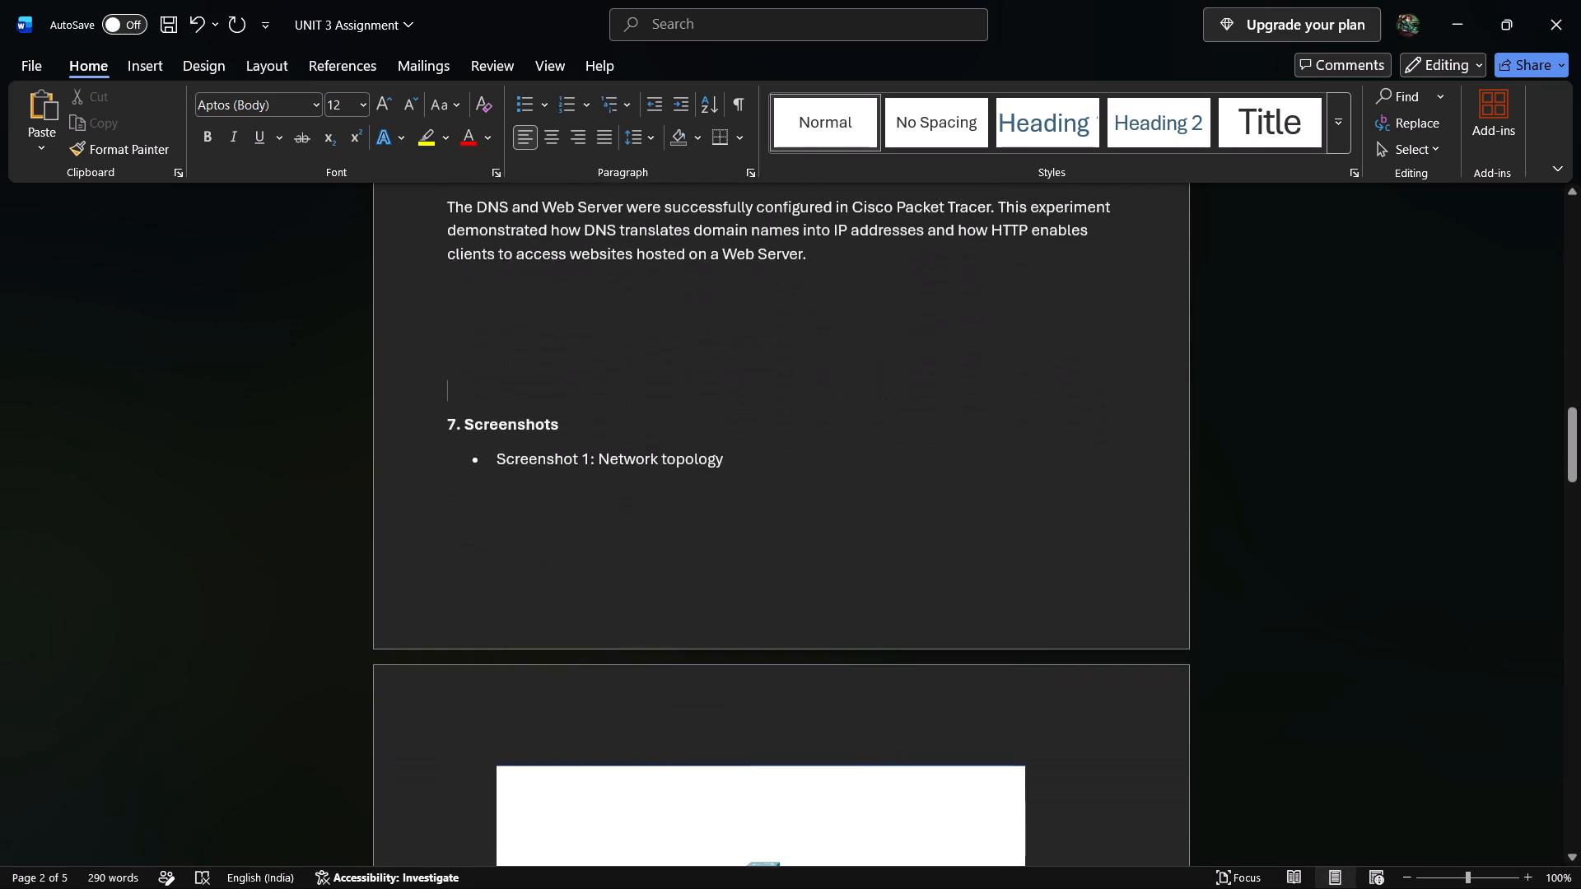
pyautogui.scroll(-13, 501, 462)
pyautogui.scroll(9, 501, 455)
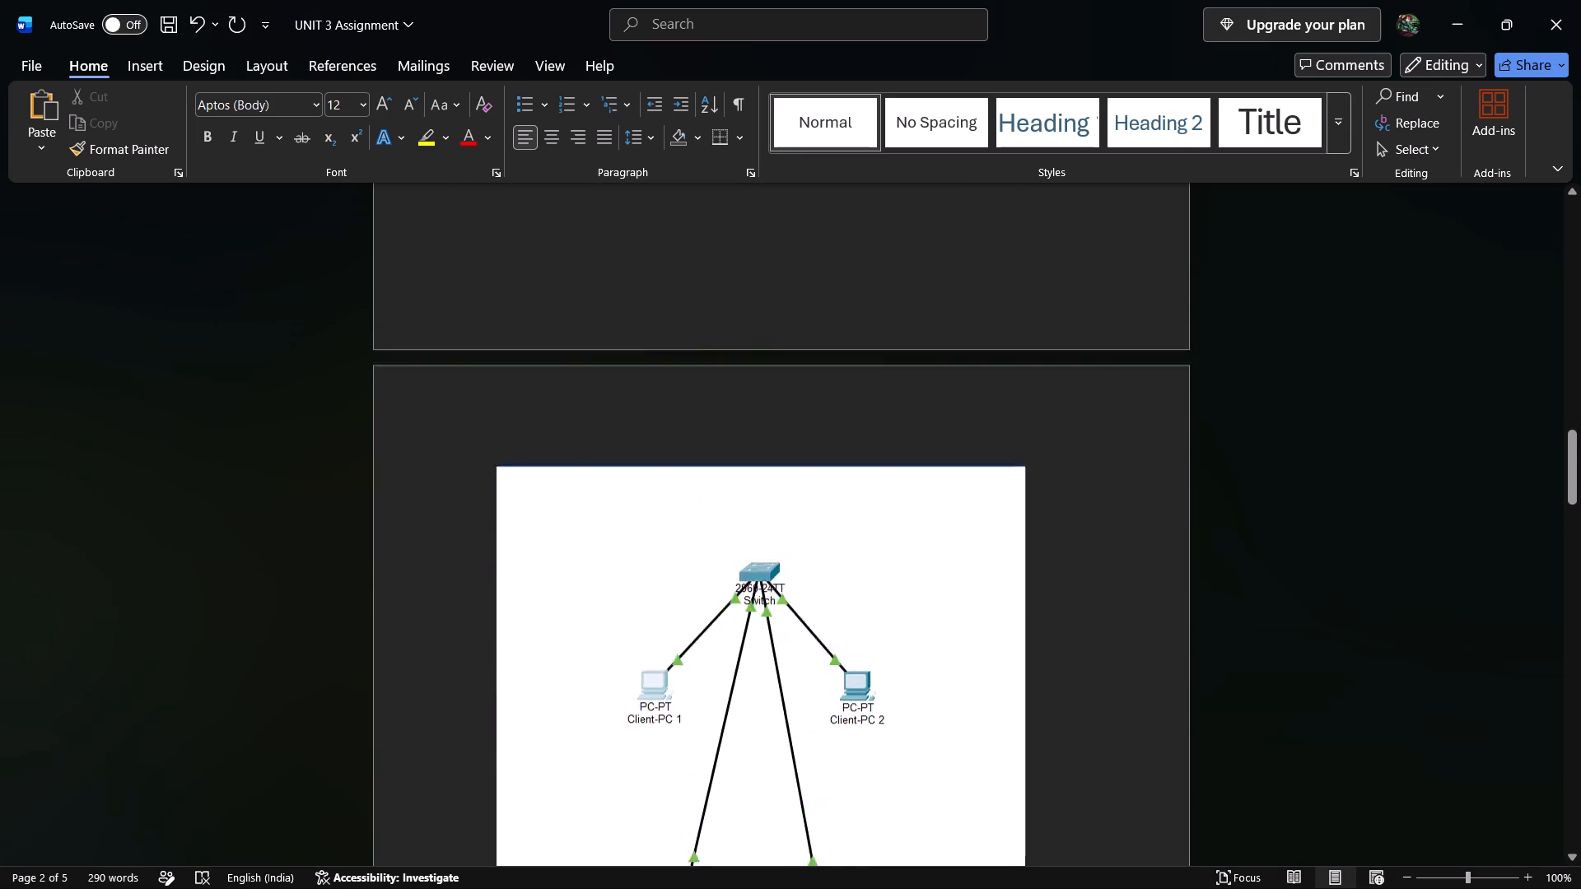
pyautogui.scroll(9, 502, 450)
pyautogui.hotkey('ctrl', 'Return')
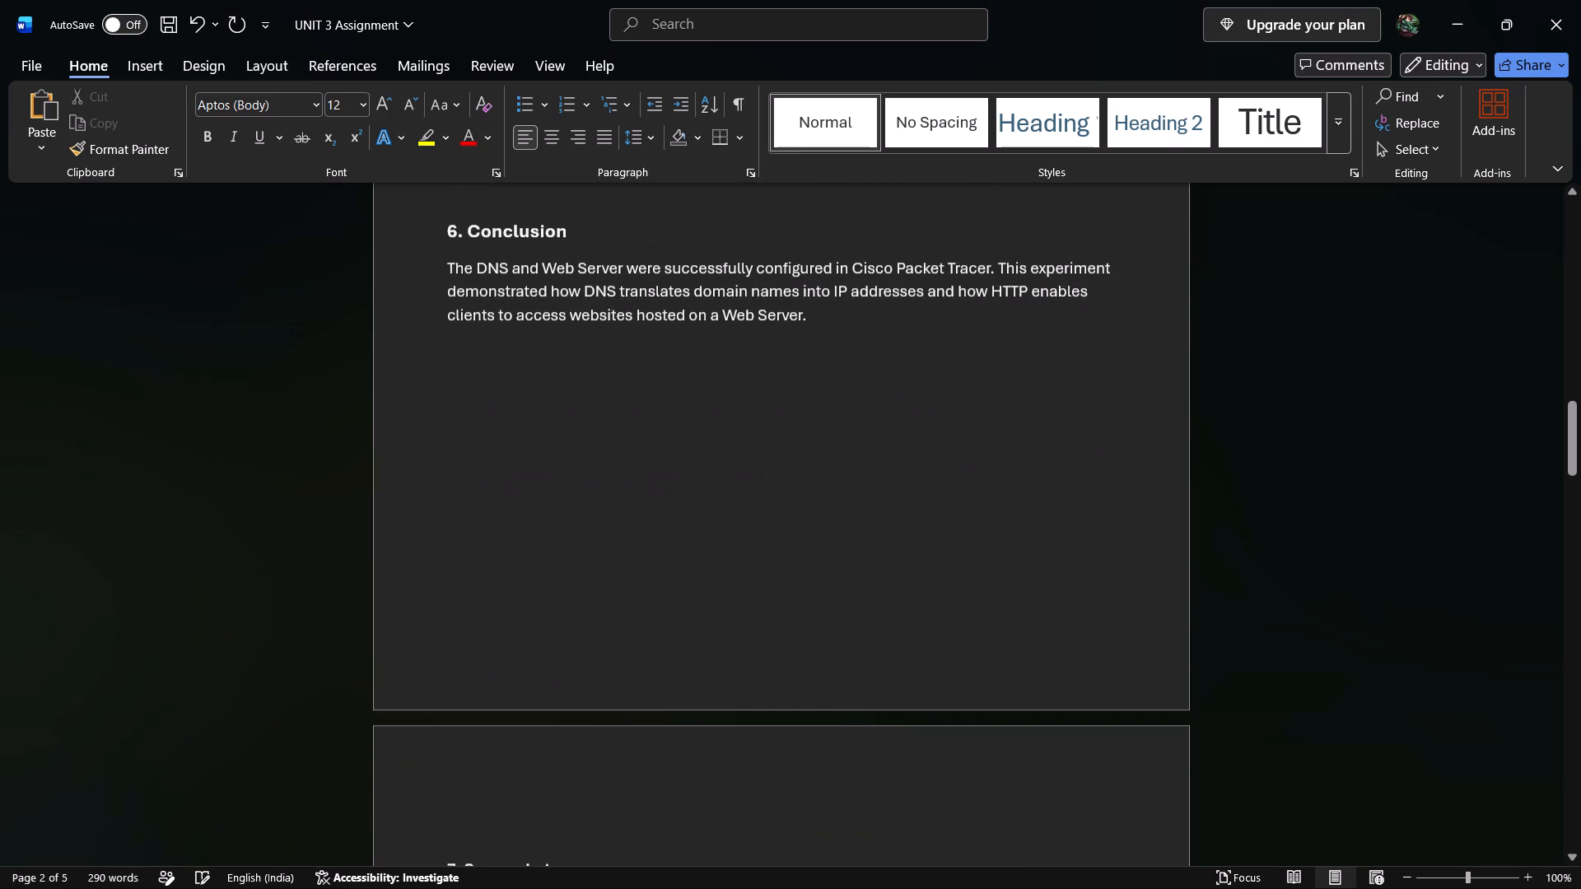
# Remove the blank line above the 7. Screenshots heading at the start of its new page.
pyautogui.scroll(-2, 515, 447)
pyautogui.press('Down')
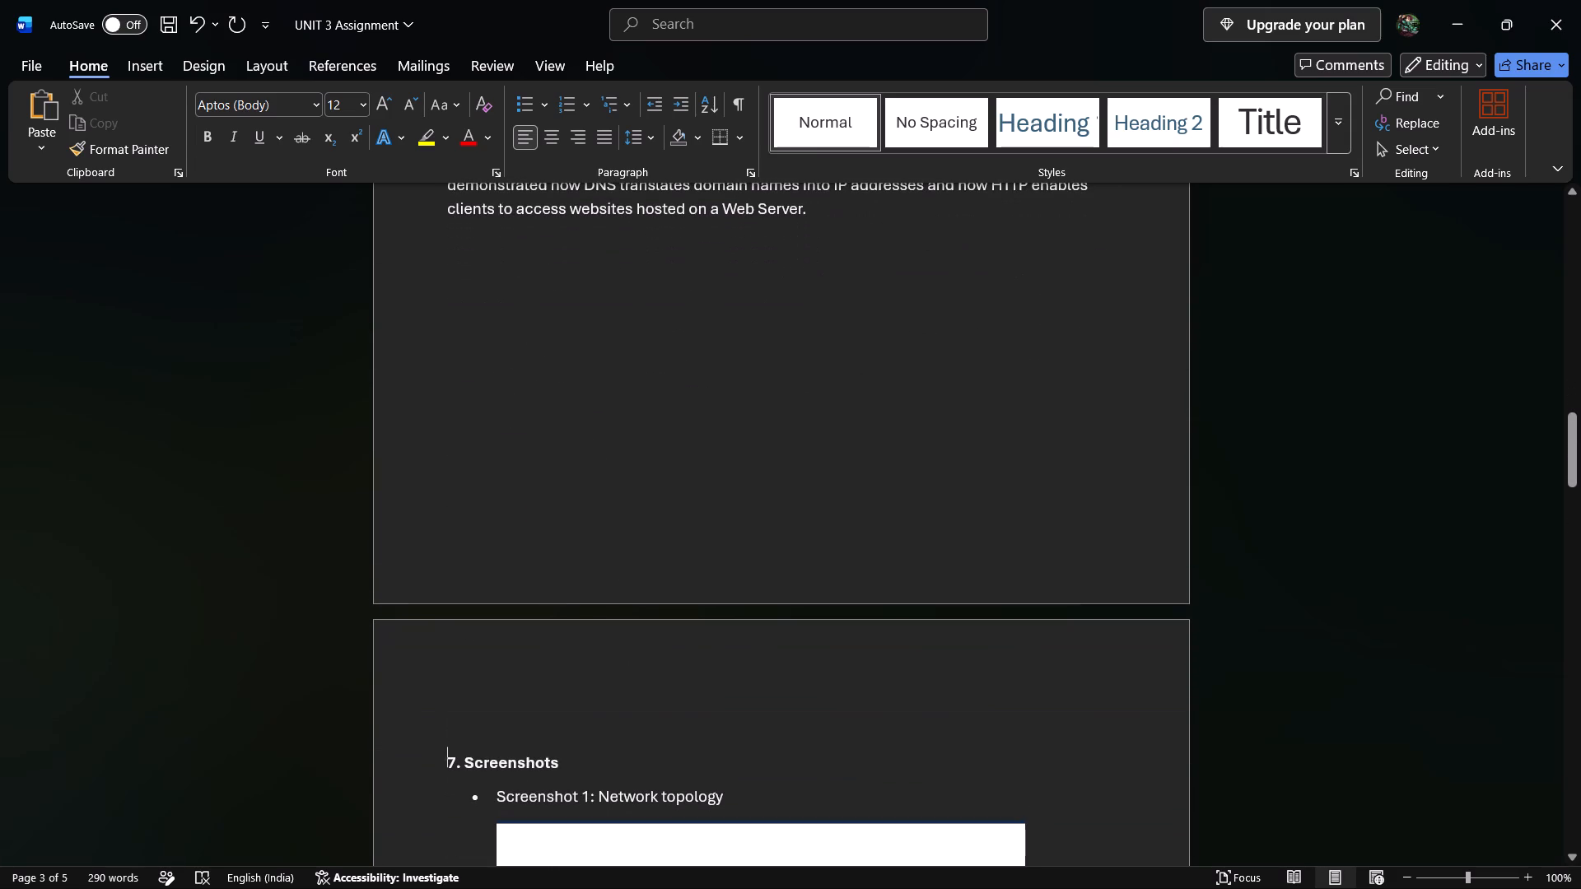
pyautogui.press('BackSpace')
pyautogui.press('BackSpace')
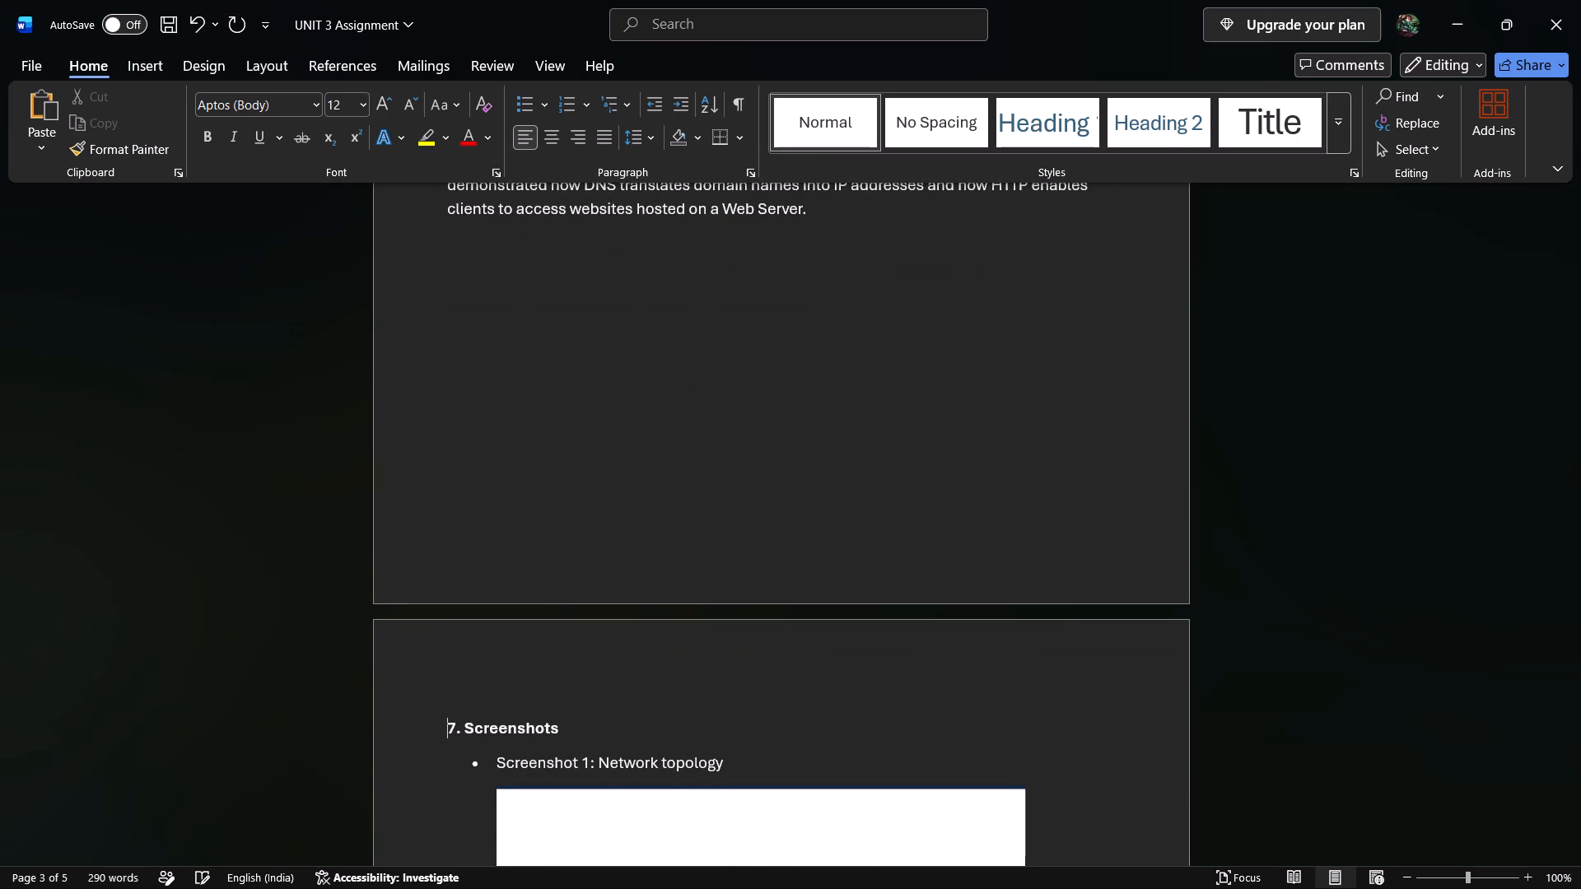
# Make the "Screenshot 1" label bold and italicise the whole Network topology caption line.
pyautogui.scroll(-9, 515, 447)
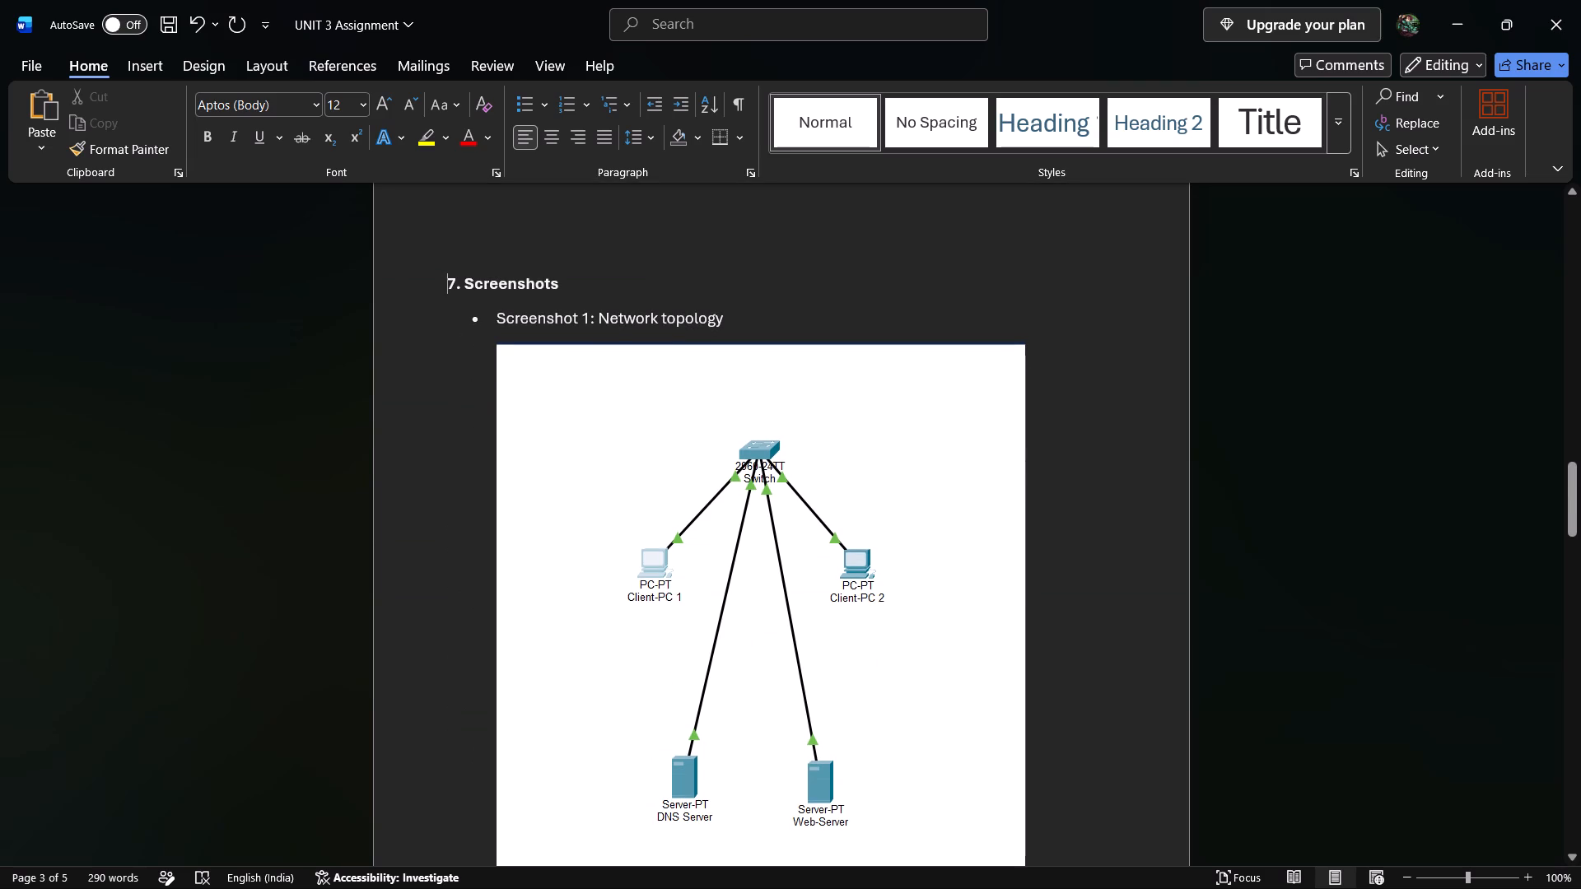
pyautogui.moveTo(590, 310); pyautogui.dragTo(467, 338)
pyautogui.hotkey('ctrl', 'b')
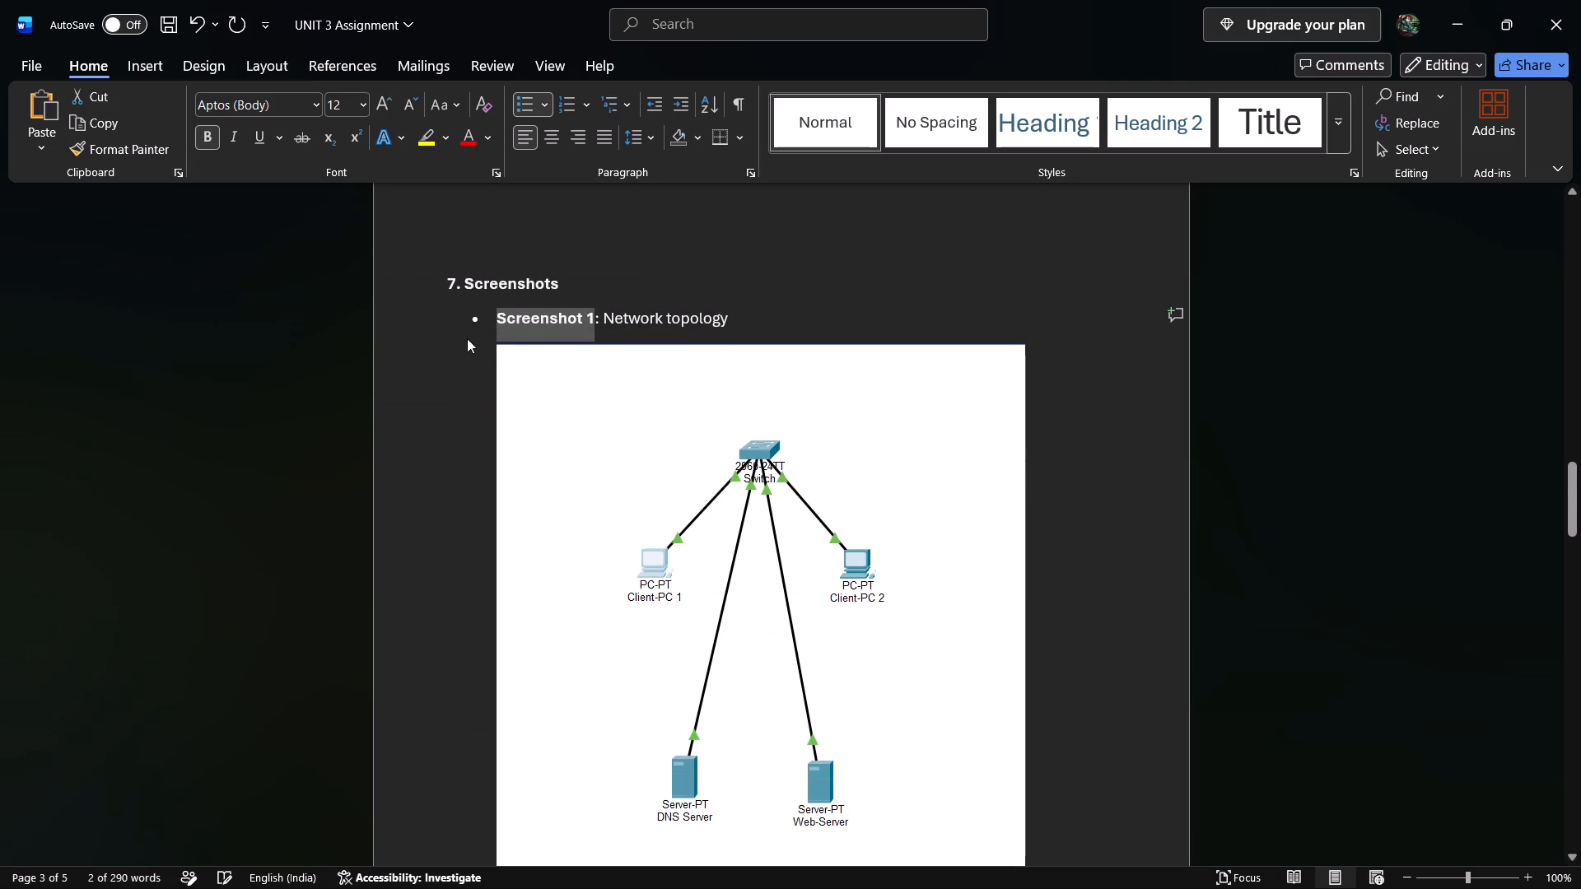
pyautogui.click(875, 311)
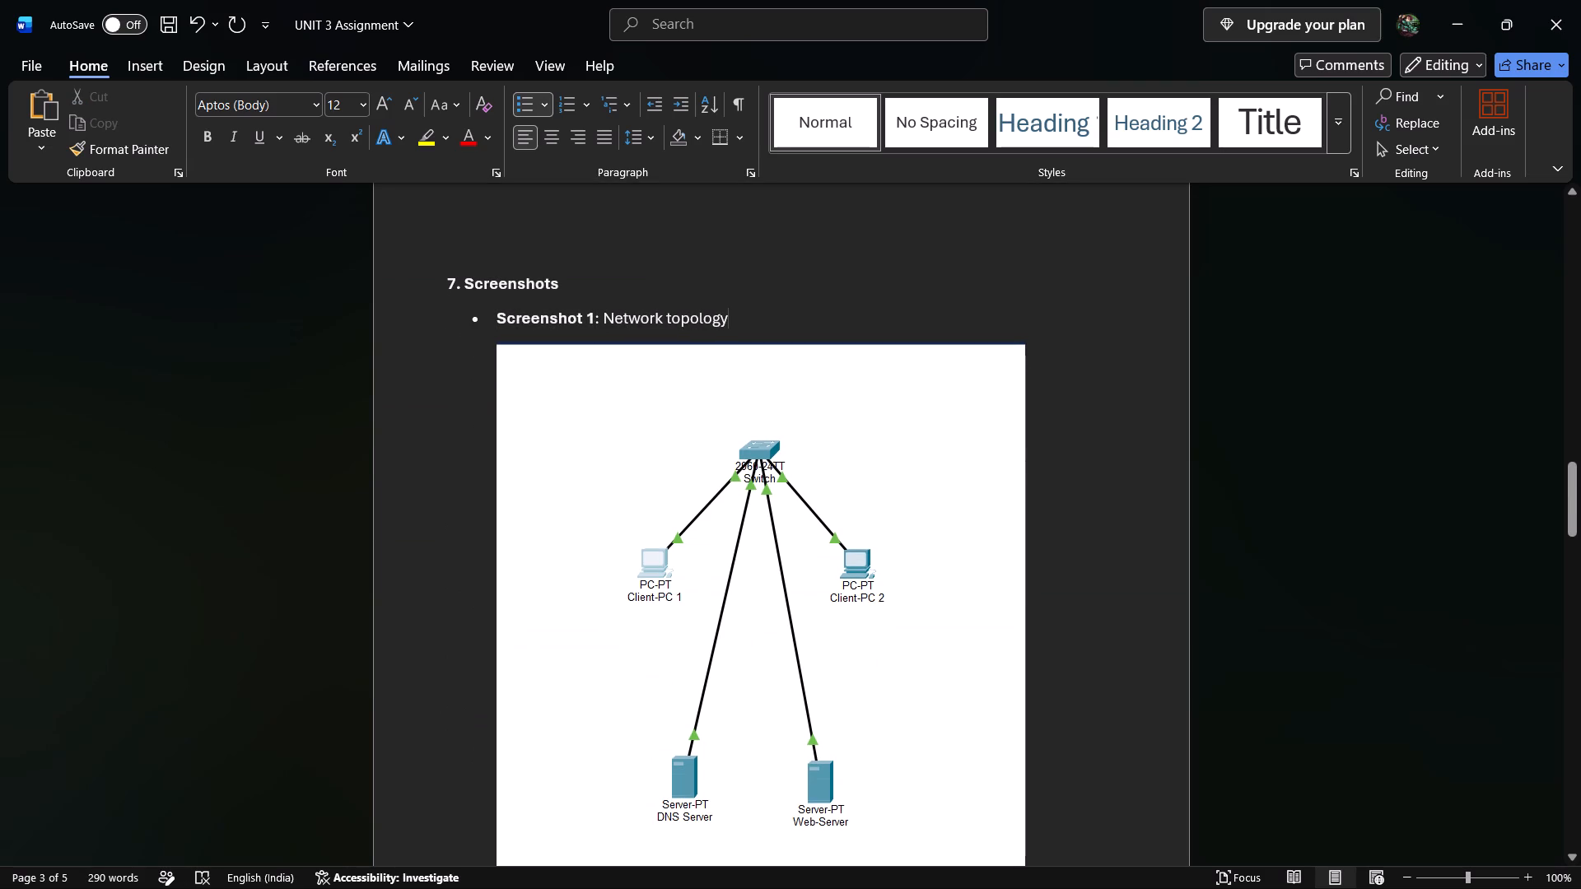
pyautogui.moveTo(737, 314); pyautogui.dragTo(483, 329)
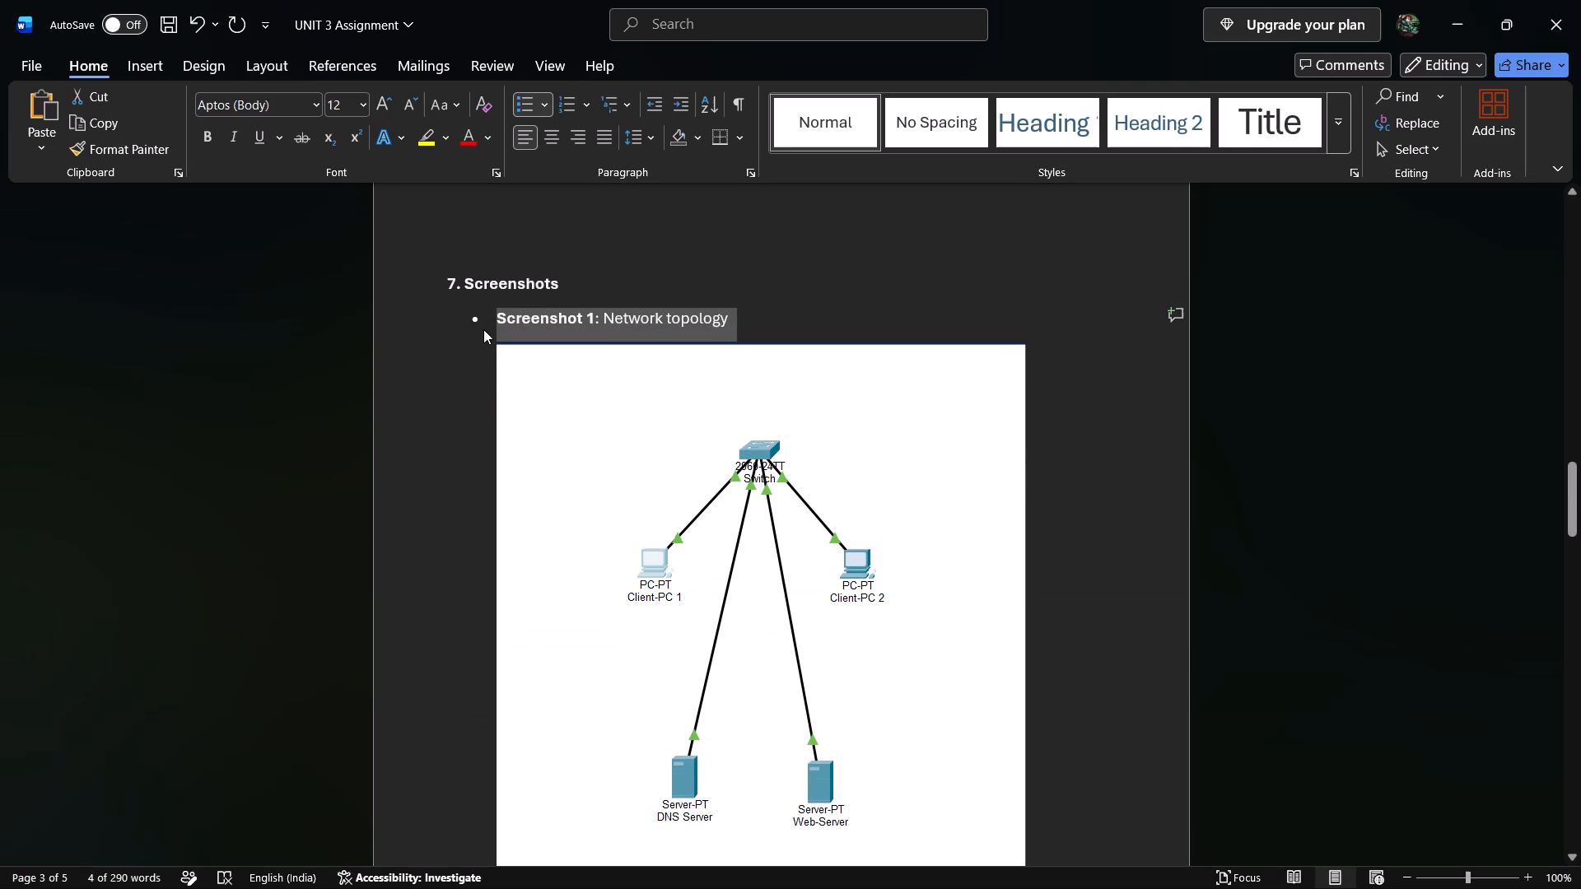
pyautogui.keyDown('ctrl'); pyautogui.moveTo(483, 329); pyautogui.dragTo(455, 272); pyautogui.keyUp('ctrl')
pyautogui.hotkey('ctrl', 'i')
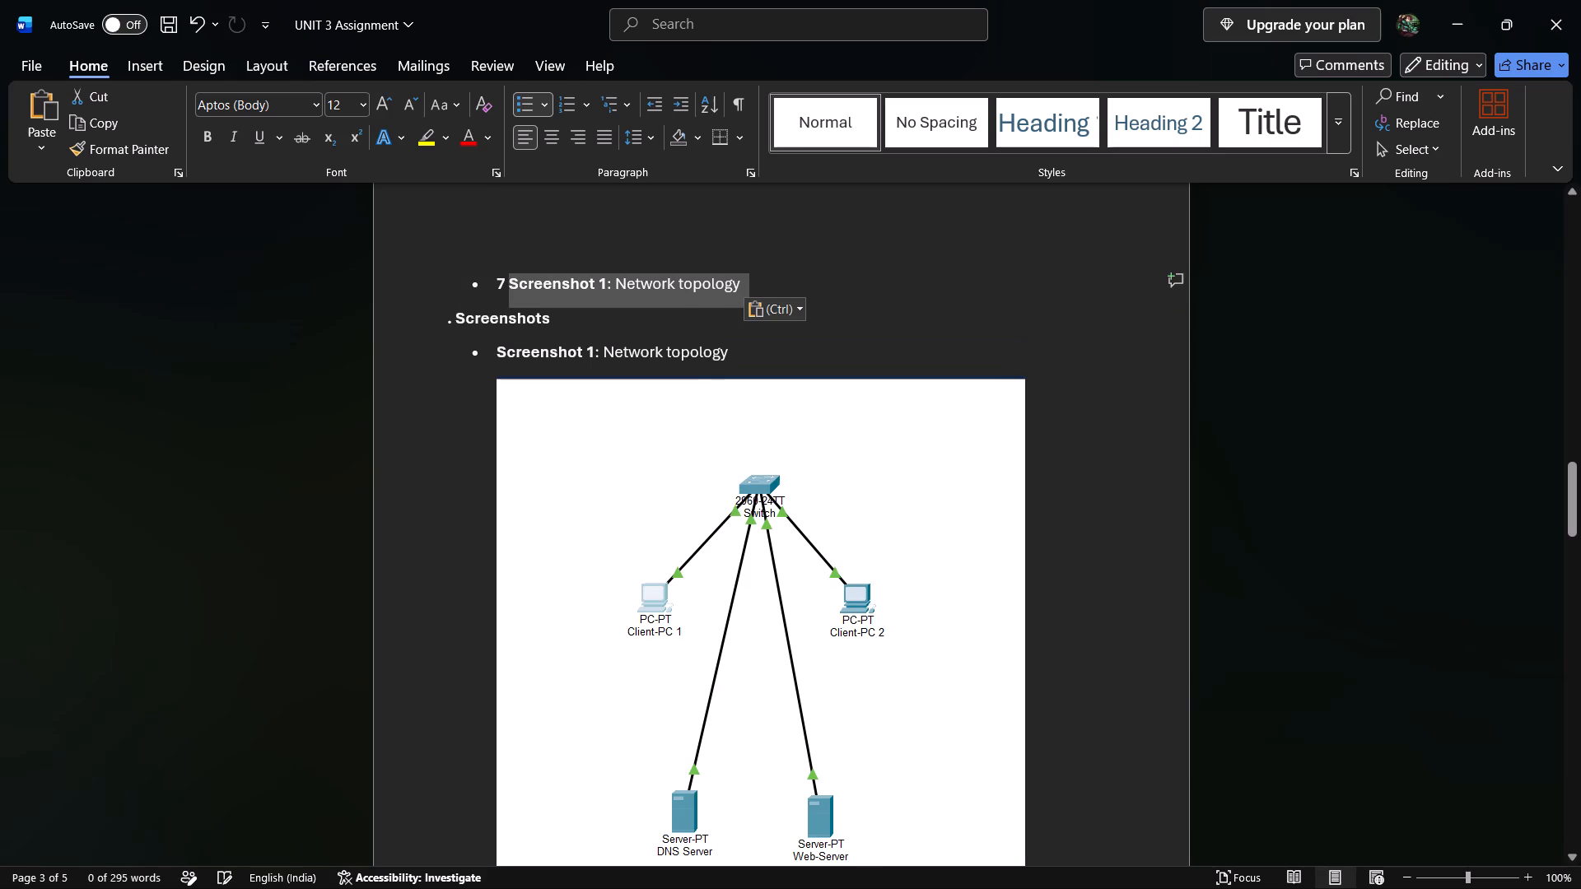
pyautogui.hotkey('ctrl', 'z')
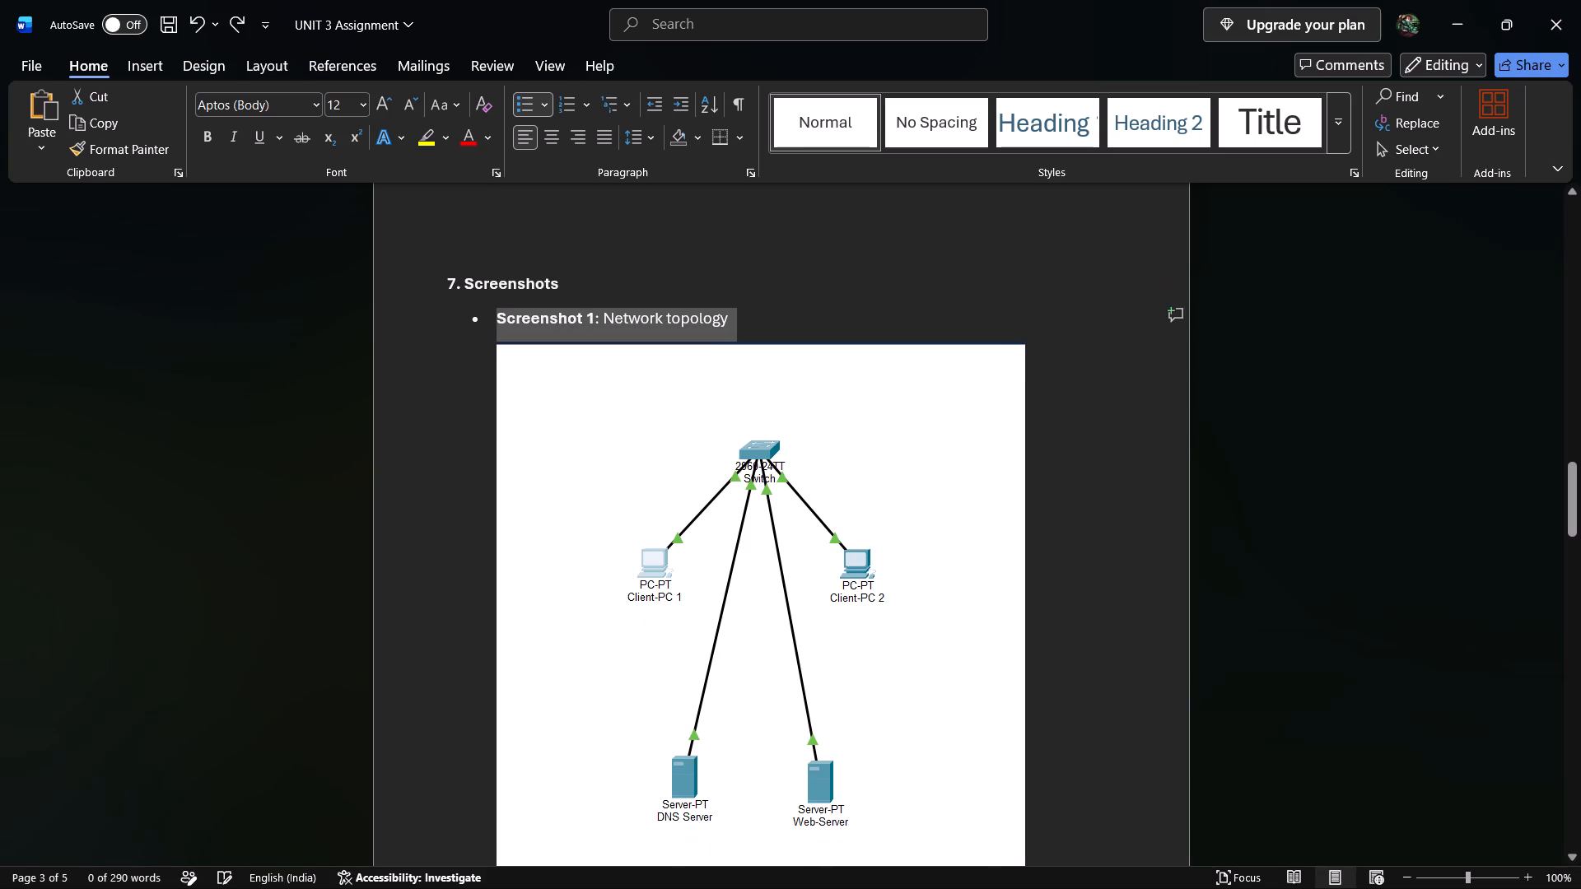
pyautogui.hotkey('ctrl', 'i')
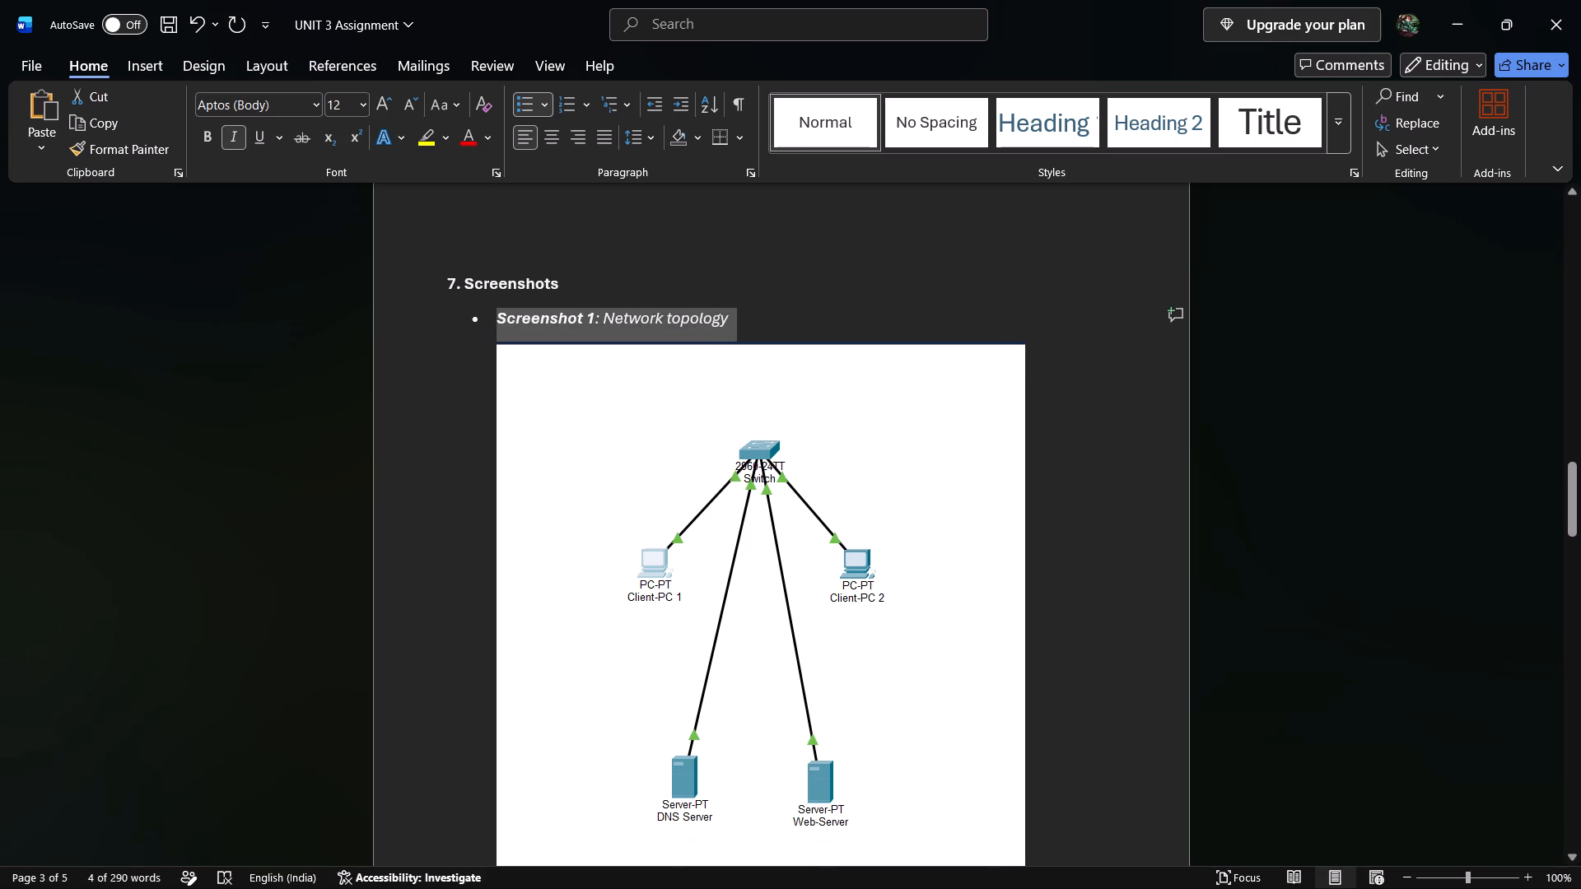
pyautogui.click(402, 474)
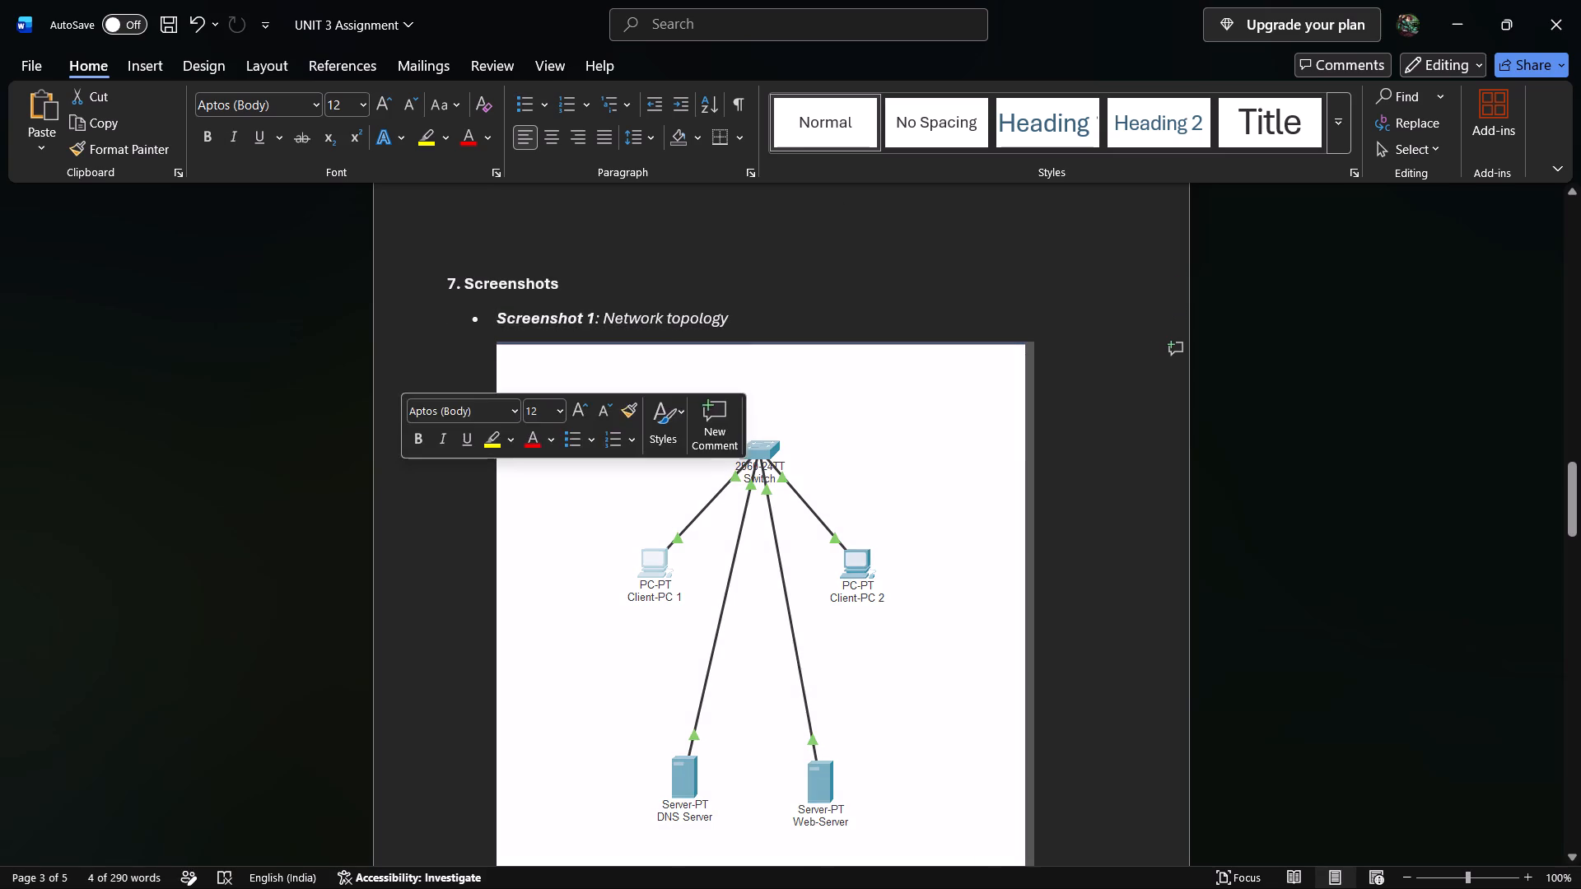
# Add a blank line above the Screenshot 2 caption to push it onto the next page with its image.
pyautogui.scroll(-12, 459, 561)
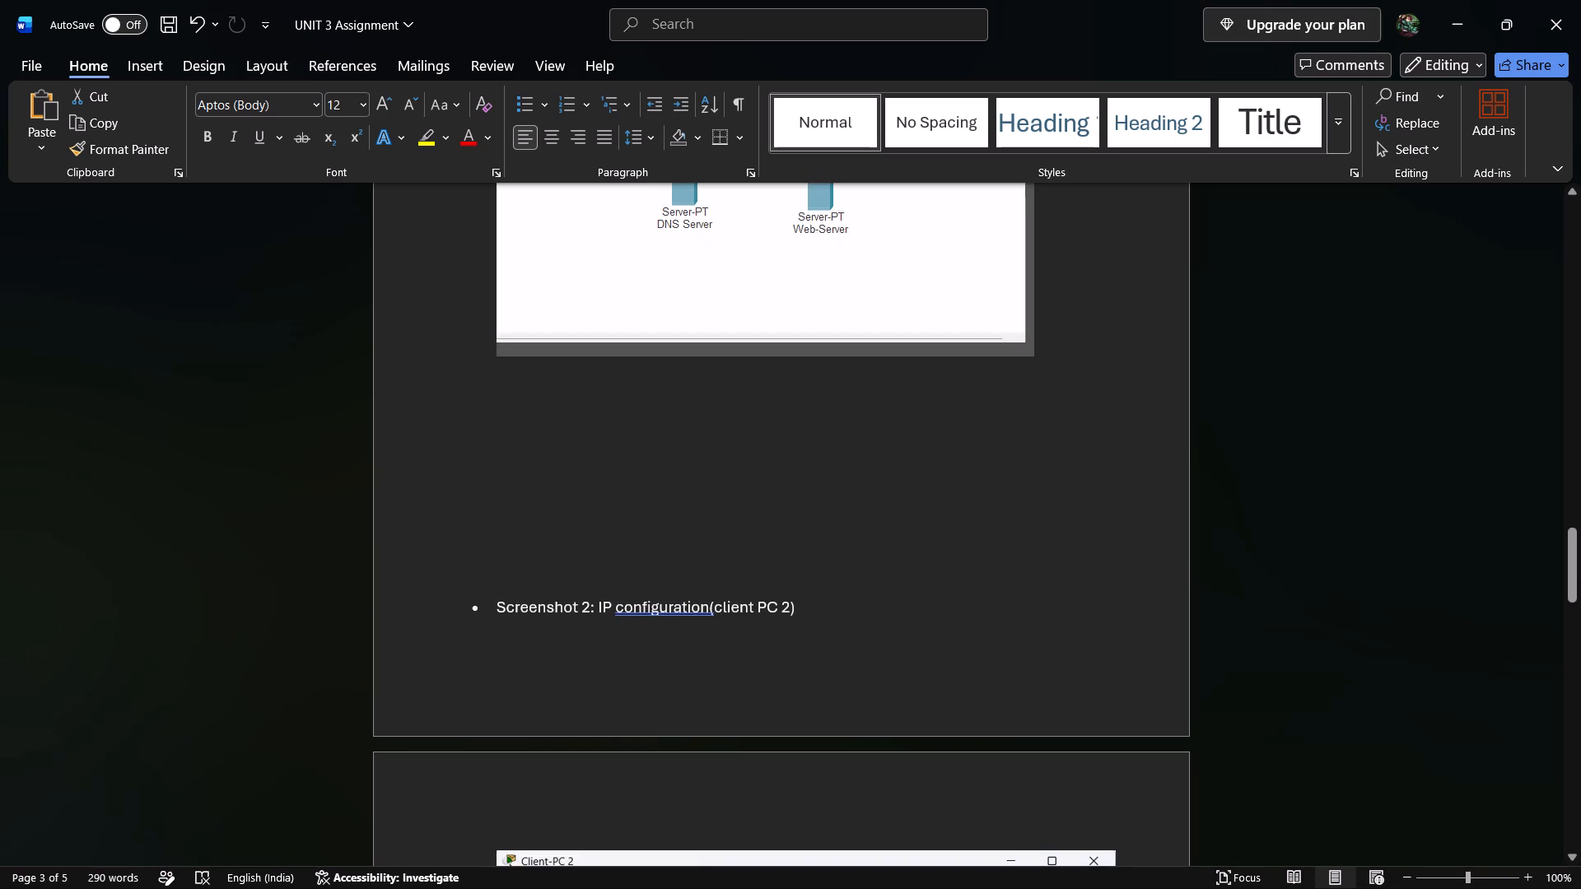
pyautogui.click(459, 604)
pyautogui.click(474, 607)
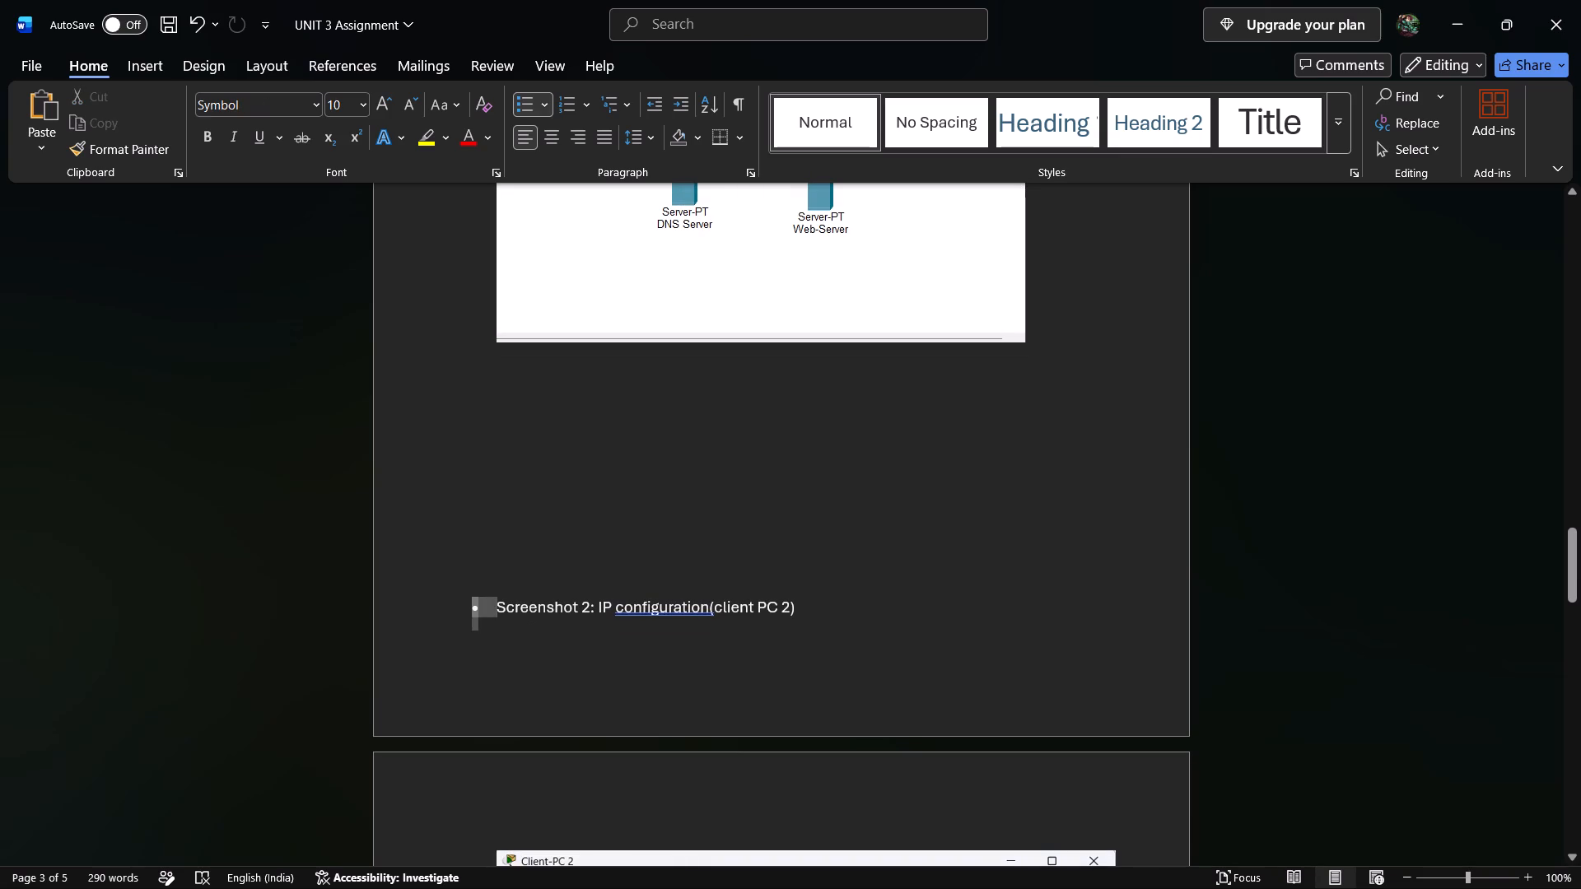
pyautogui.click(473, 608)
pyautogui.click(886, 603)
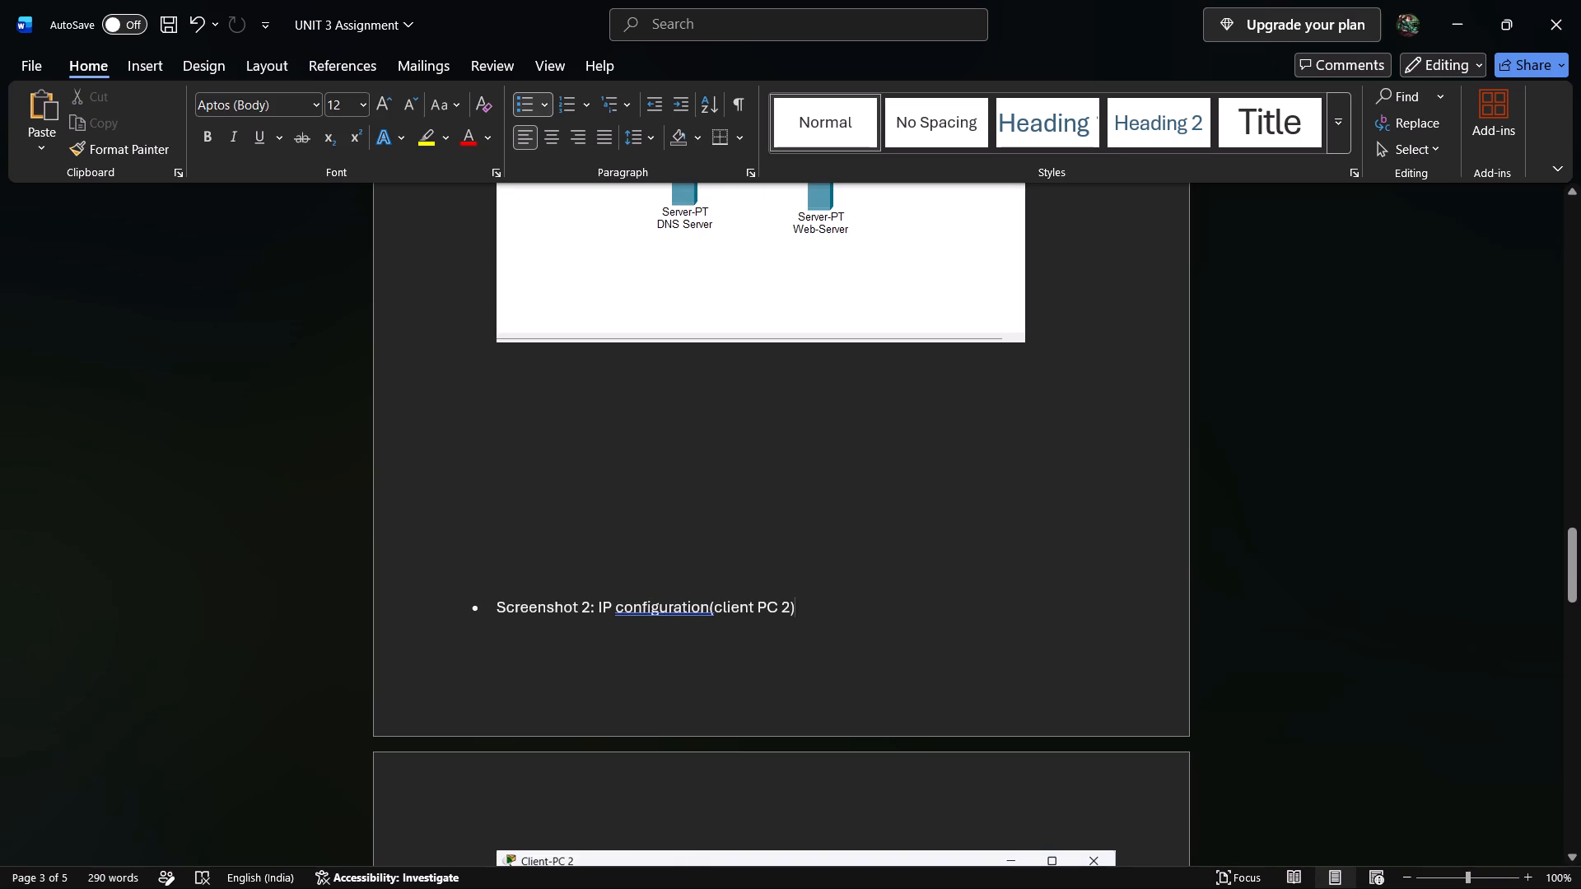
pyautogui.click(515, 575)
pyautogui.press('Return')
# Make the whole Screenshot 2 caption line bold, underlined and italic.
pyautogui.scroll(-6, 515, 575)
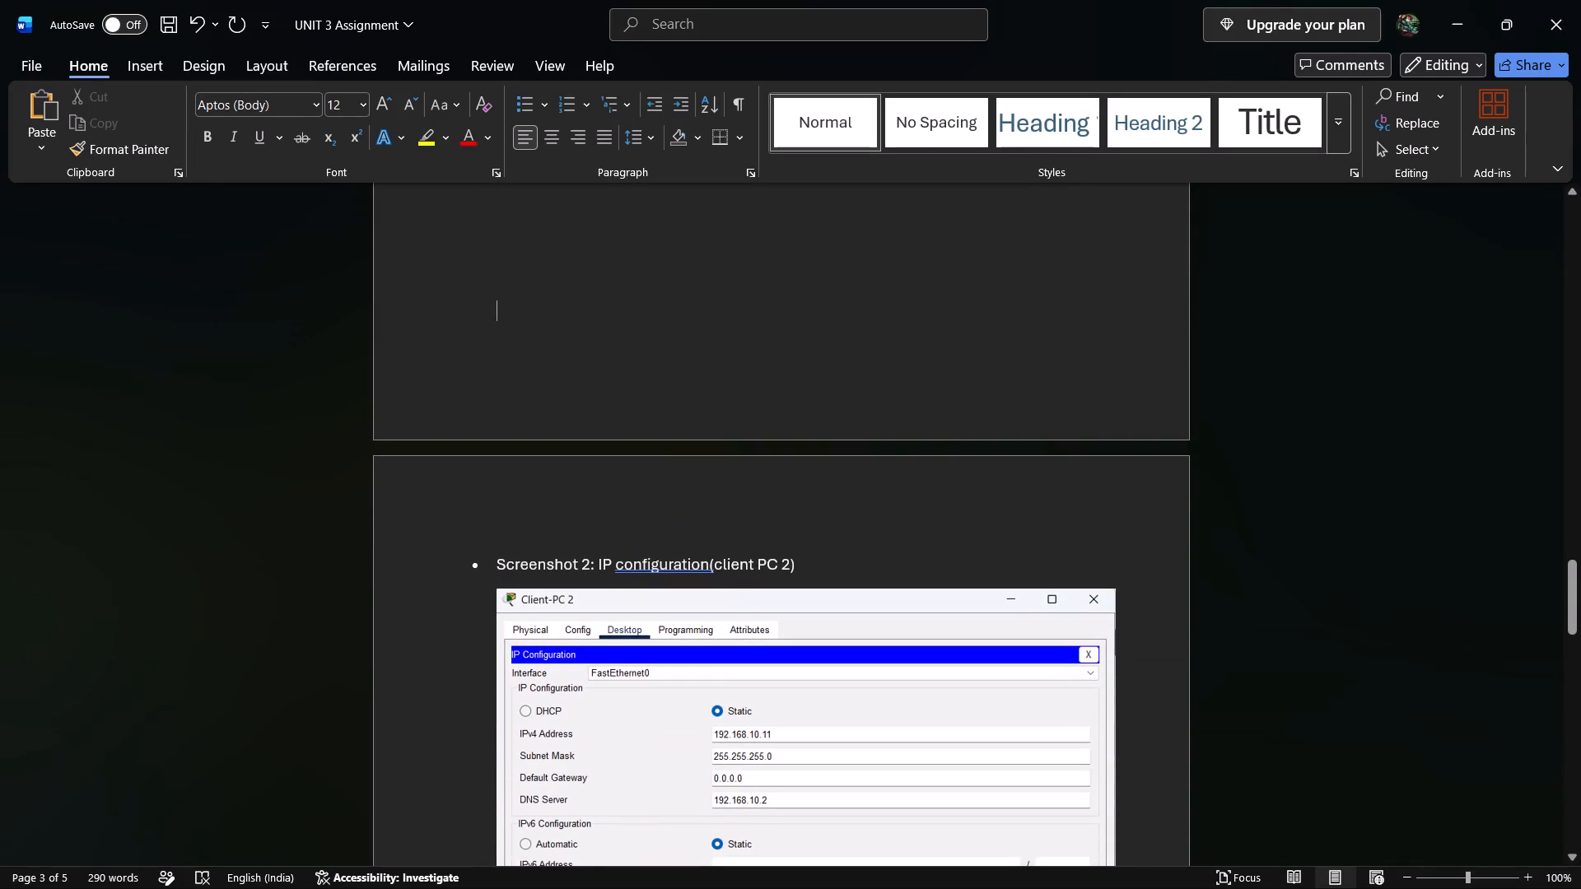
pyautogui.moveTo(491, 570); pyautogui.dragTo(797, 560)
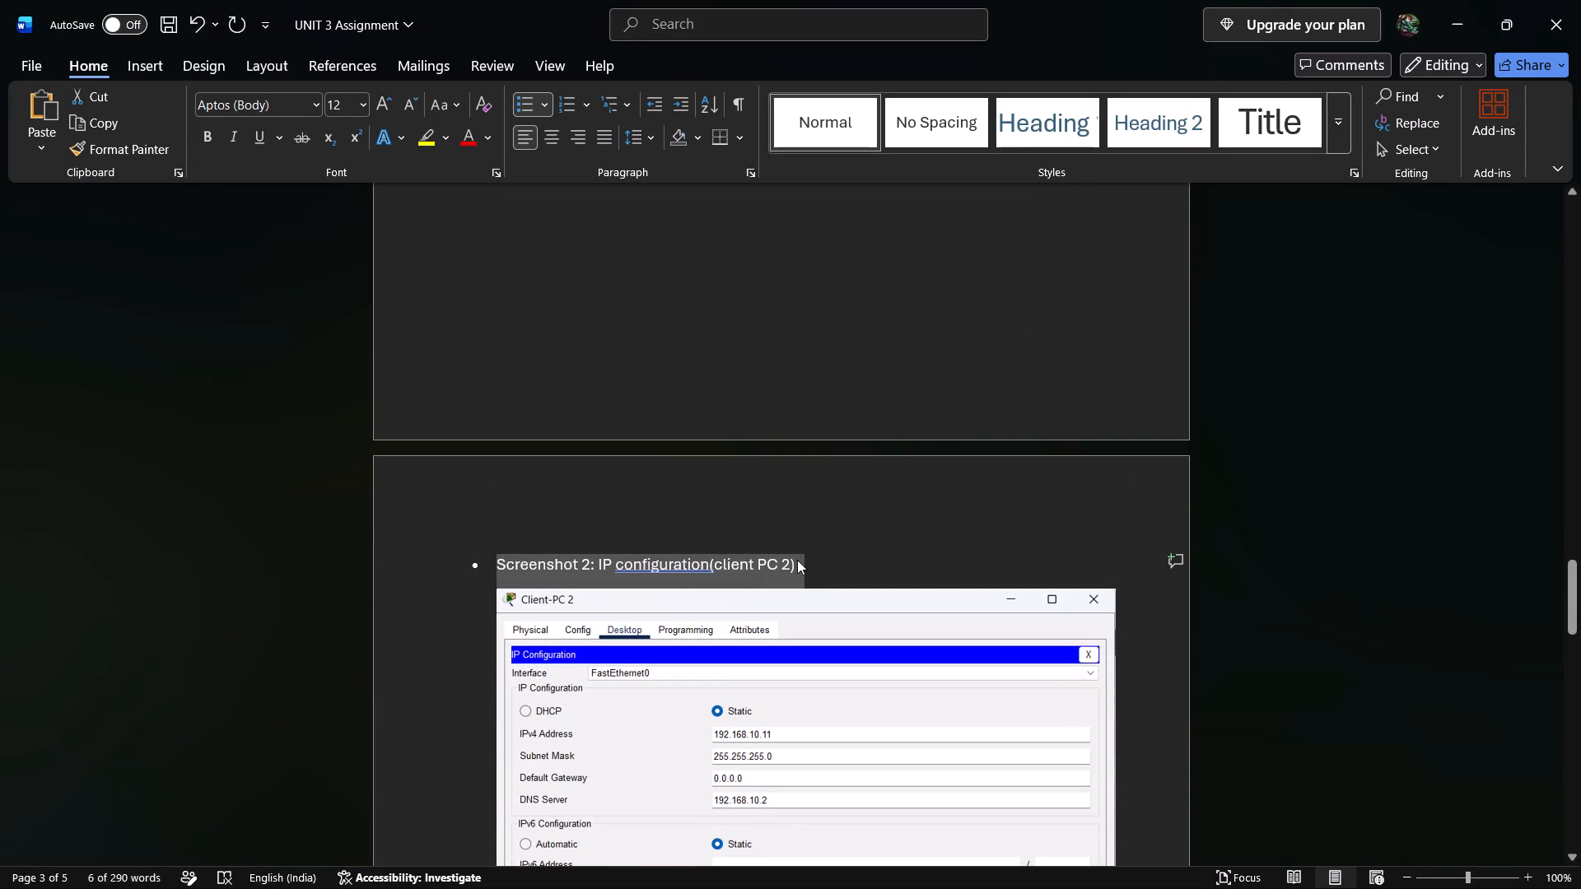
pyautogui.hotkey('ctrl', 'b')
pyautogui.hotkey('ctrl', 'u')
pyautogui.hotkey('ctrl', 'i')
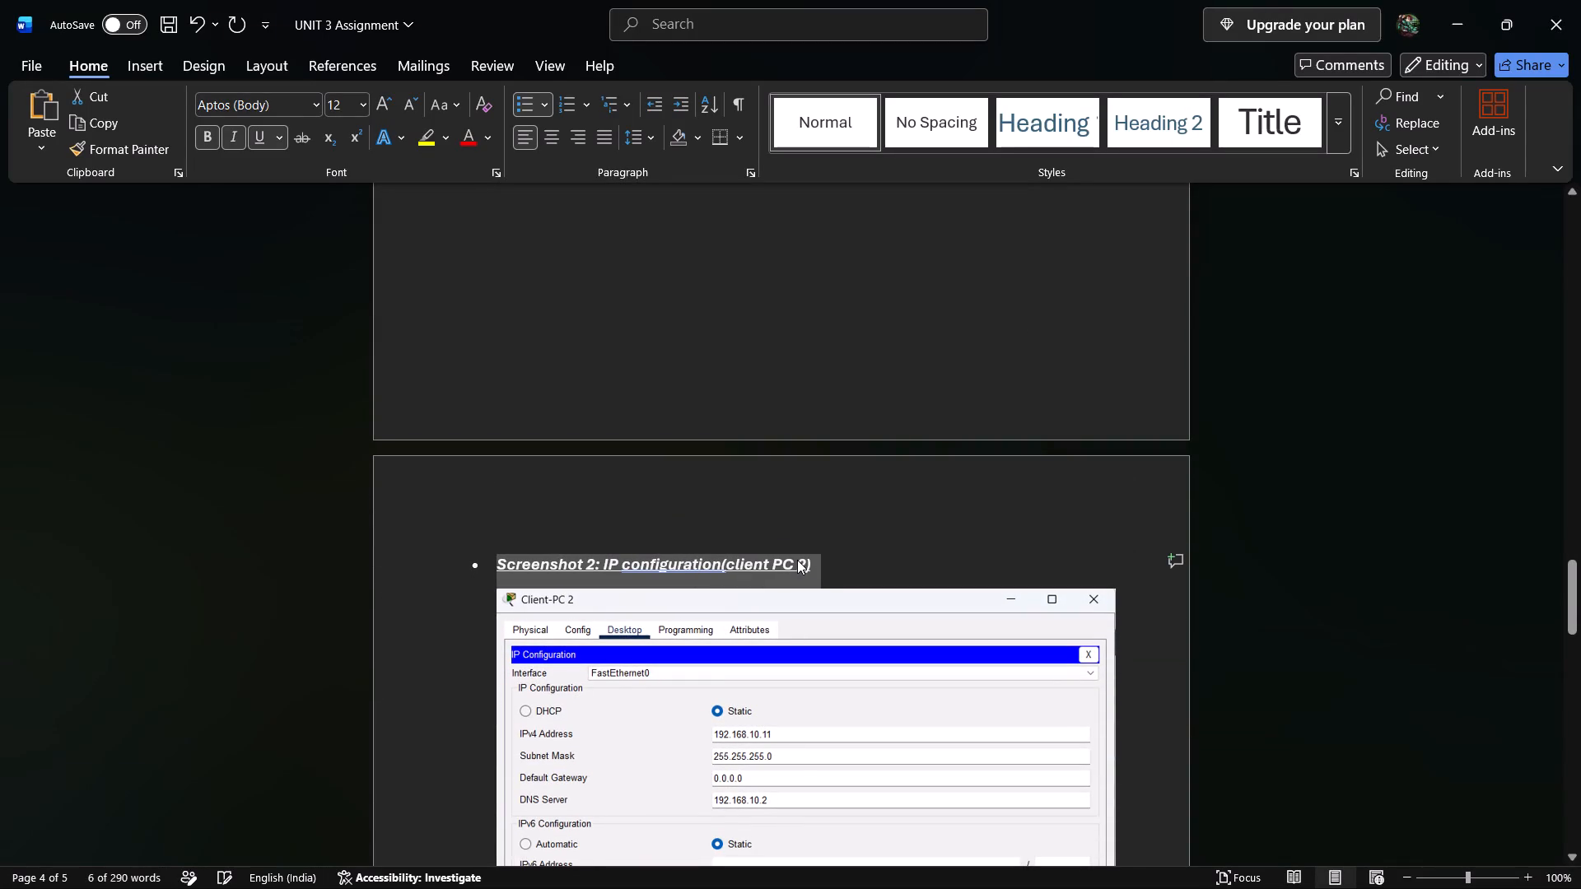
# Match the Screenshot 2 caption to Screenshot 1: keep only the "Screenshot 2" label bold and remove all underlining, leaving the line italic.
pyautogui.scroll(11, 561, 455)
pyautogui.scroll(-1, 556, 448)
pyautogui.scroll(11, 556, 448)
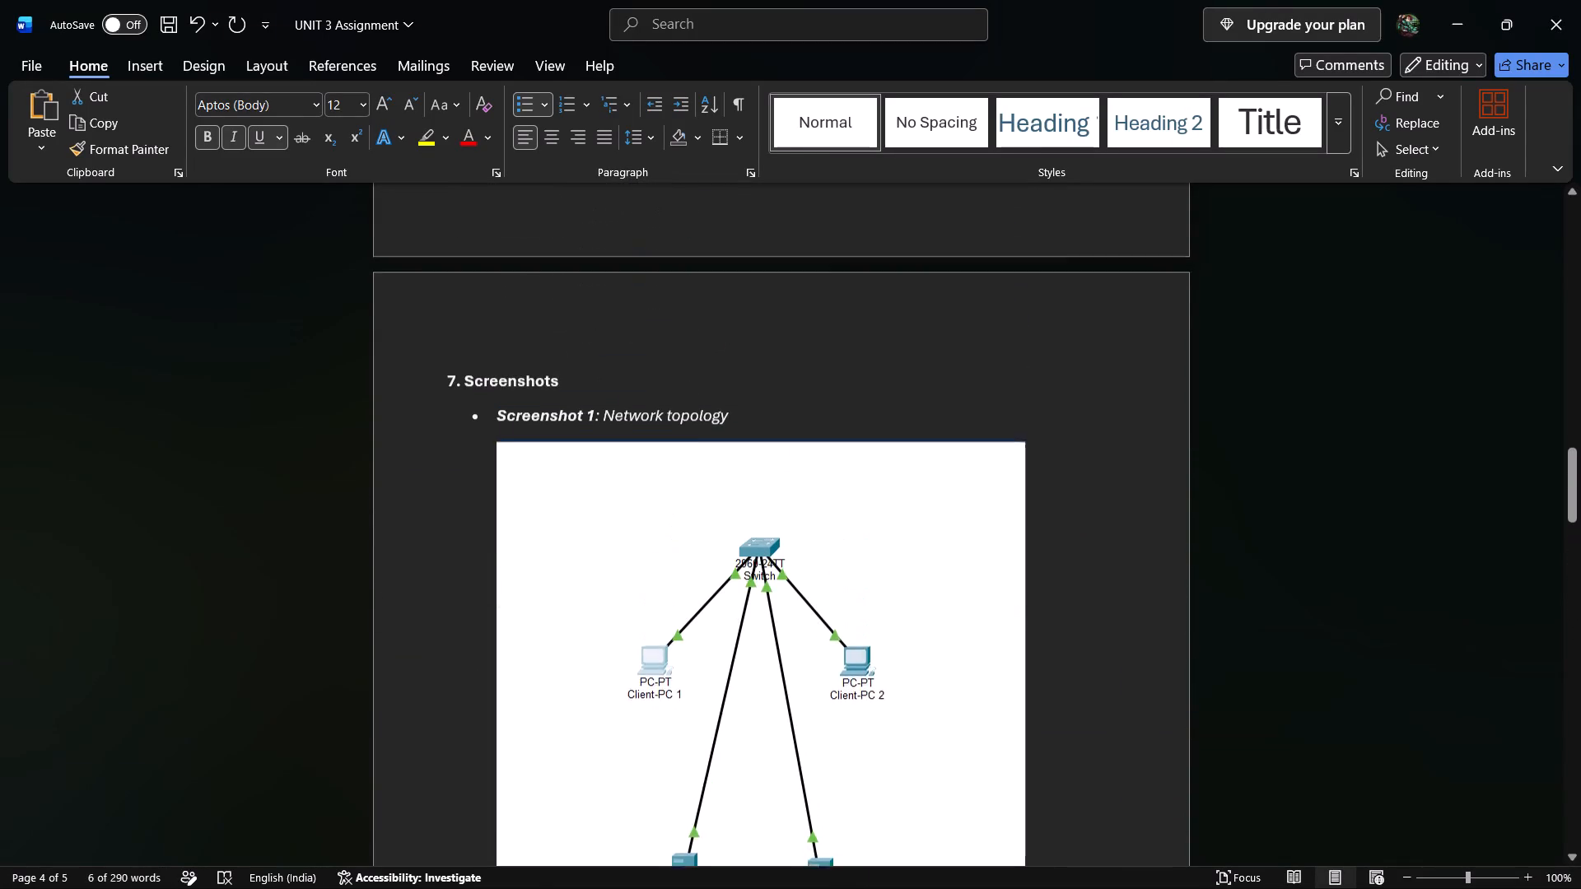
pyautogui.scroll(-10, 730, 468)
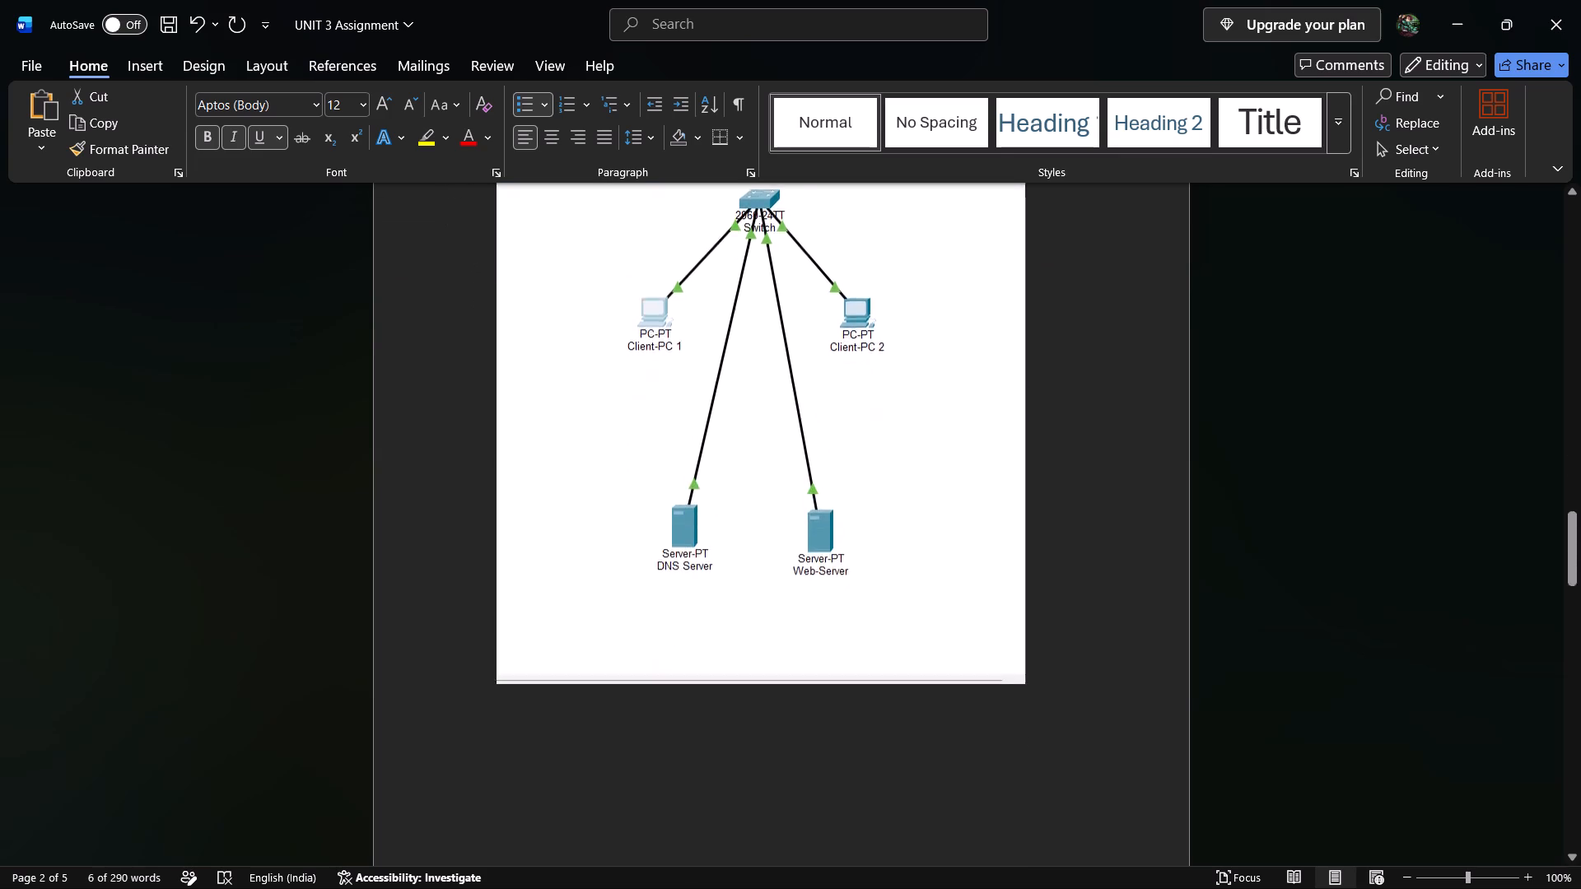
pyautogui.scroll(-13, 730, 468)
pyautogui.click(679, 464)
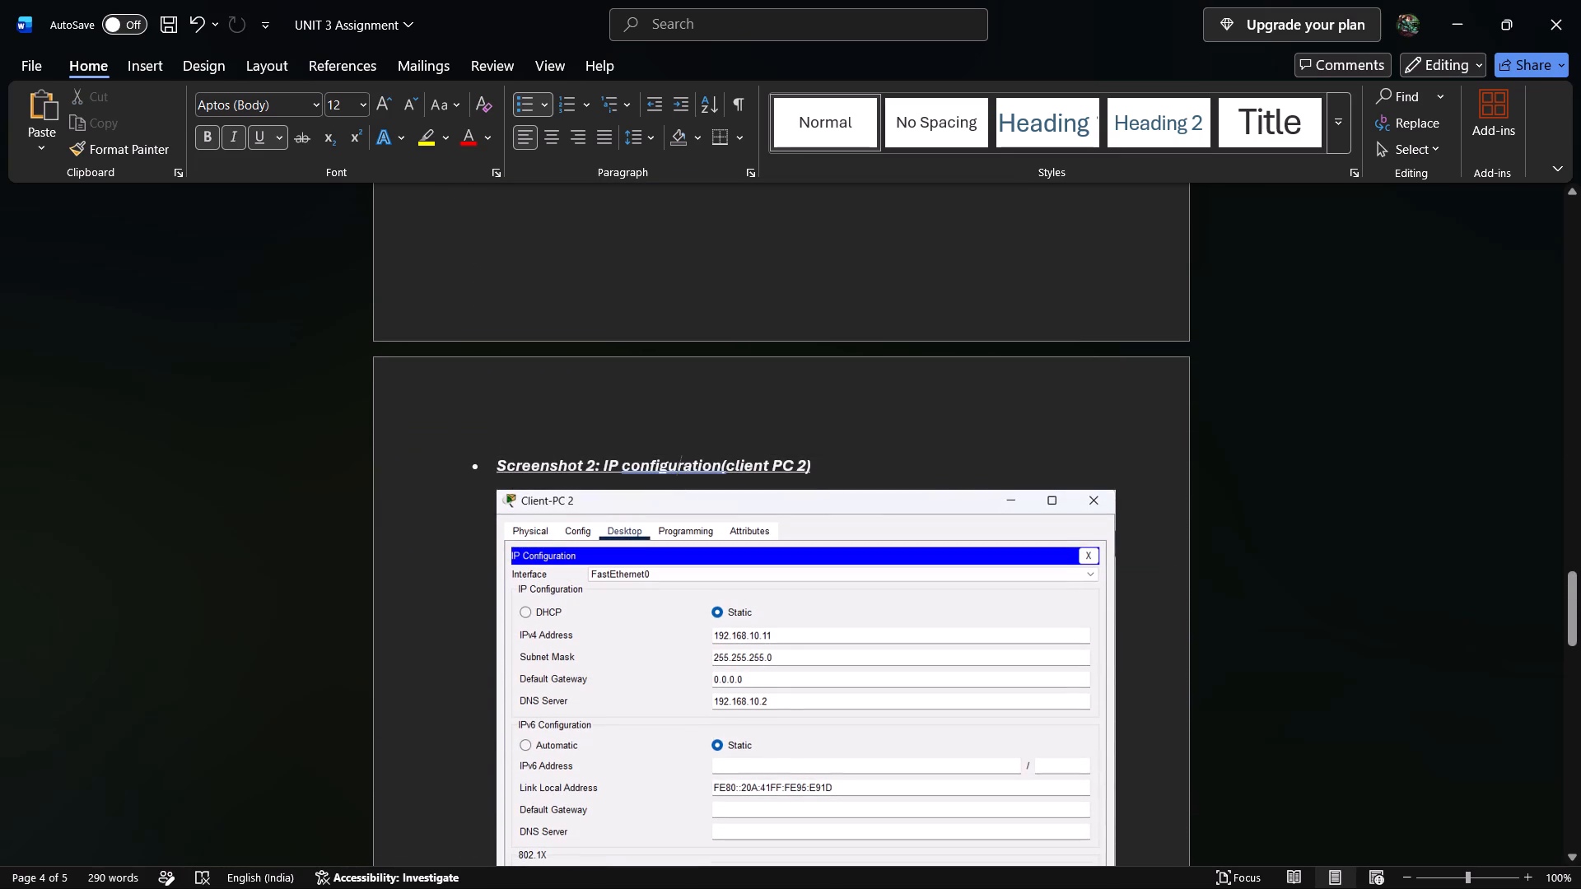
pyautogui.moveTo(603, 463); pyautogui.dragTo(851, 465)
pyautogui.hotkey('ctrl', 'b')
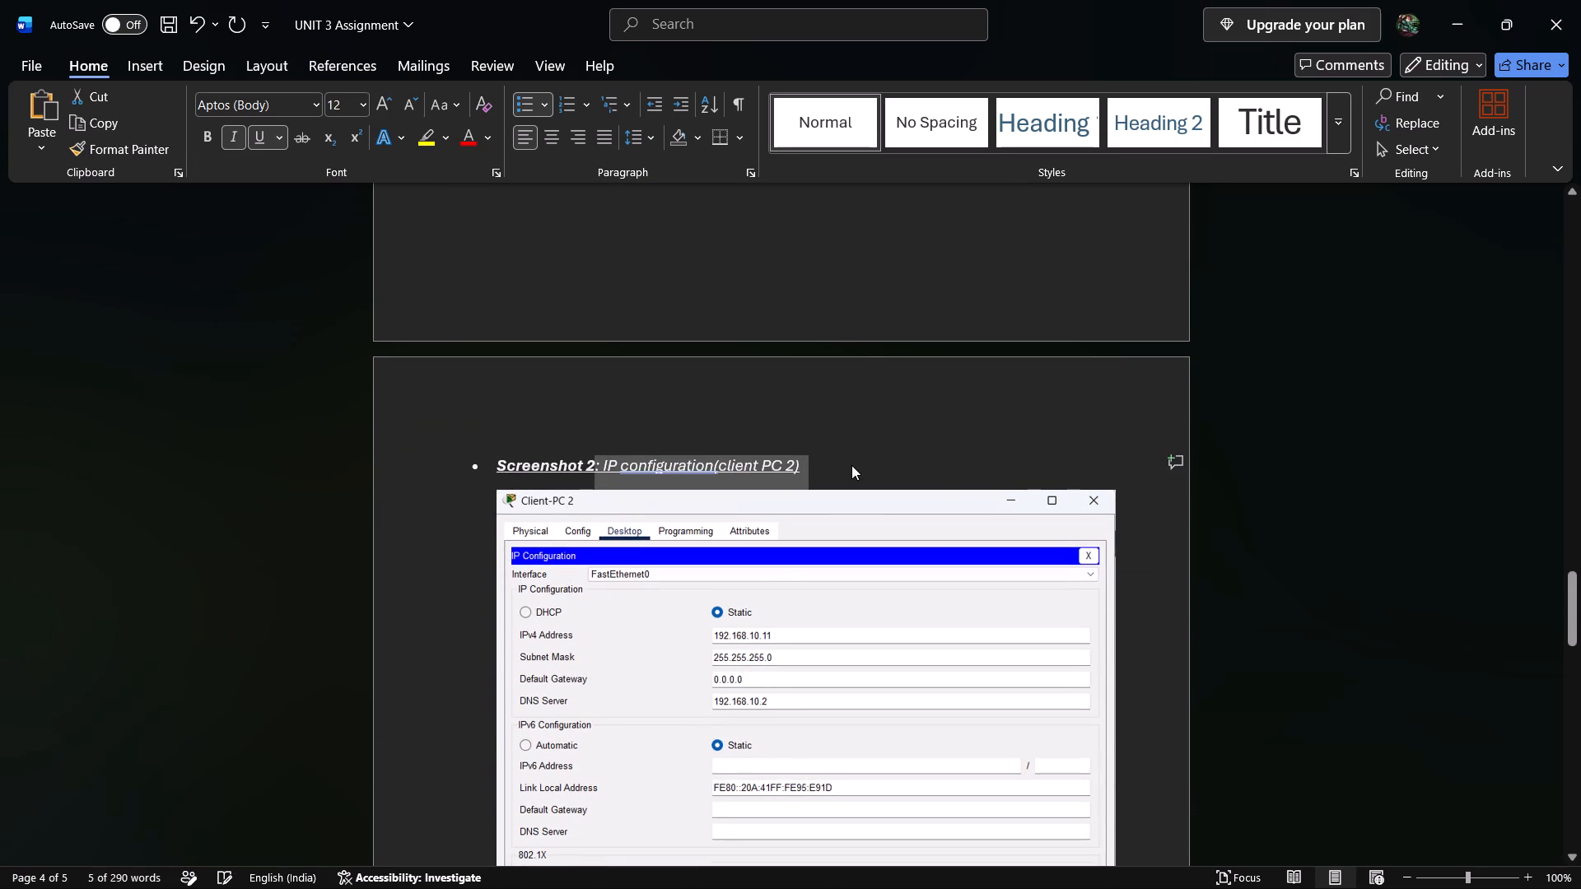
pyautogui.hotkey('ctrl', 'u')
pyautogui.keyDown('ctrl'); pyautogui.click(851, 465); pyautogui.keyUp('ctrl')
pyautogui.moveTo(848, 464); pyautogui.dragTo(642, 463)
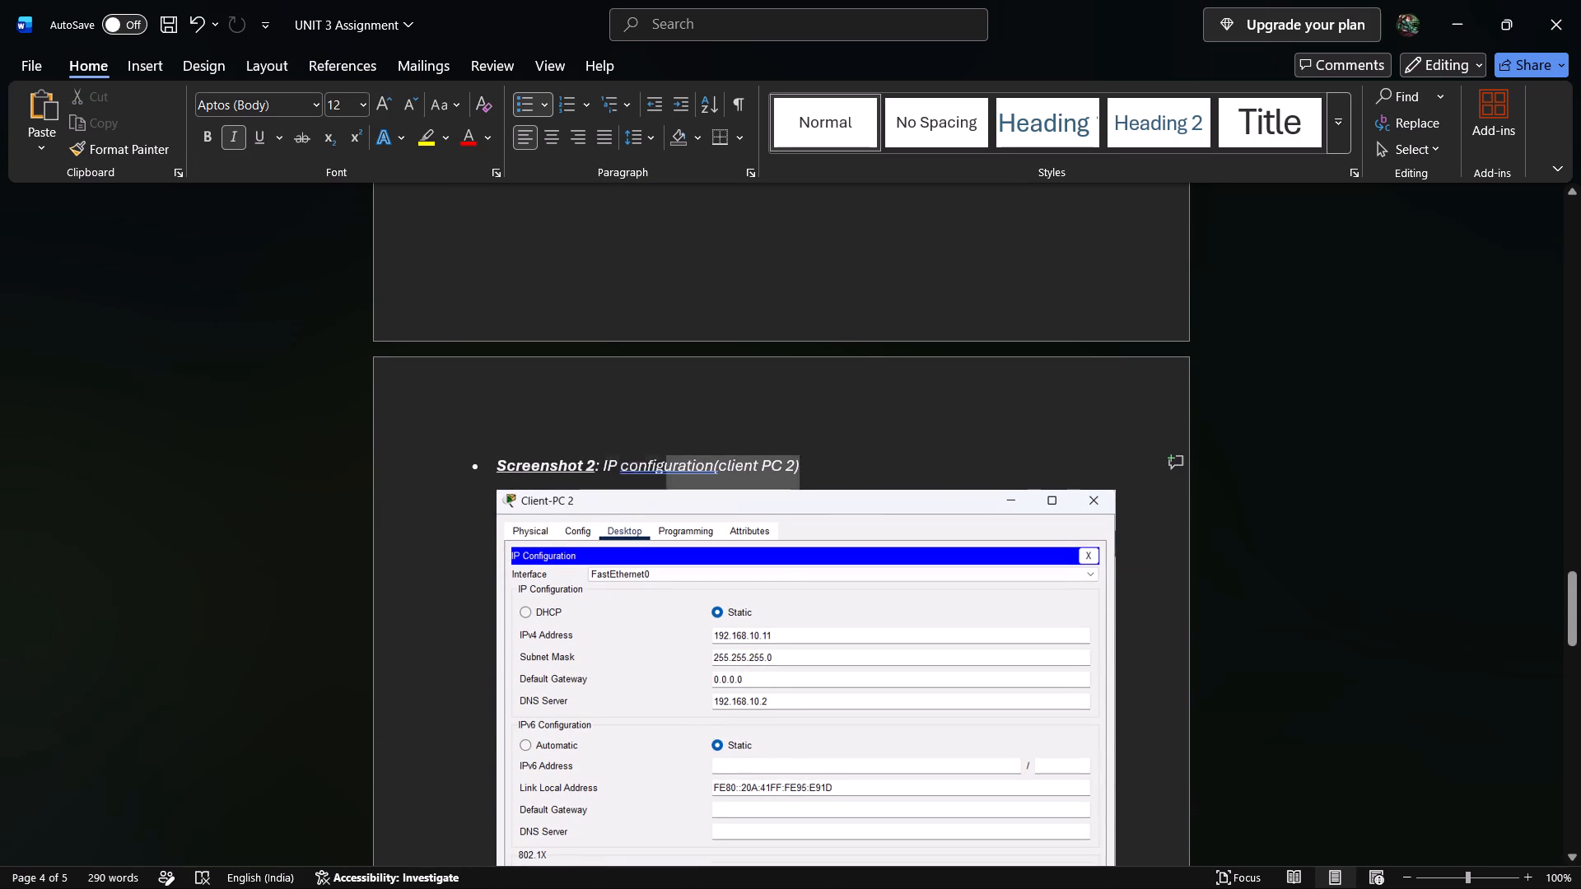
pyautogui.moveTo(642, 463); pyautogui.dragTo(486, 463)
pyautogui.hotkey('ctrl', 'u')
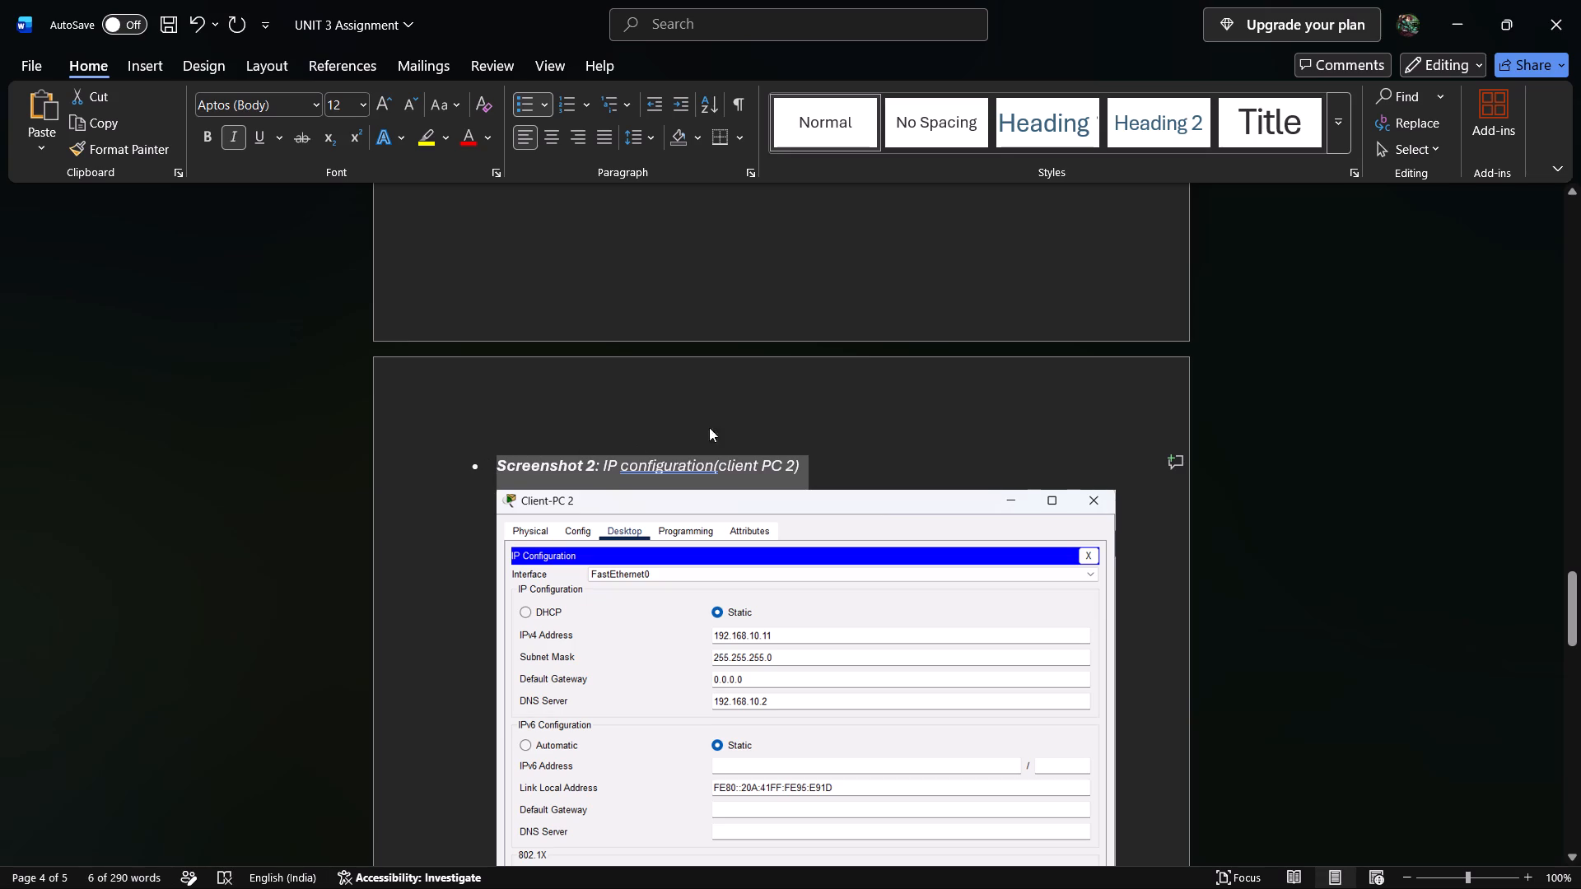
pyautogui.click(737, 411)
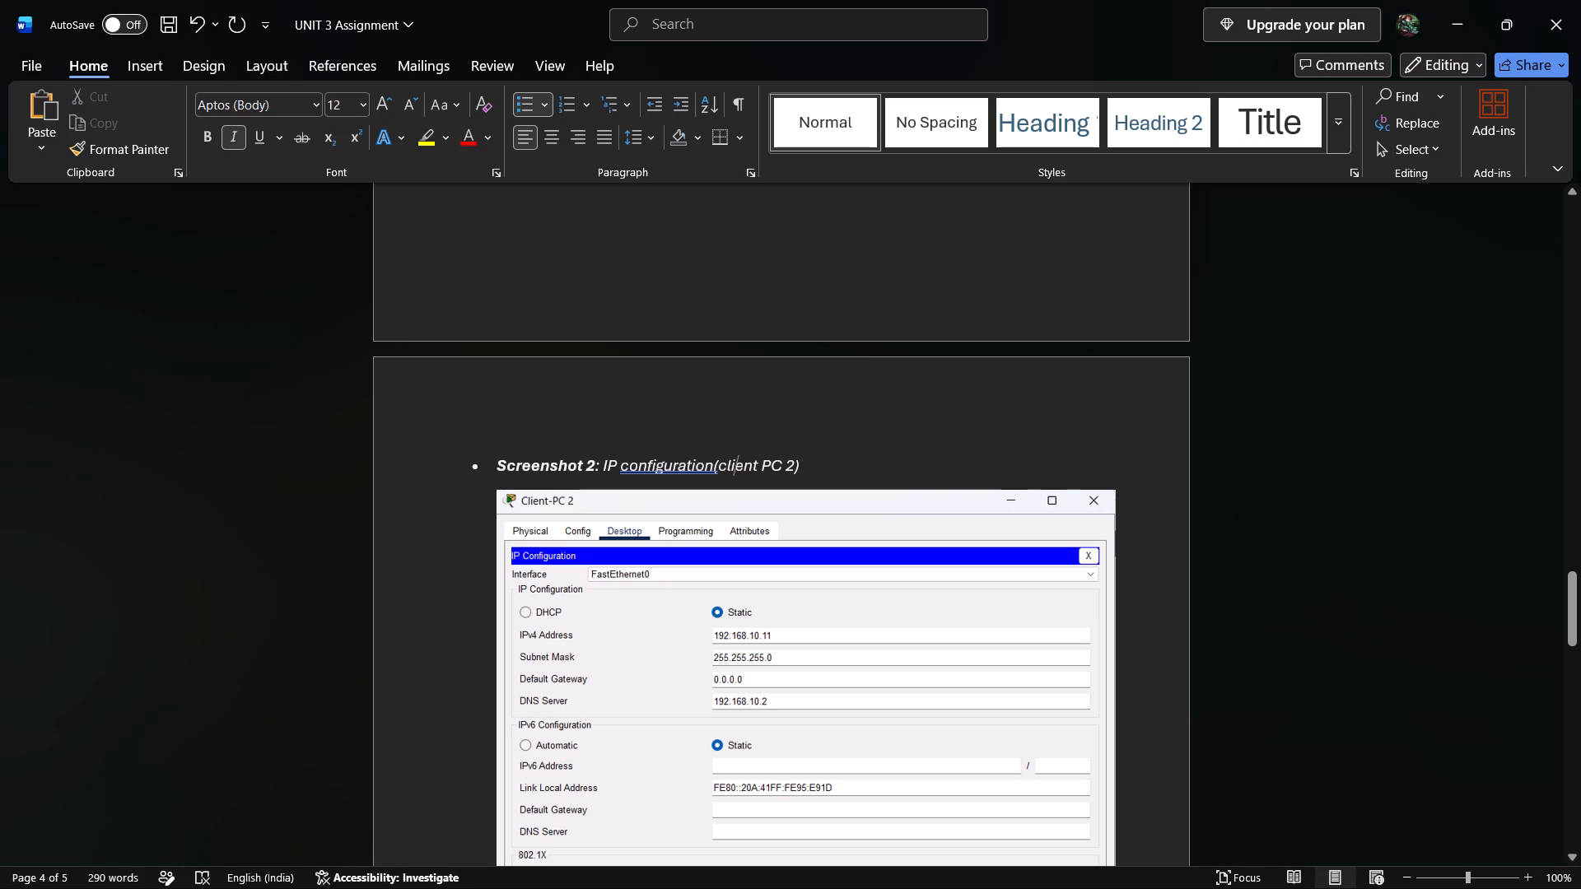
# Insert a space before "(client PC 2)" in the Screenshot 2 caption.
pyautogui.click(711, 468)
pyautogui.press('space')
# Make the "Screenshot 3:" label bold in the DNS resource record caption.
pyautogui.scroll(-17, 792, 509)
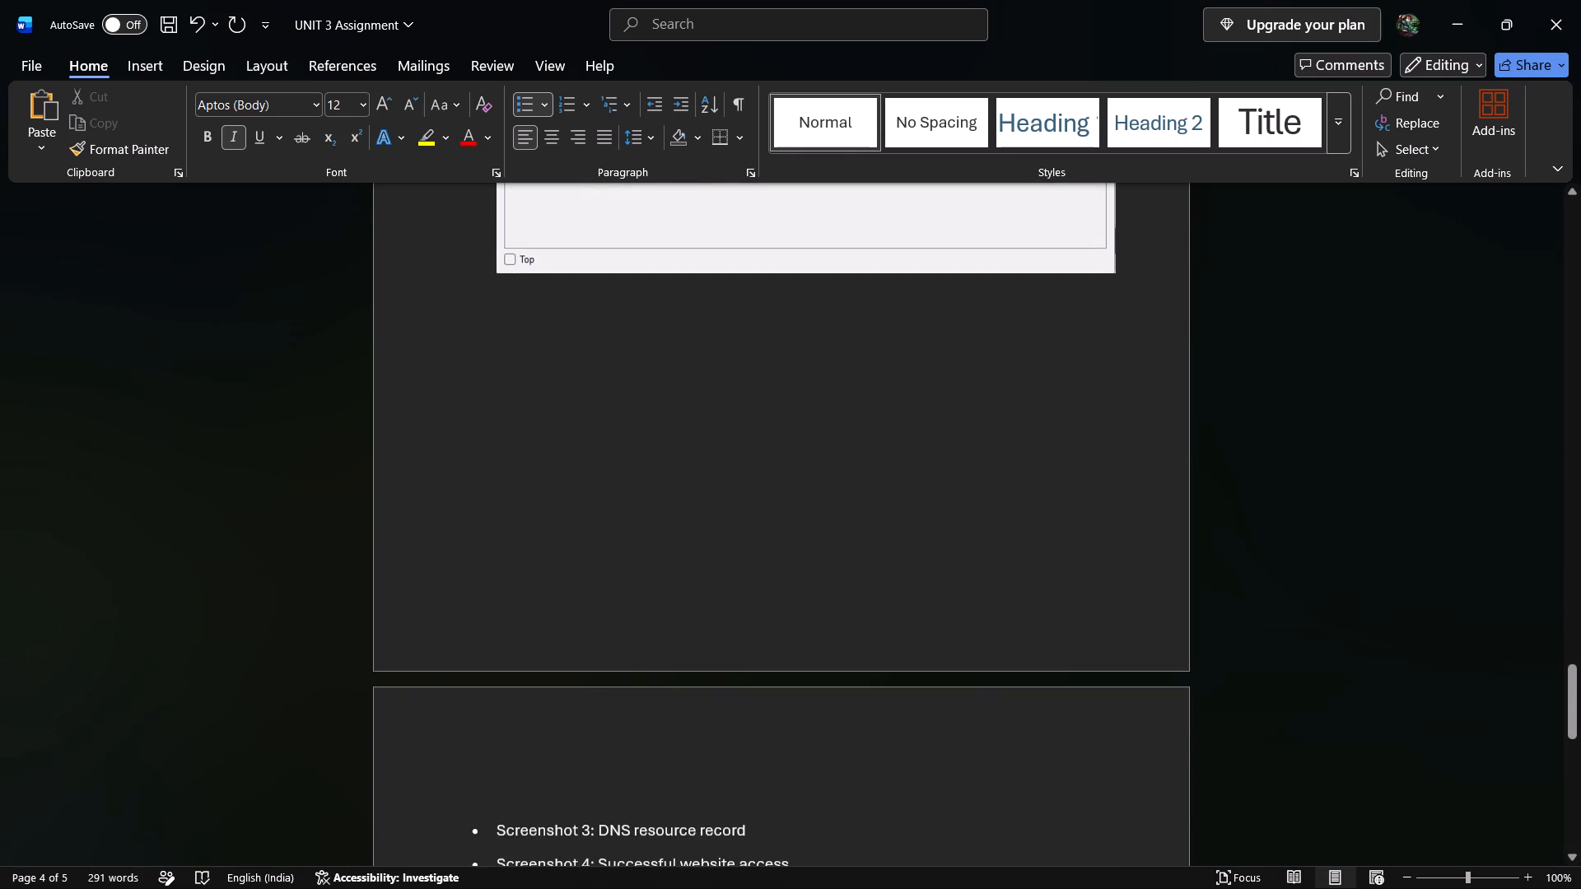
pyautogui.scroll(-4, 656, 515)
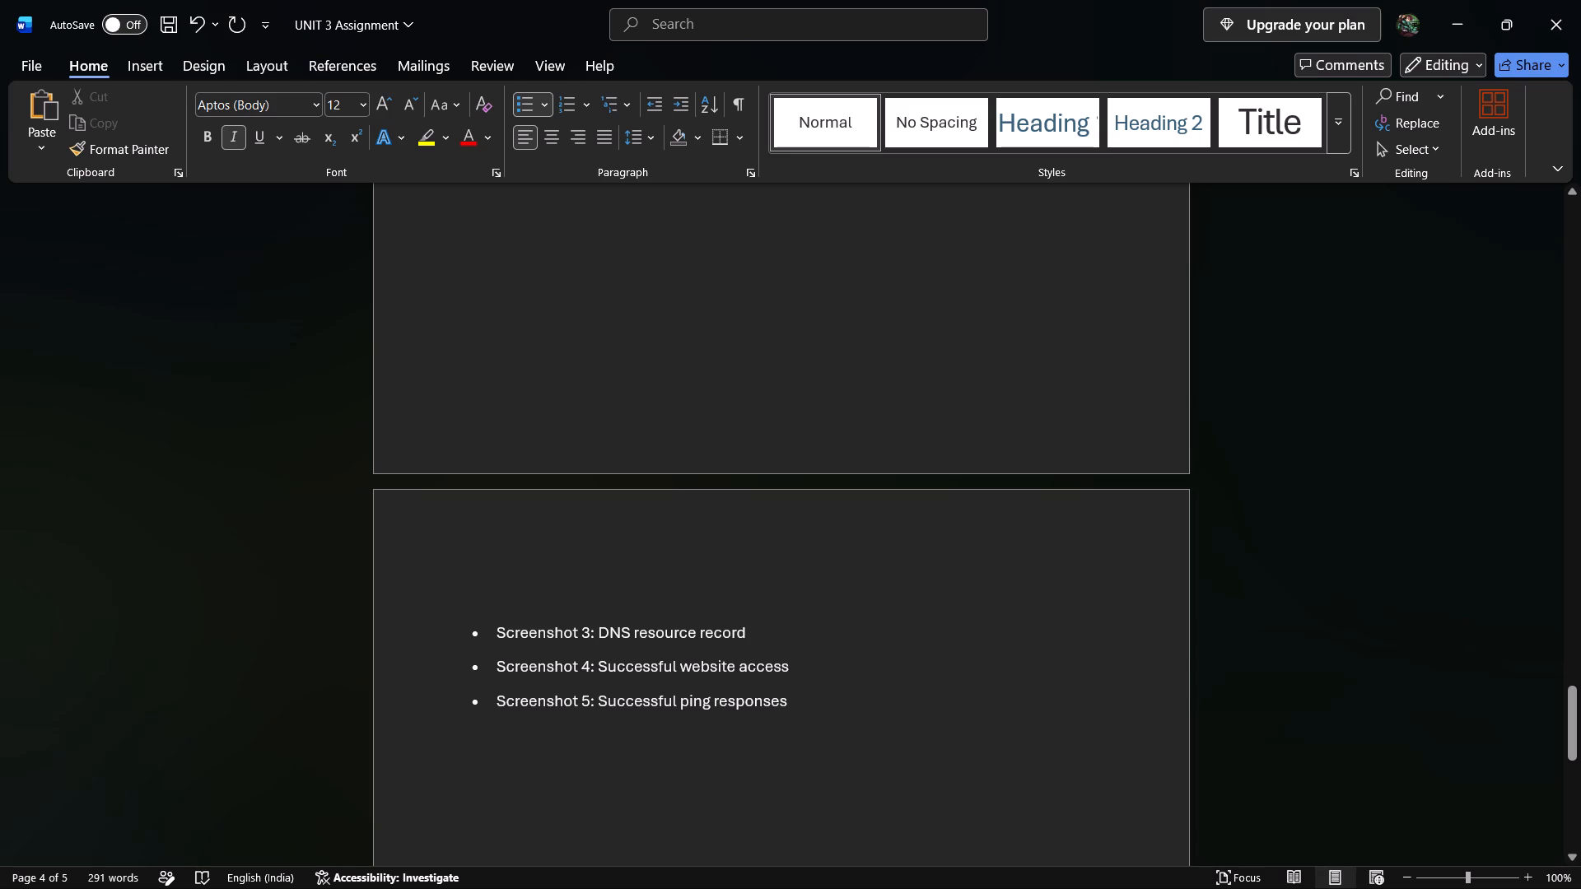
pyautogui.moveTo(474, 634); pyautogui.dragTo(761, 618)
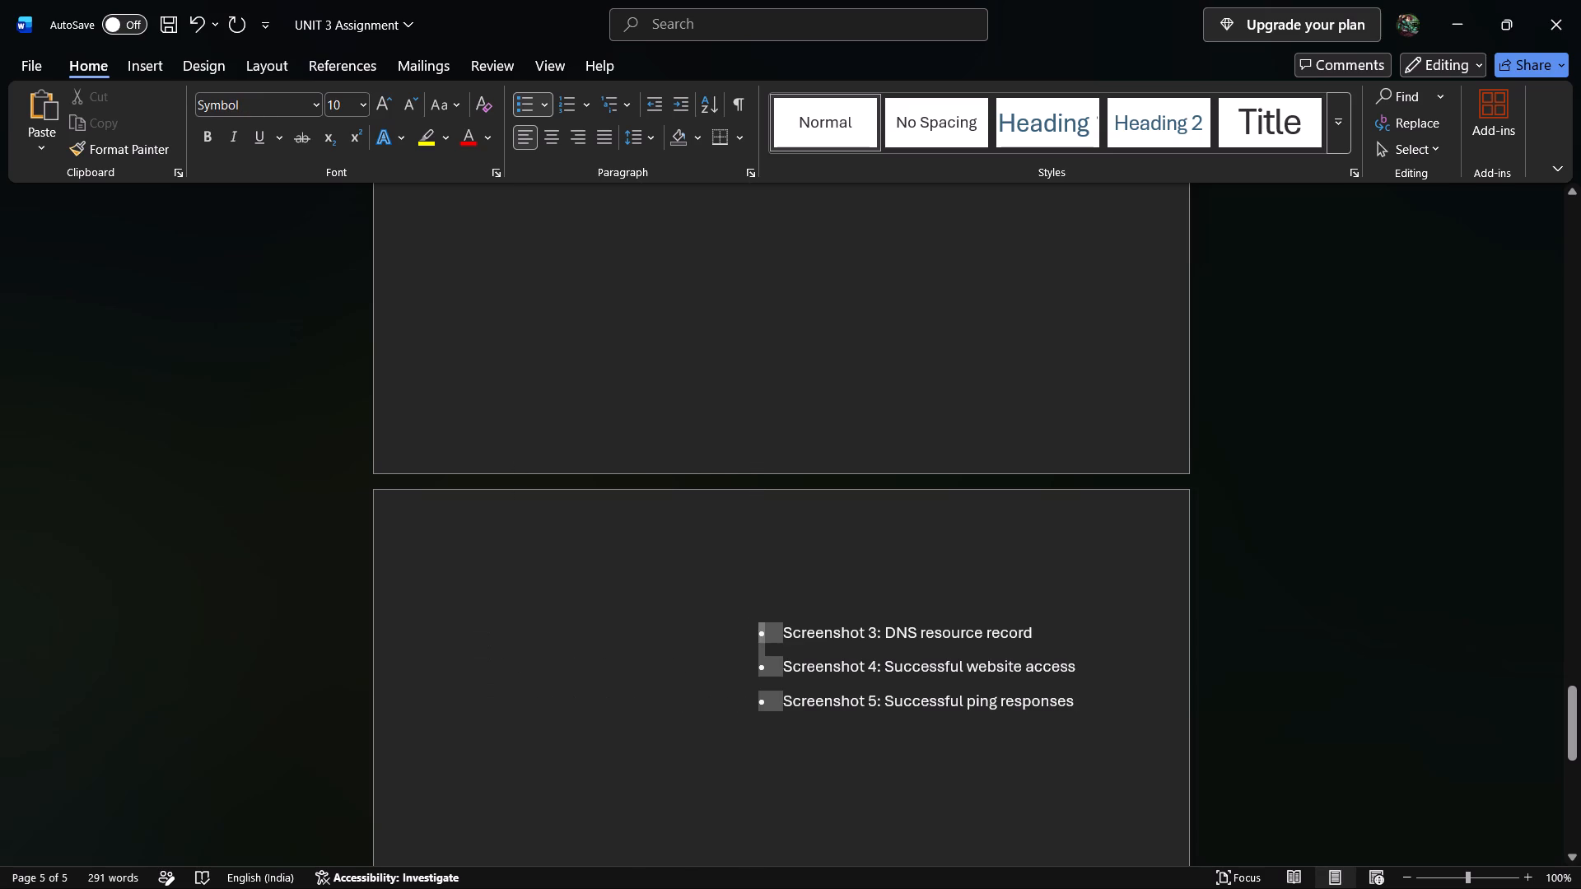
pyautogui.hotkey('ctrl', 'z')
pyautogui.click(744, 630)
pyautogui.moveTo(745, 631); pyautogui.dragTo(628, 631)
pyautogui.click(590, 629)
pyautogui.moveTo(590, 629); pyautogui.dragTo(576, 630)
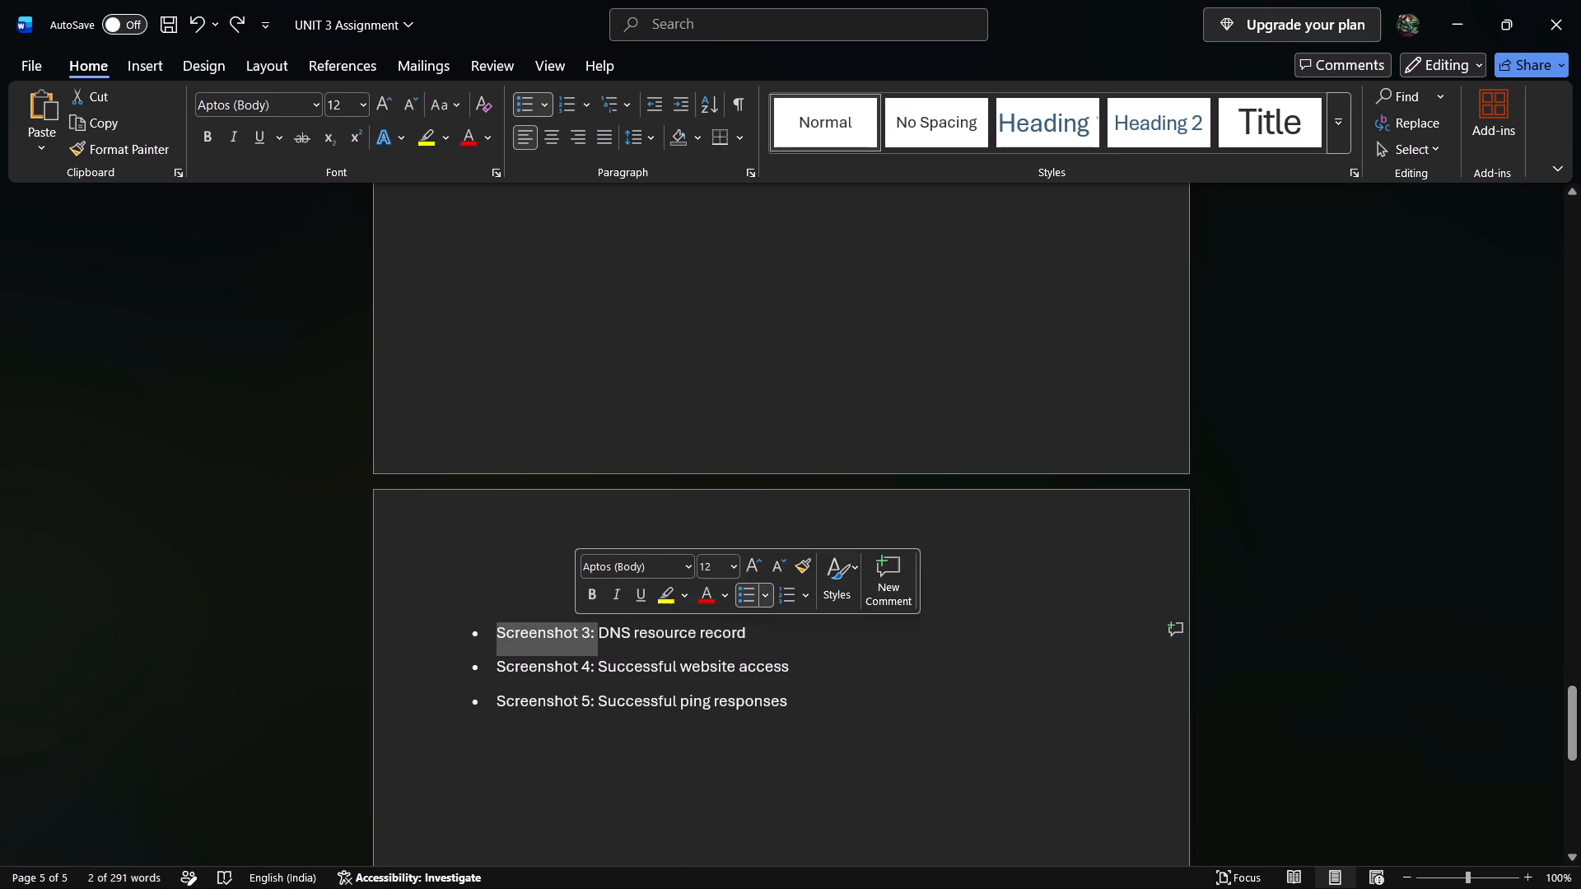
pyautogui.hotkey('ctrl', 'b')
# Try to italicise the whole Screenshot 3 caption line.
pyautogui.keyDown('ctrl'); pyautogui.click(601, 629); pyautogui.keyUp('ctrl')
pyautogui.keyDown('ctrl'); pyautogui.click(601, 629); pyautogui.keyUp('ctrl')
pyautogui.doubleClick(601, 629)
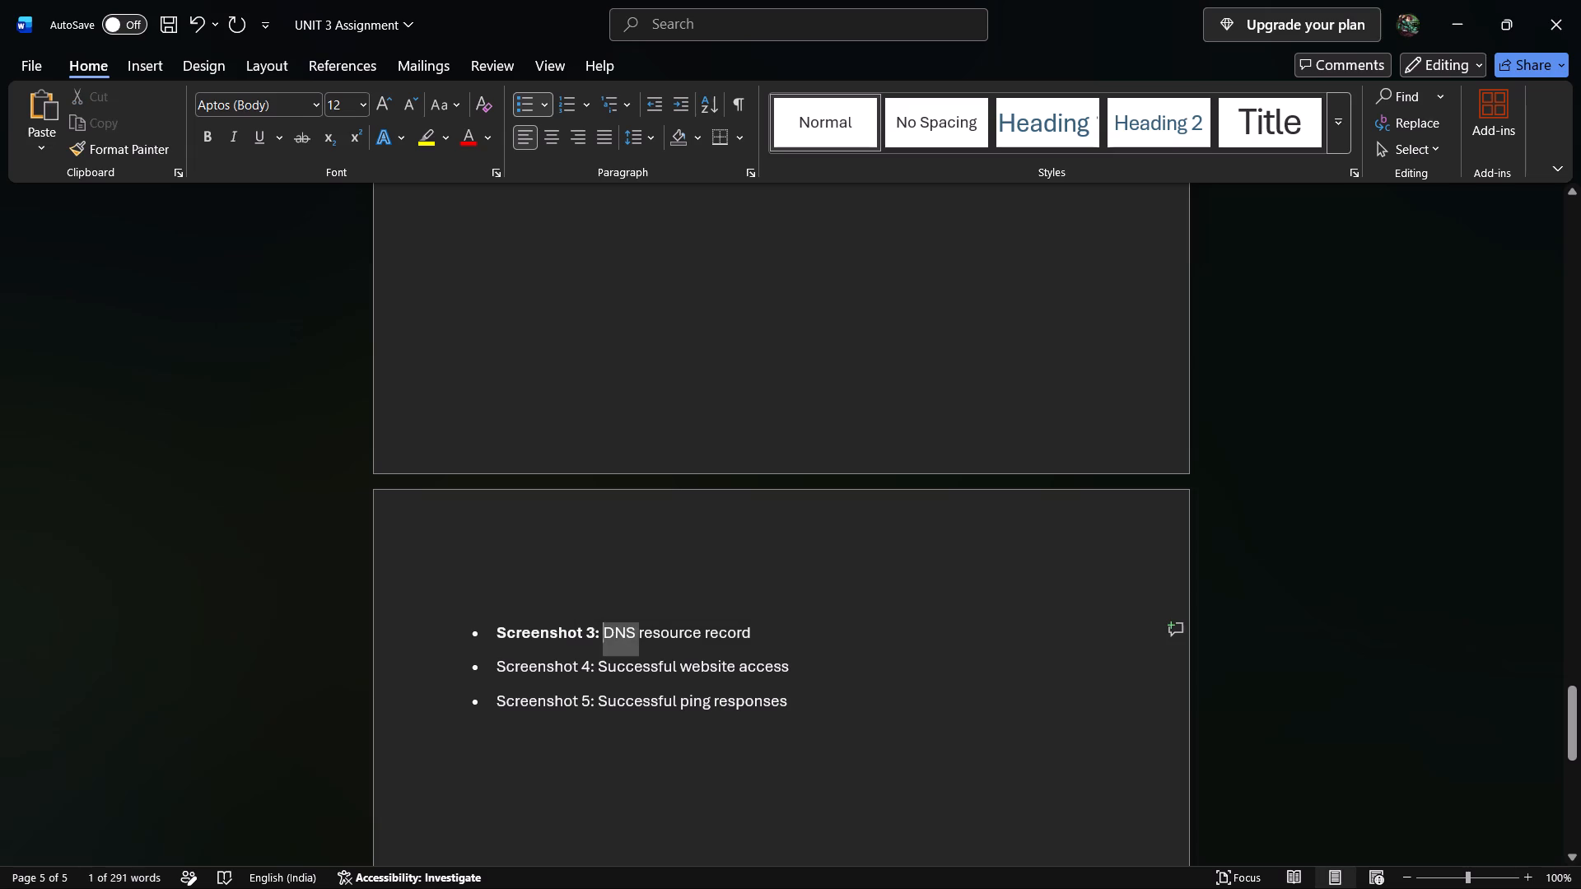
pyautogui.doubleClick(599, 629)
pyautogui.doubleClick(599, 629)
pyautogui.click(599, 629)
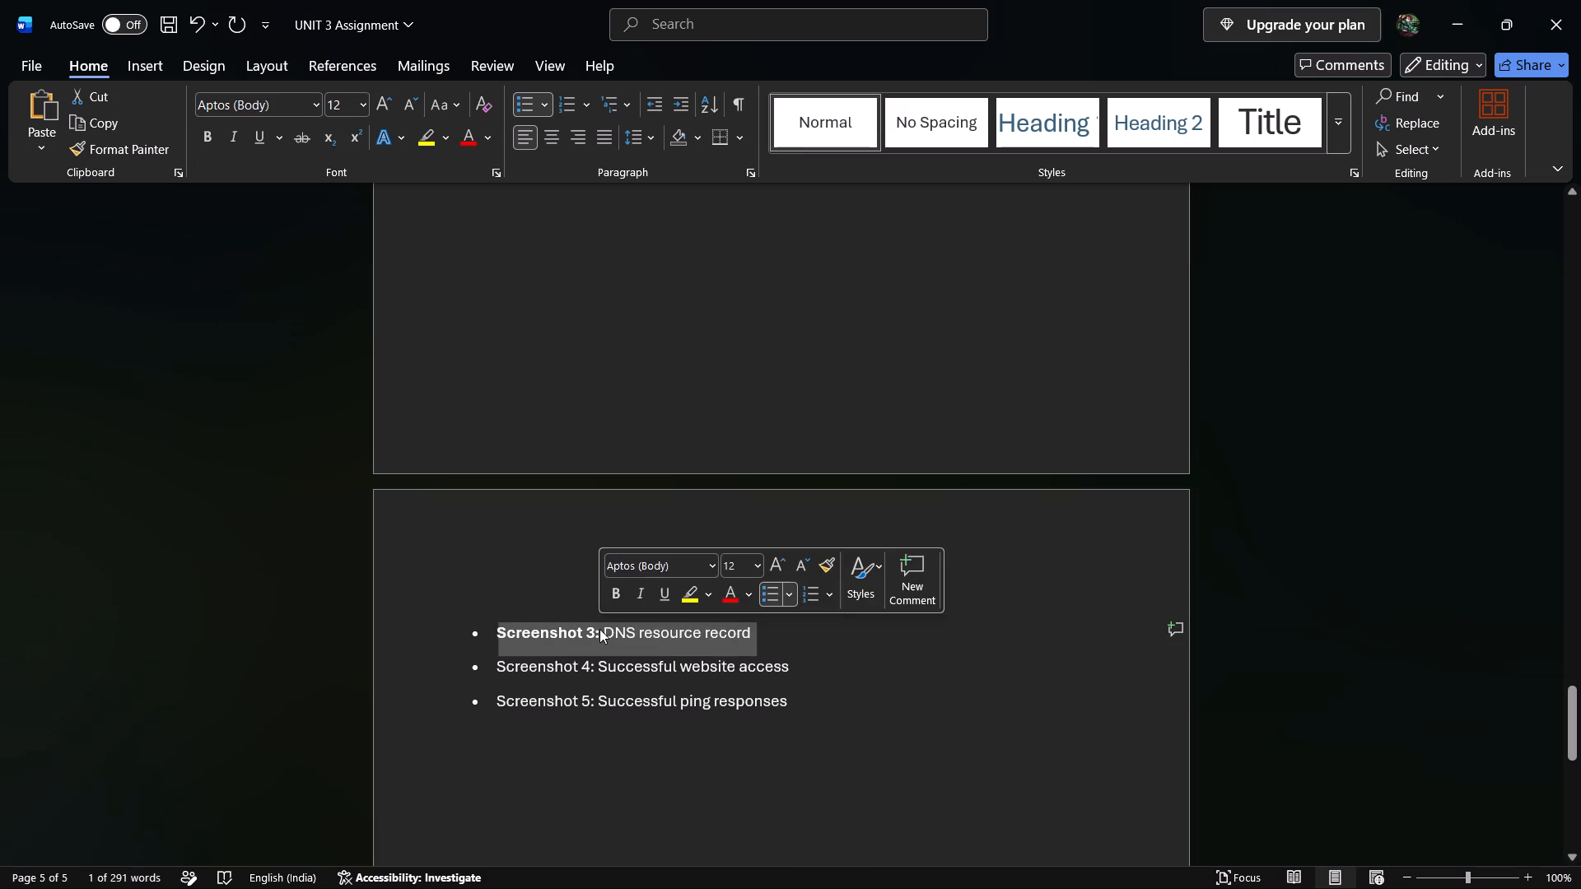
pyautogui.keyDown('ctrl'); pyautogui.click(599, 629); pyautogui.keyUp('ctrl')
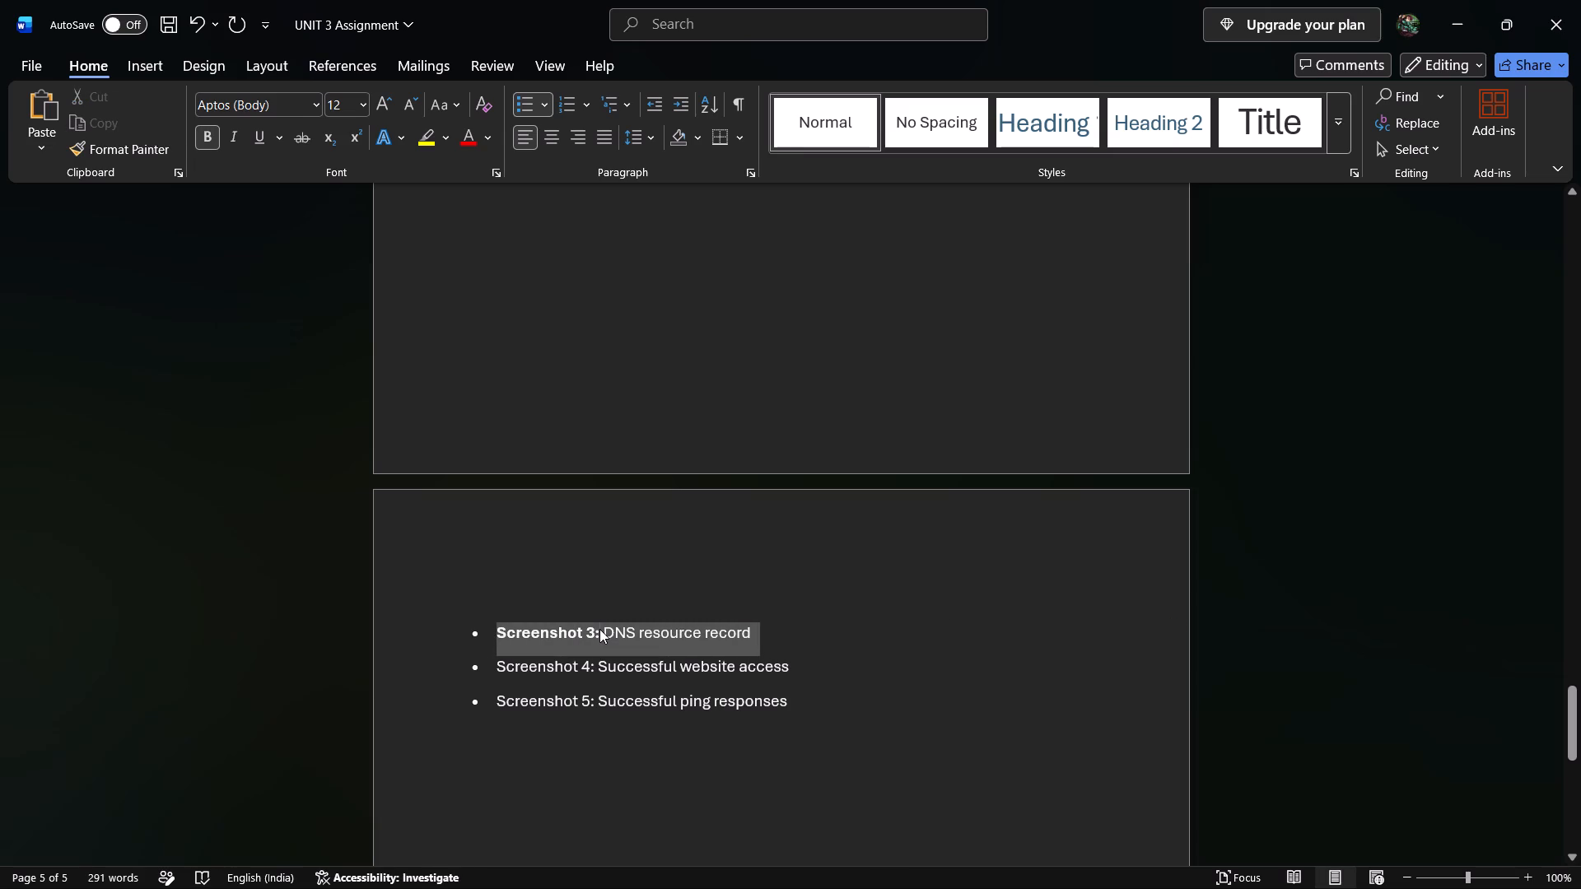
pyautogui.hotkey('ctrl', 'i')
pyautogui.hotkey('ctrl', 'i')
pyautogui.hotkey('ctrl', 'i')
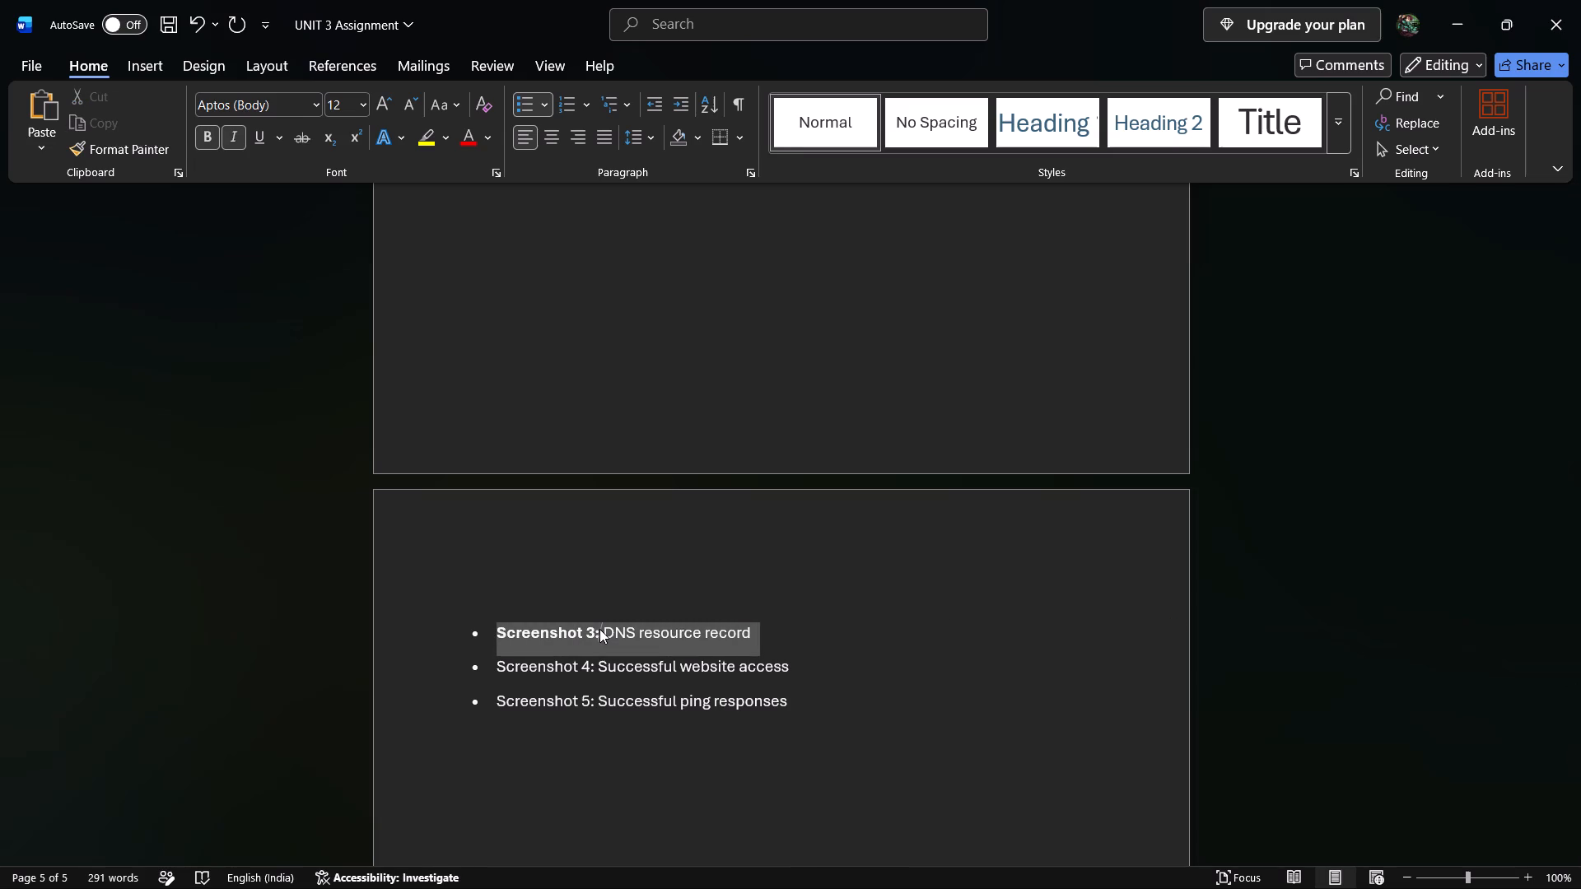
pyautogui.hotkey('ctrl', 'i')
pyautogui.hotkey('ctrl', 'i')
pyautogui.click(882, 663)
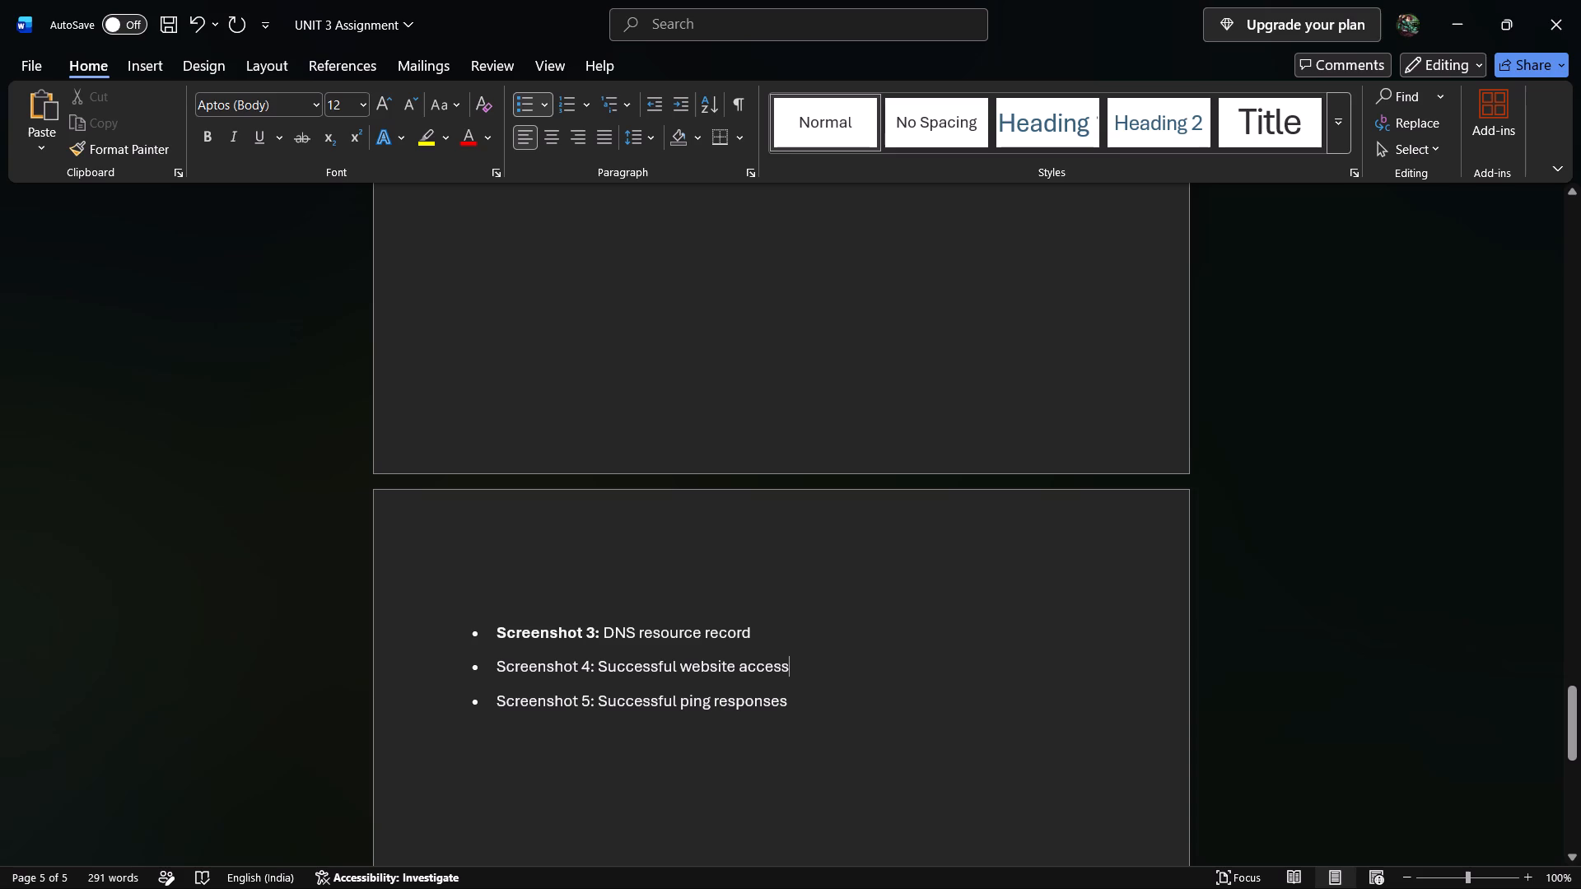
# Italicise the whole Screenshot 3 caption line, including its bold label.
pyautogui.moveTo(757, 635); pyautogui.dragTo(510, 632)
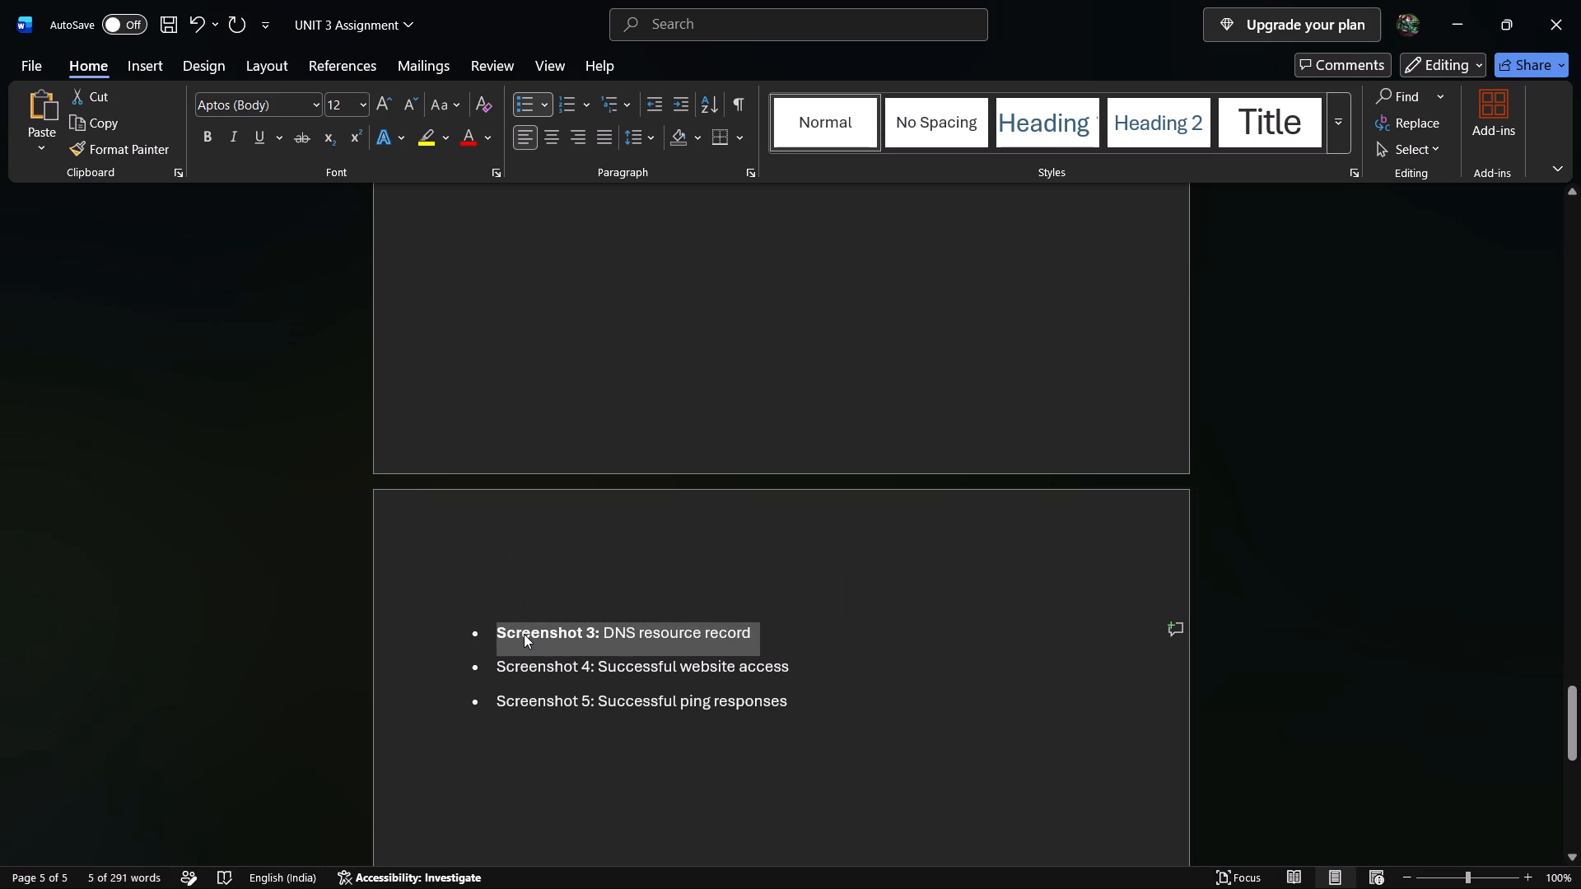
pyautogui.hotkey('ctrl', 'i')
pyautogui.click(737, 646)
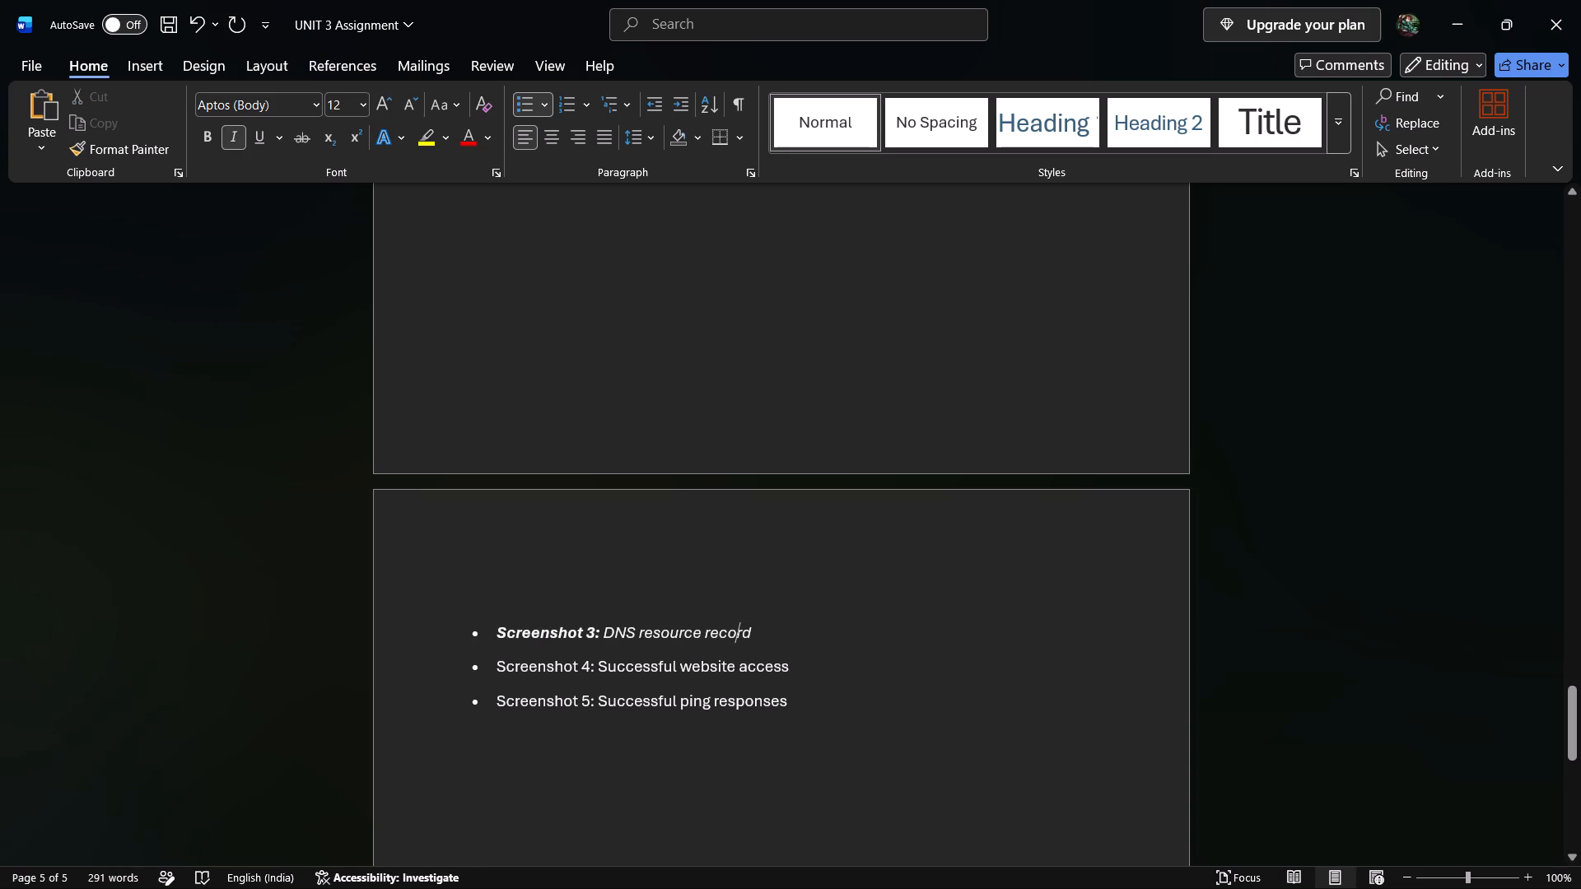
# Add a blank unbulleted line beneath the "Screenshot 3: DNS resource record" caption.
pyautogui.click(766, 635)
pyautogui.scroll(2, 764, 626)
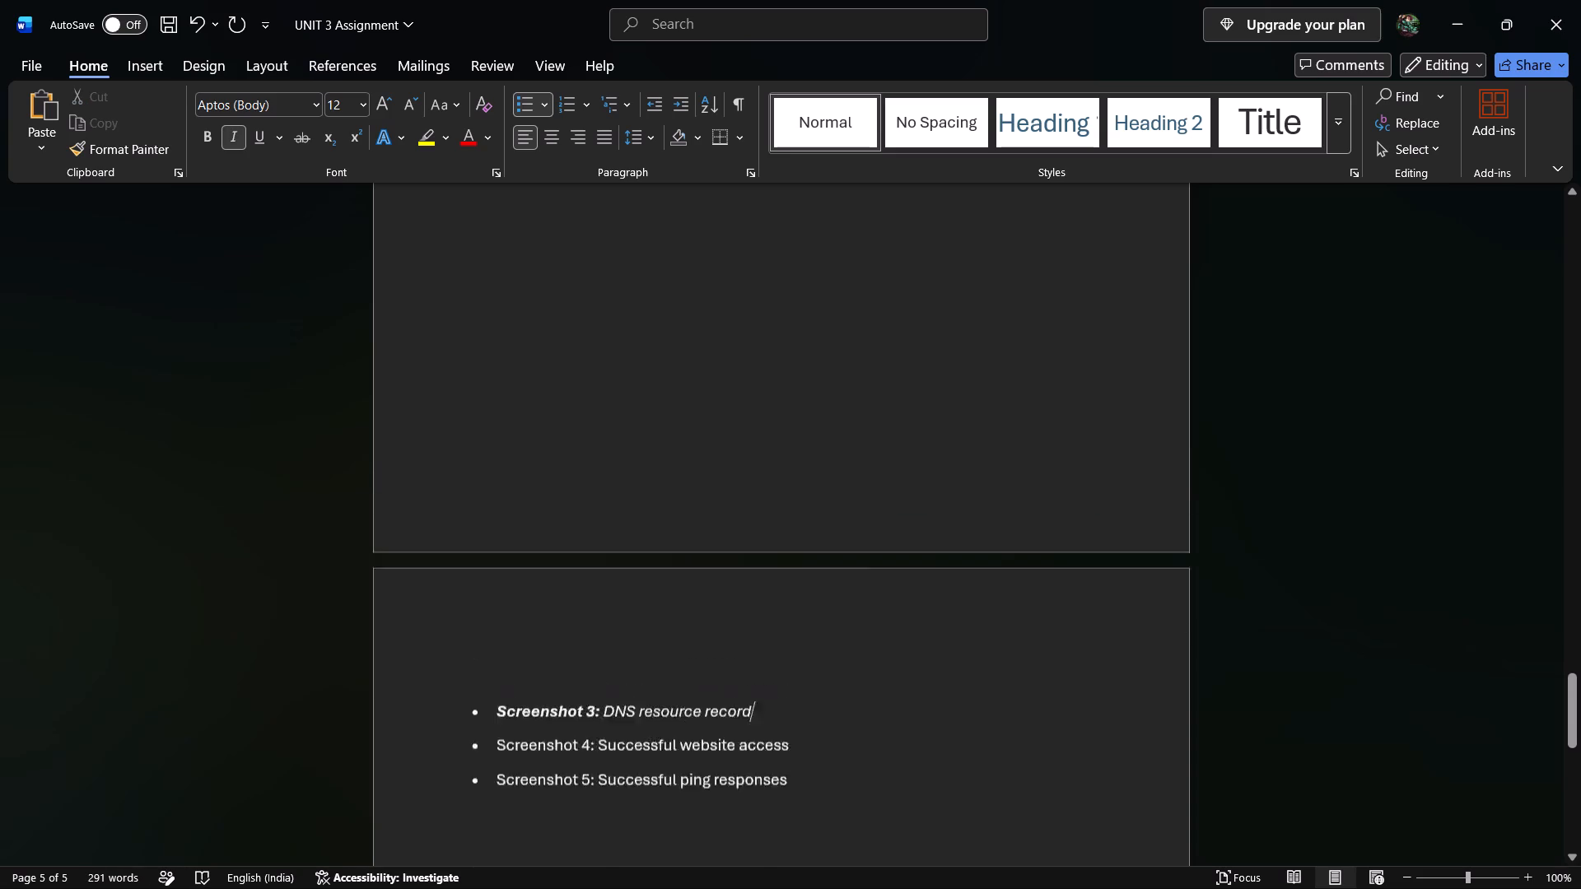
pyautogui.scroll(3, 763, 614)
pyautogui.scroll(-6, 744, 559)
pyautogui.press('Return')
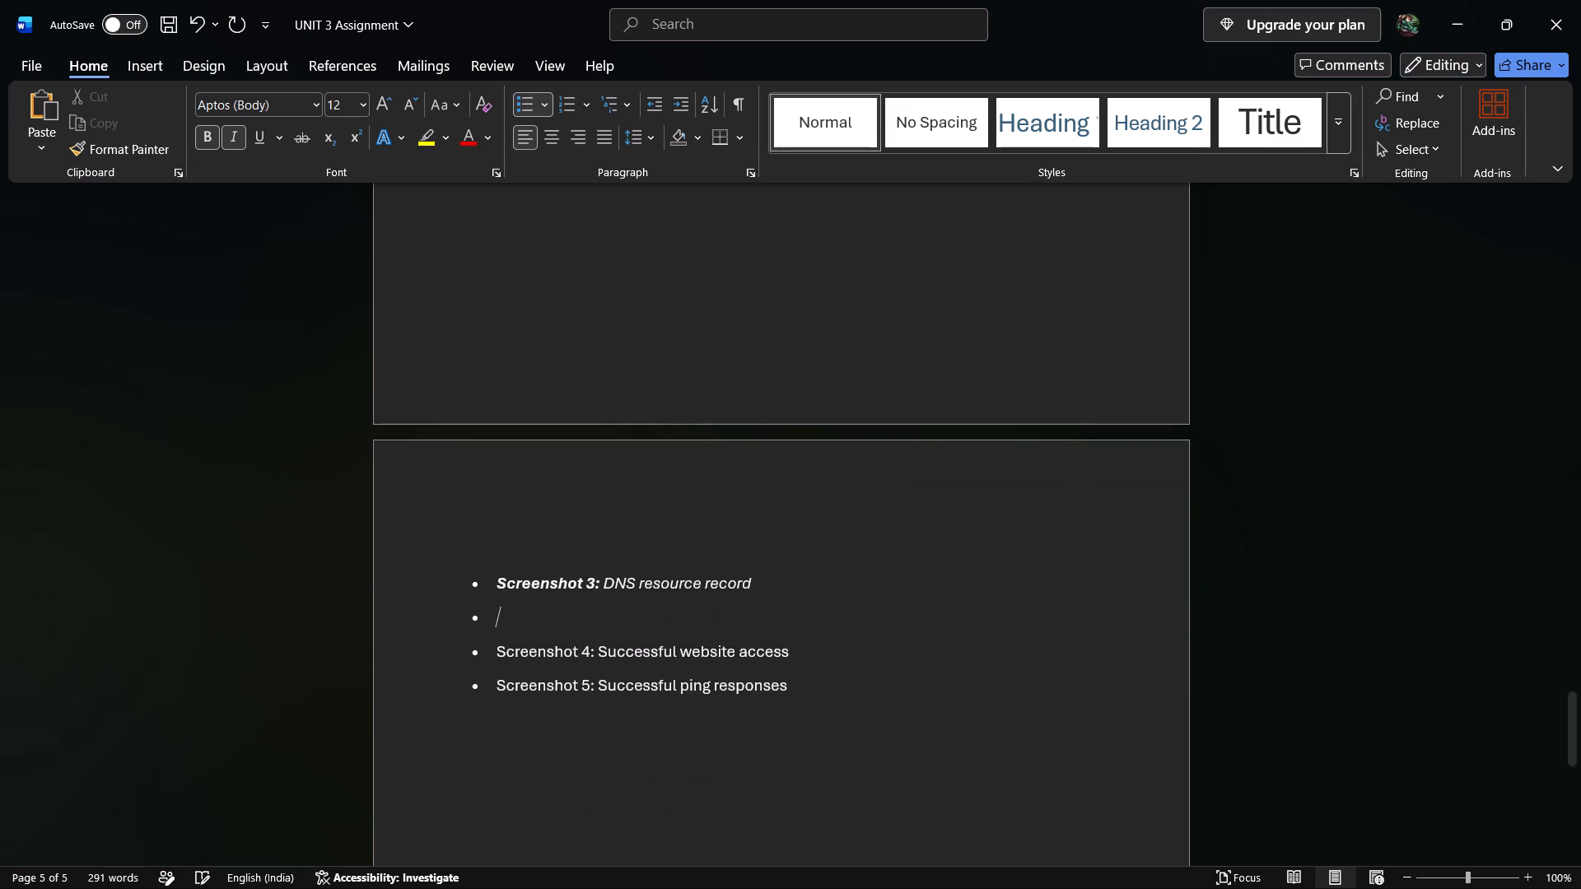
pyautogui.press('BackSpace')
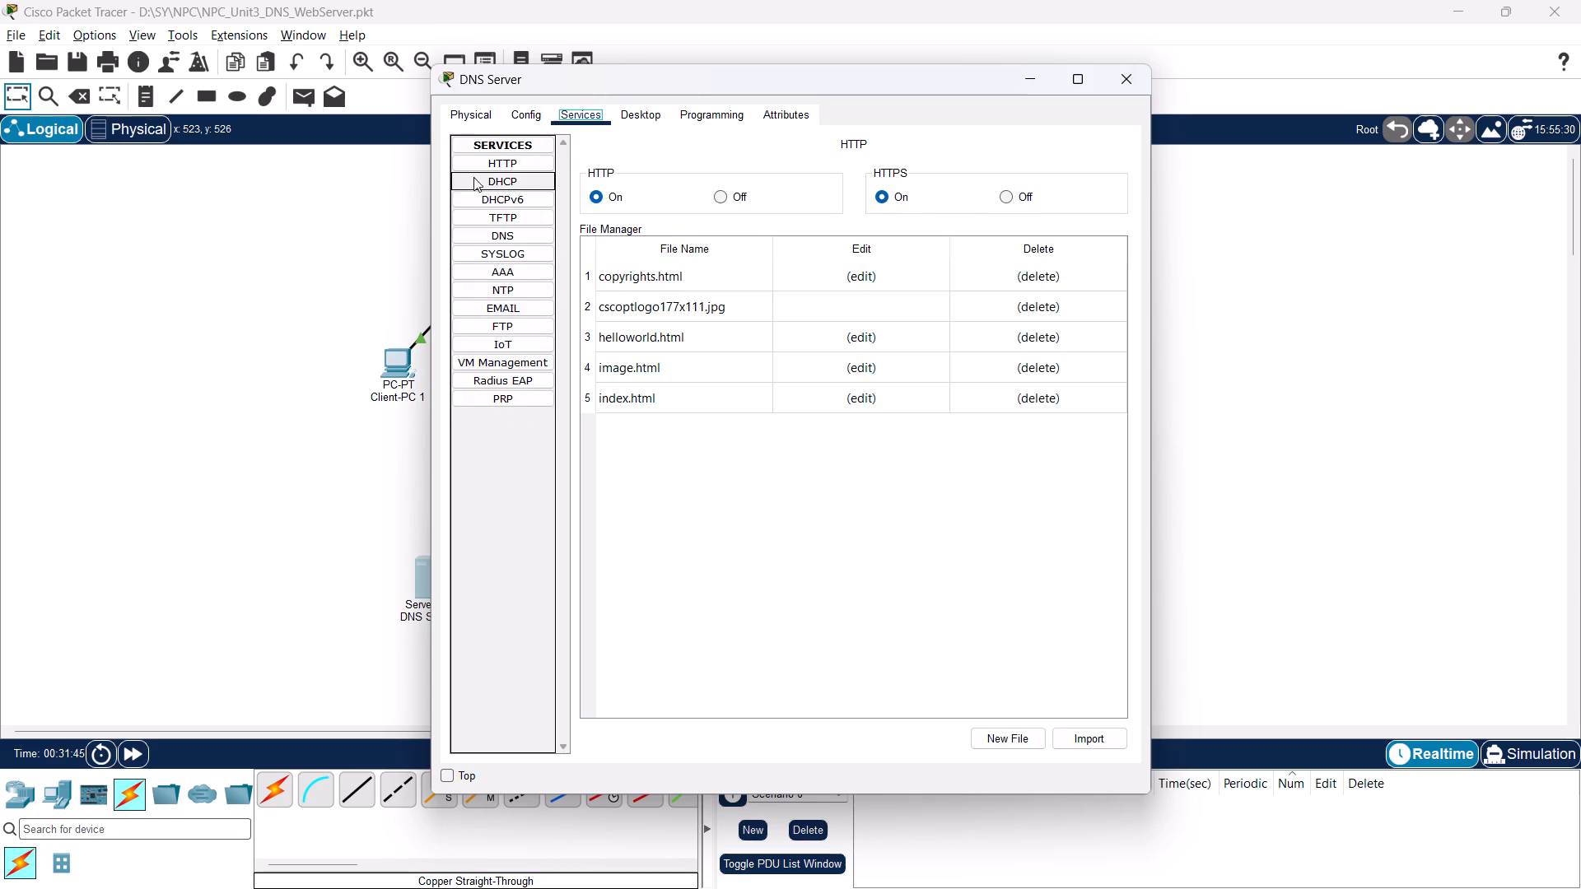
pyautogui.click(525, 121)
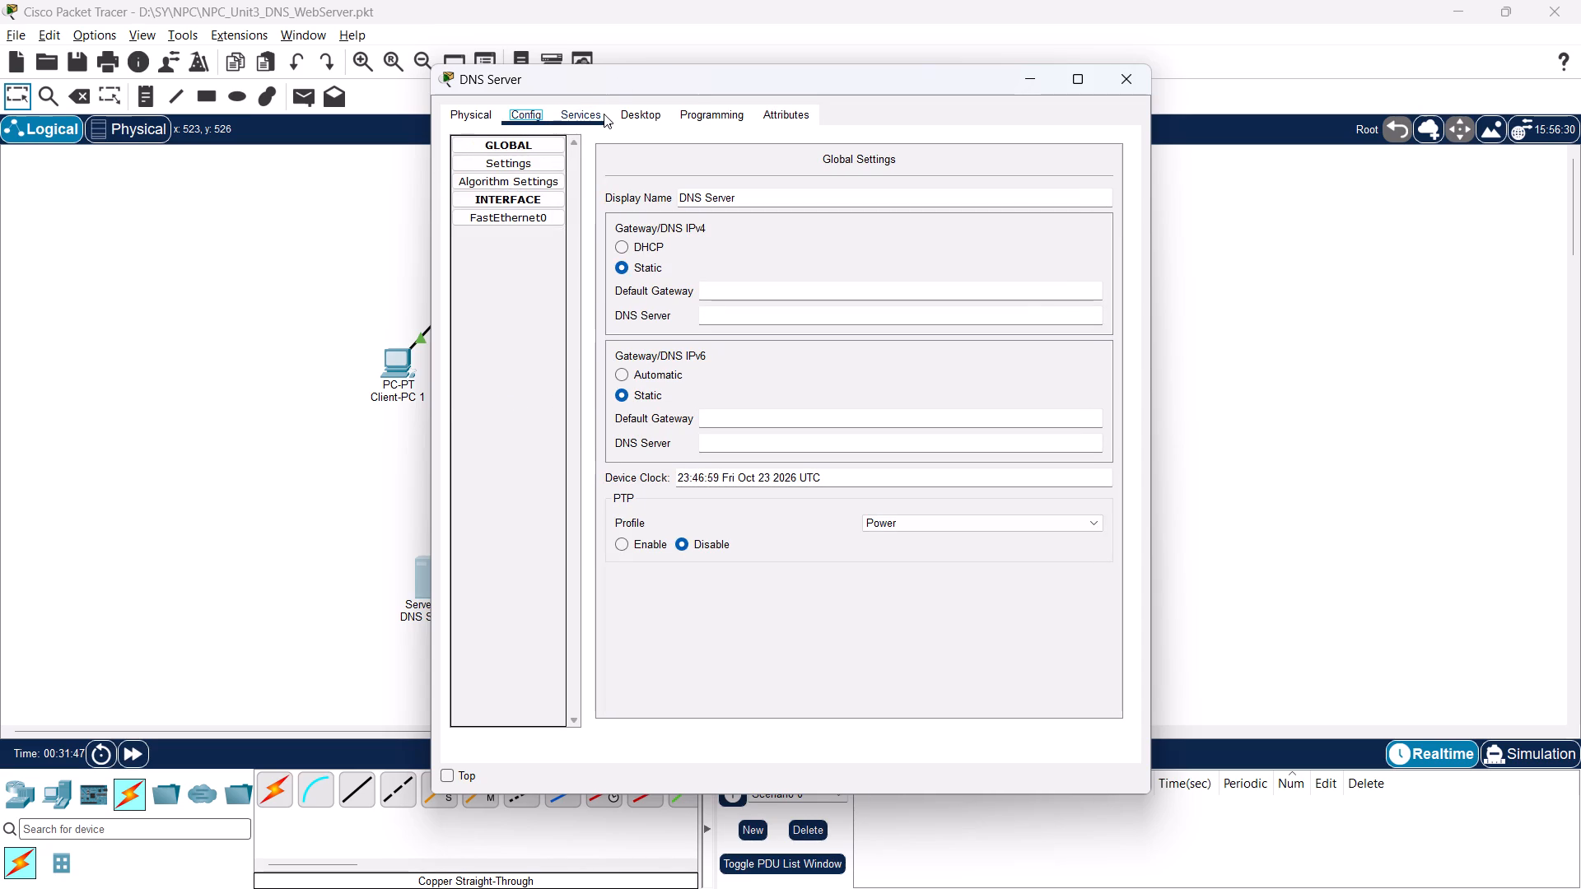
pyautogui.click(638, 114)
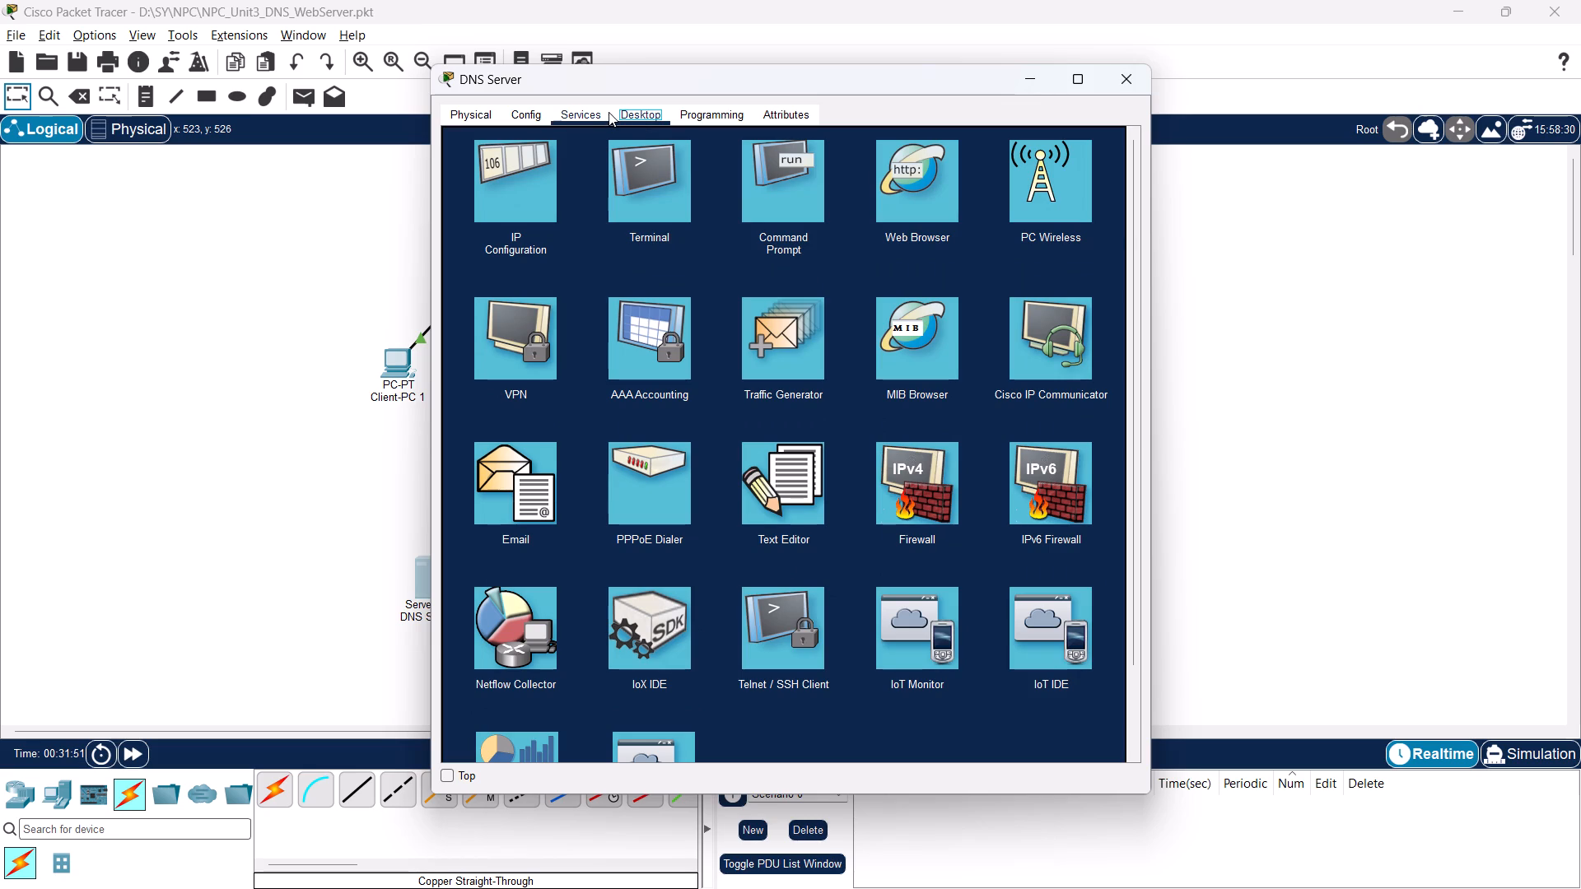
pyautogui.click(609, 112)
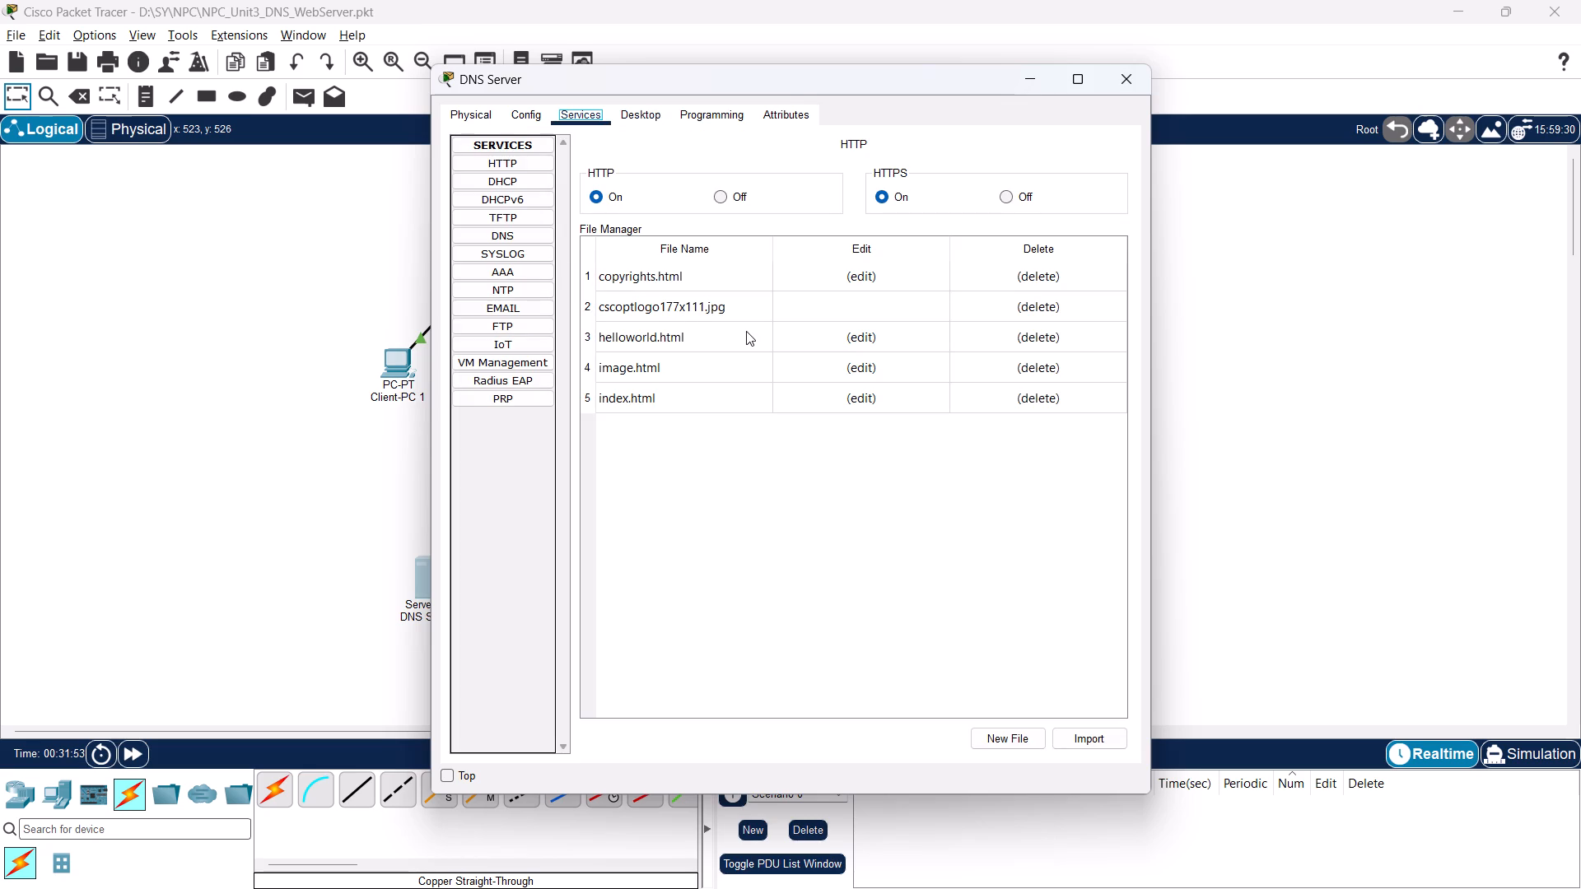
pyautogui.click(520, 163)
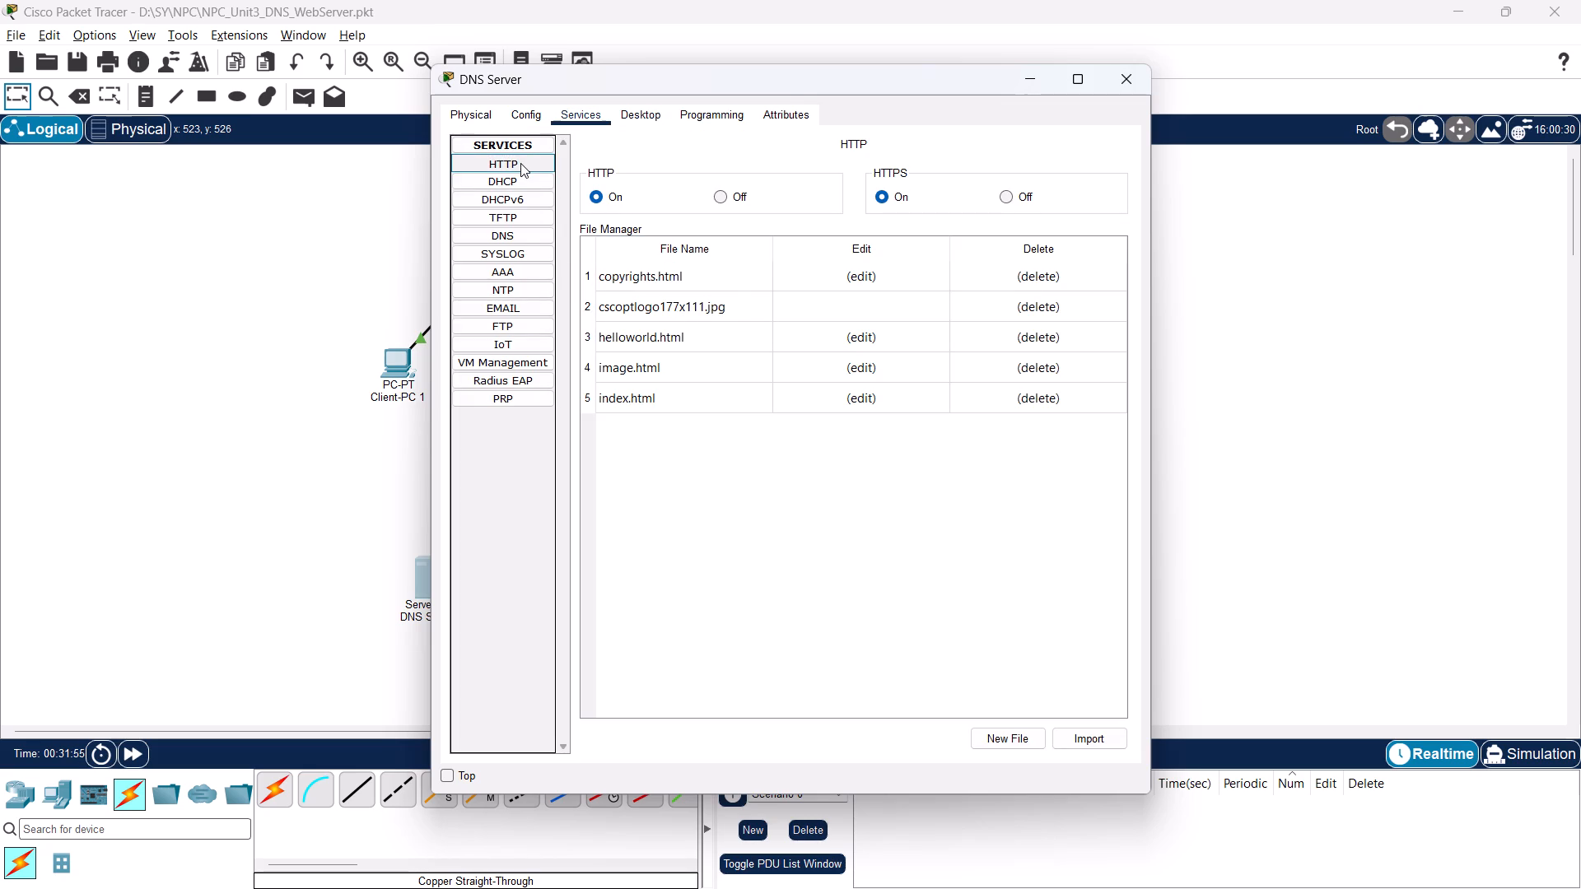
pyautogui.click(525, 232)
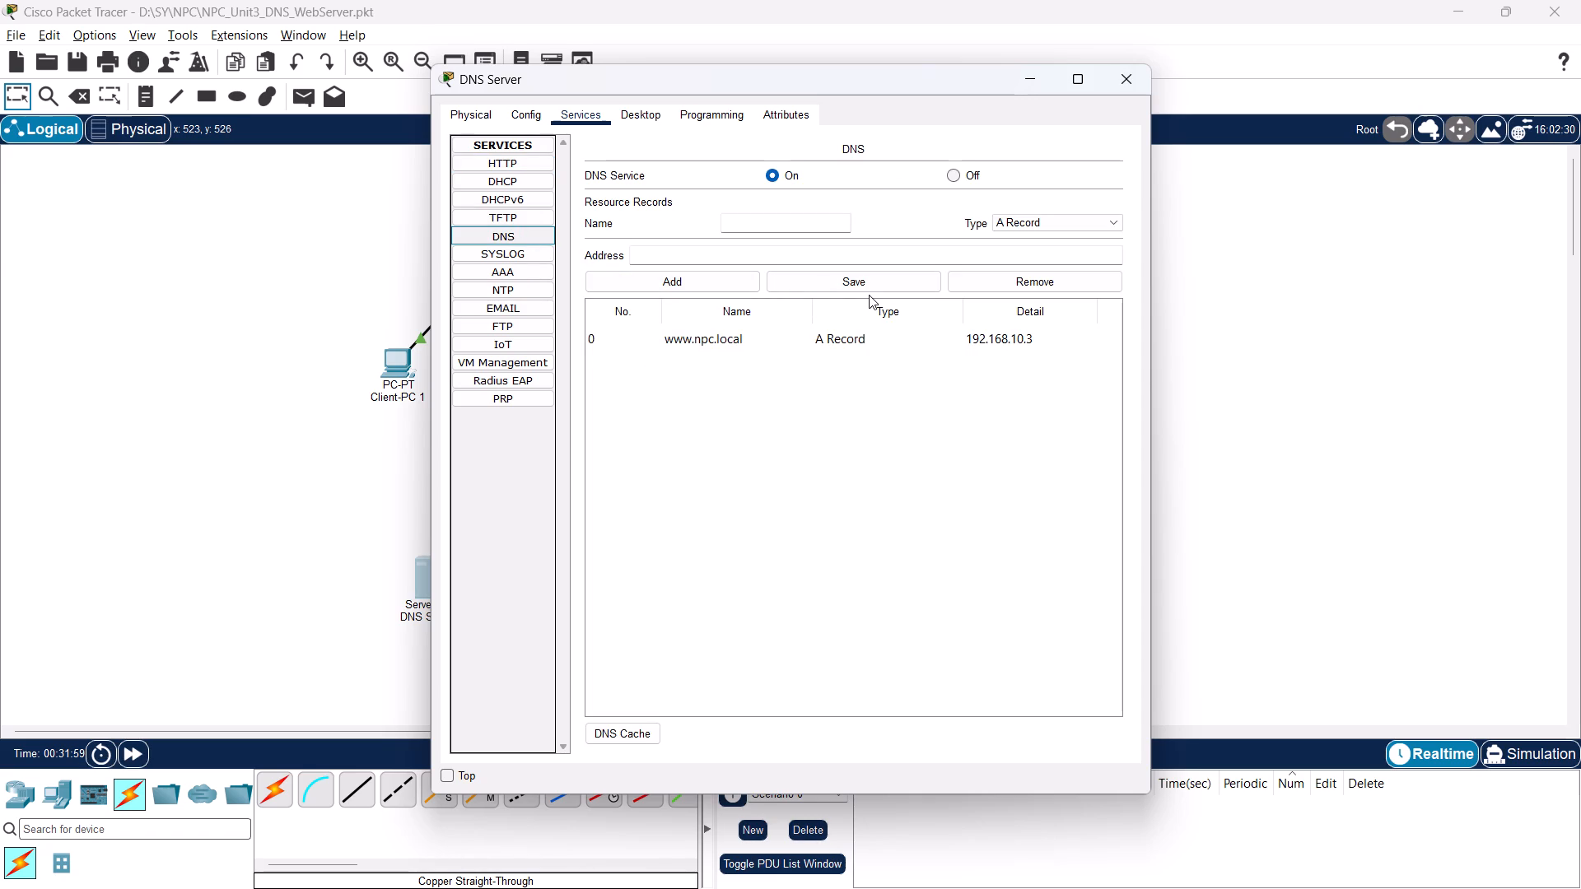
# Capture a screenshot of the whole DNS Server window with its DNS resource records.
pyautogui.press('Print')
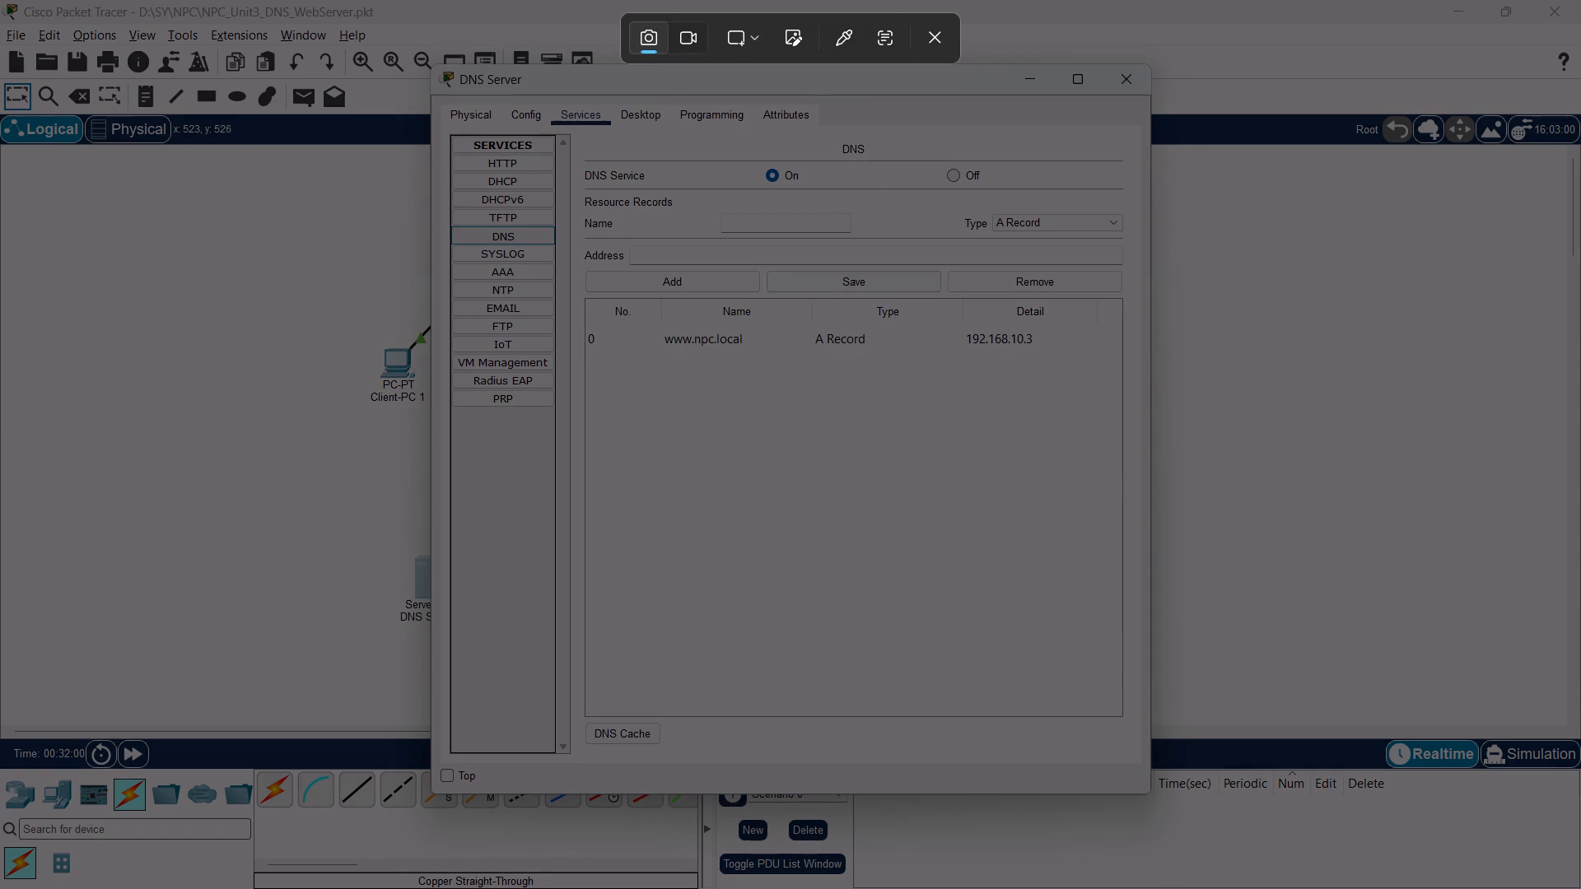
pyautogui.moveTo(432, 63); pyautogui.dragTo(1150, 791)
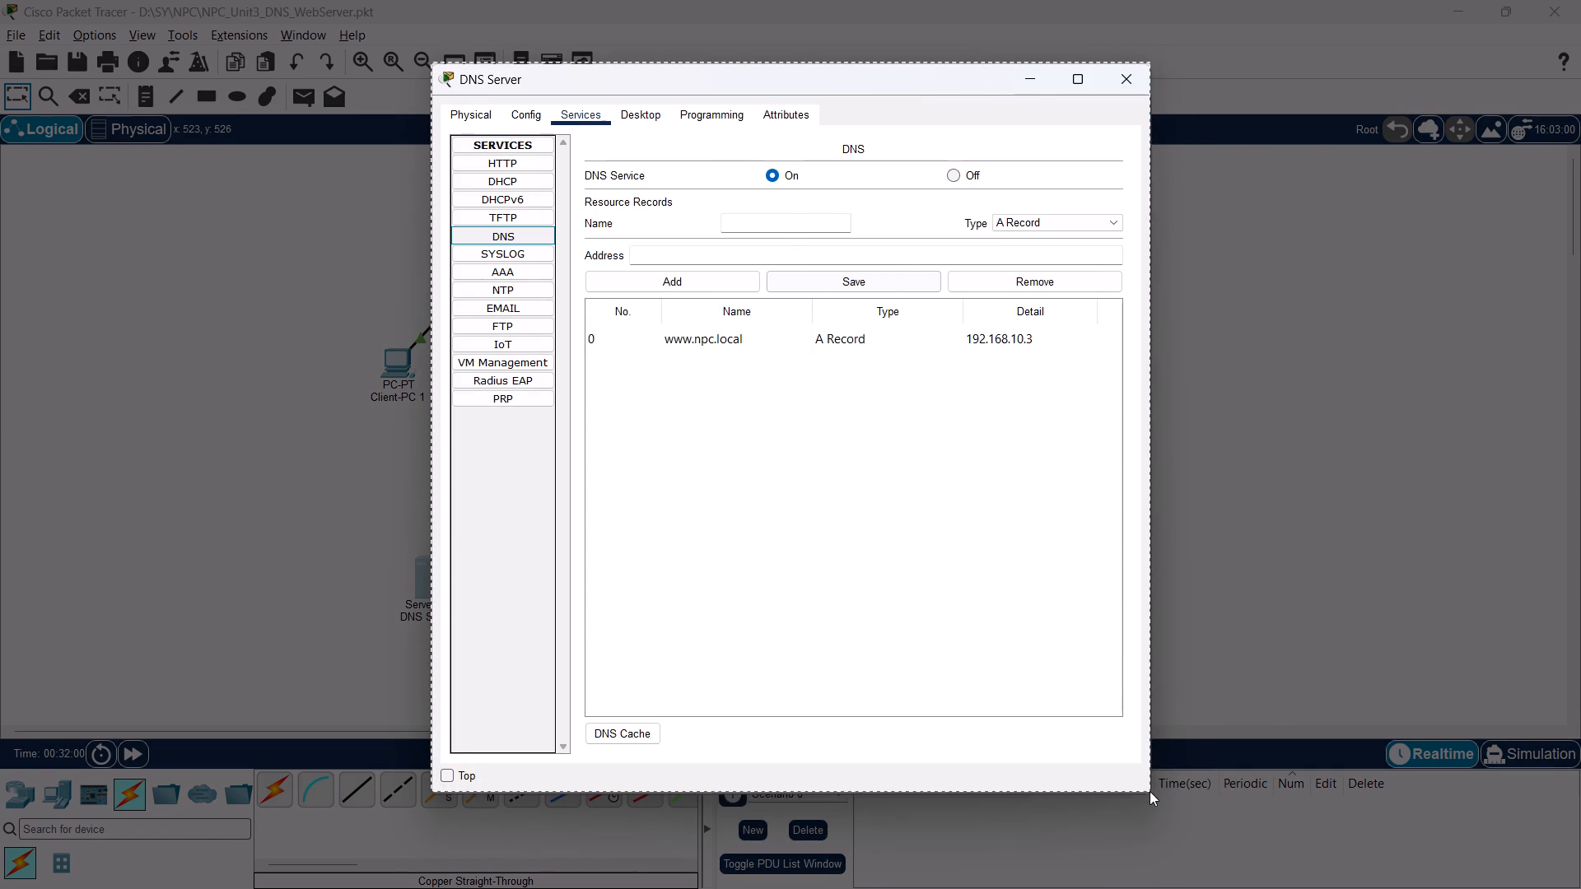
pyautogui.moveTo(1150, 791); pyautogui.dragTo(1150, 772)
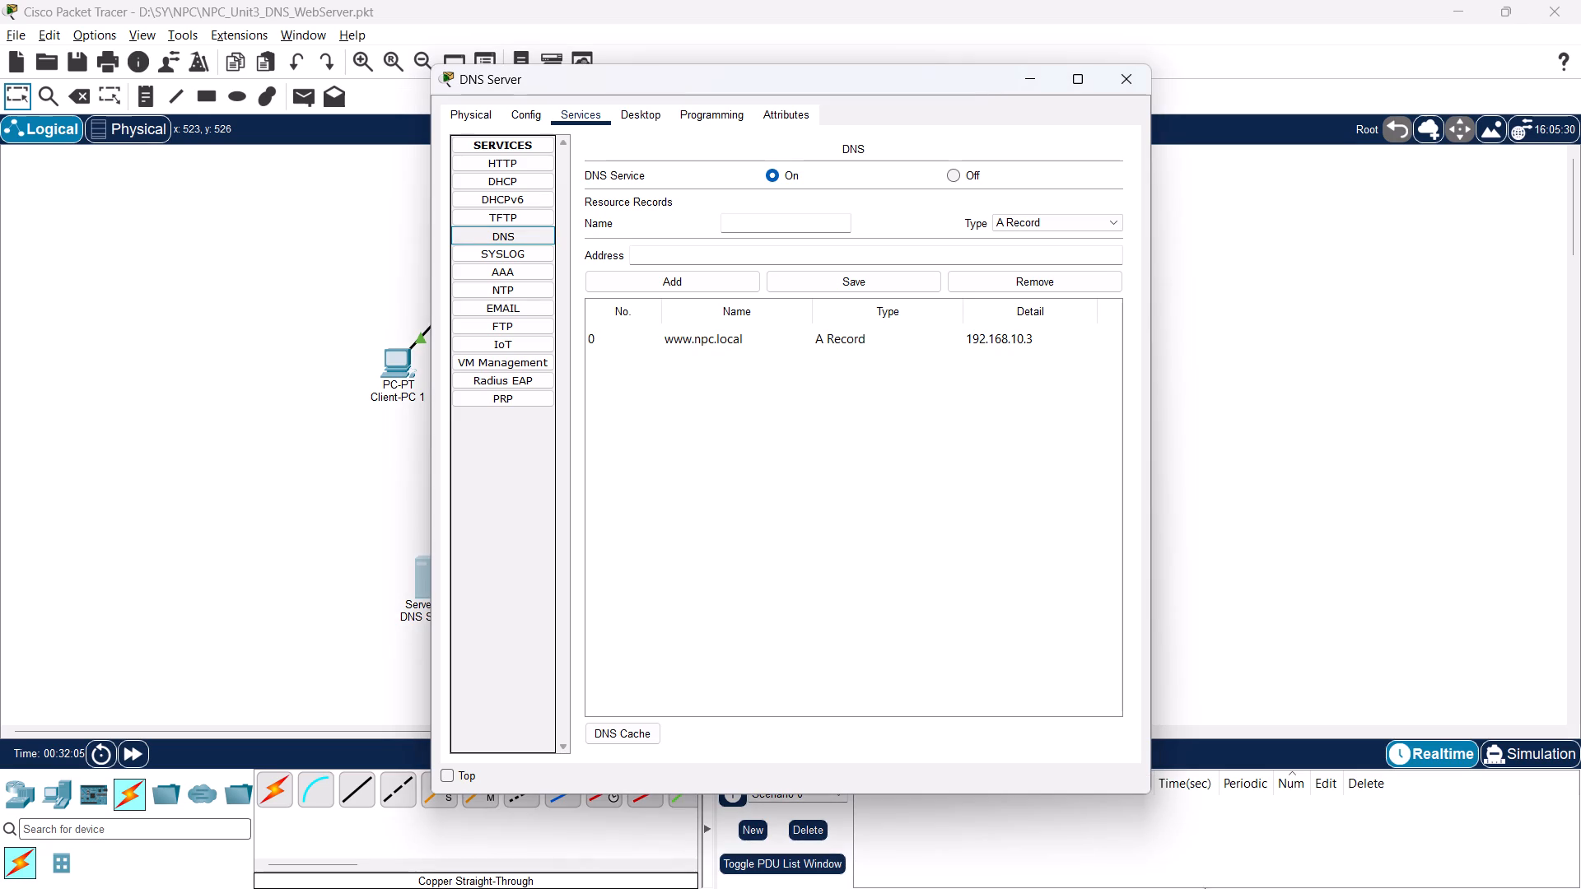
# Switch to the UNIT 3 Assignment document in Word, paste the screenshot beneath the Screenshot 3 caption and apply an offered paste format.
pyautogui.click(930, 851)
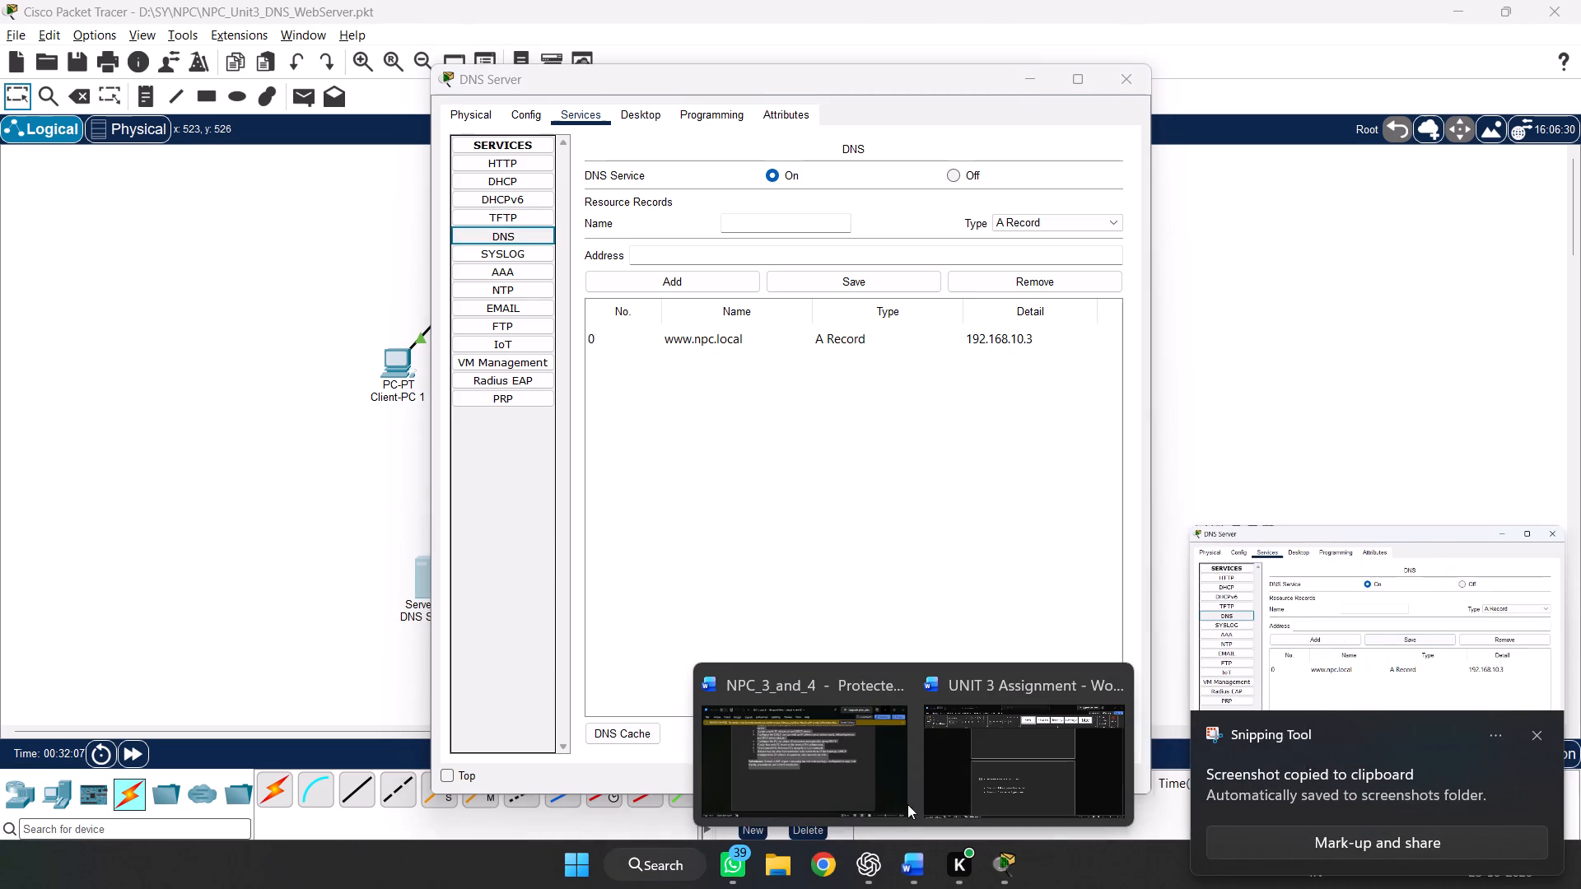
pyautogui.click(1009, 744)
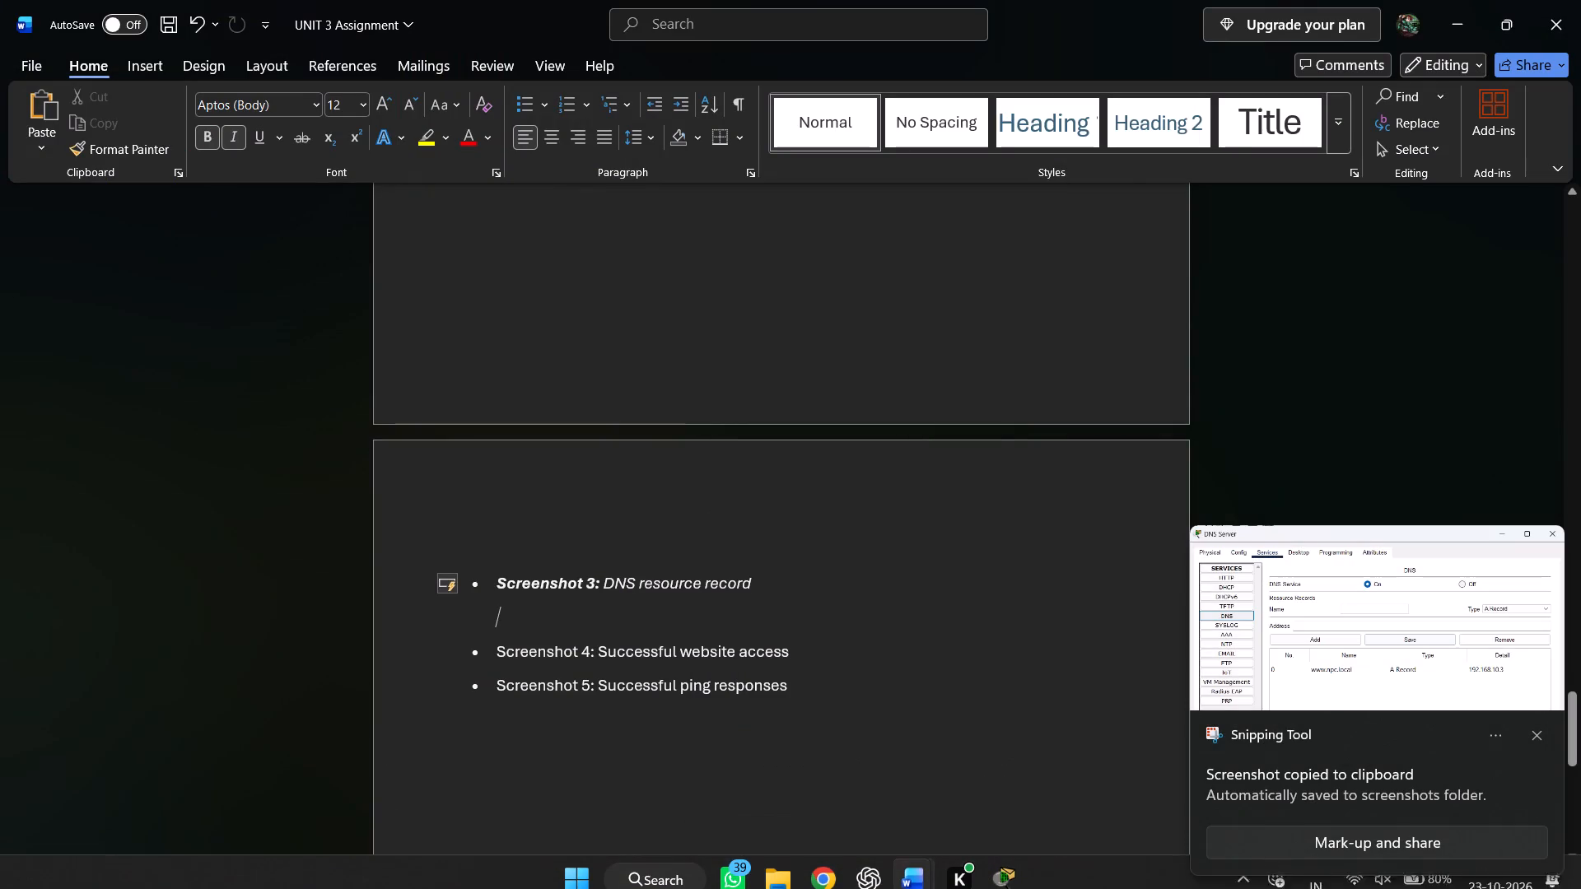
pyautogui.hotkey('ctrl', 'v')
pyautogui.scroll(4, 722, 578)
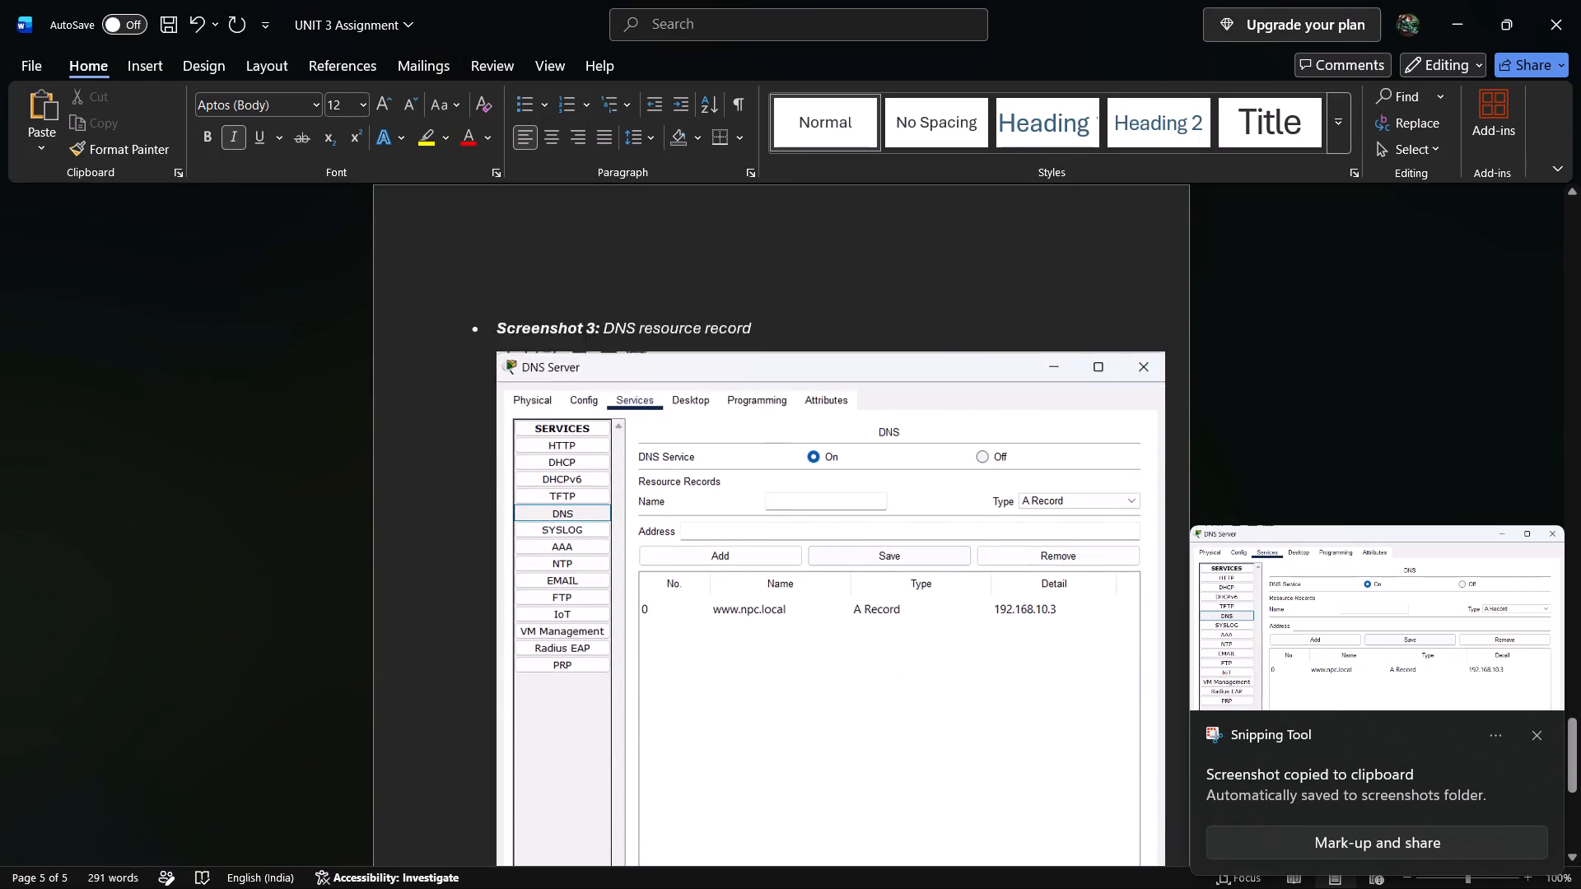
pyautogui.scroll(2, 725, 570)
pyautogui.scroll(-12, 726, 569)
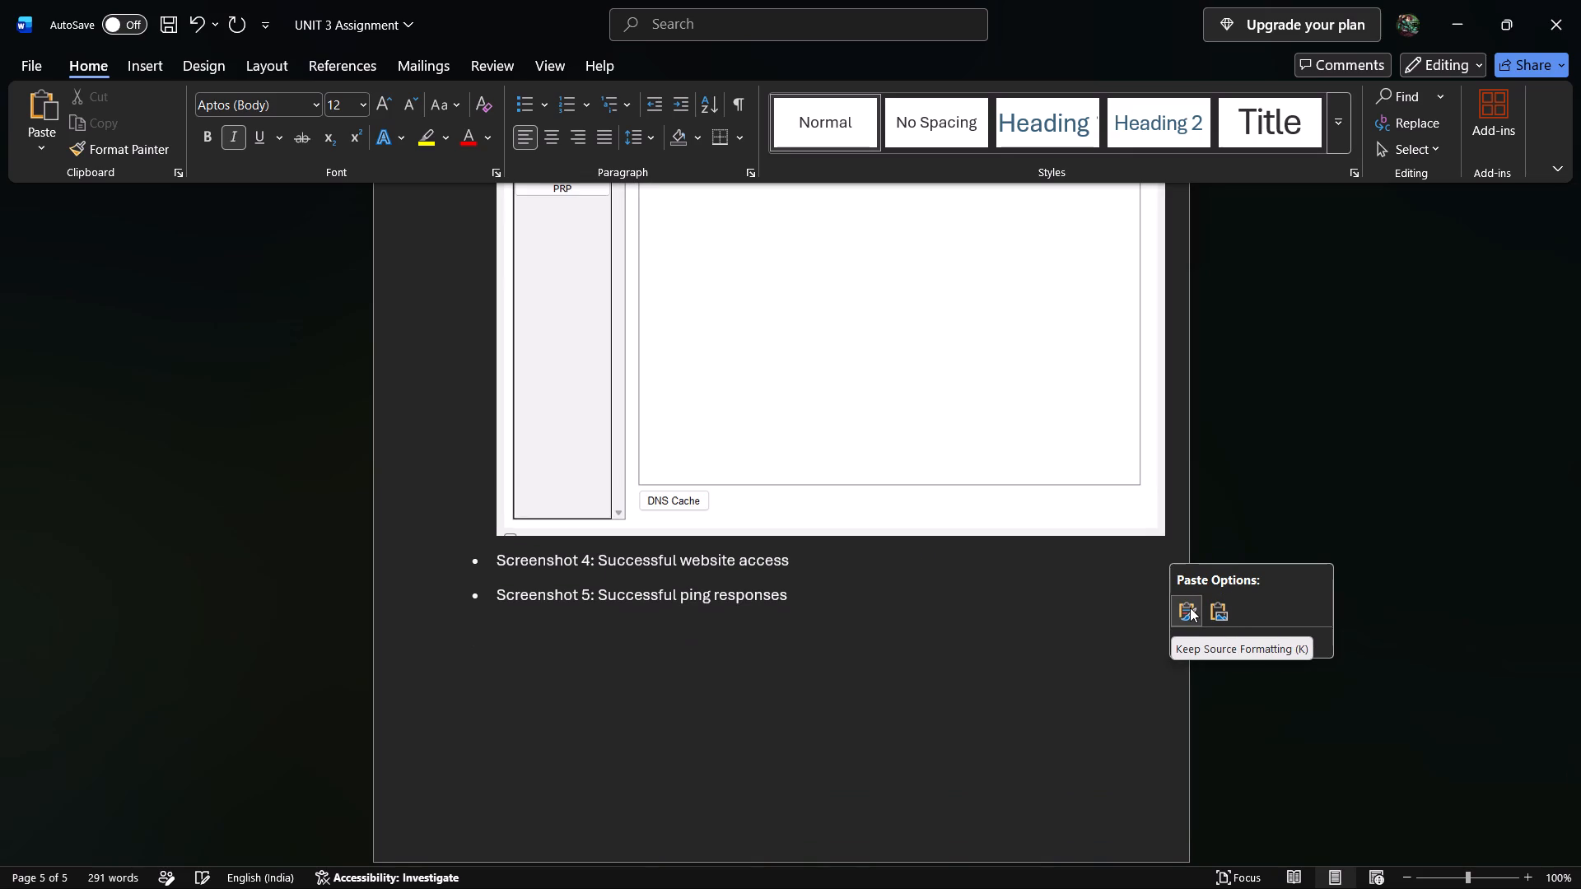
pyautogui.click(1203, 615)
pyautogui.scroll(4, 1073, 590)
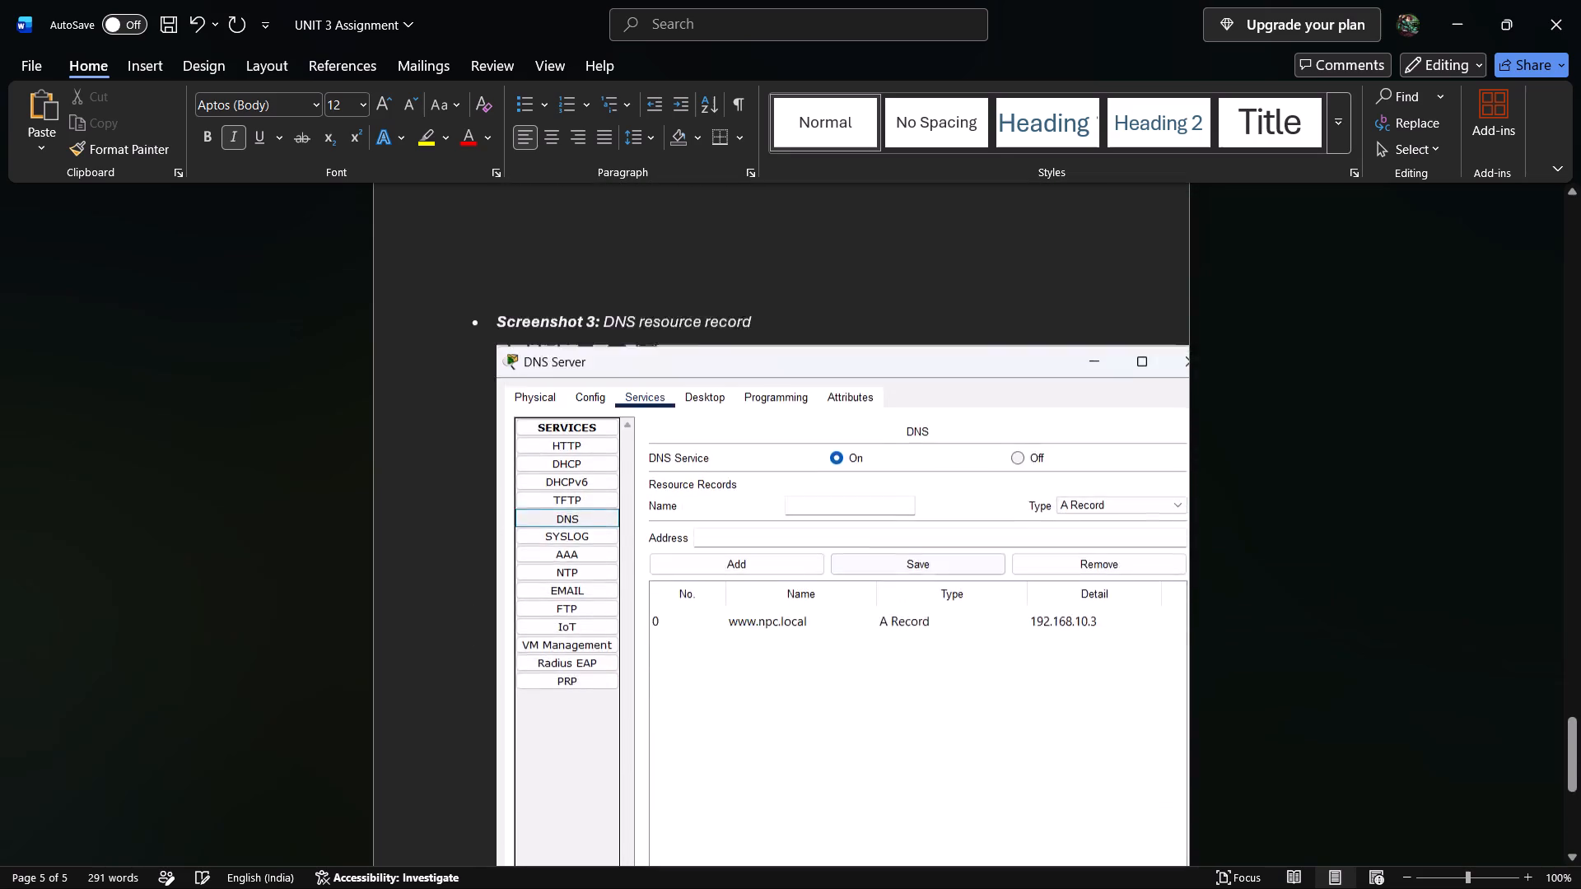
pyautogui.scroll(-9, 1072, 589)
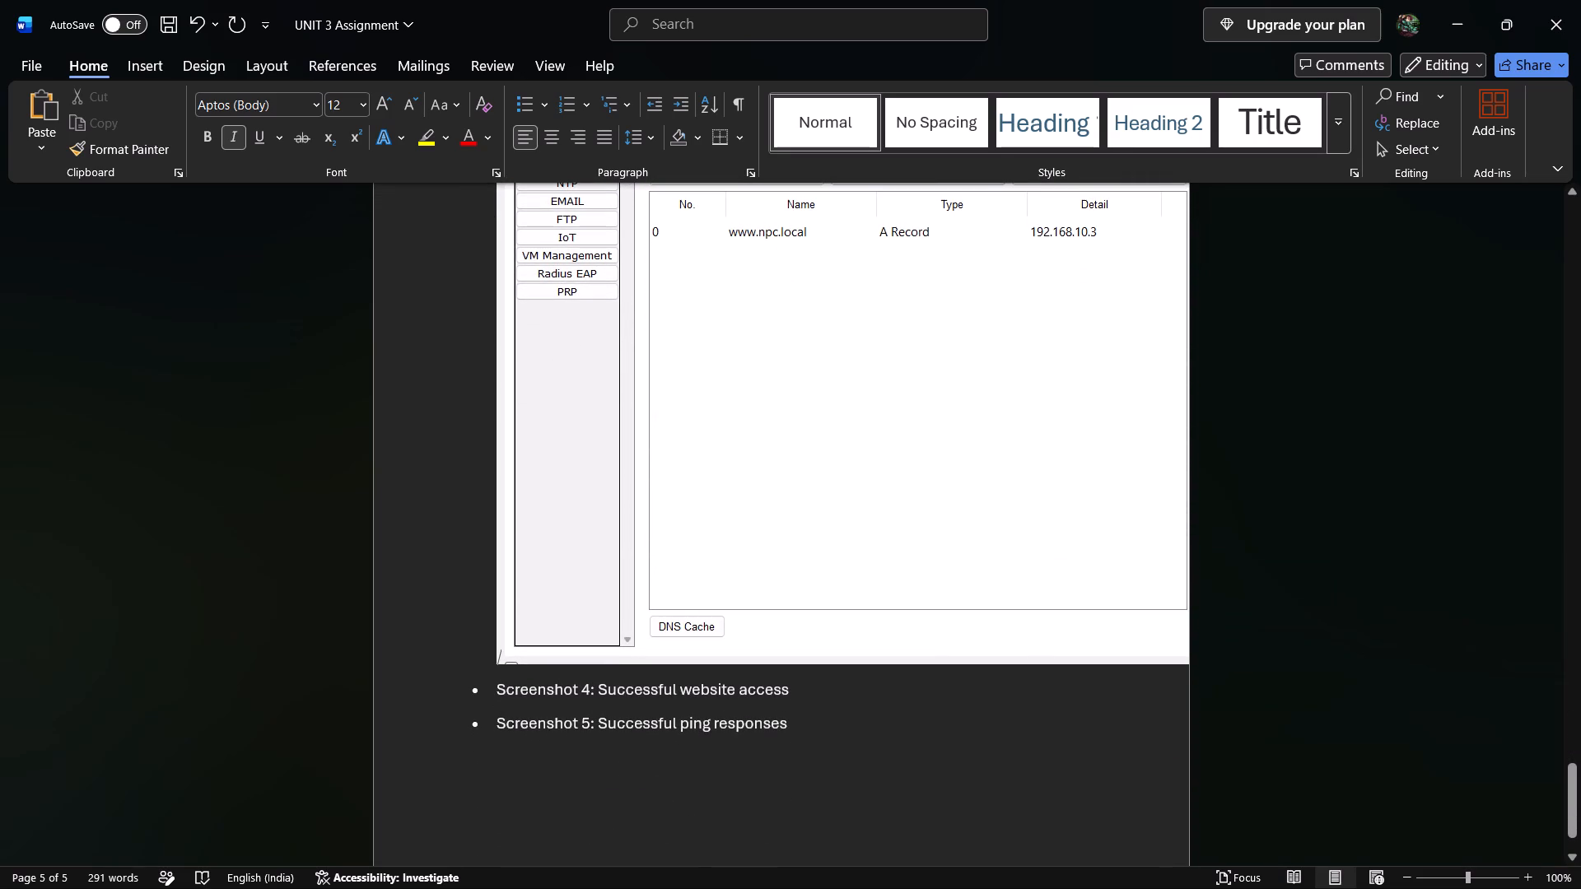
# Centre the pasted DNS Server screenshot beneath the Screenshot 3 caption.
pyautogui.moveTo(1022, 577); pyautogui.dragTo(443, 480)
pyautogui.scroll(4, 566, 468)
pyautogui.scroll(4, 726, 450)
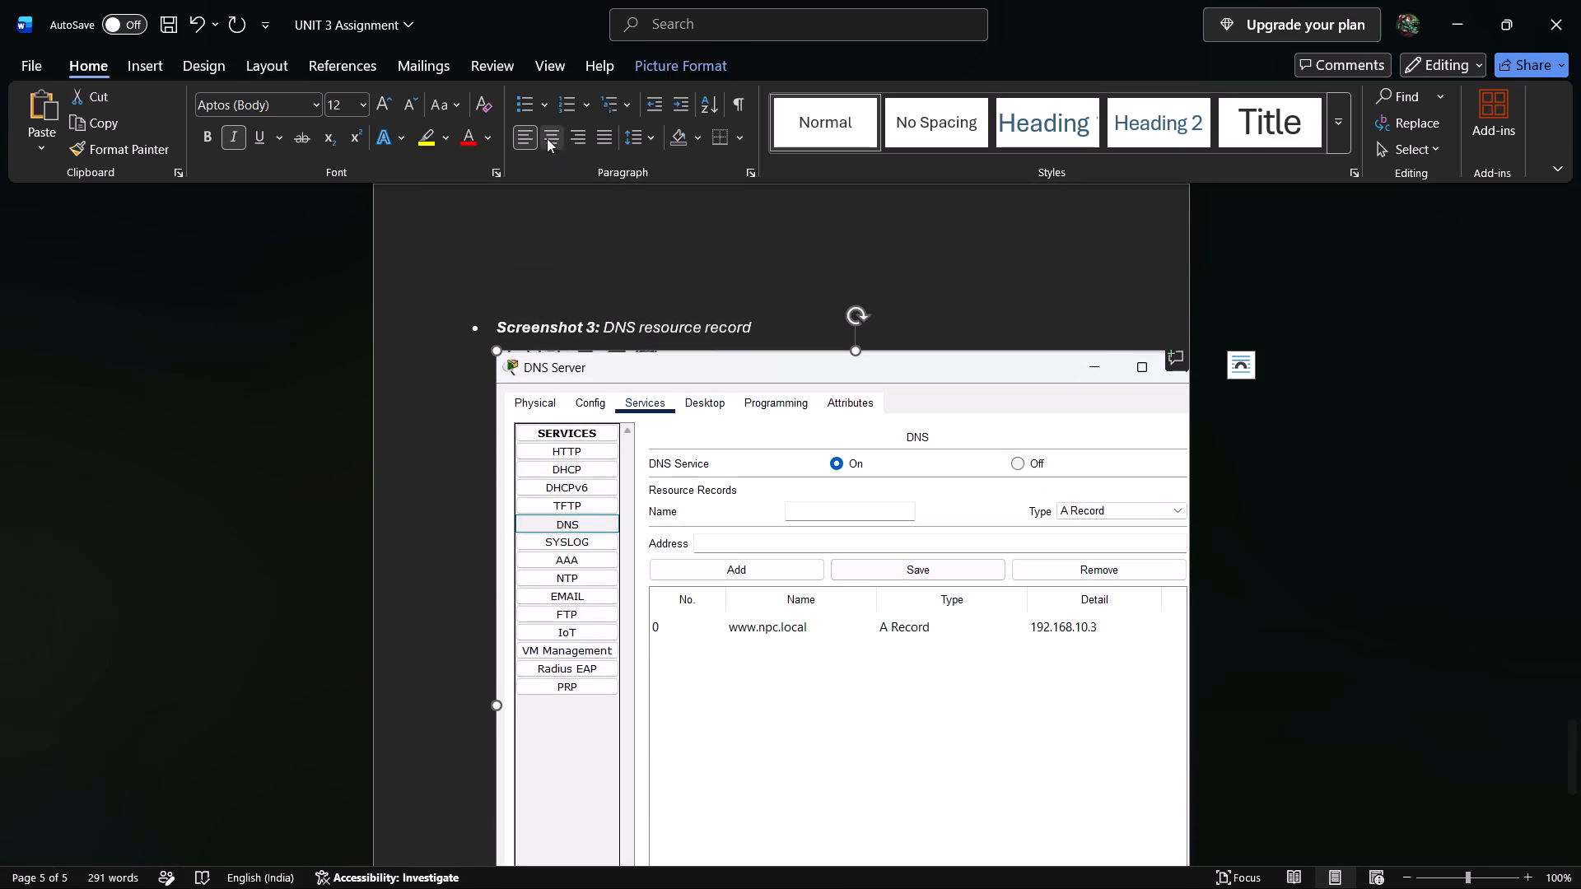
pyautogui.click(547, 138)
# Look over the report pages from the Objective section through the pasted screenshots to check their layout.
pyautogui.click(472, 307)
pyautogui.doubleClick(441, 337)
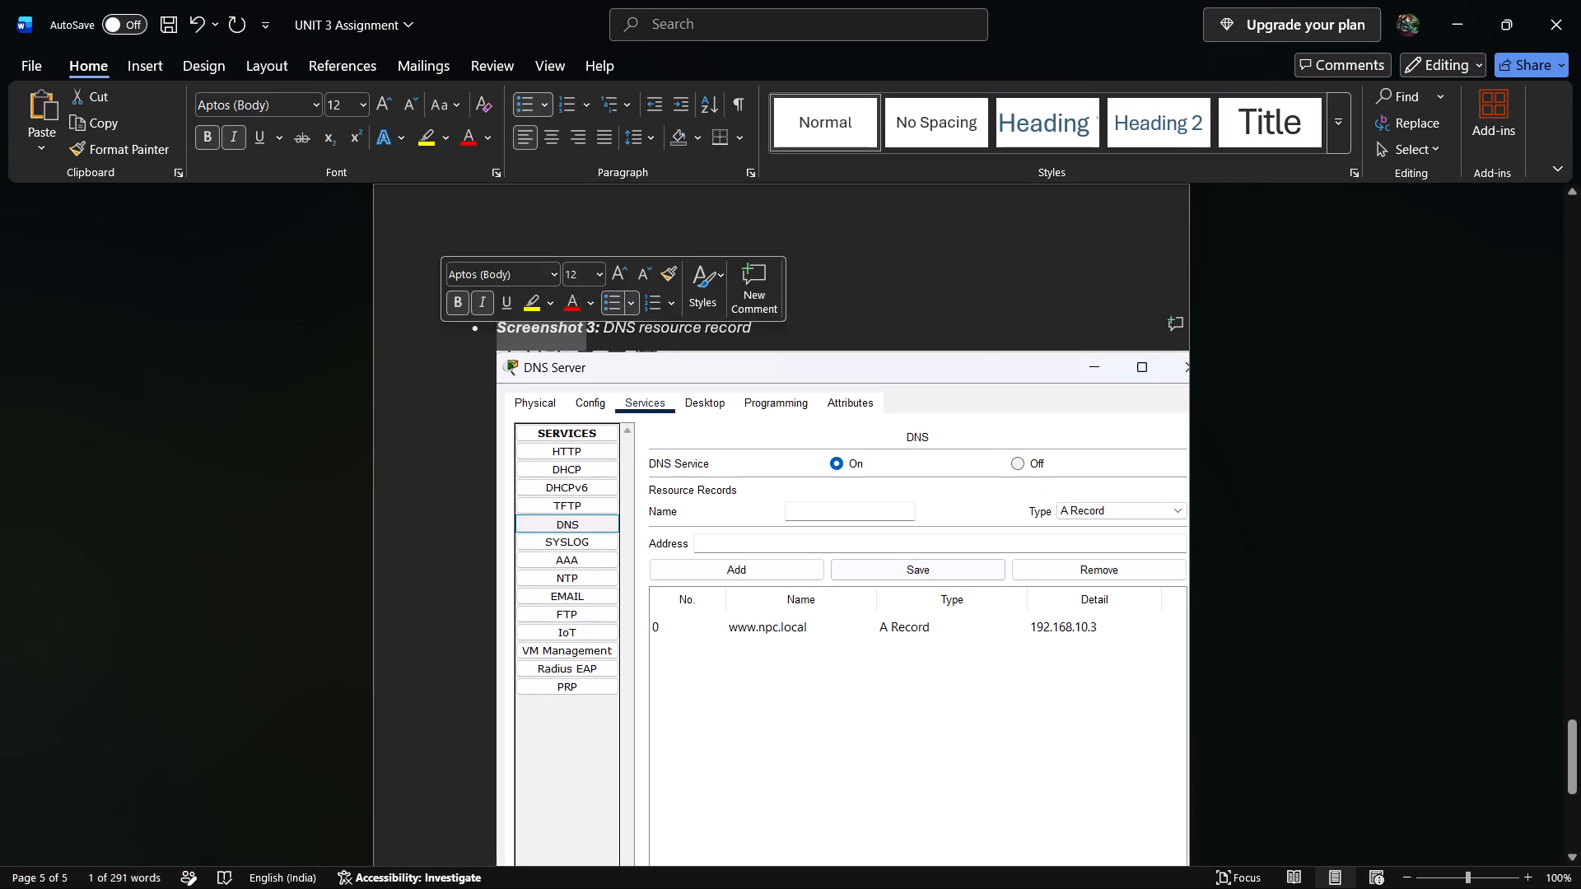
pyautogui.tripleClick(399, 376)
pyautogui.click(399, 379)
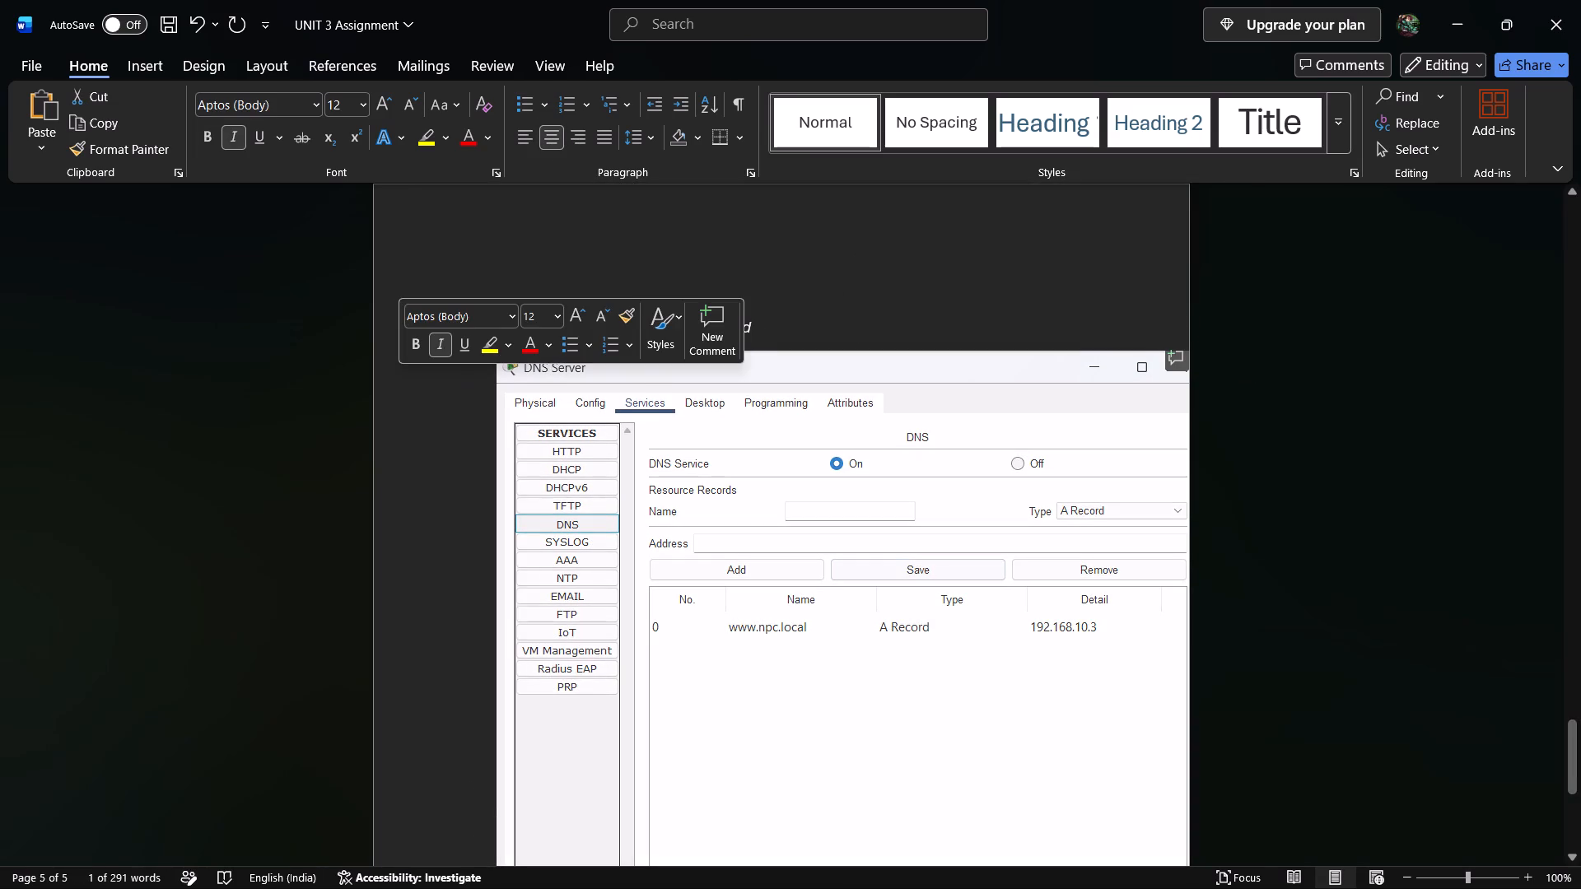
pyautogui.scroll(-3, 1057, 209)
pyautogui.click(1495, 370)
pyautogui.keyDown('ctrl'); pyautogui.scroll(2, 1415, 403); pyautogui.keyUp('ctrl')
pyautogui.keyDown('ctrl'); pyautogui.scroll(-4, 1415, 403); pyautogui.keyUp('ctrl')
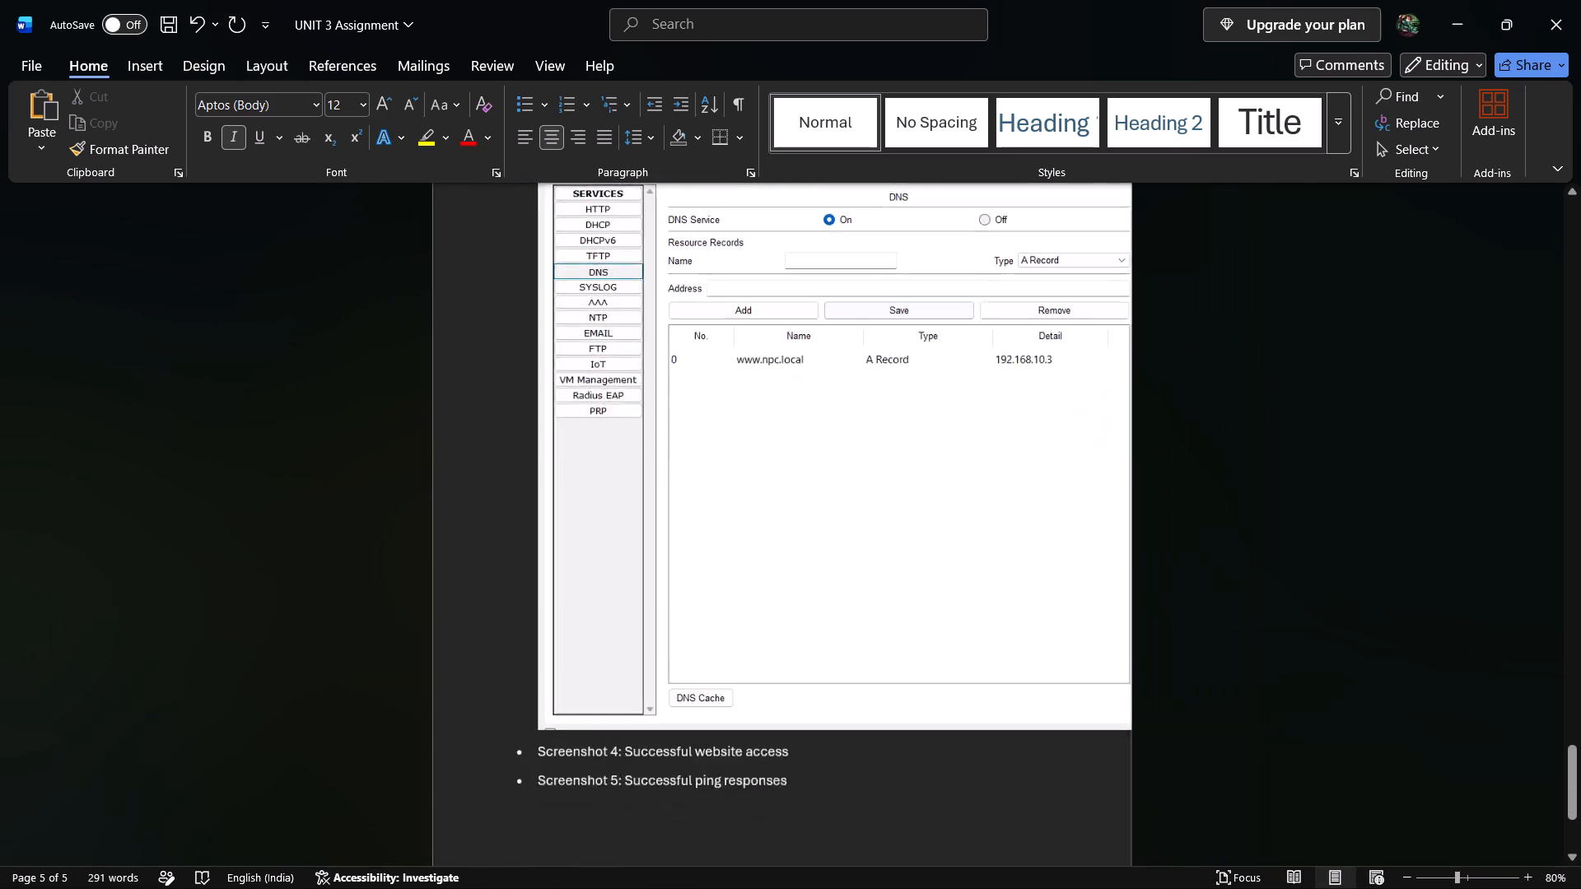
pyautogui.scroll(20, 1285, 435)
pyautogui.keyDown('ctrl'); pyautogui.scroll(-1, 942, 445); pyautogui.keyUp('ctrl')
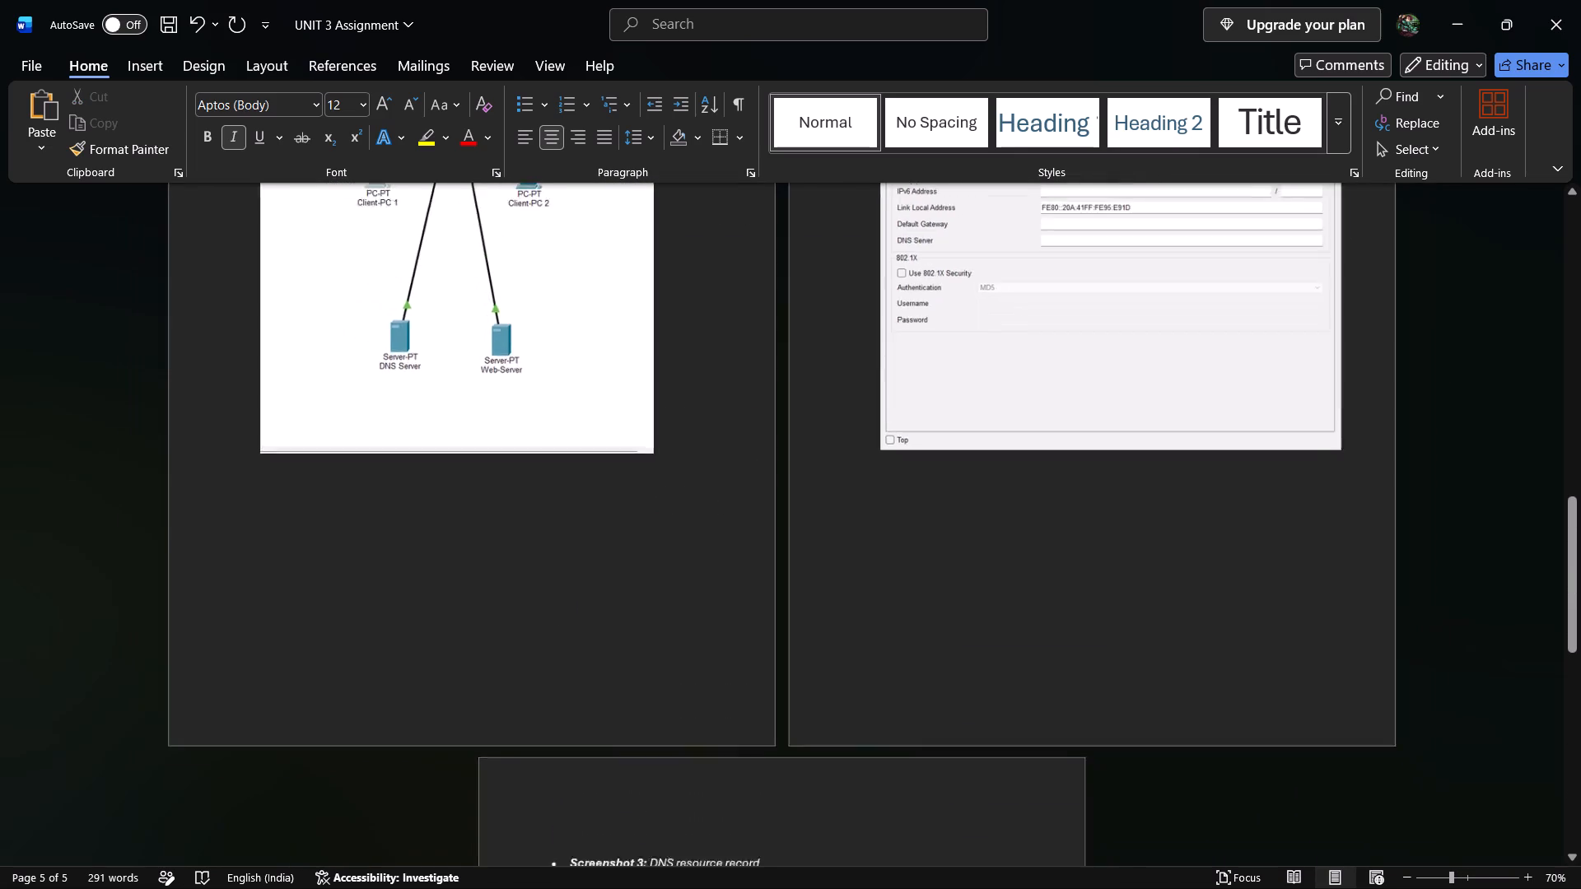
pyautogui.keyDown('ctrl'); pyautogui.scroll(-1, 942, 445); pyautogui.keyUp('ctrl')
pyautogui.keyDown('ctrl'); pyautogui.scroll(5, 942, 445); pyautogui.keyUp('ctrl')
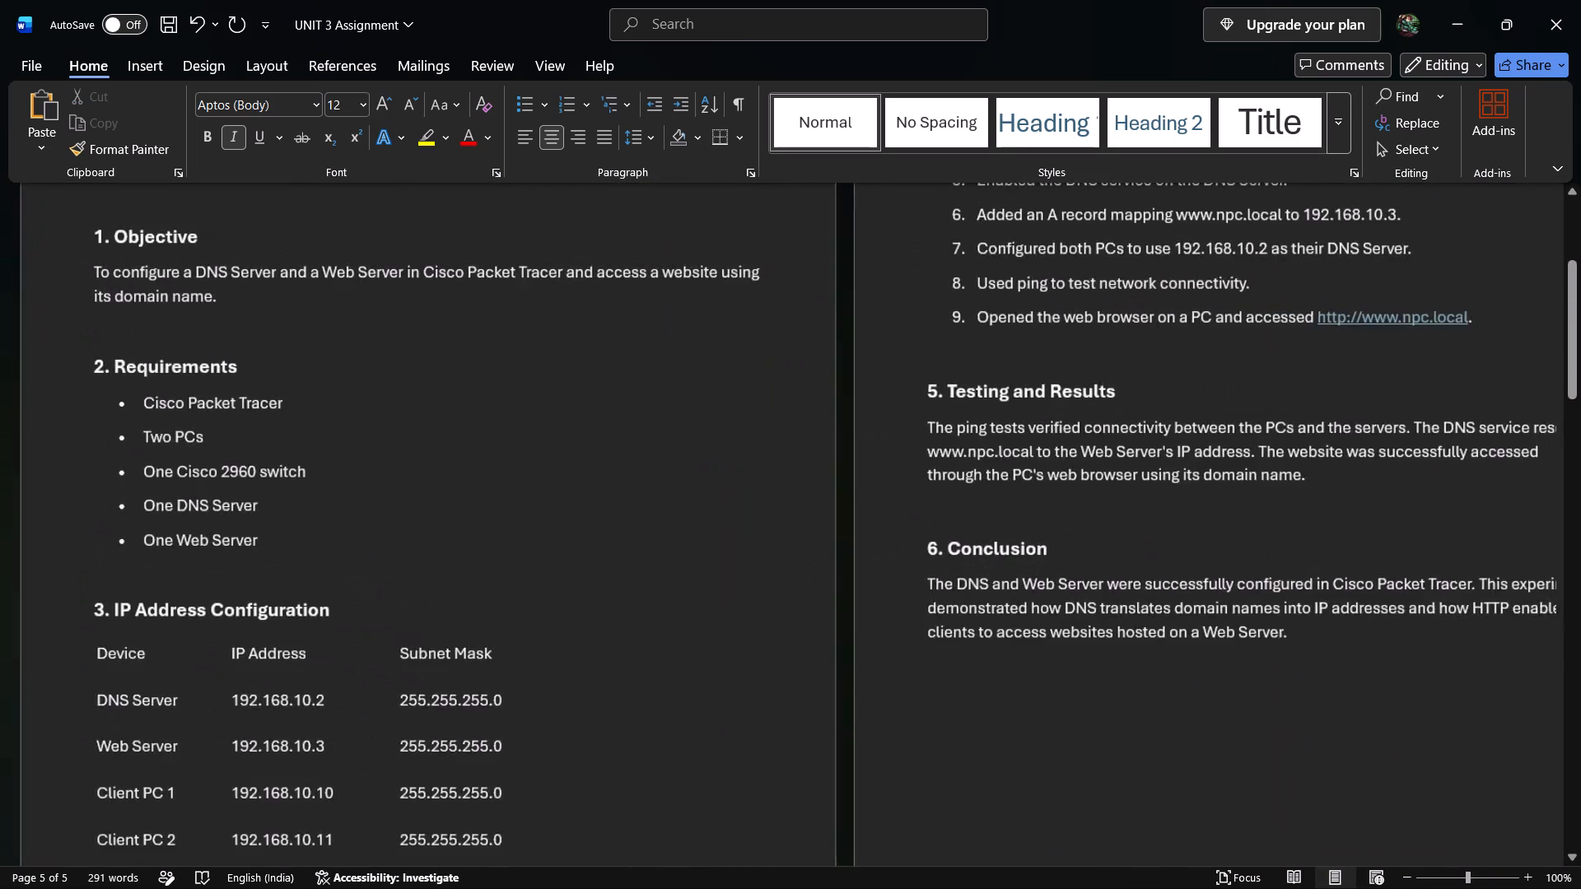
pyautogui.keyDown('ctrl'); pyautogui.scroll(2, 942, 445); pyautogui.keyUp('ctrl')
pyautogui.keyDown('ctrl'); pyautogui.scroll(-1, 942, 445); pyautogui.keyUp('ctrl')
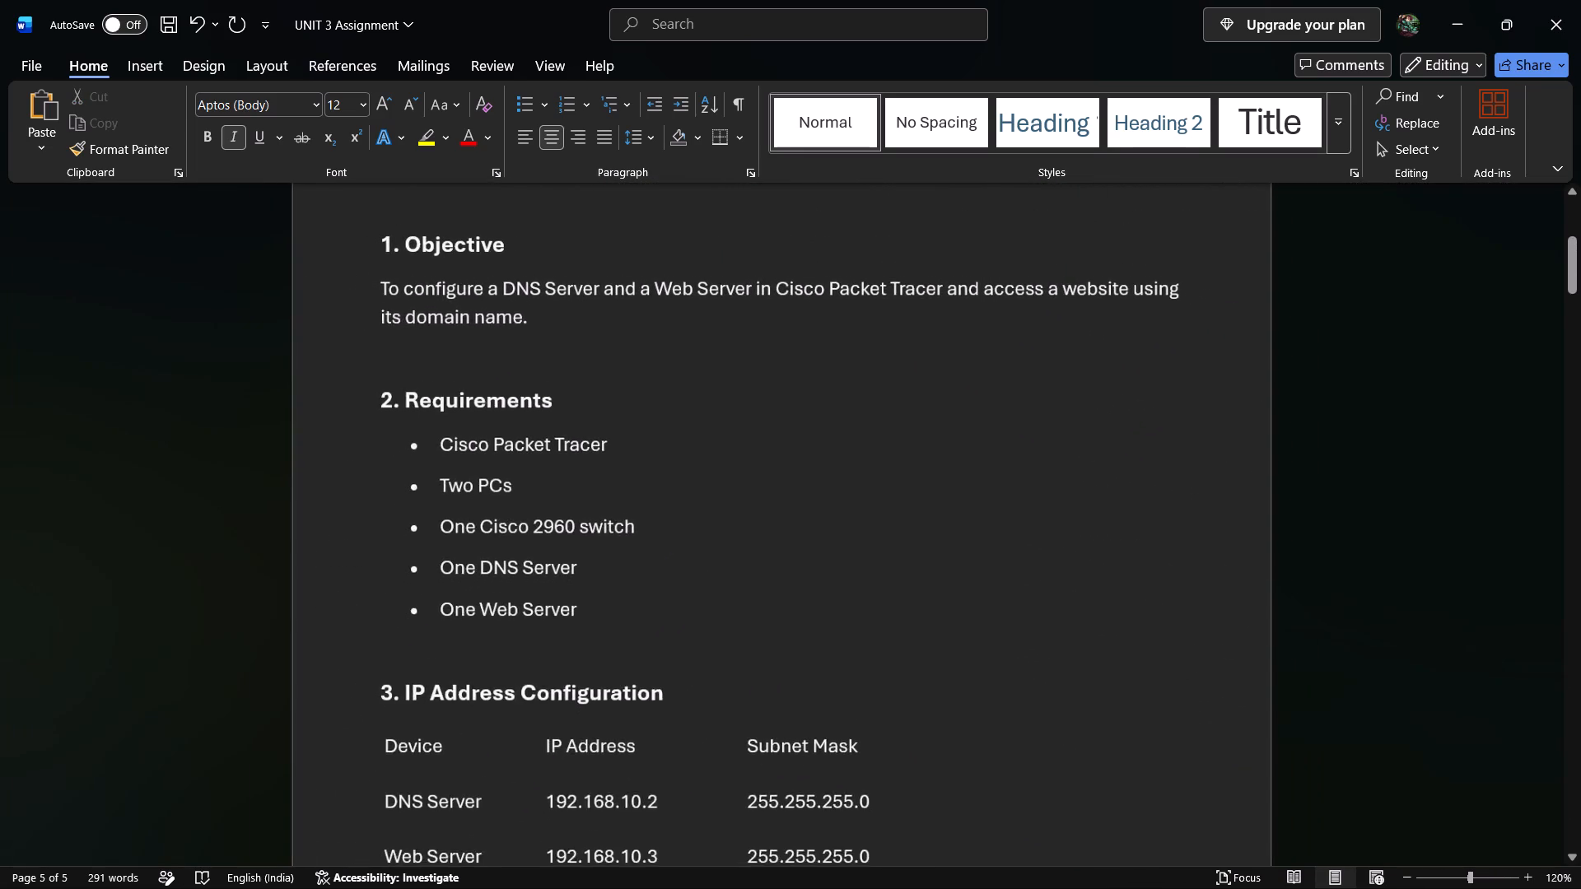
pyautogui.keyDown('ctrl'); pyautogui.scroll(-2, 942, 445); pyautogui.keyUp('ctrl')
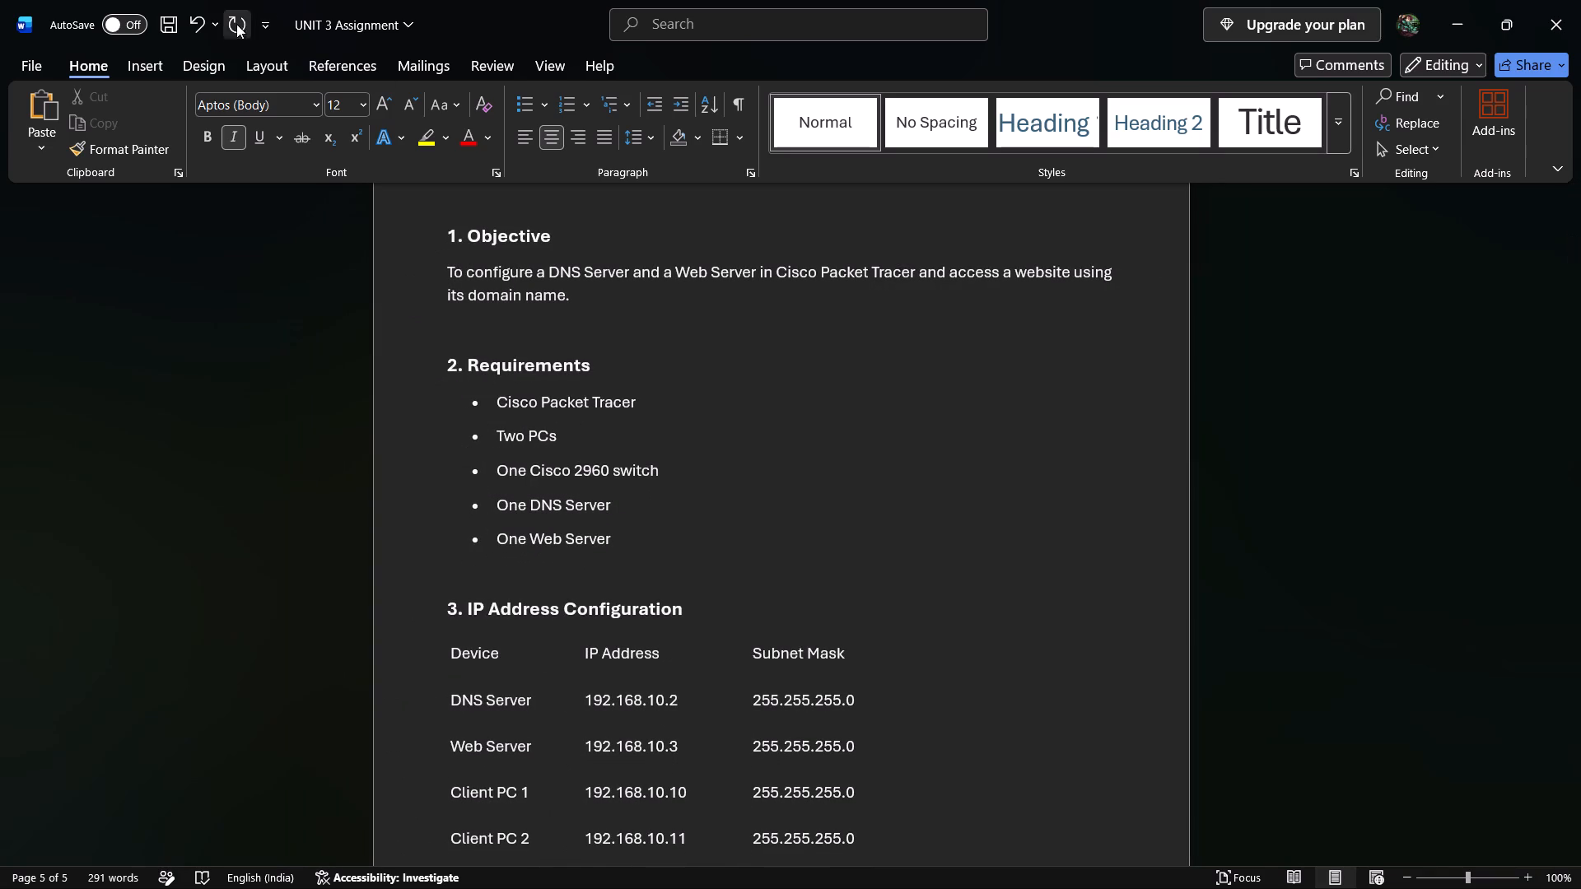
# Set the right indent of the DNS Server screenshot's paragraph under Screenshot 3 to 0.3 cm.
pyautogui.click(248, 61)
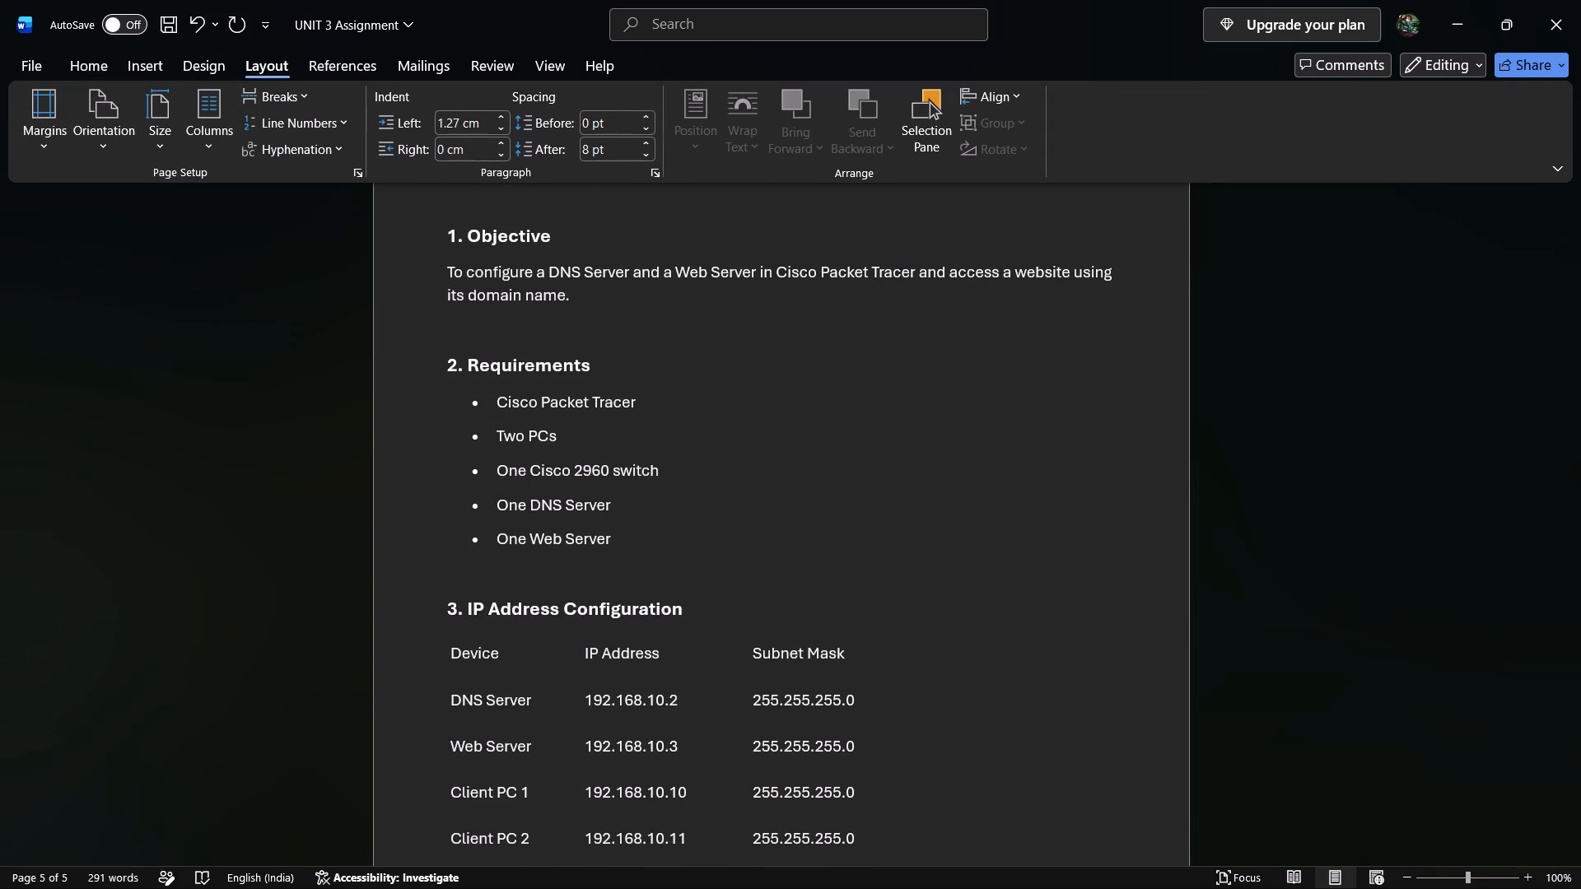
pyautogui.scroll(-9, 862, 370)
pyautogui.scroll(-18, 858, 370)
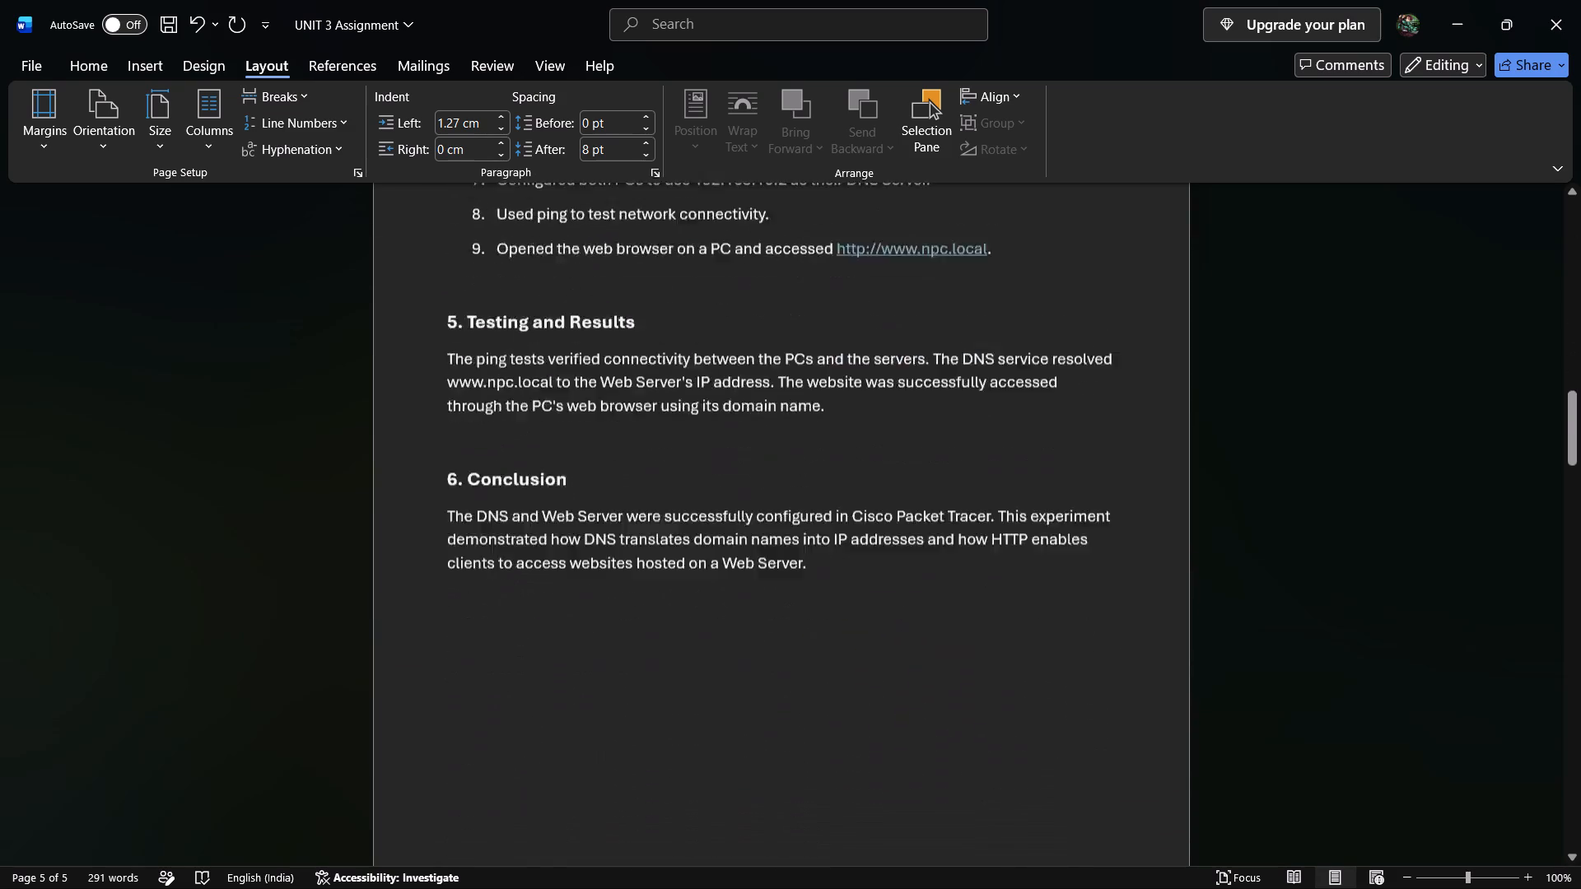
pyautogui.scroll(-9, 857, 365)
pyautogui.scroll(-4, 534, 164)
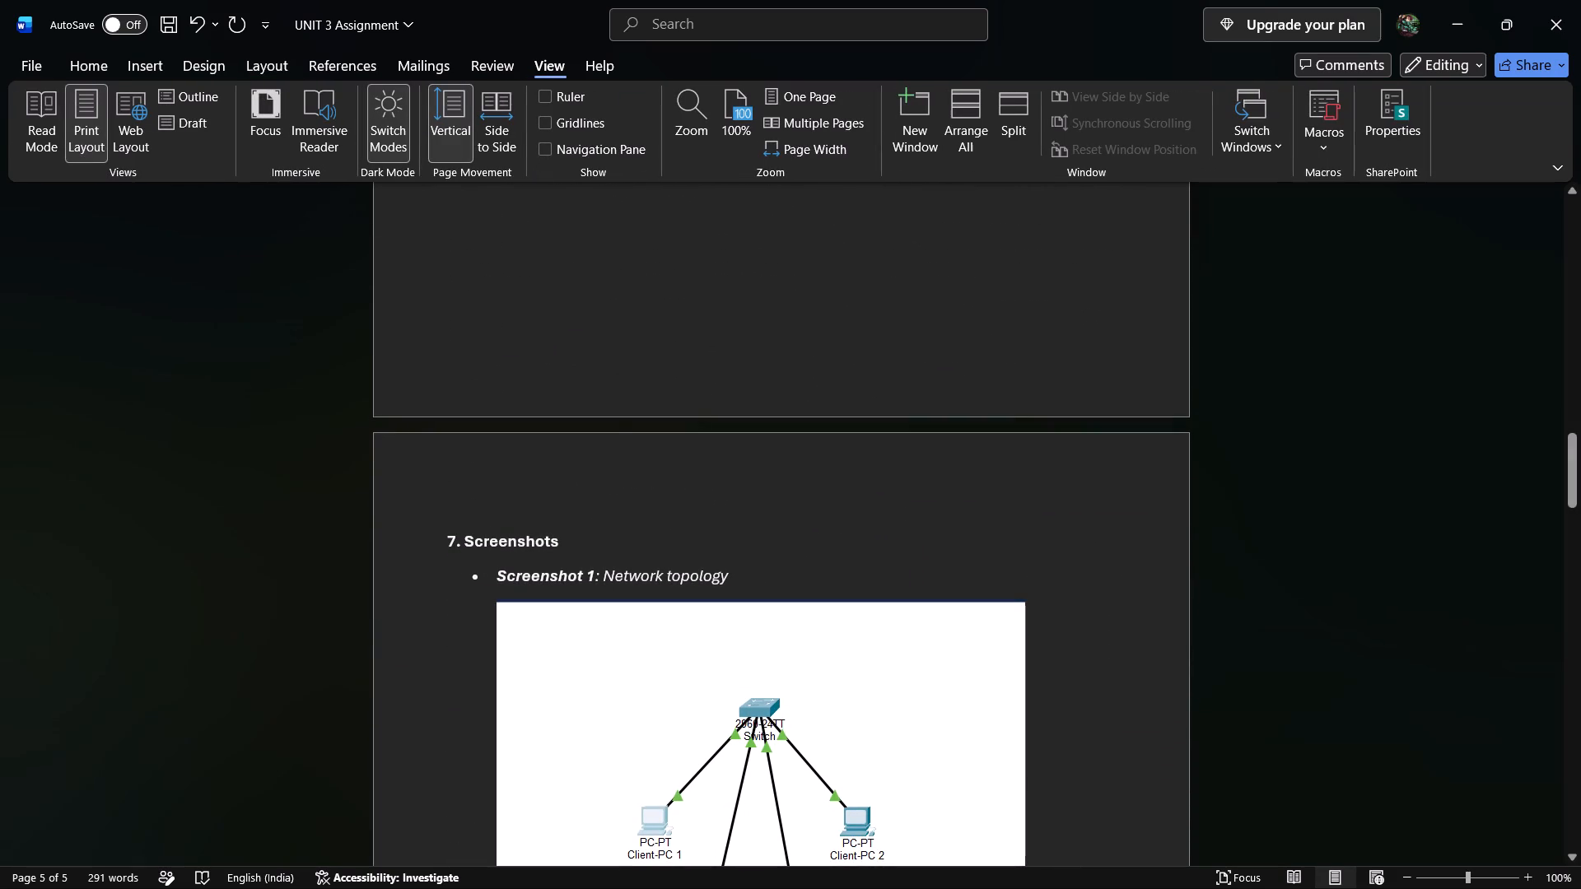
pyautogui.click(253, 59)
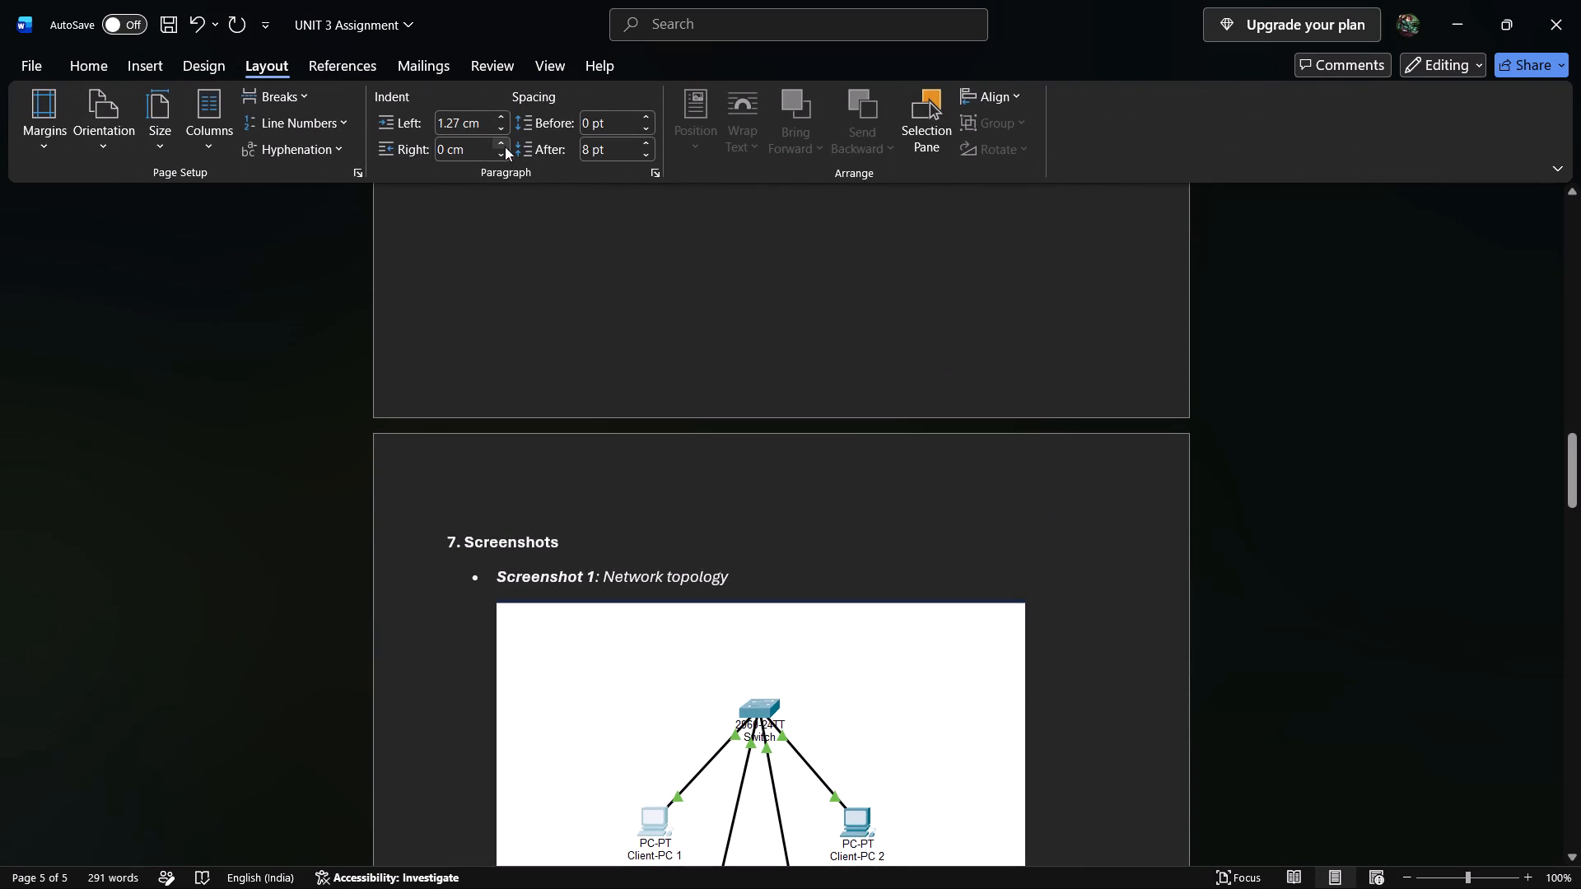
pyautogui.click(497, 139)
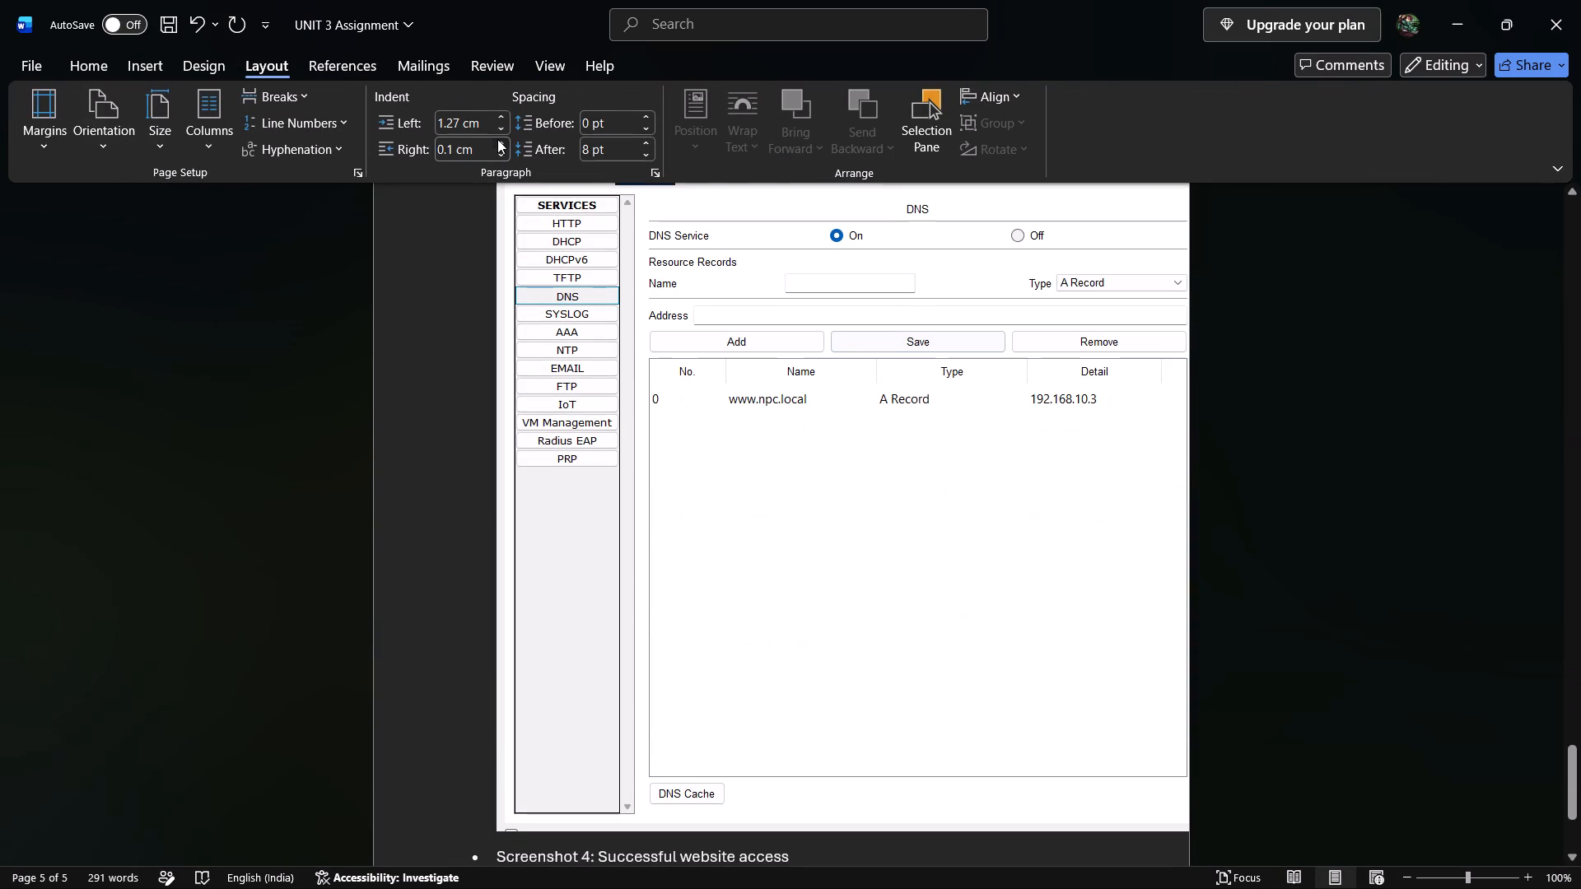
pyautogui.doubleClick(497, 139)
pyautogui.click(505, 148)
pyautogui.click(497, 156)
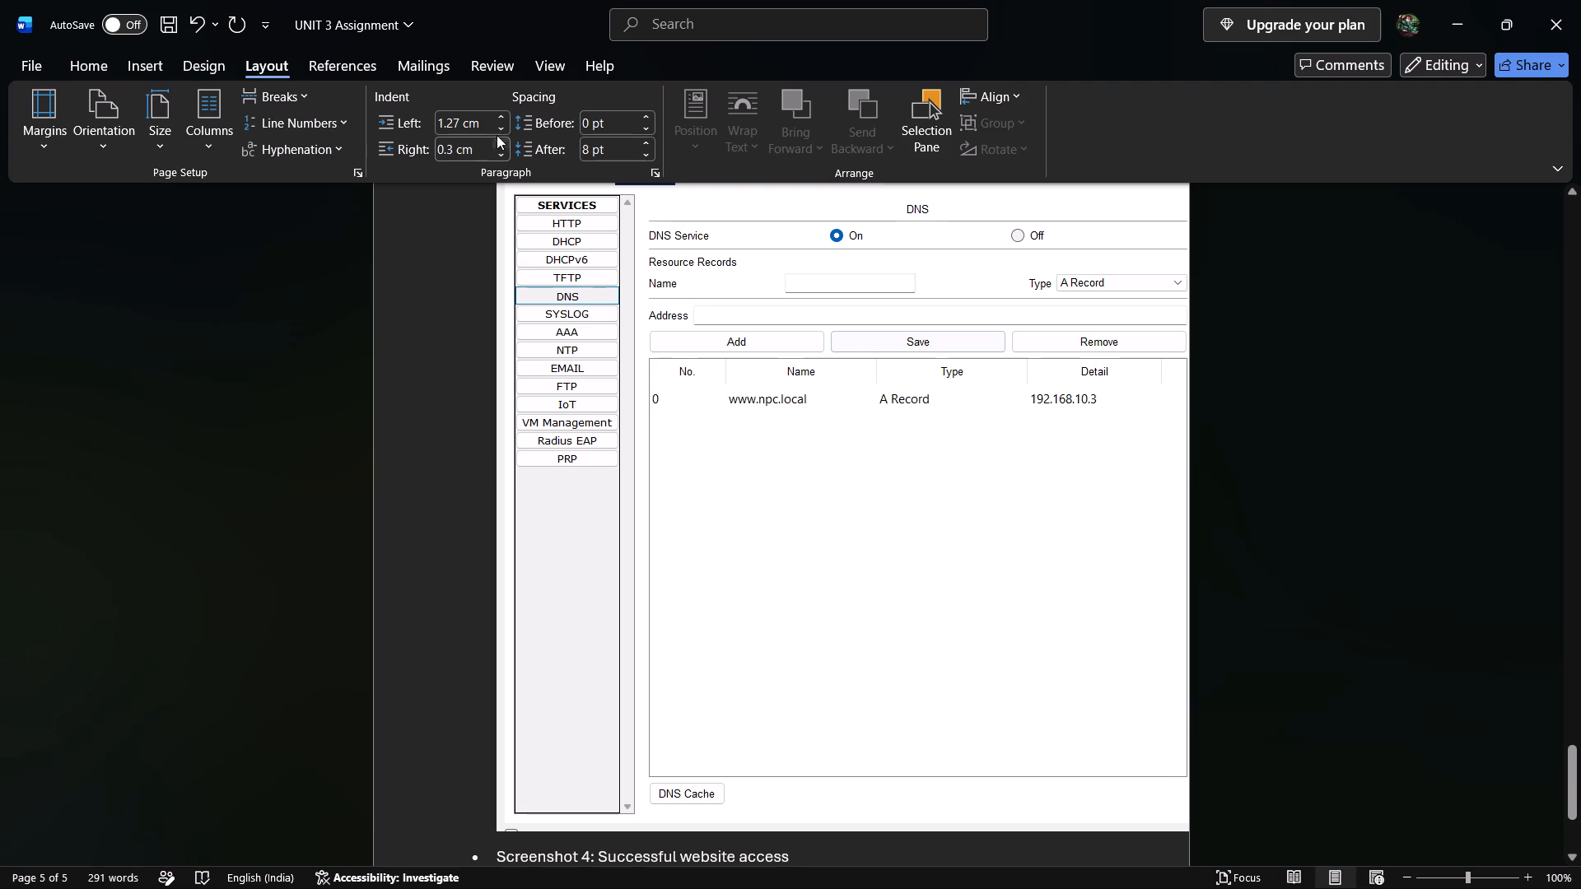
# Set the left indent of the DNS Server screenshot's paragraph to -0.7 cm so the picture sits centred on the page.
pyautogui.tripleClick(501, 125)
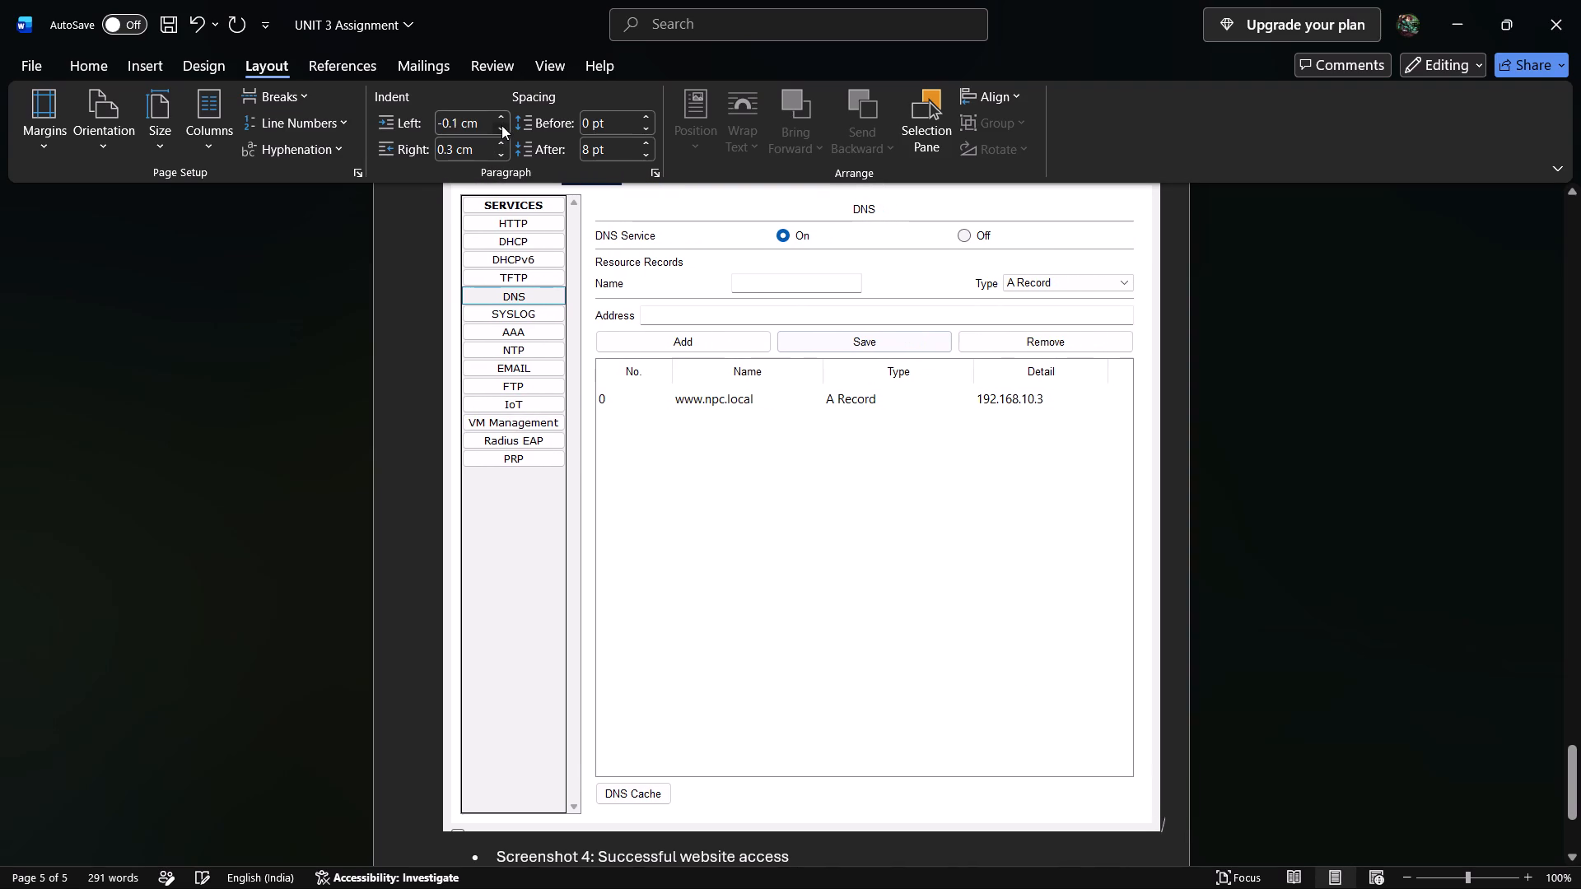
pyautogui.click(501, 125)
pyautogui.scroll(7, 814, 472)
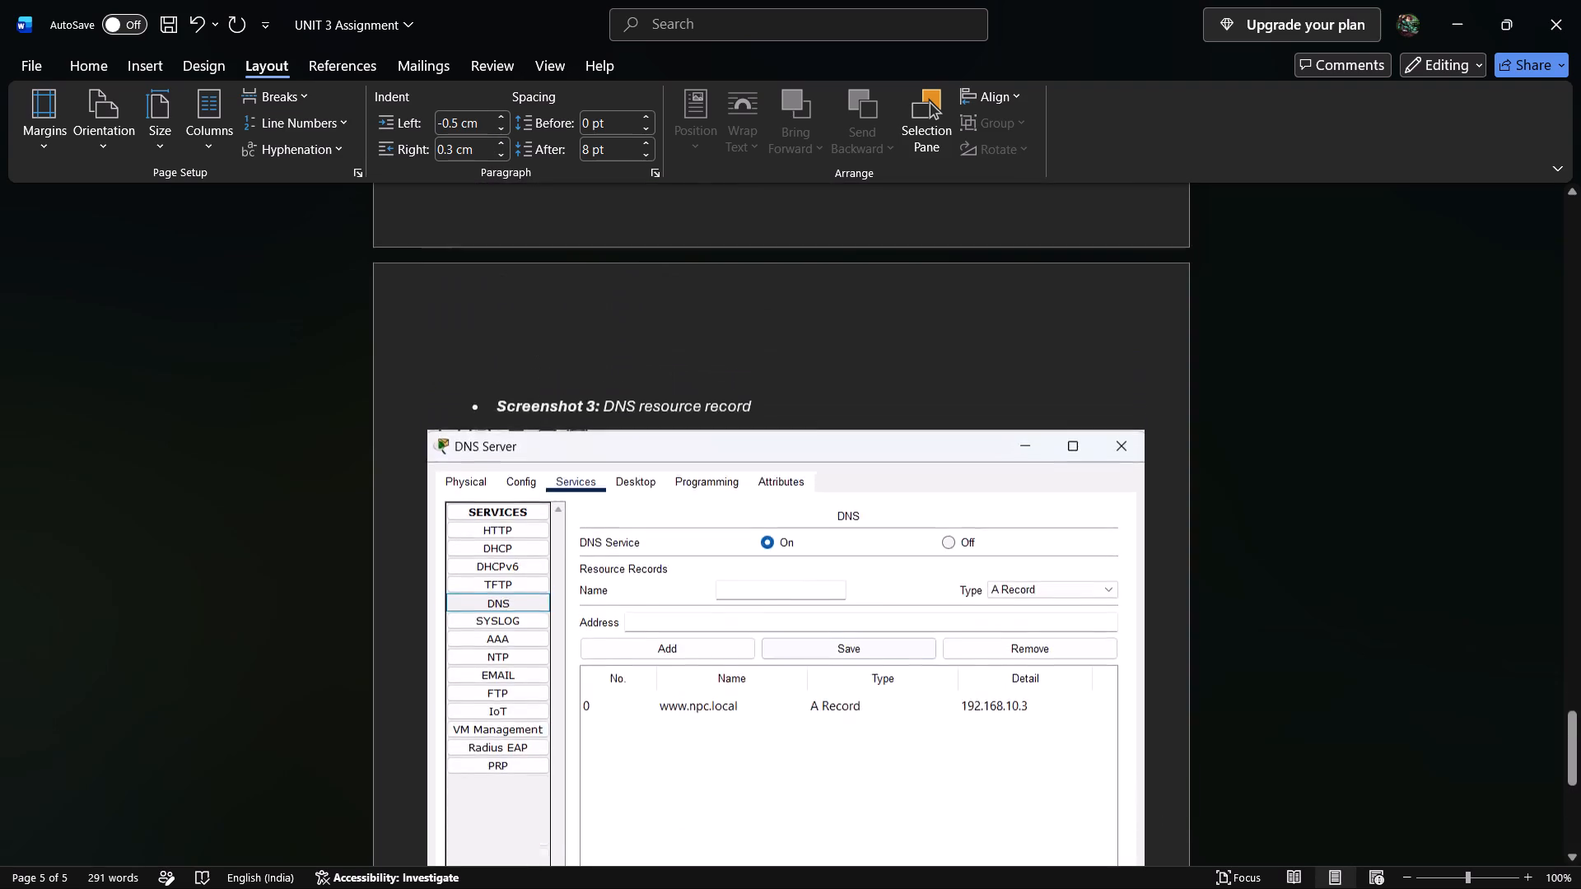
pyautogui.scroll(14, 819, 449)
pyautogui.scroll(-13, 820, 436)
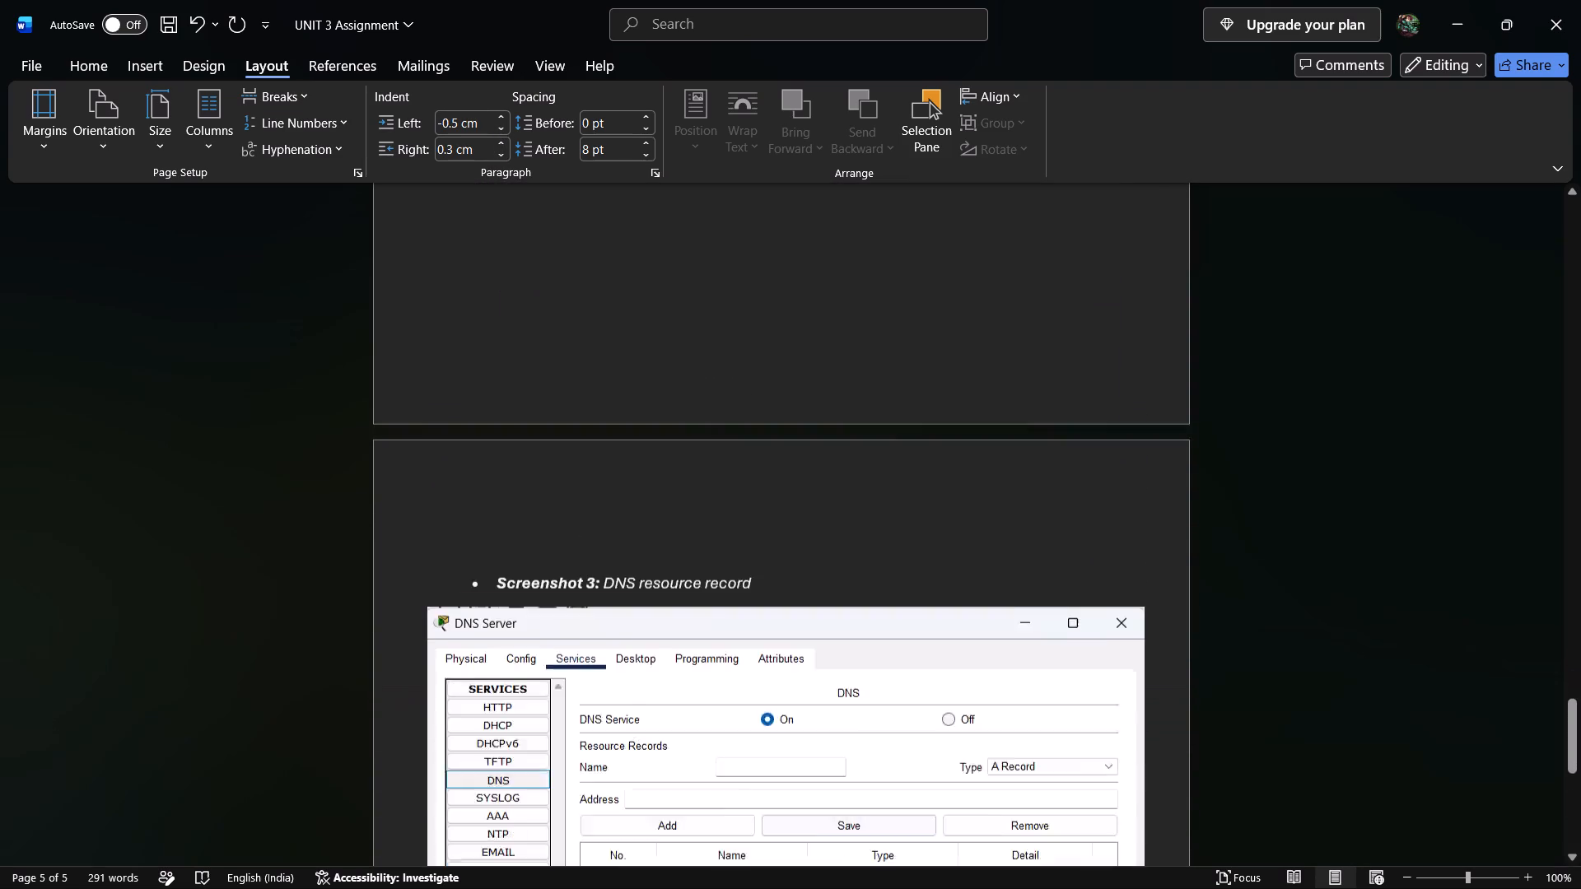
pyautogui.scroll(-5, 820, 435)
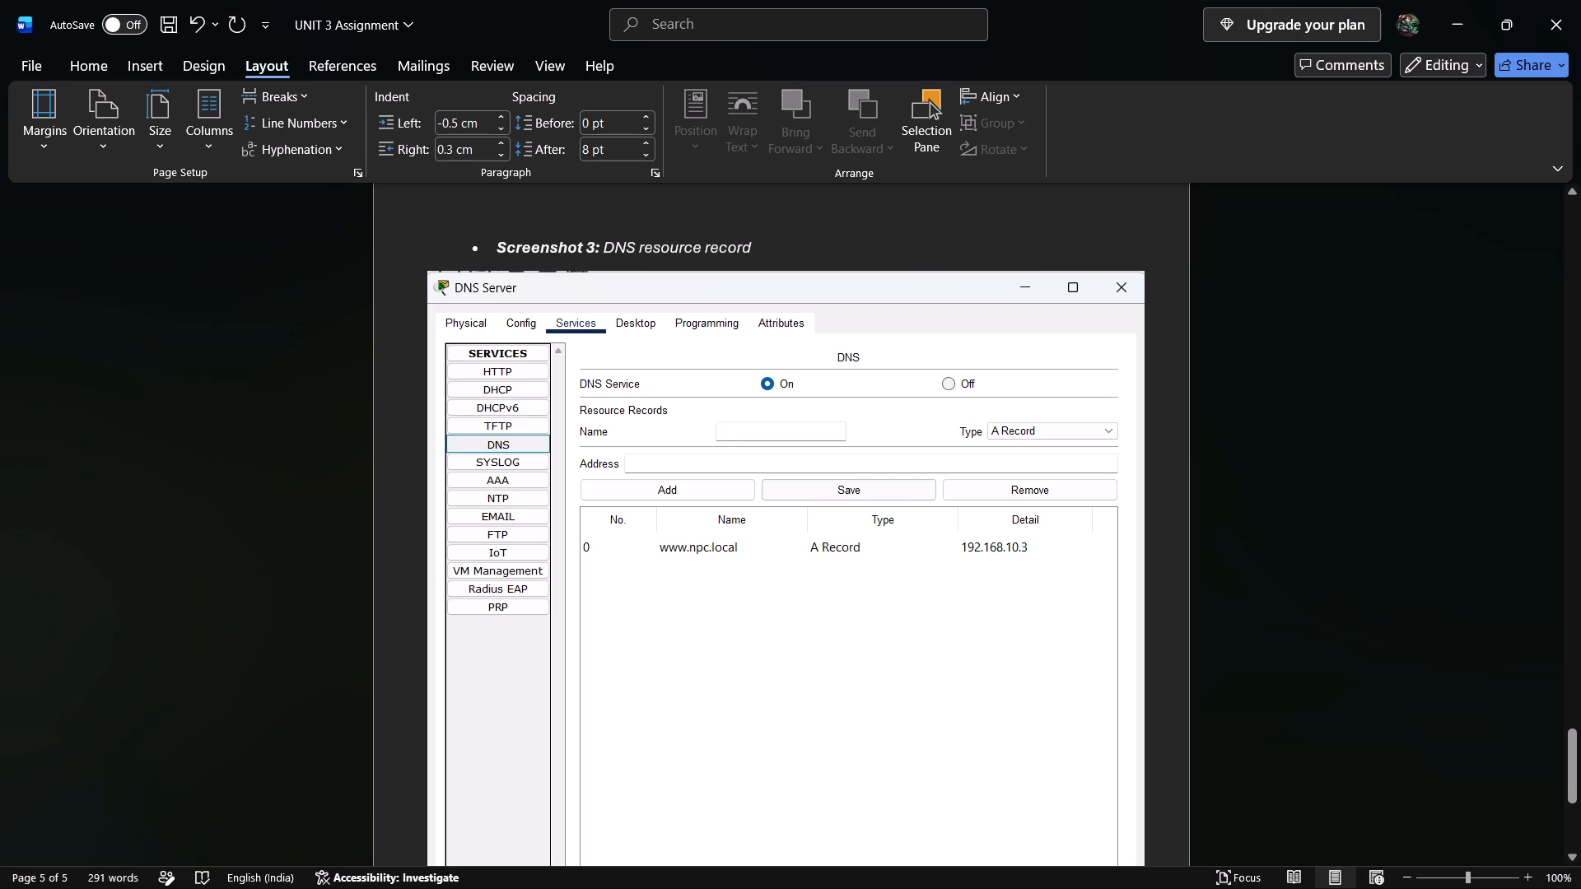
pyautogui.click(501, 131)
pyautogui.doubleClick(498, 115)
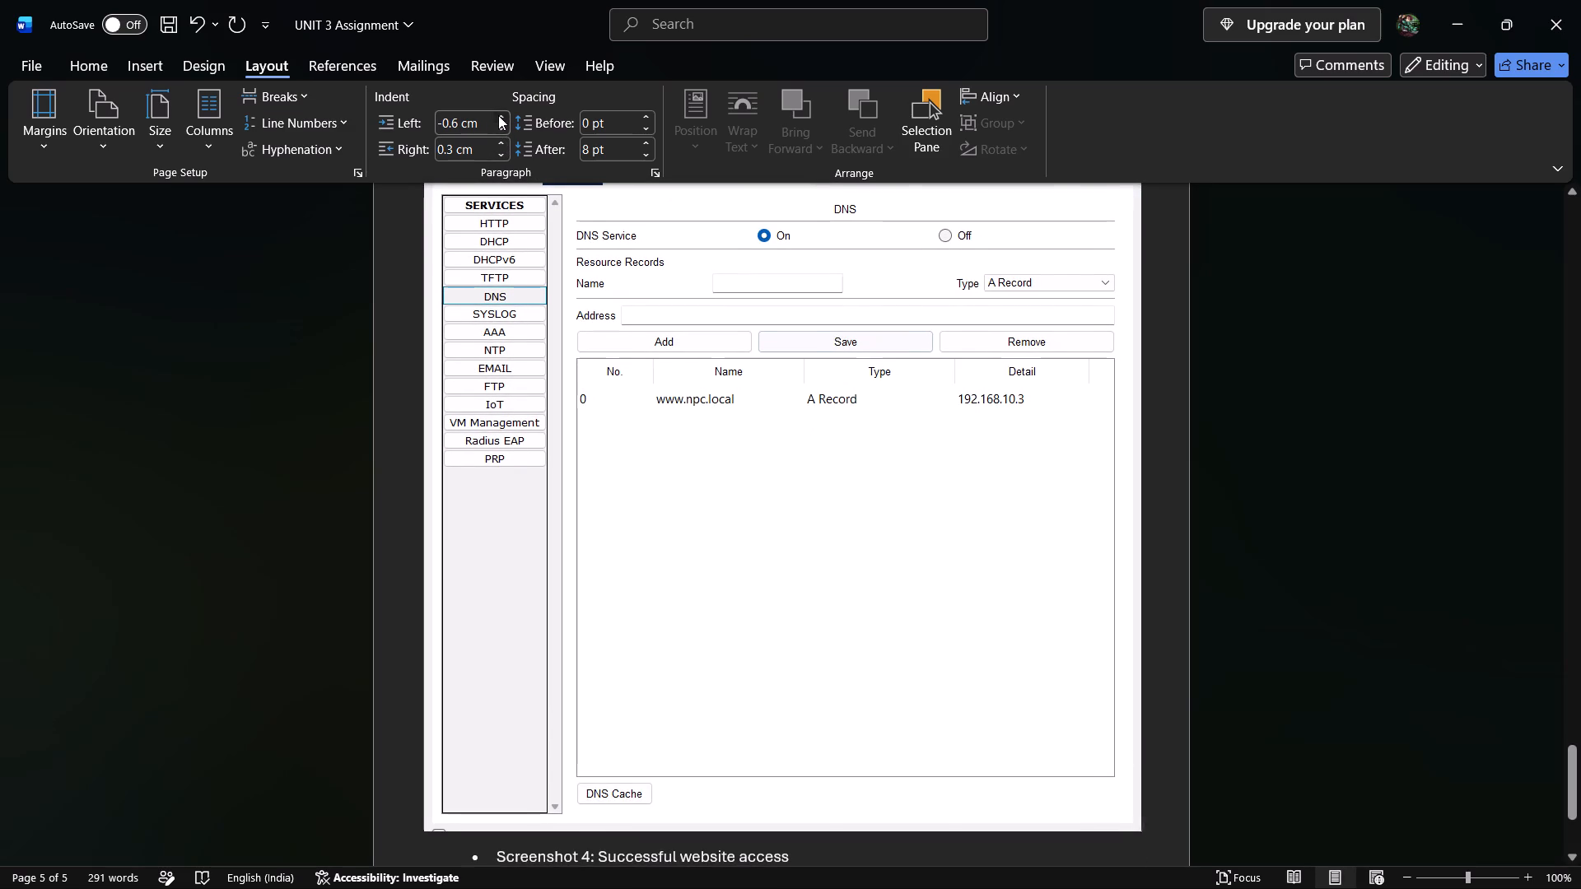
pyautogui.tripleClick(501, 127)
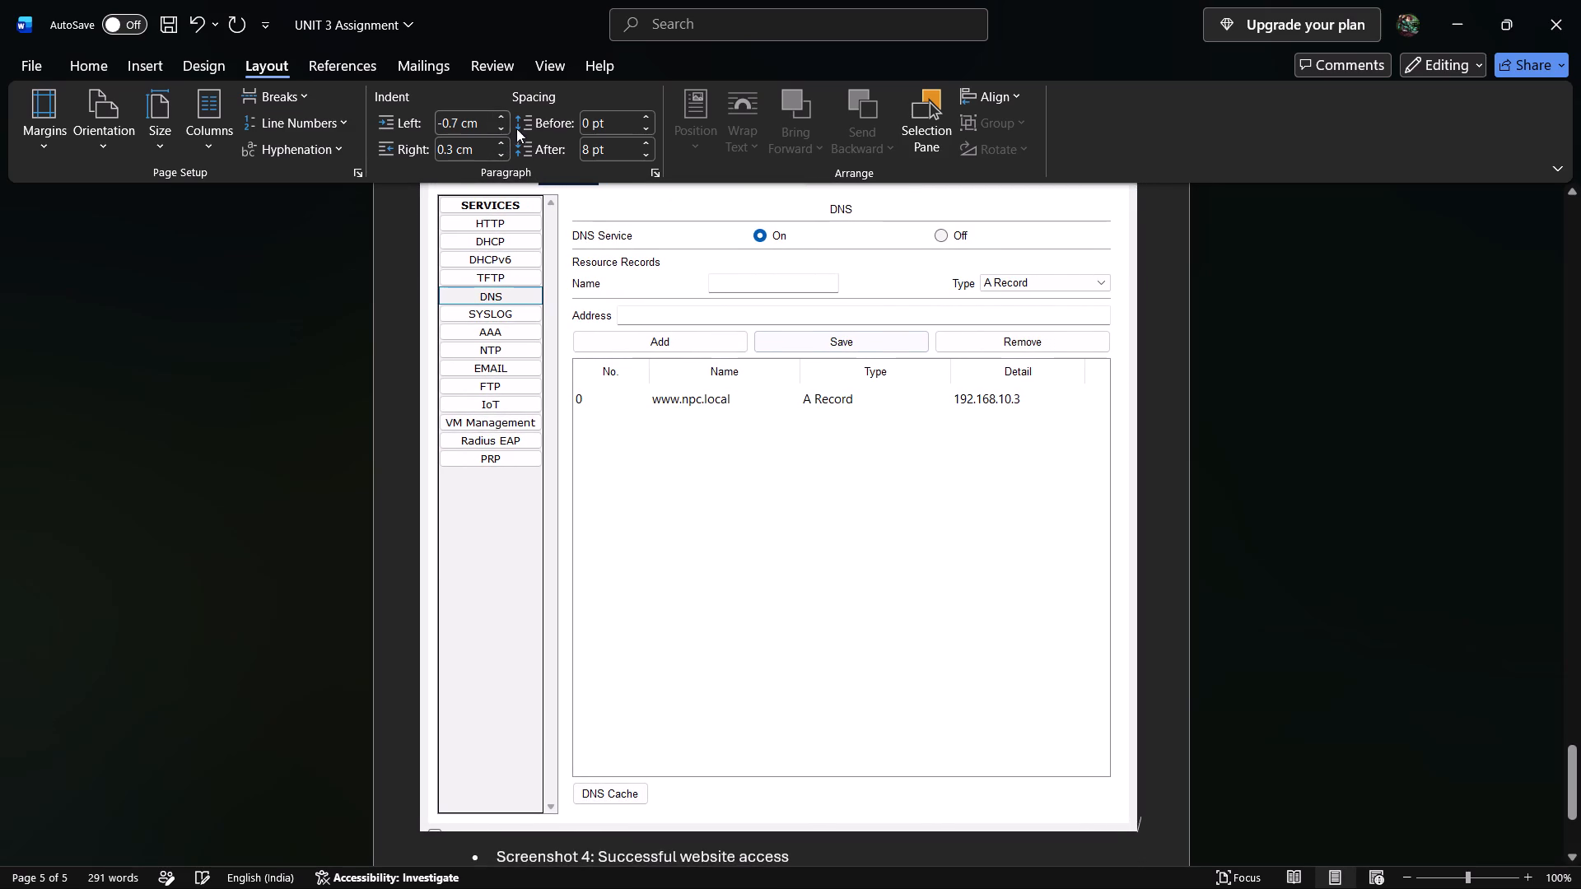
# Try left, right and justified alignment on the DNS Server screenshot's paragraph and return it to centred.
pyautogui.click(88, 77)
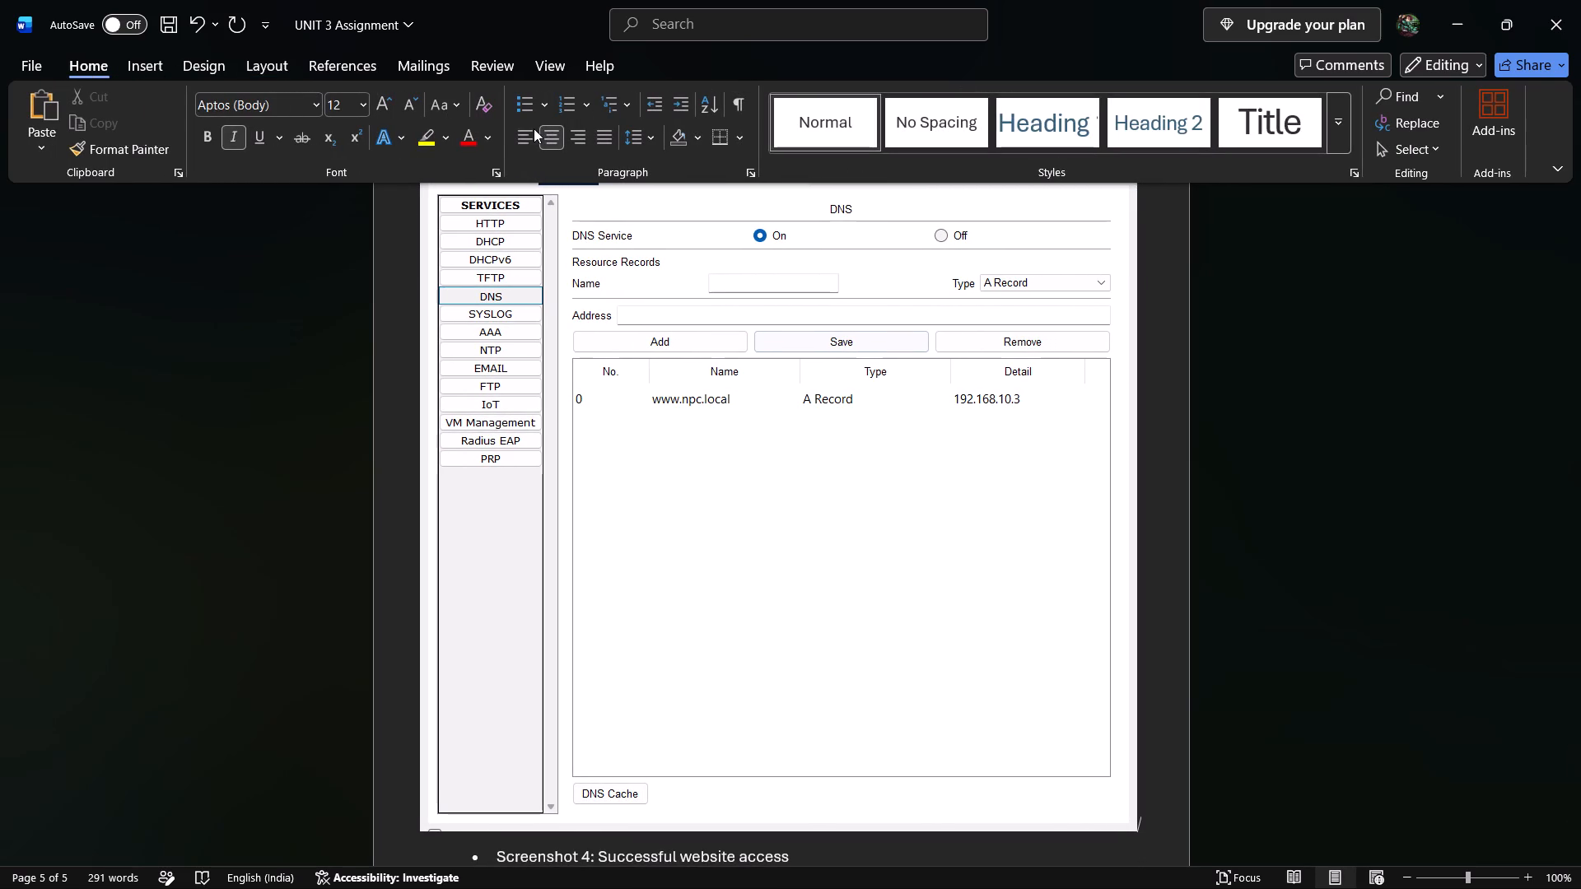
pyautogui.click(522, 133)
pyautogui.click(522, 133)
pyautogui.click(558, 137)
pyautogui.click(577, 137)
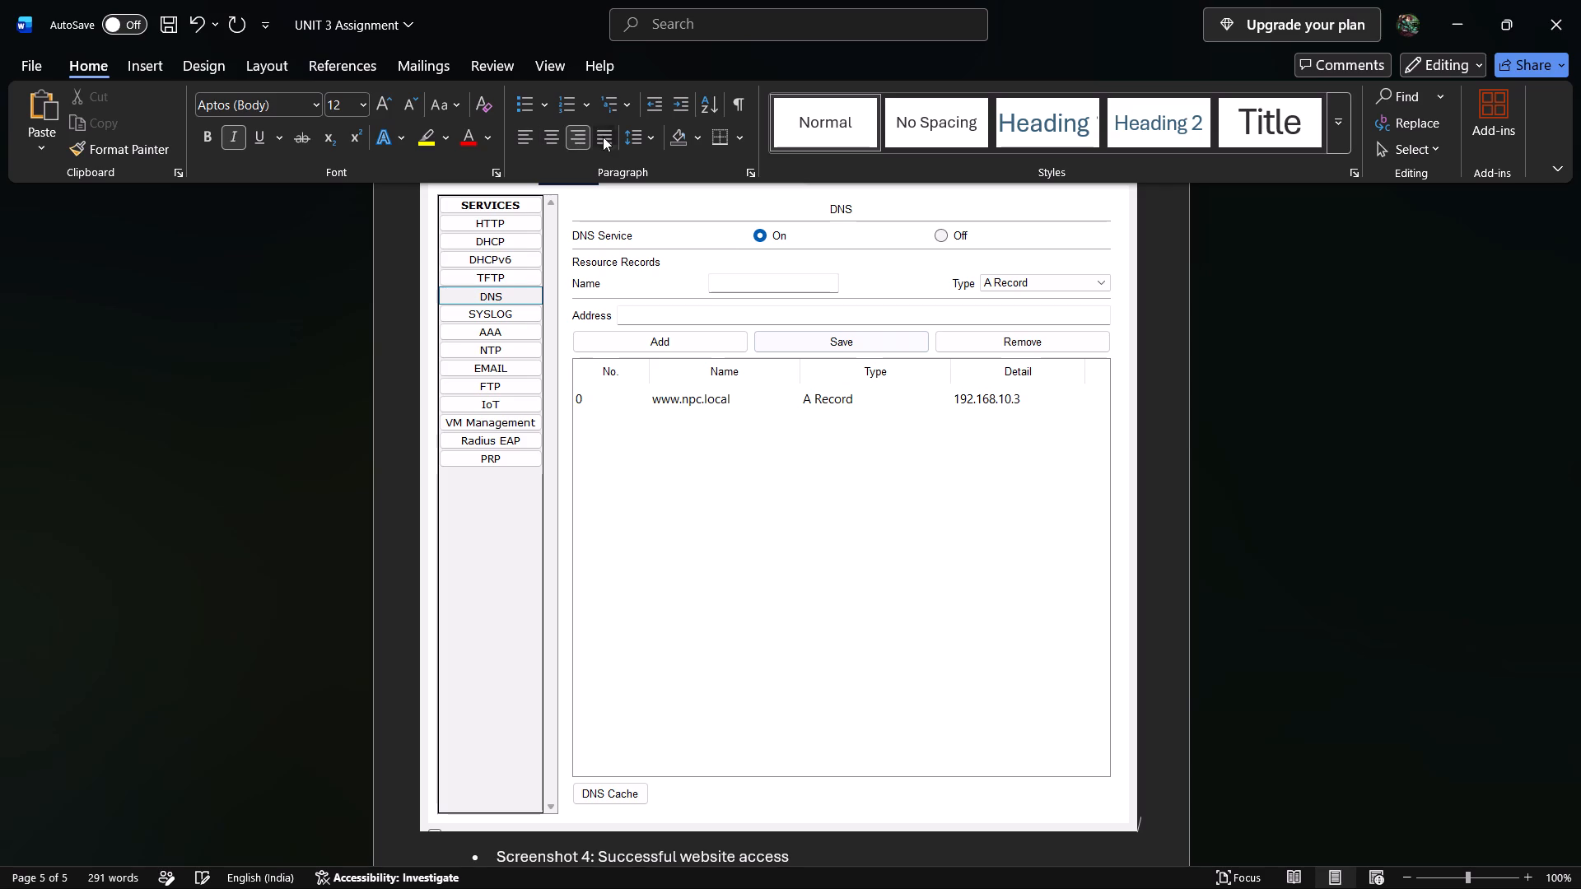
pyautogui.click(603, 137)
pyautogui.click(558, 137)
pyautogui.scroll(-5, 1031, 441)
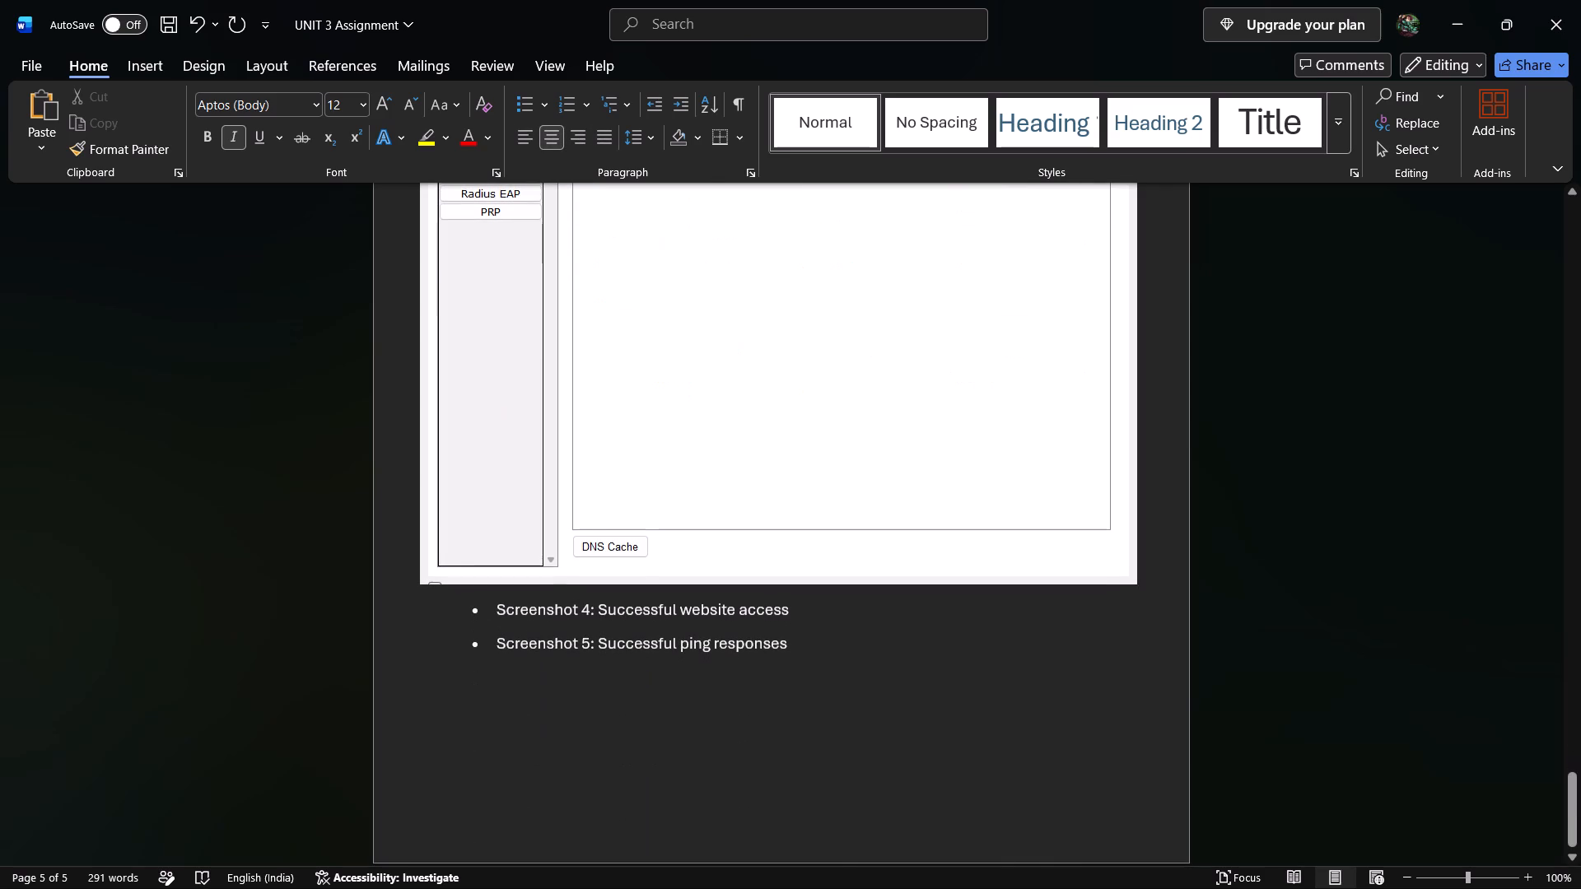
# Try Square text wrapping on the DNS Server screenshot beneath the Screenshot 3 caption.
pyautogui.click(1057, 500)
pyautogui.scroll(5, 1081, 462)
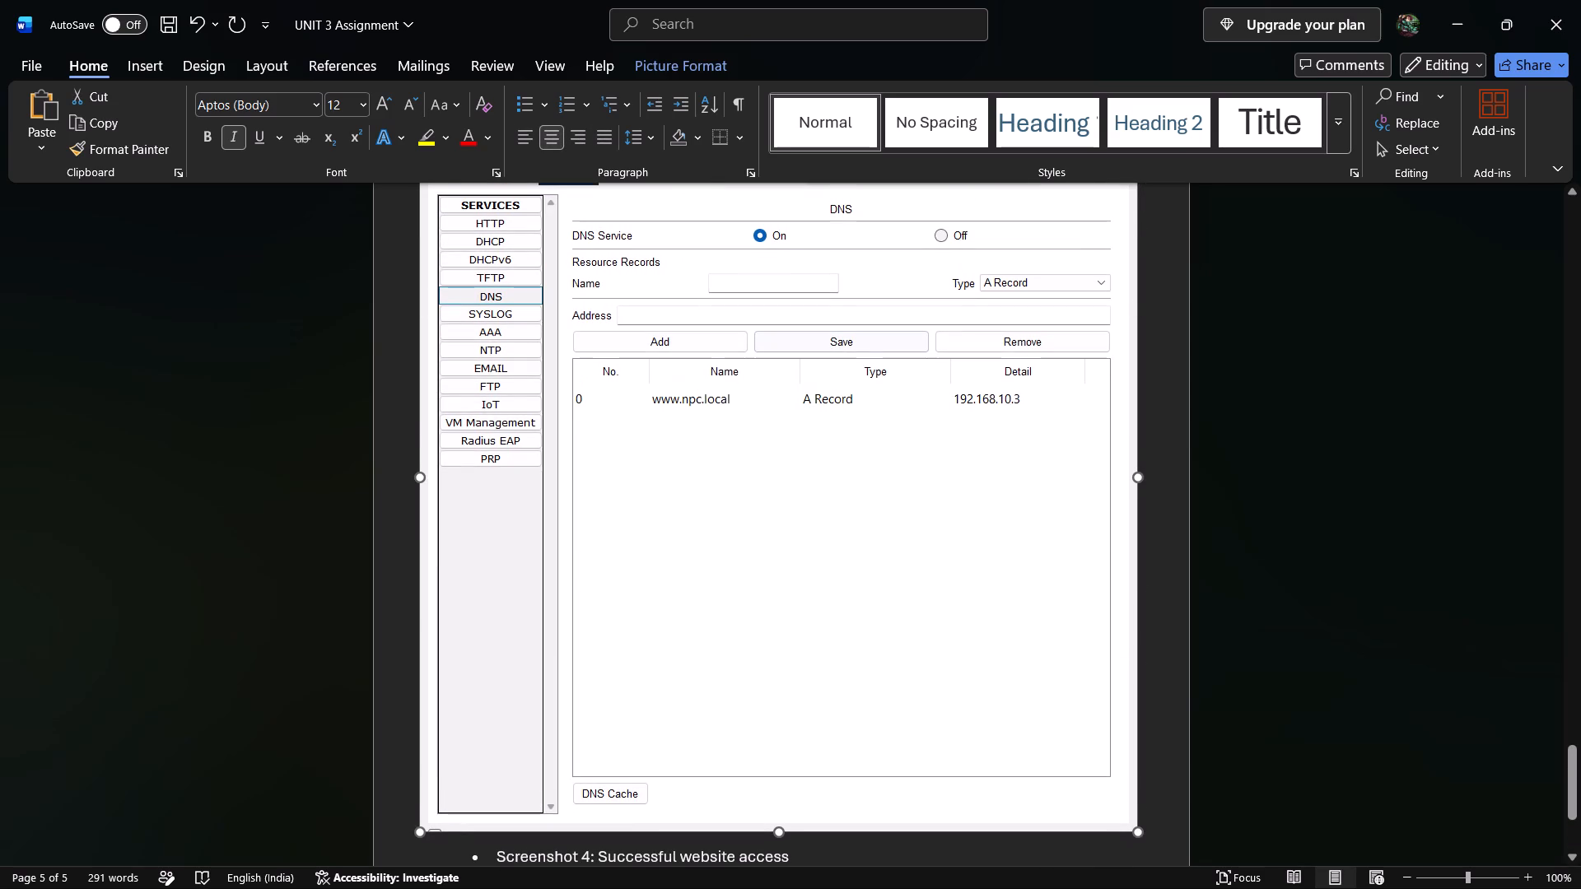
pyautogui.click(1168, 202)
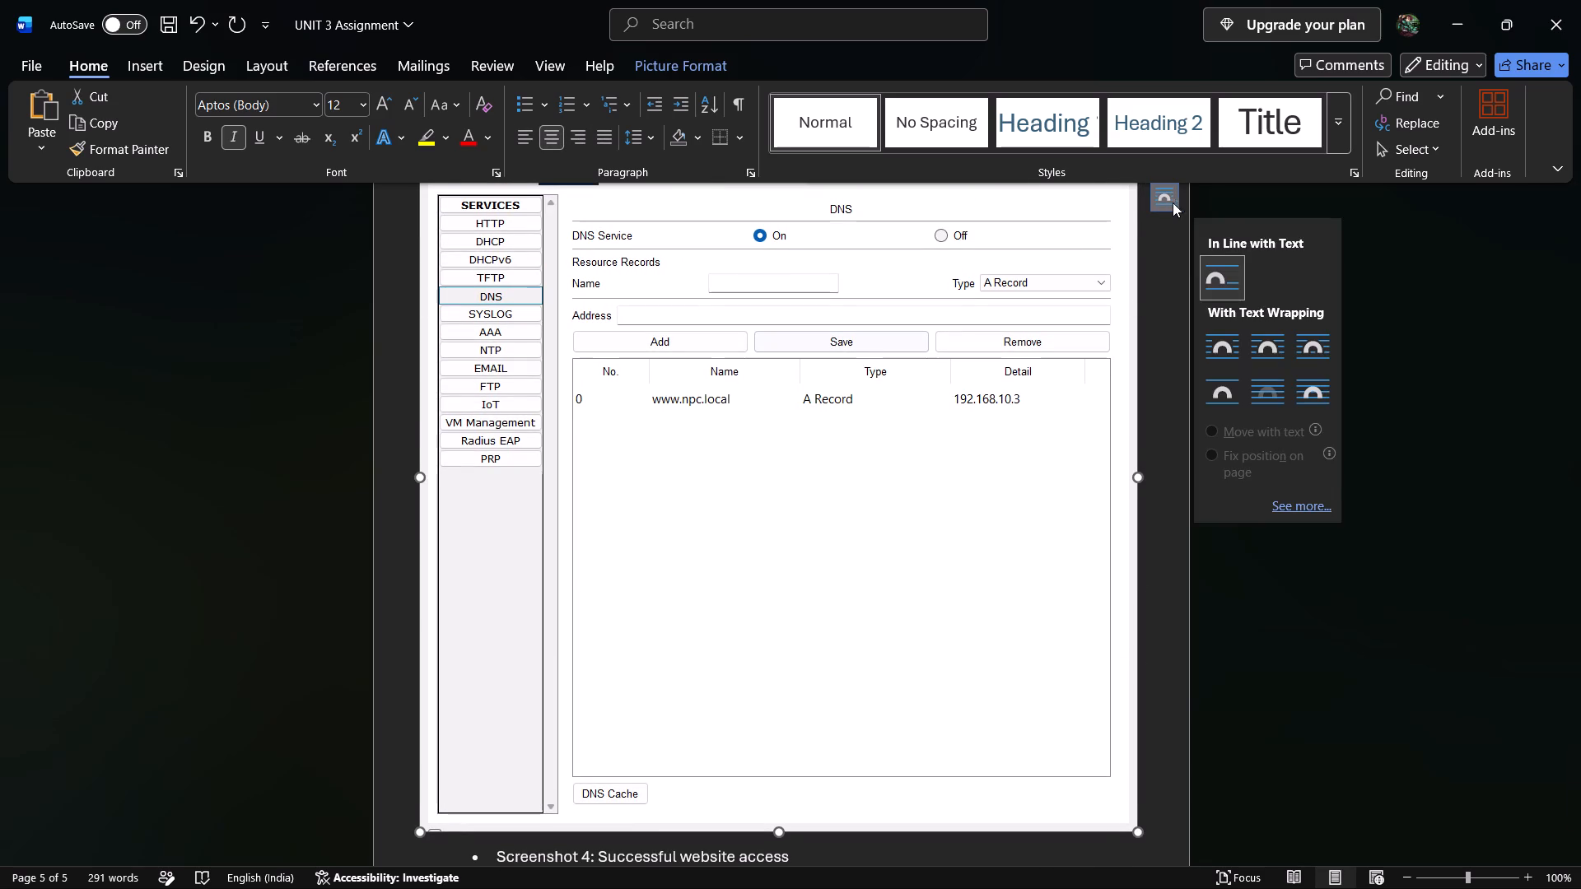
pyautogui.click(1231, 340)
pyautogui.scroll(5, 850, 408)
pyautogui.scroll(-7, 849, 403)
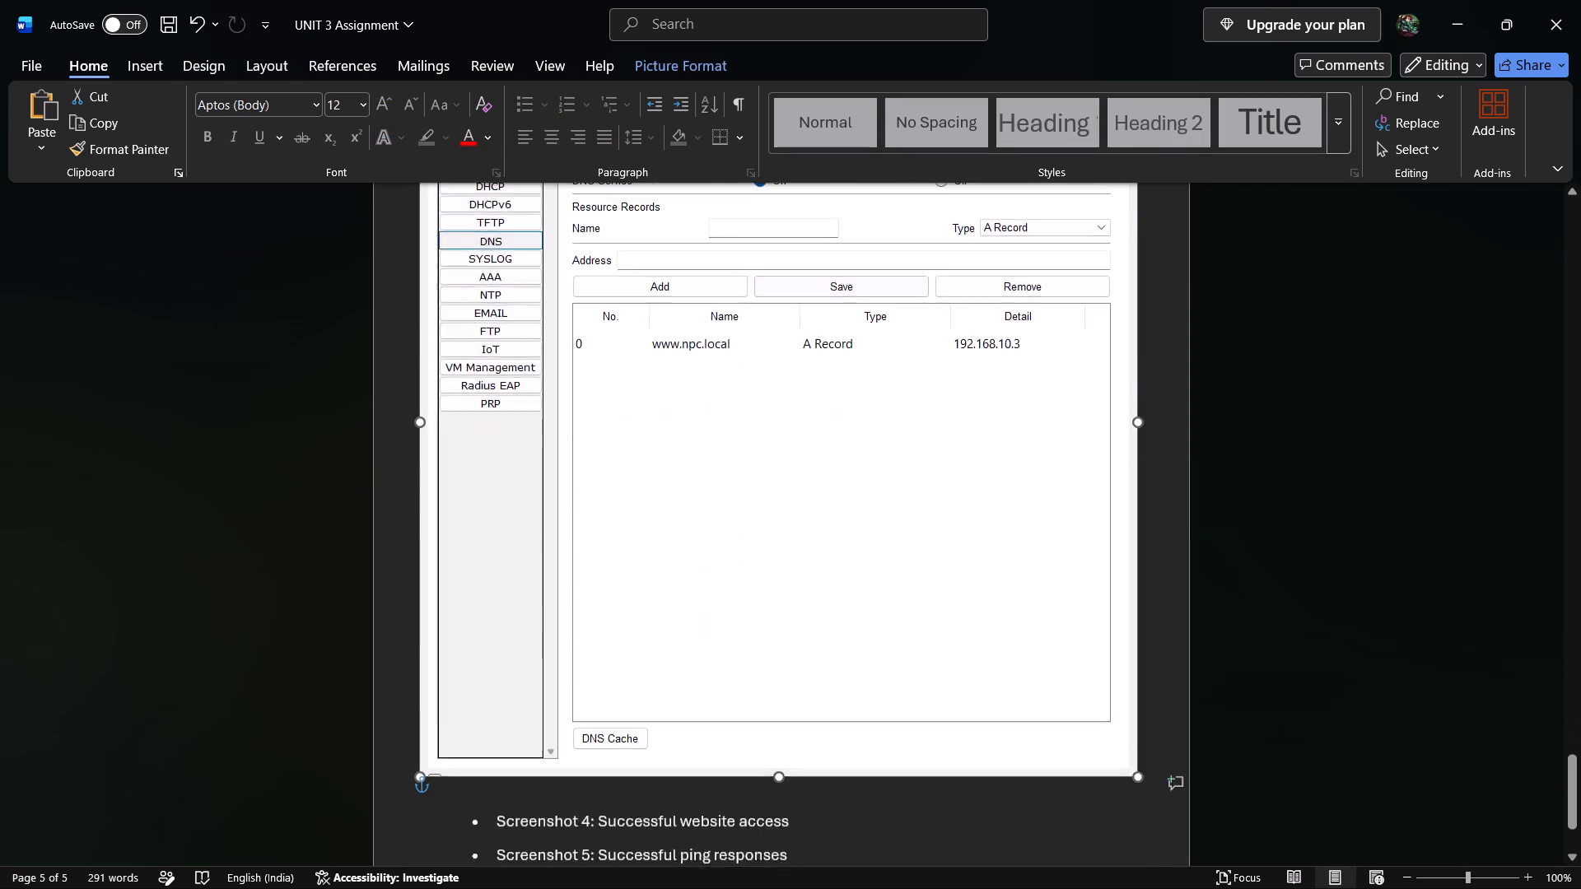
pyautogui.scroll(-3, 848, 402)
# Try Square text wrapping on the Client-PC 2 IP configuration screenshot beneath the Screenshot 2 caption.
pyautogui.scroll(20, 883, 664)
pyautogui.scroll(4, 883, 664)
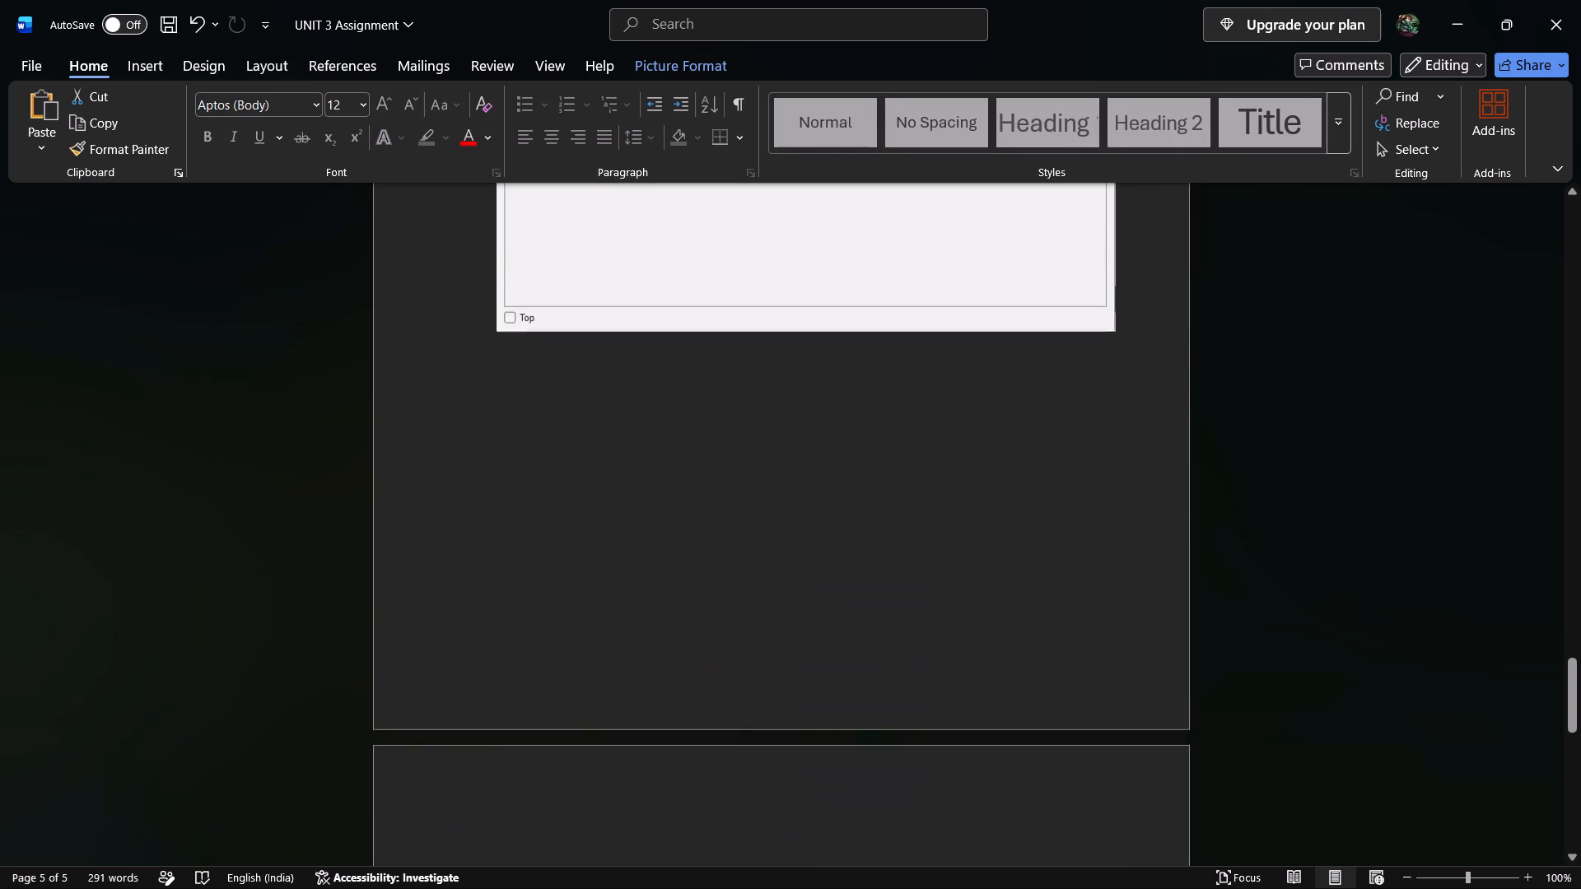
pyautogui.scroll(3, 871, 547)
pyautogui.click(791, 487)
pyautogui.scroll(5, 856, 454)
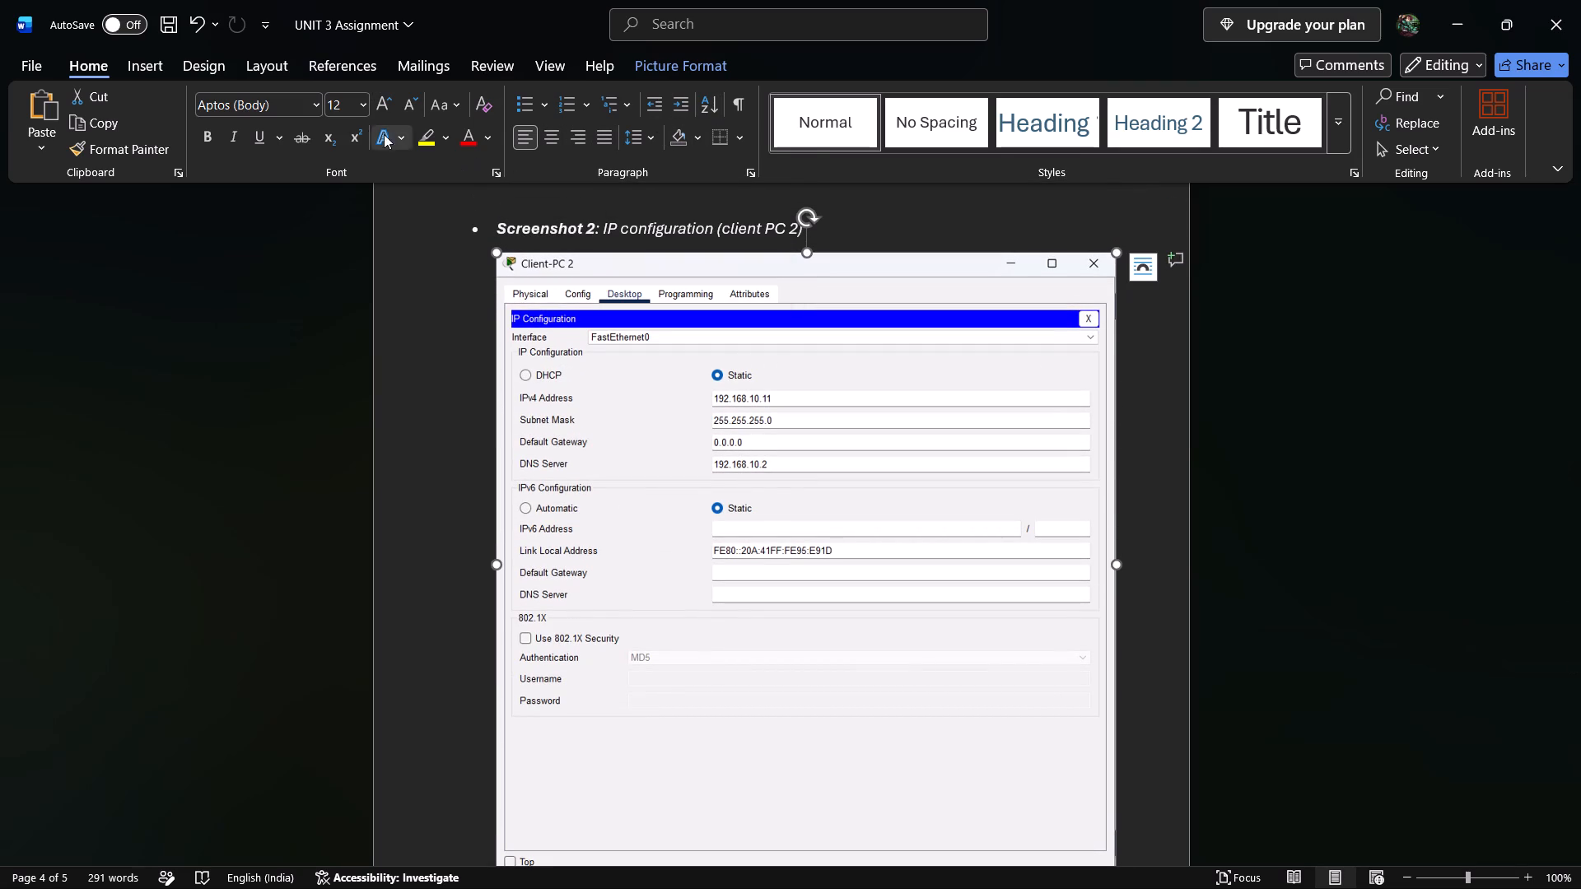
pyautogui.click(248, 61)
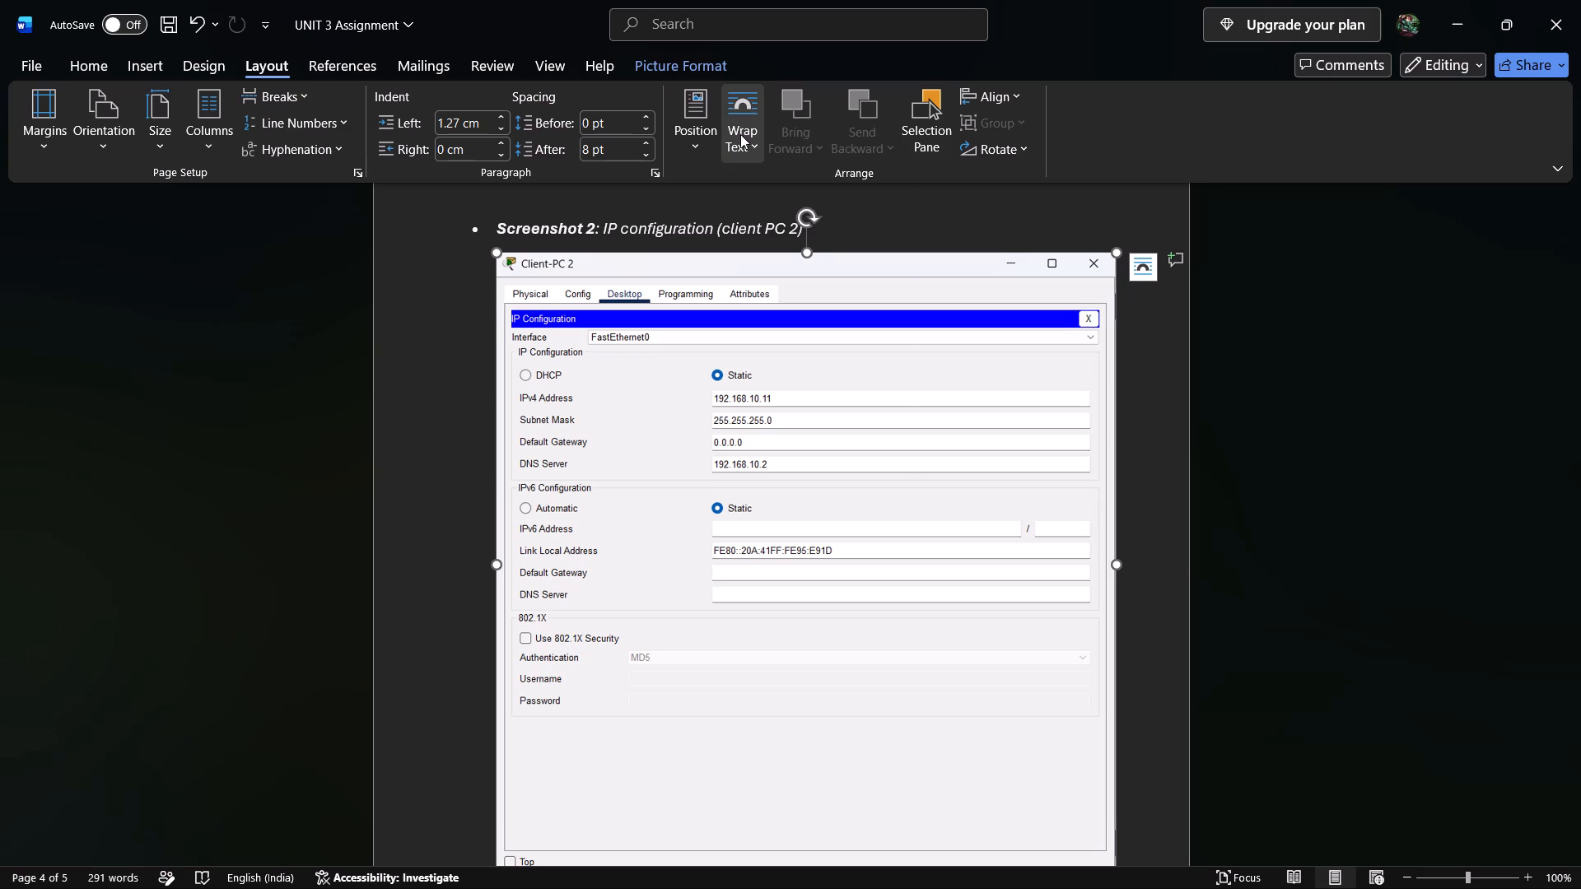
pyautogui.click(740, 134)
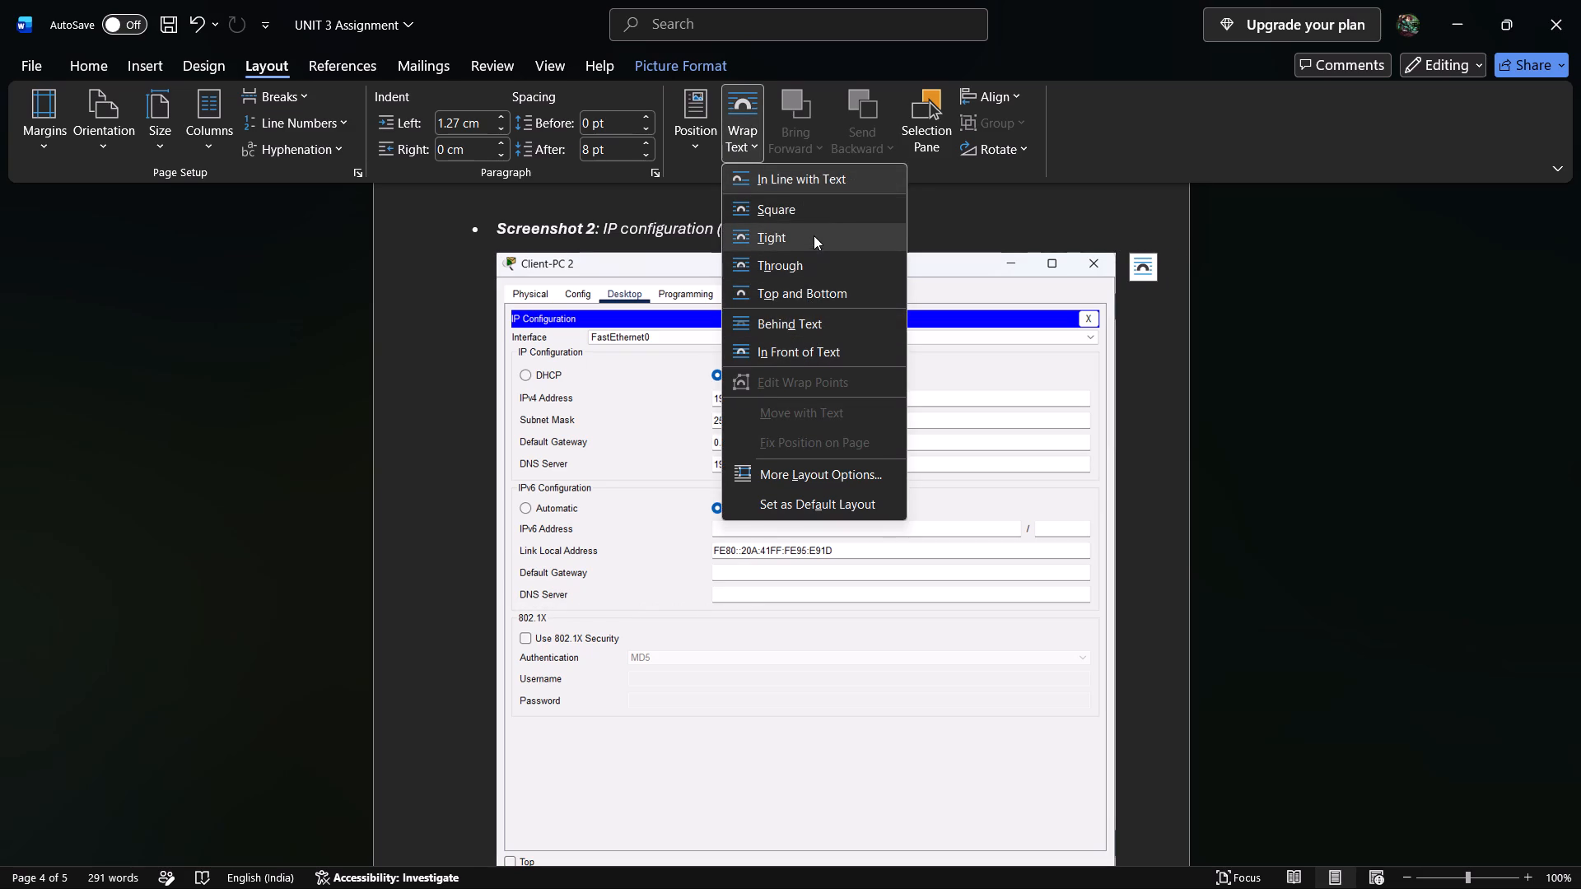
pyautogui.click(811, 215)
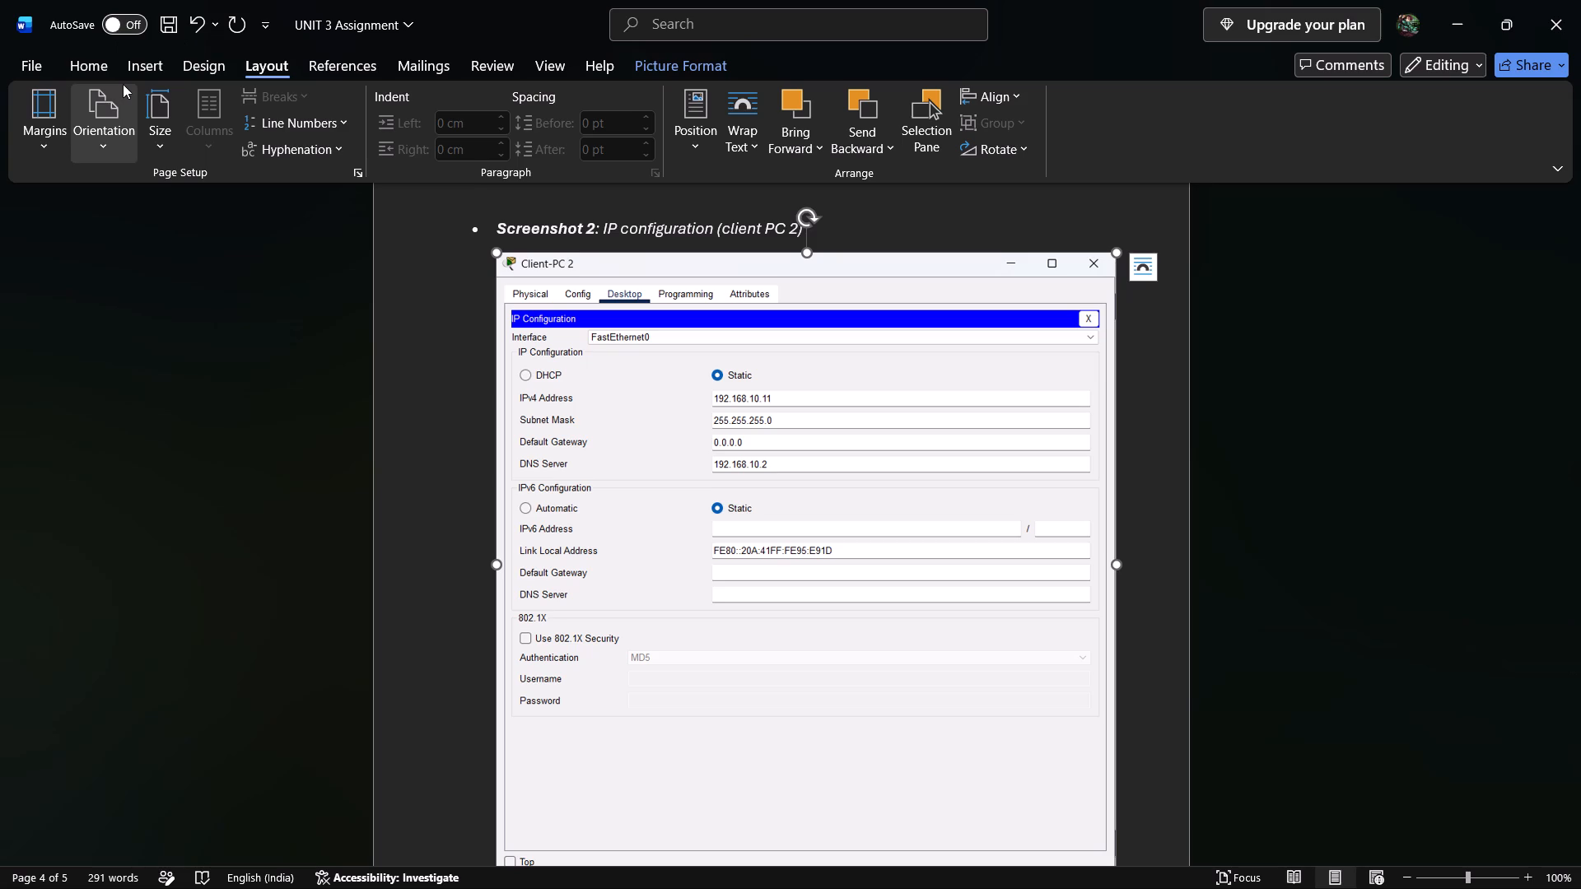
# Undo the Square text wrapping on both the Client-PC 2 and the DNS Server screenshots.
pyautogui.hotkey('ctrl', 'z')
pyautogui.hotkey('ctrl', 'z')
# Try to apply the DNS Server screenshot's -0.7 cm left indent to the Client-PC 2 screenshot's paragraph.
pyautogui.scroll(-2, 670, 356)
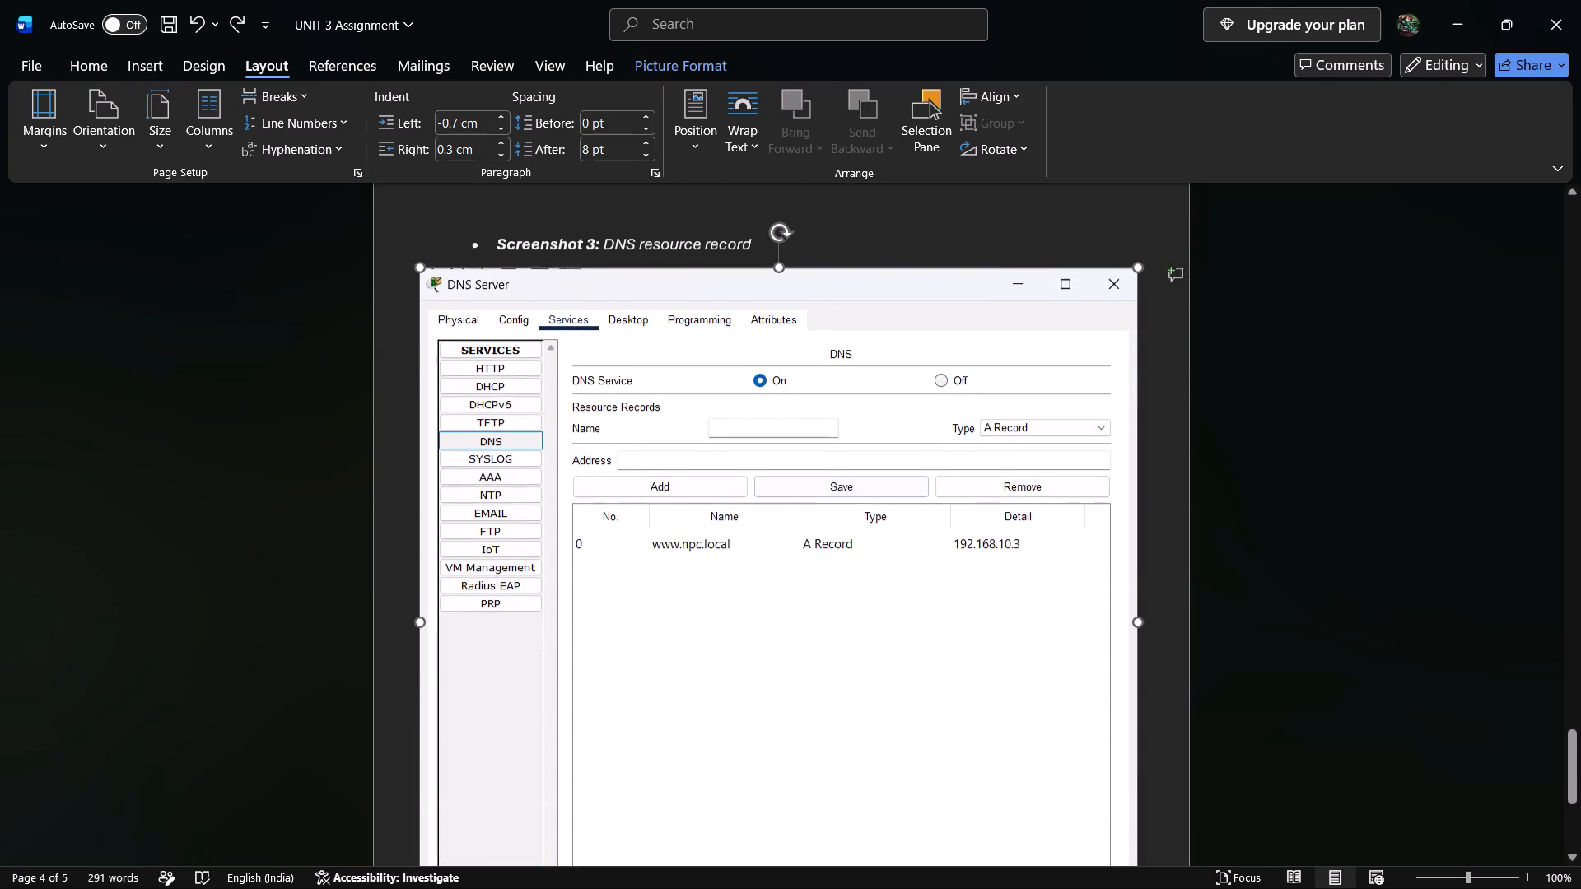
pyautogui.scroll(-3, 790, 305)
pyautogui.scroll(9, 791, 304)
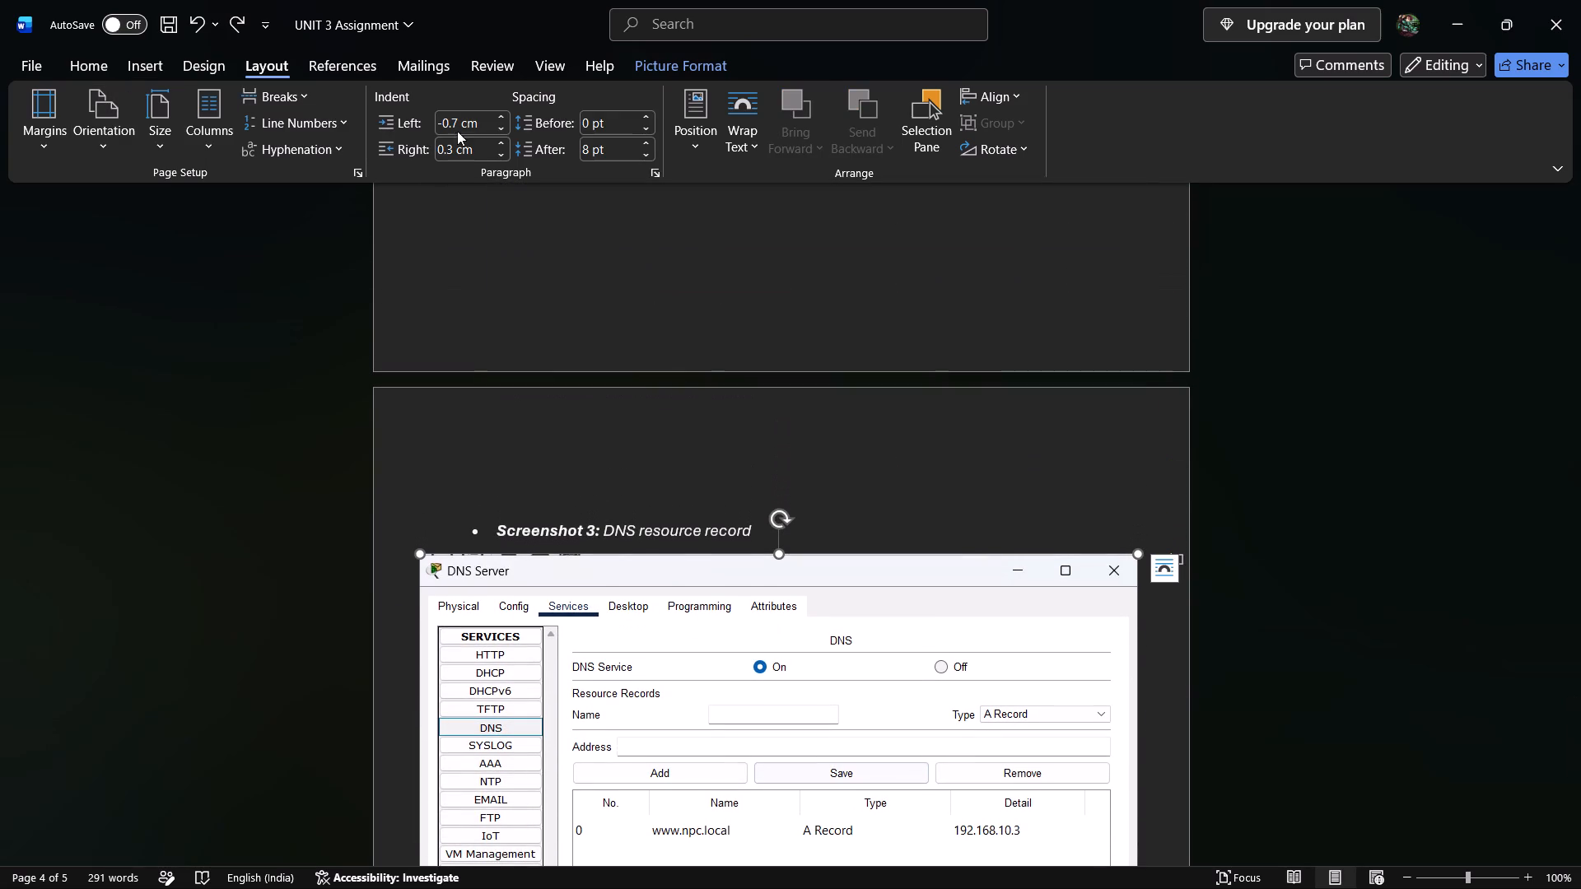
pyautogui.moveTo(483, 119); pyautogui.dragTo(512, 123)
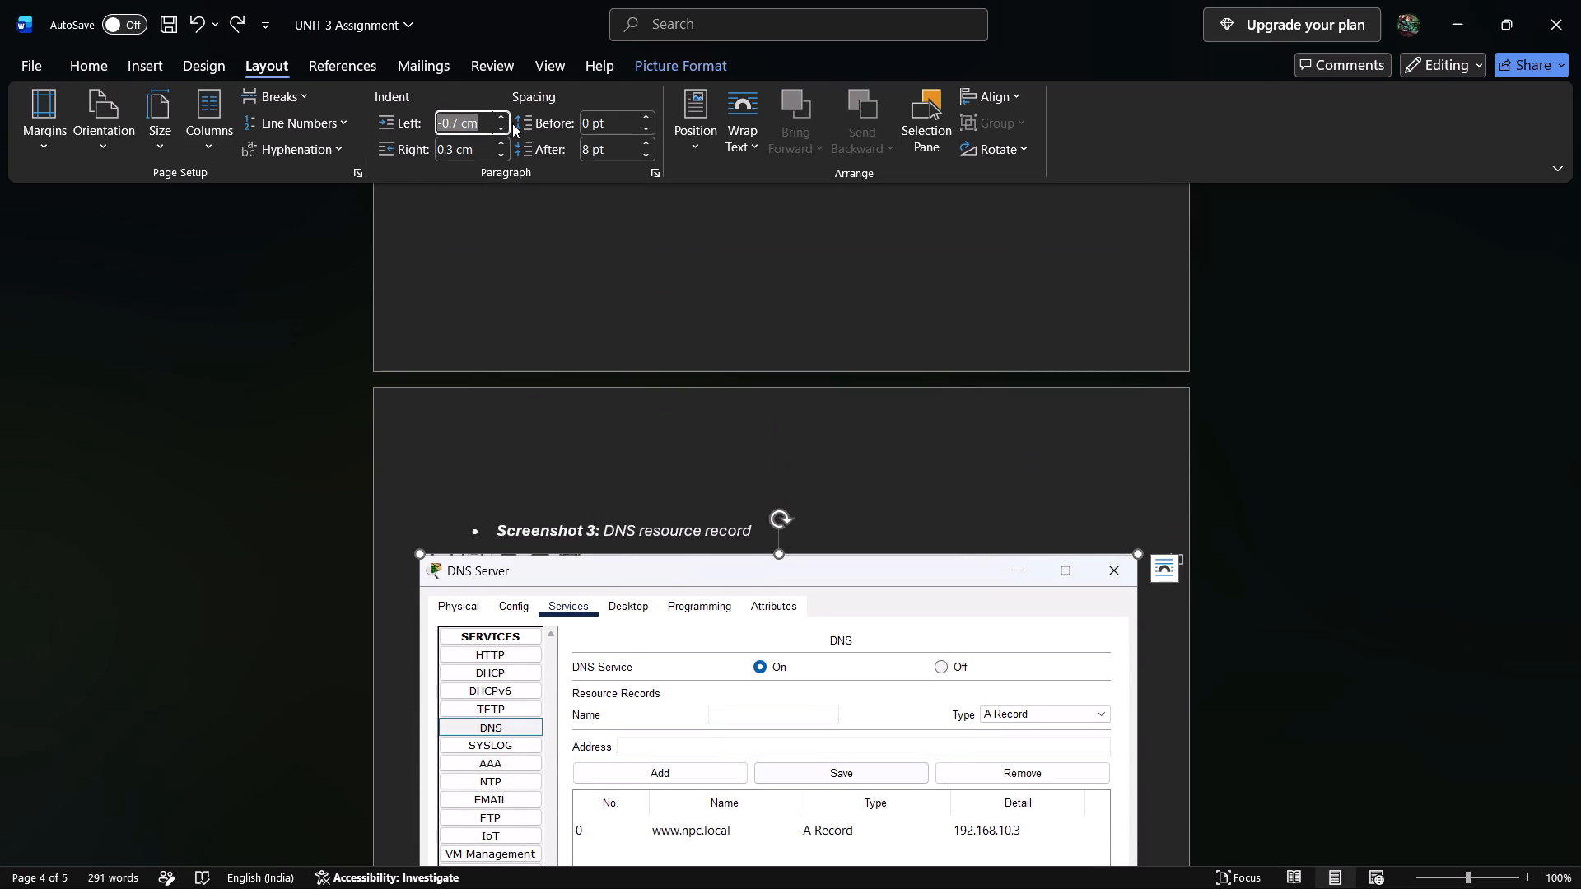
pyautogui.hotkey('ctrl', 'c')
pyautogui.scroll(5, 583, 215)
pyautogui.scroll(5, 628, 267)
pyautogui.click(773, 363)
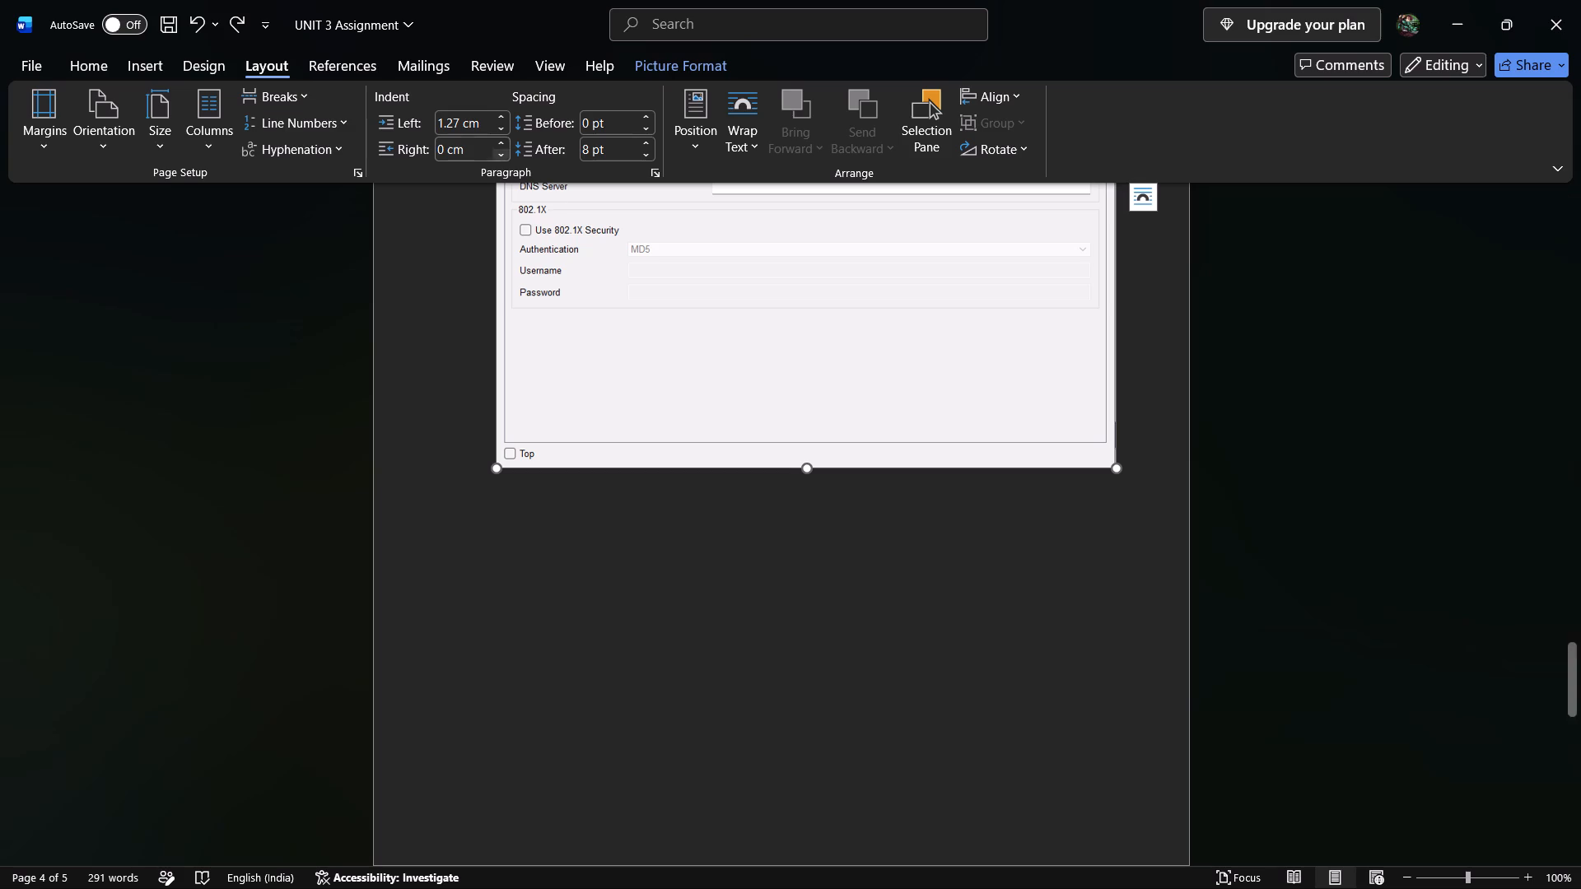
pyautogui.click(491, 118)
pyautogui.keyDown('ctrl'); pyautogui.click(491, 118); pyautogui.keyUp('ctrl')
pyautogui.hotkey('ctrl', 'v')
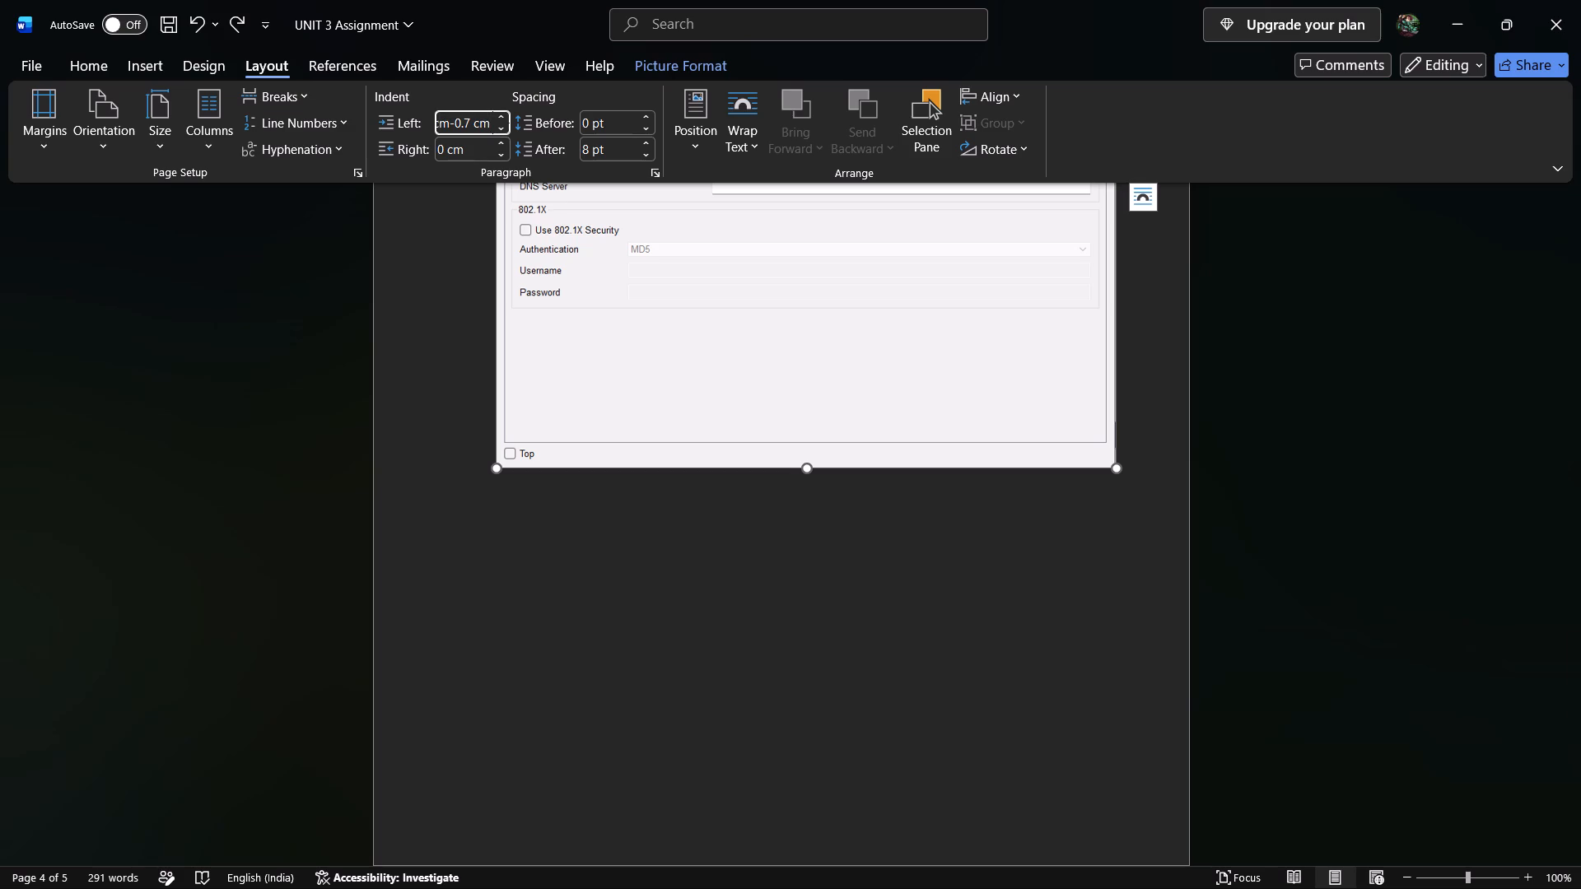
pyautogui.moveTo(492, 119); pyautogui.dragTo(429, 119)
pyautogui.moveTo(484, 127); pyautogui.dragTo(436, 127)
# Set the left indent of the Client-PC 2 screenshot's paragraph to 0.6 cm.
pyautogui.click(466, 126)
pyautogui.tripleClick(505, 129)
pyautogui.doubleClick(505, 129)
pyautogui.click(505, 129)
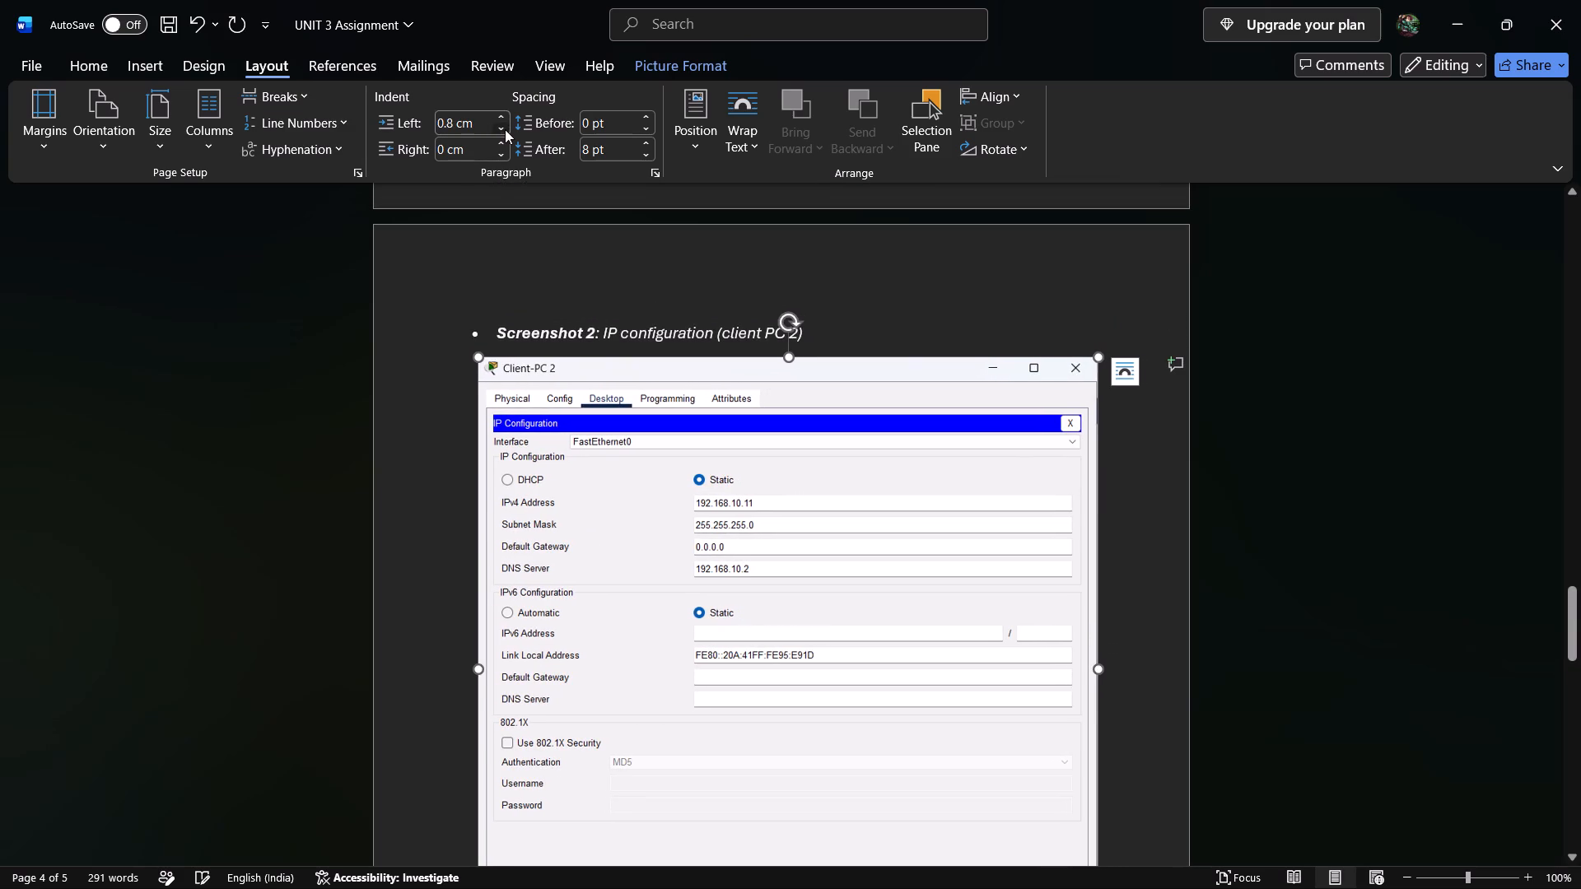
pyautogui.click(505, 129)
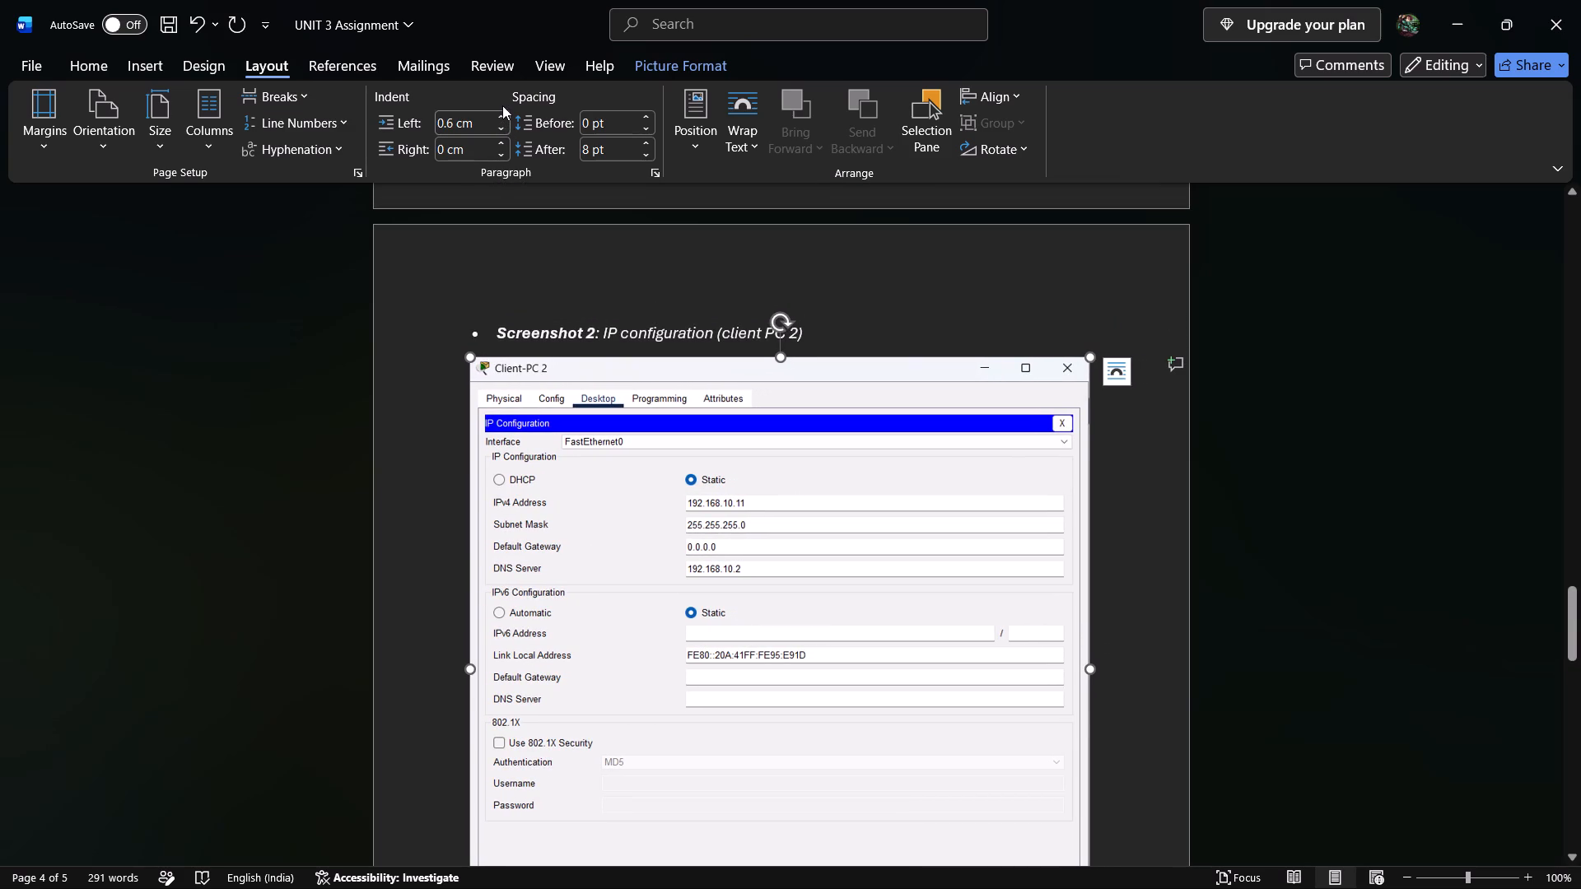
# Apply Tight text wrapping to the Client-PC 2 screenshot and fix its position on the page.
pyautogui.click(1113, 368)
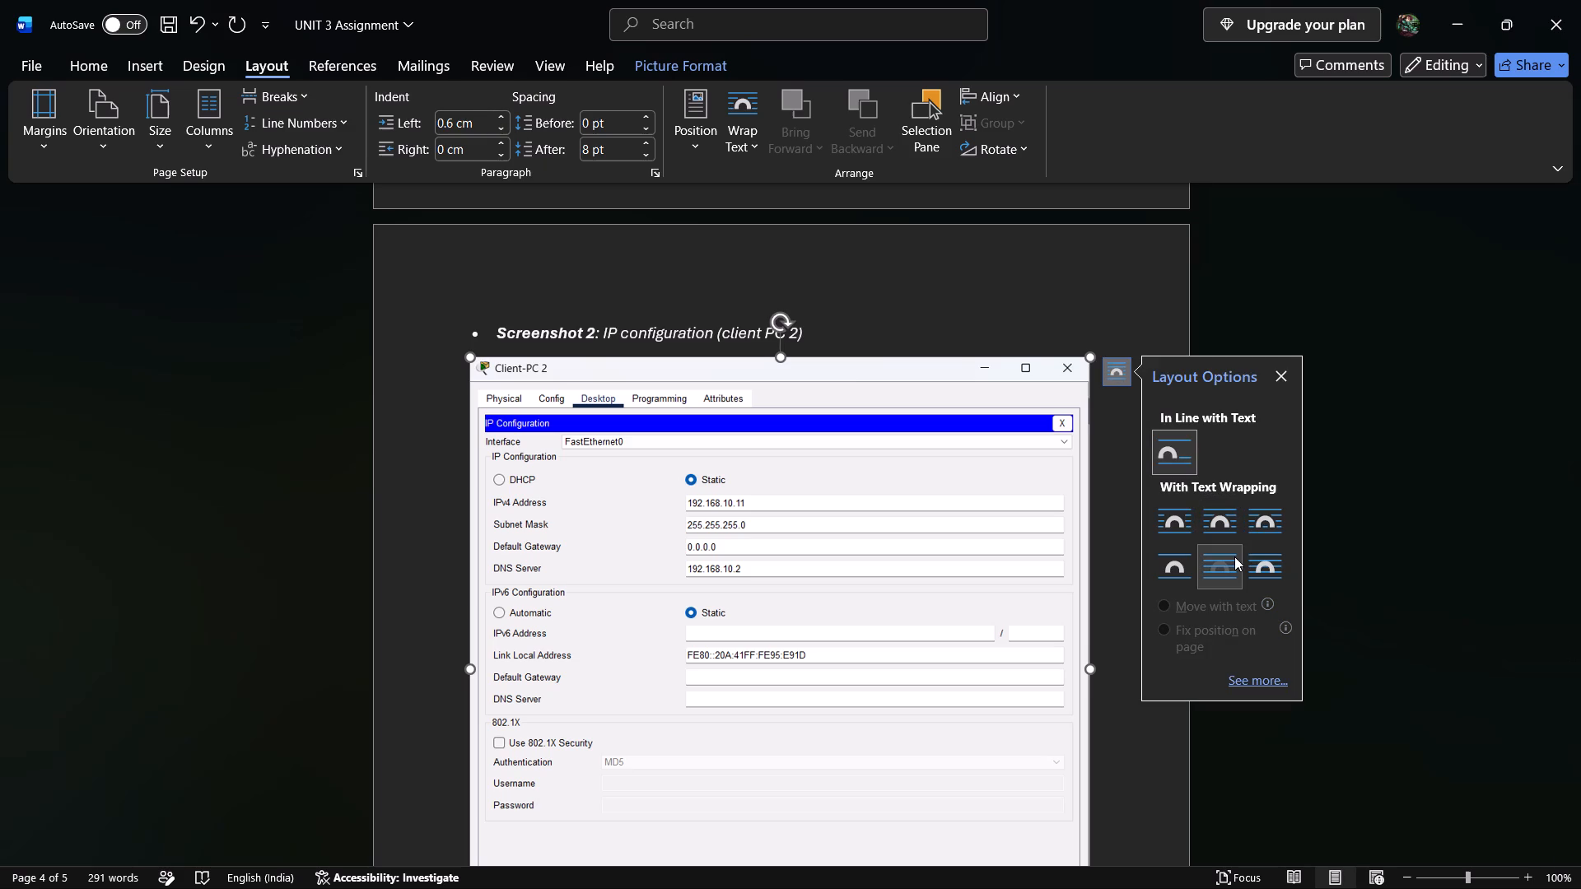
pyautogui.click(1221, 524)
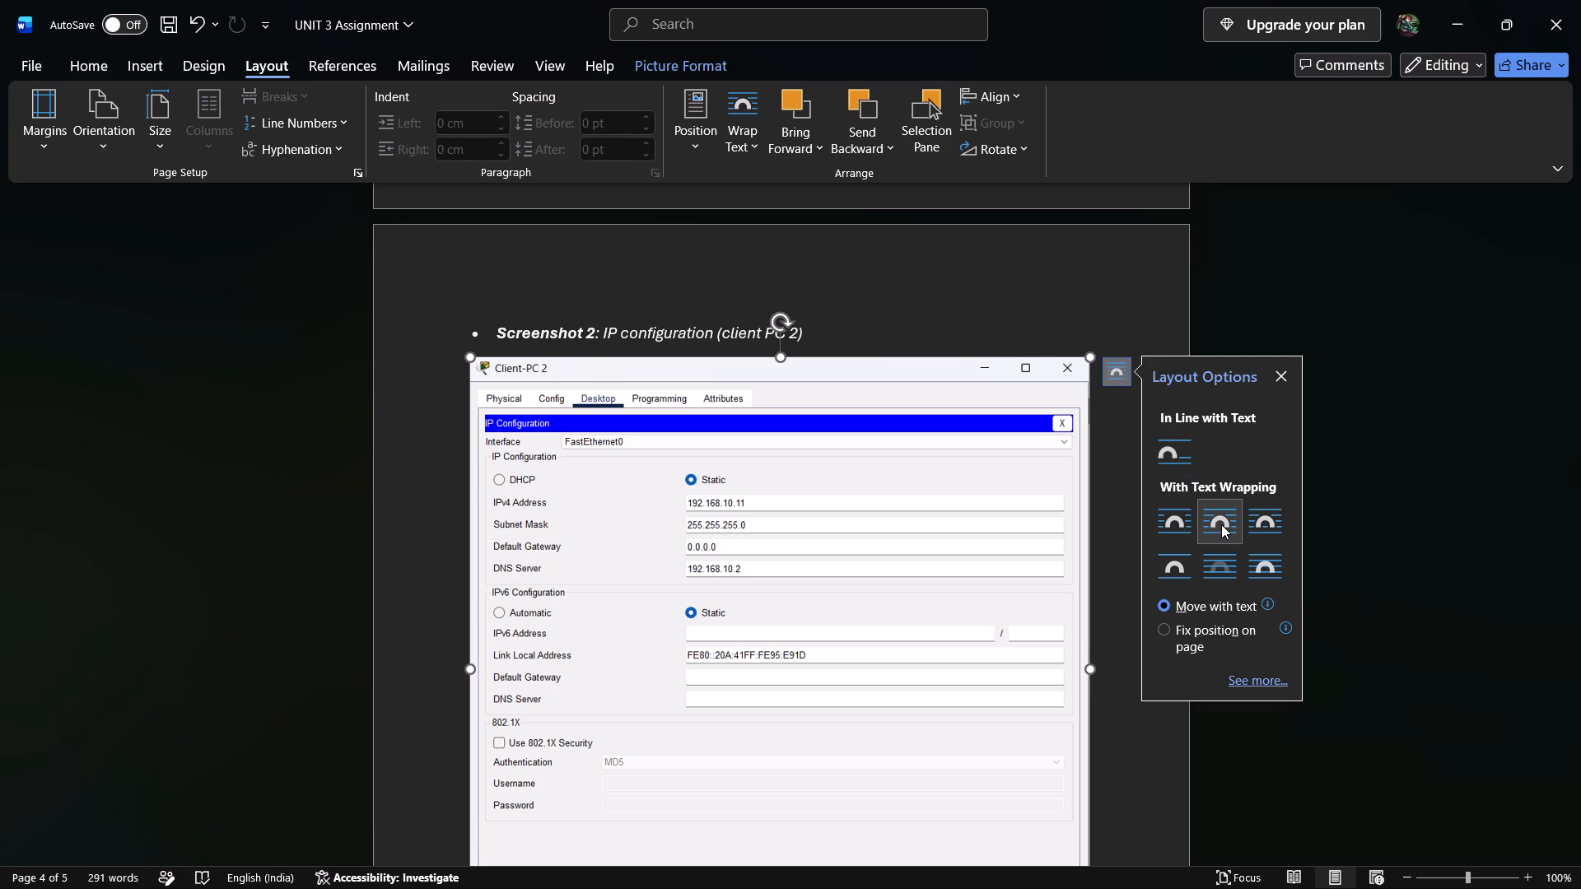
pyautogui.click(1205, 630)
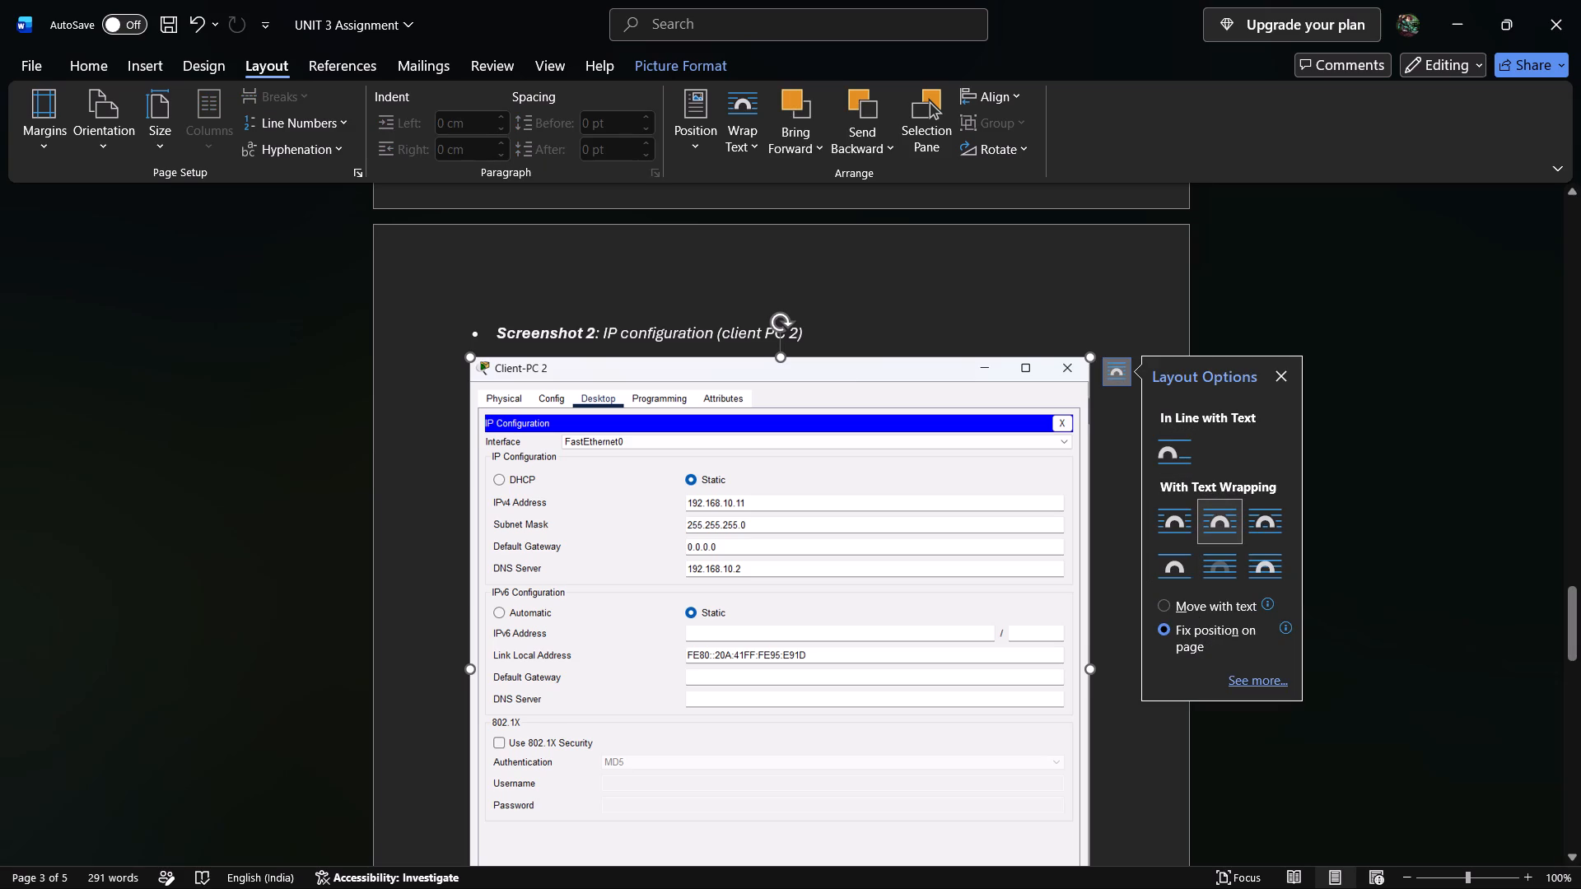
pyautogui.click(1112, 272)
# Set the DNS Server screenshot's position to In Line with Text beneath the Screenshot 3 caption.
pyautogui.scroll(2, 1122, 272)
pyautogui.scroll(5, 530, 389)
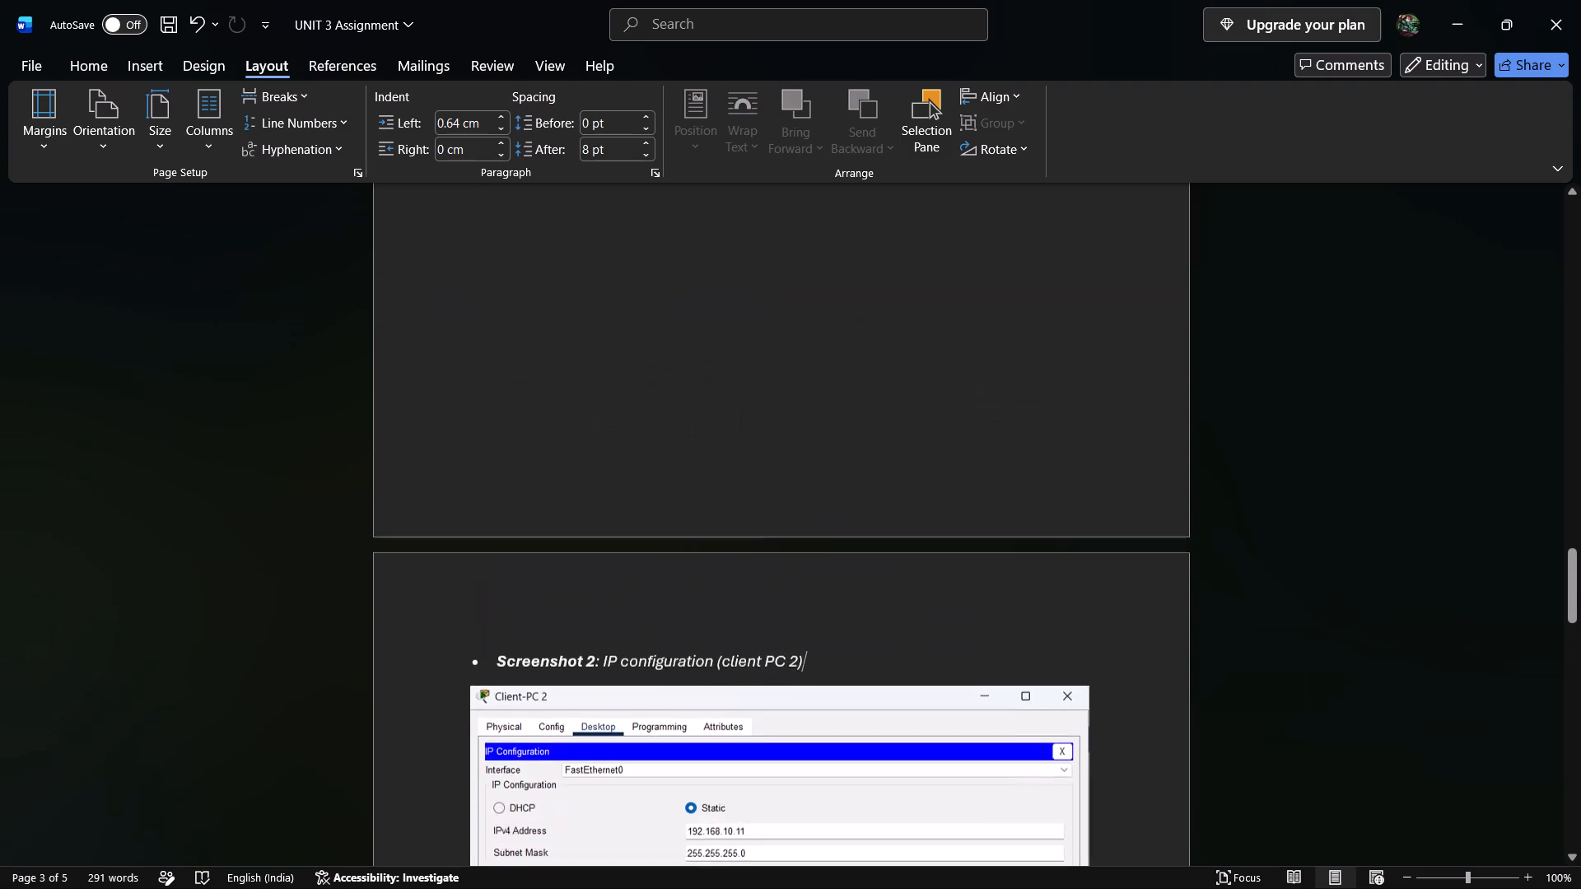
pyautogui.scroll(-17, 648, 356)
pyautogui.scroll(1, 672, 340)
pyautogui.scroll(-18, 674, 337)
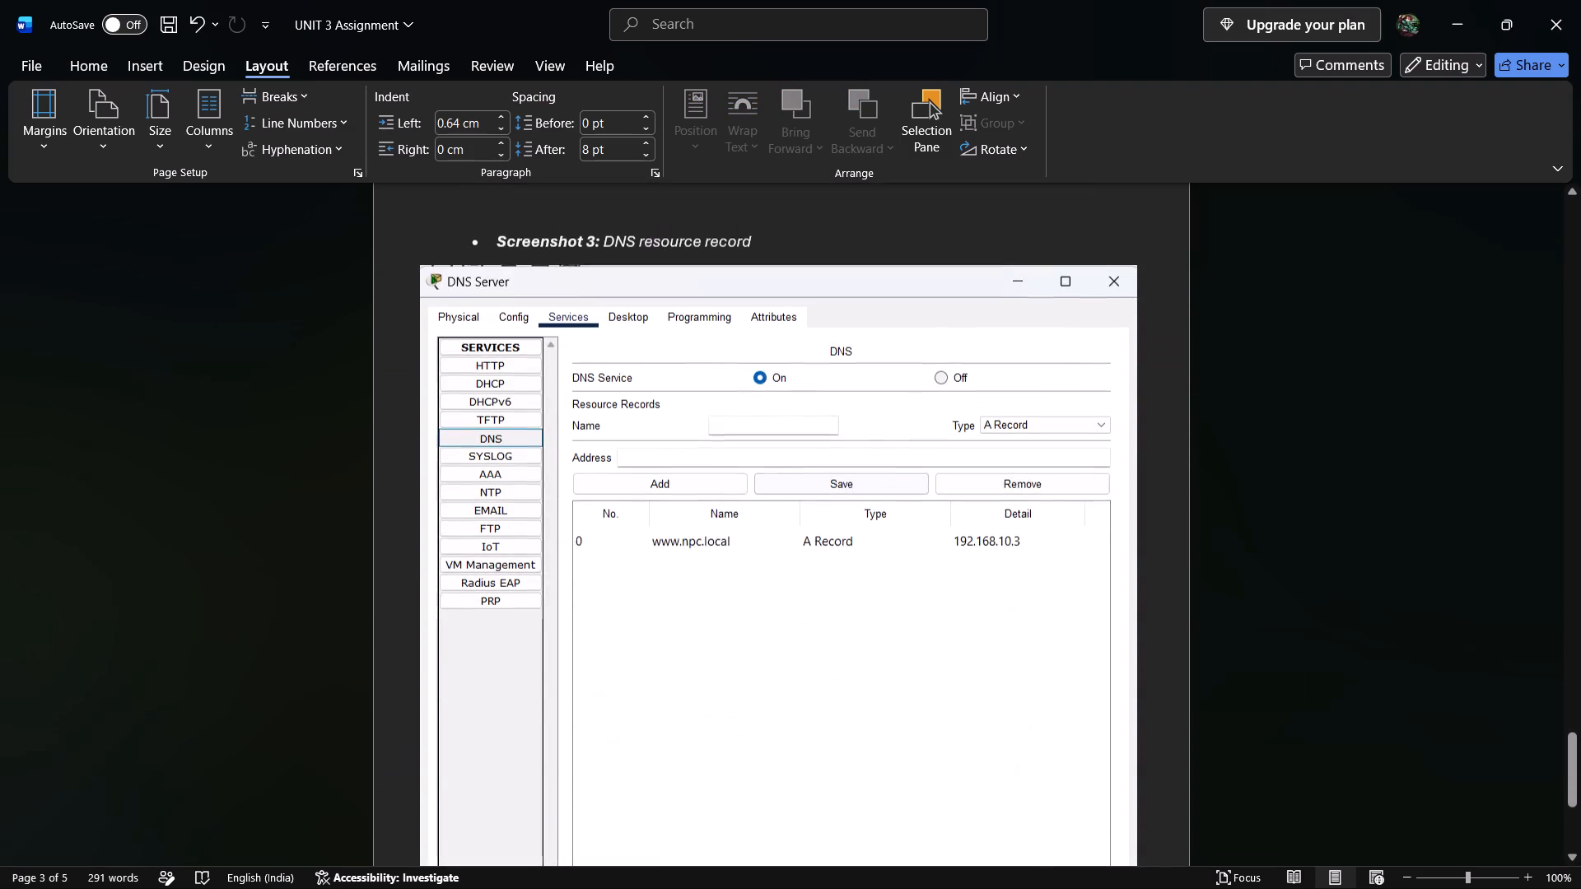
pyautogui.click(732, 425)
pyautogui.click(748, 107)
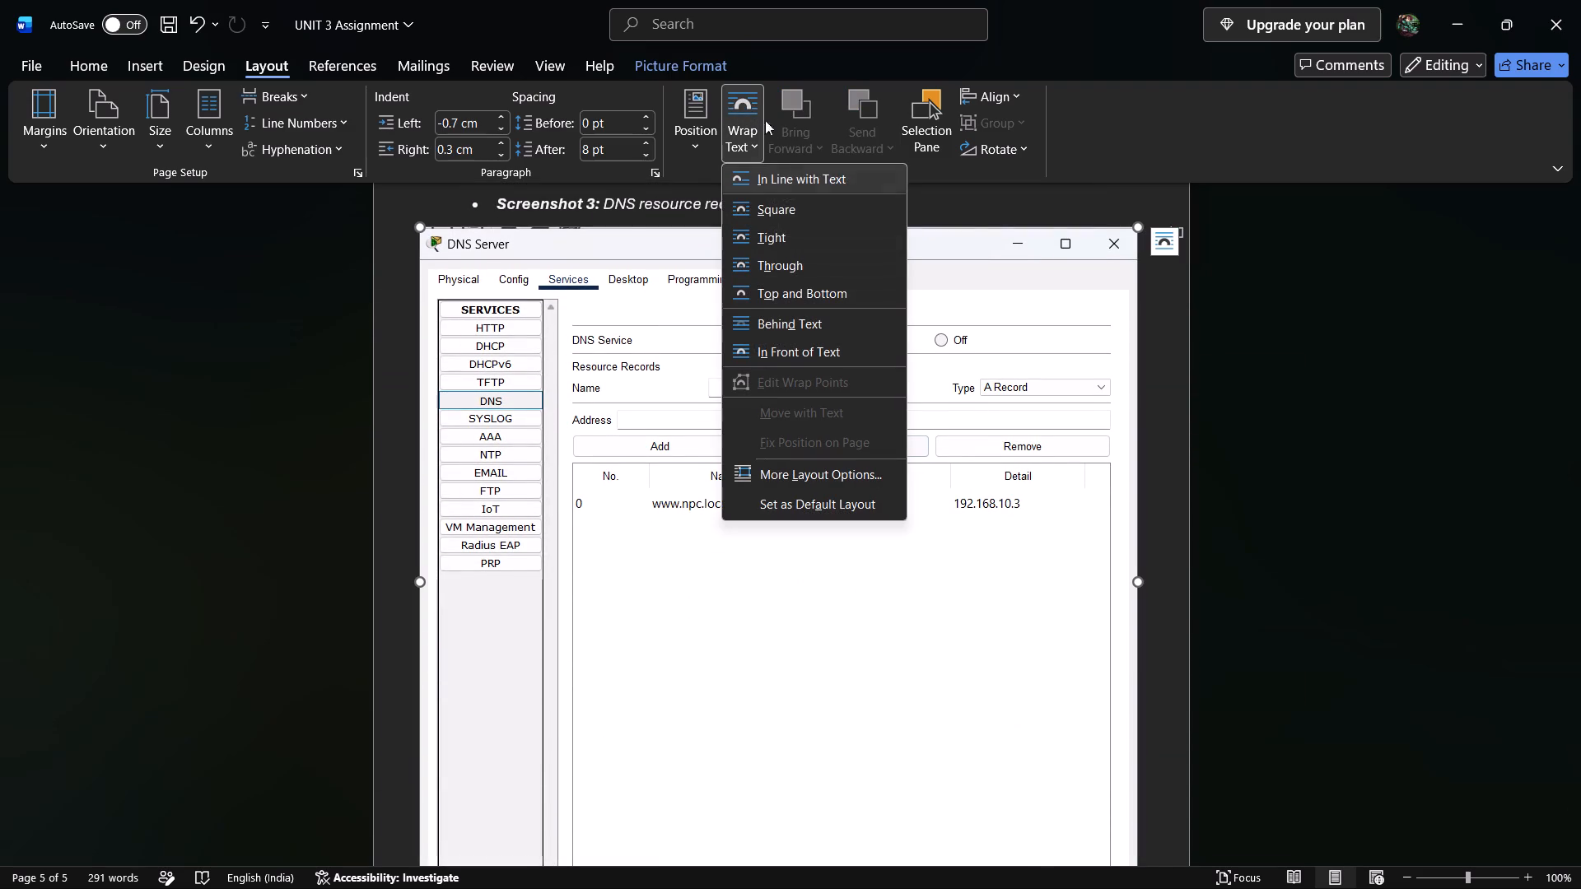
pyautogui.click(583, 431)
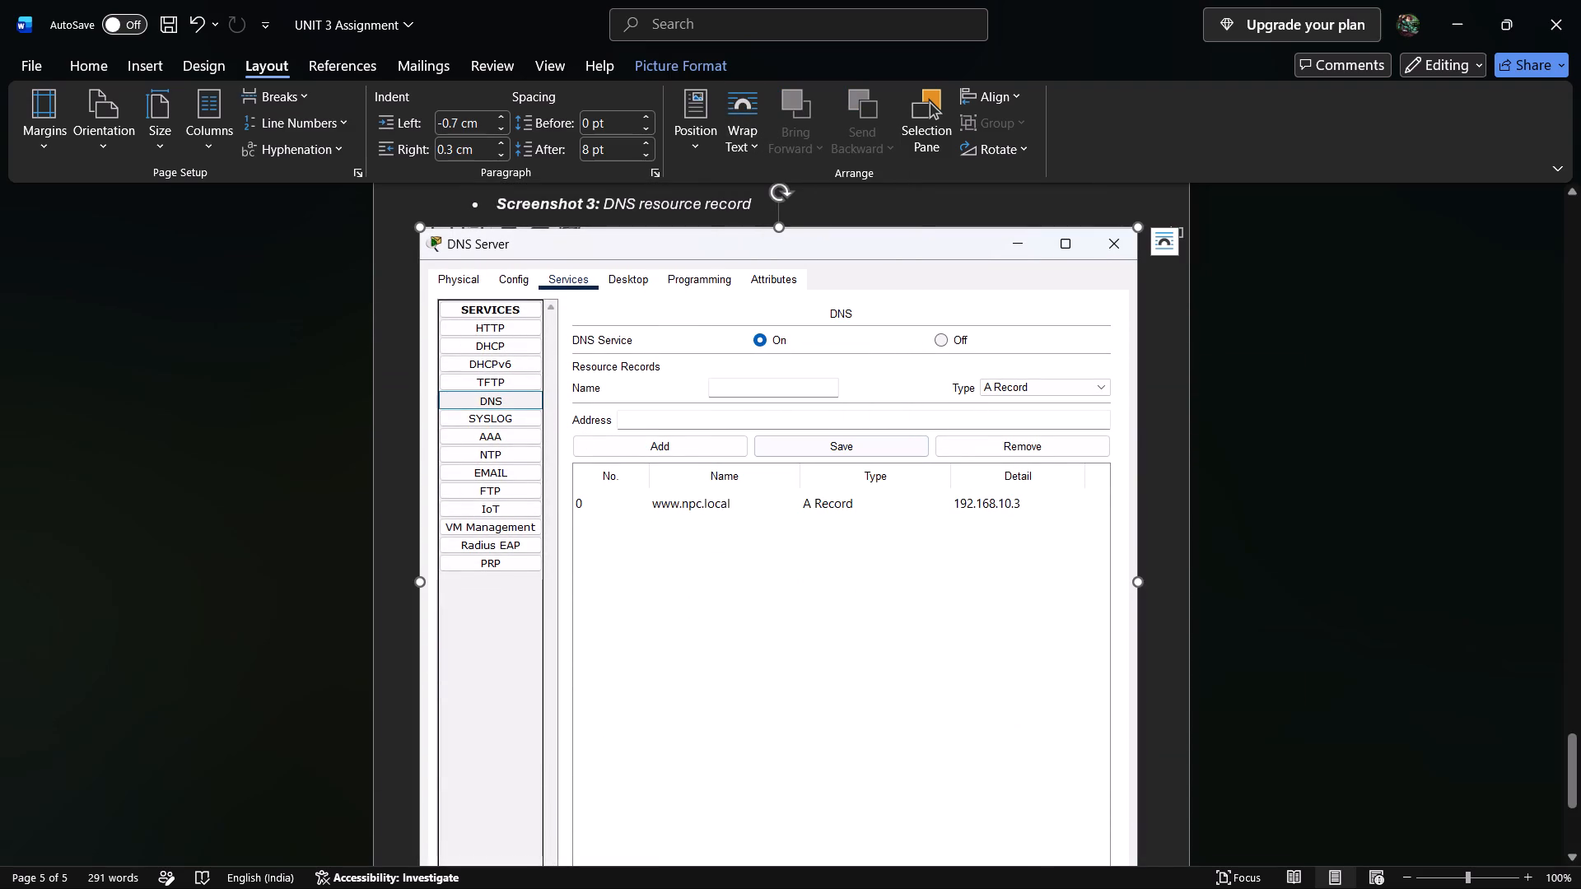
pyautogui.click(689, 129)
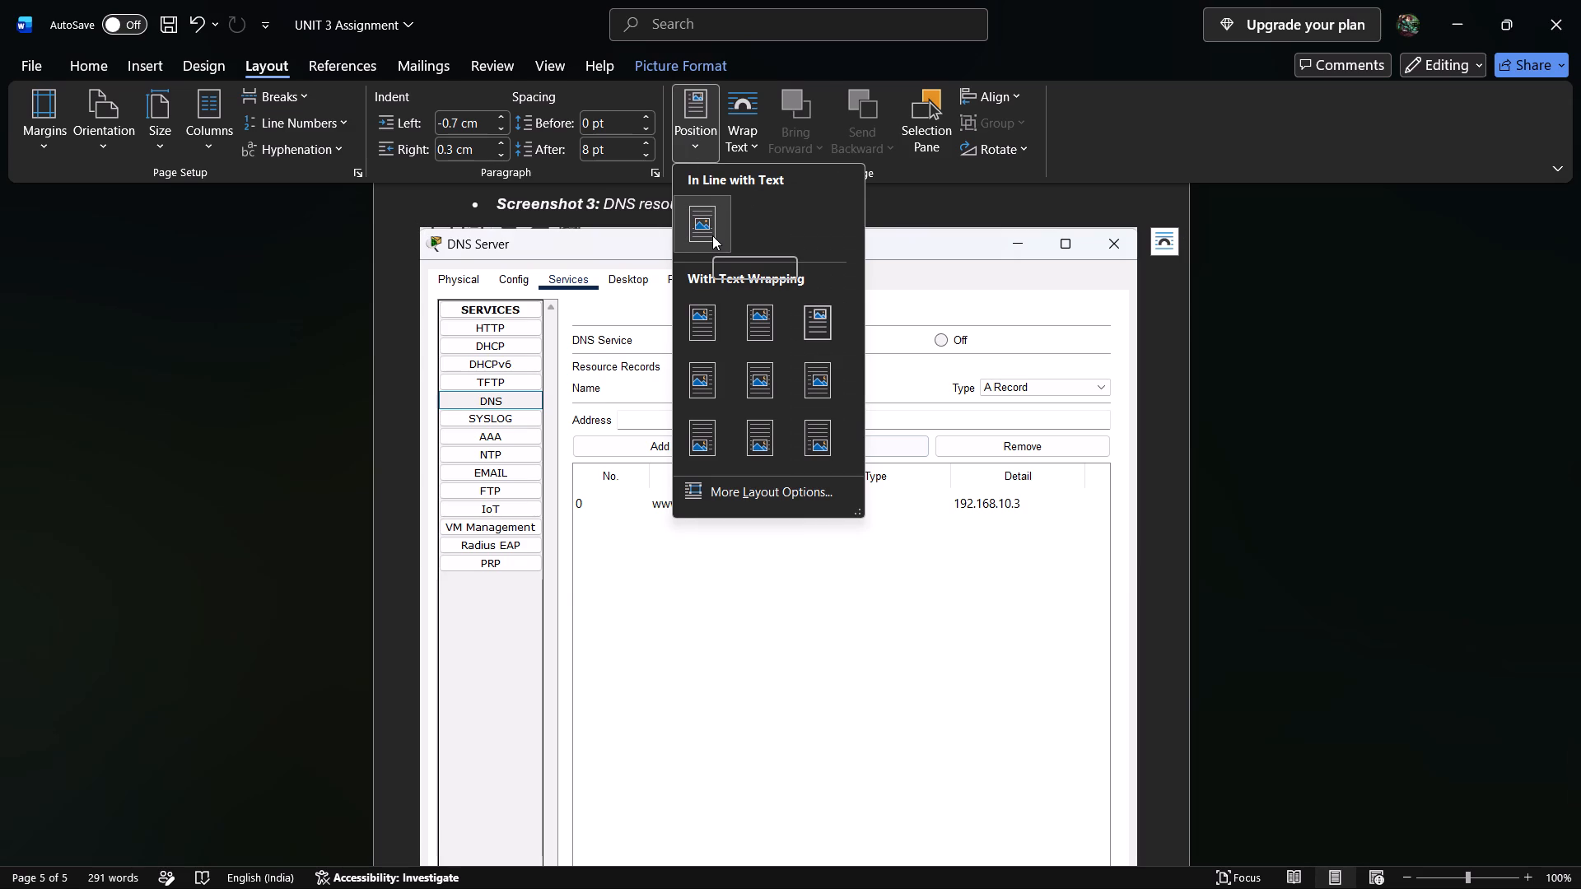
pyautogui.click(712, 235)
# Apply Tight text wrapping to the DNS Server screenshot and fix its position on the page.
pyautogui.scroll(7, 837, 538)
pyautogui.scroll(-1, 838, 499)
pyautogui.scroll(3, 838, 499)
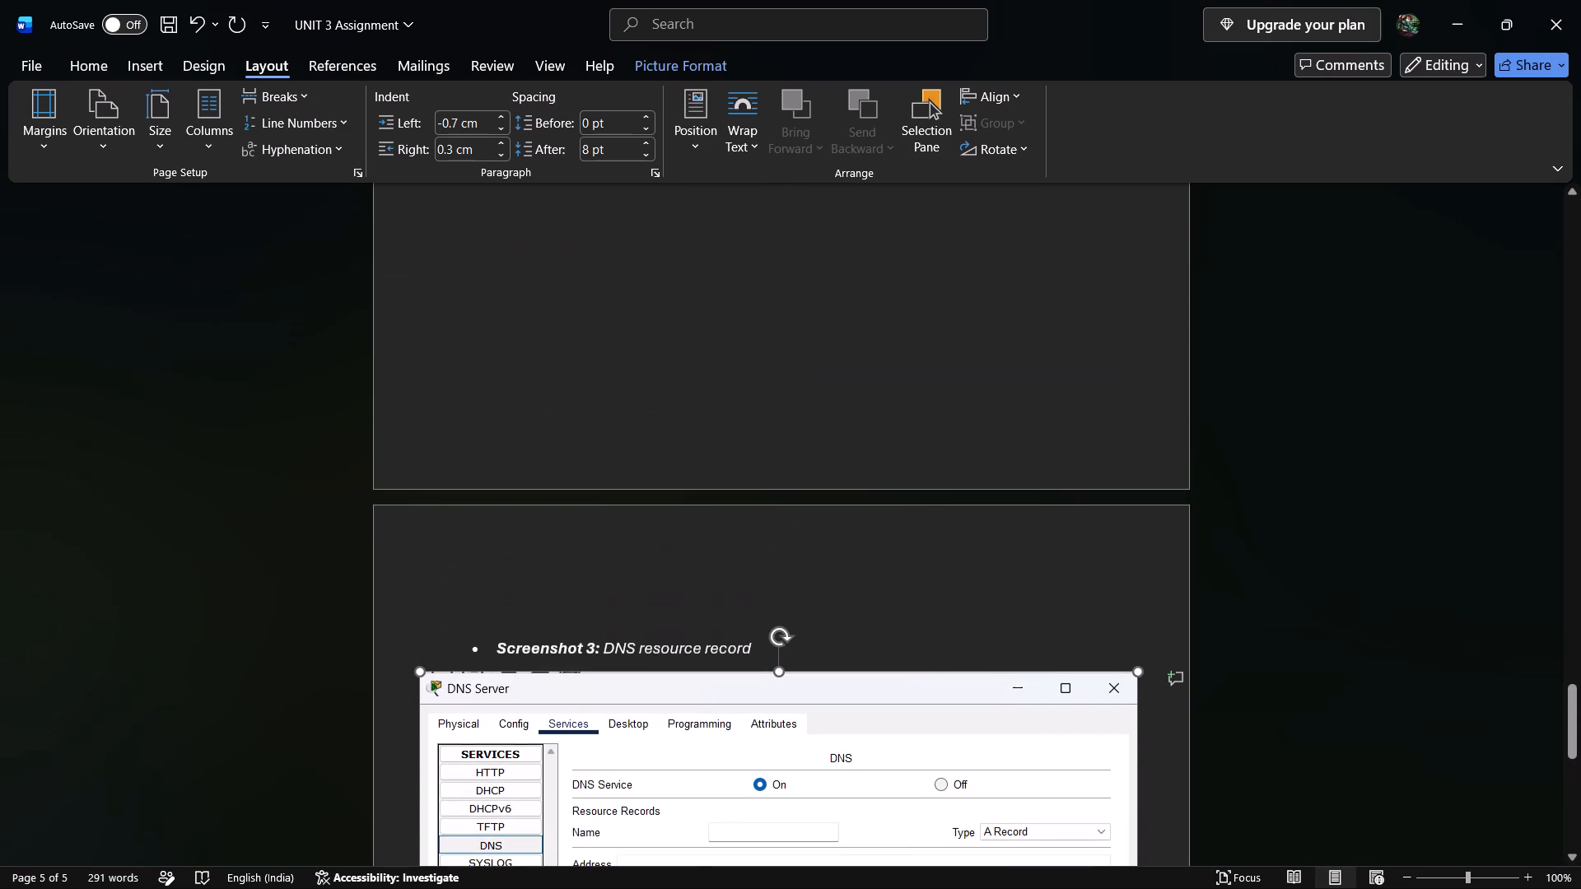
pyautogui.click(1165, 673)
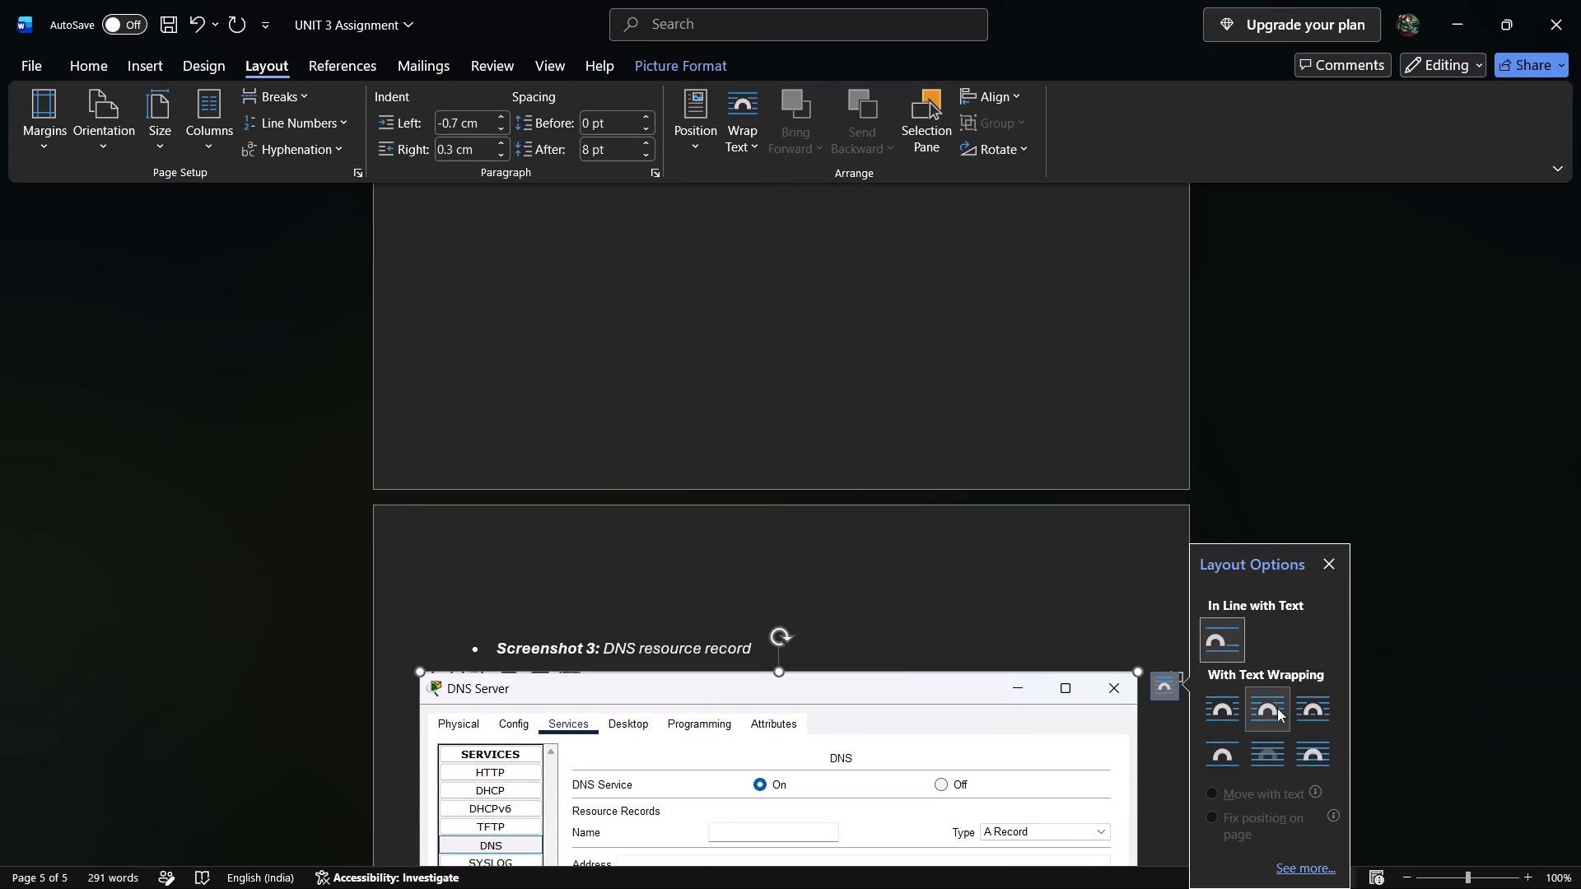
pyautogui.click(1286, 714)
pyautogui.click(1249, 837)
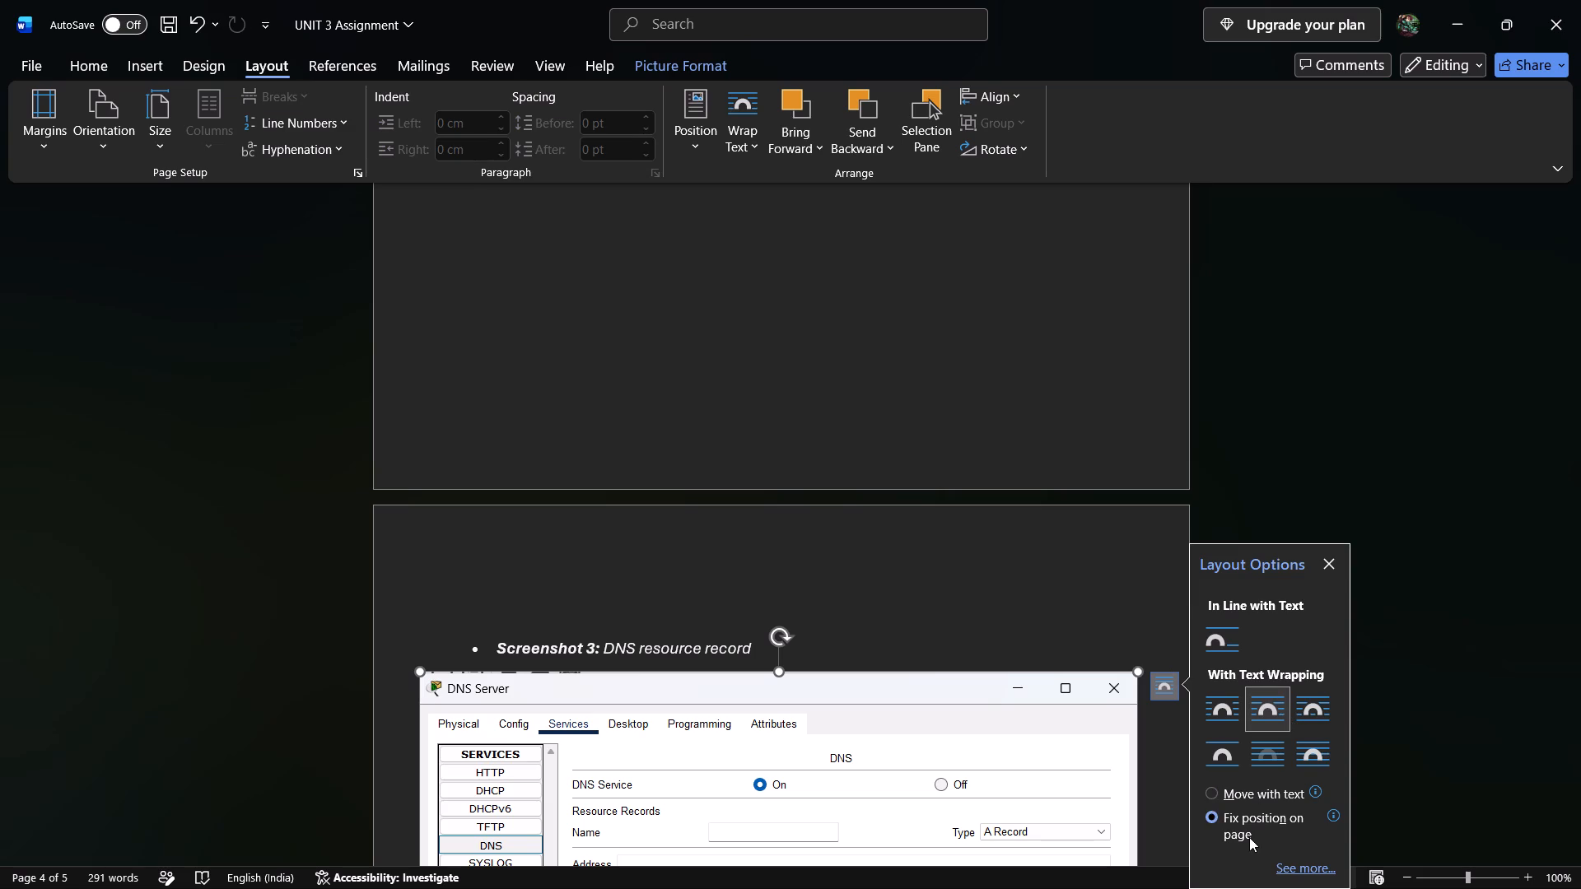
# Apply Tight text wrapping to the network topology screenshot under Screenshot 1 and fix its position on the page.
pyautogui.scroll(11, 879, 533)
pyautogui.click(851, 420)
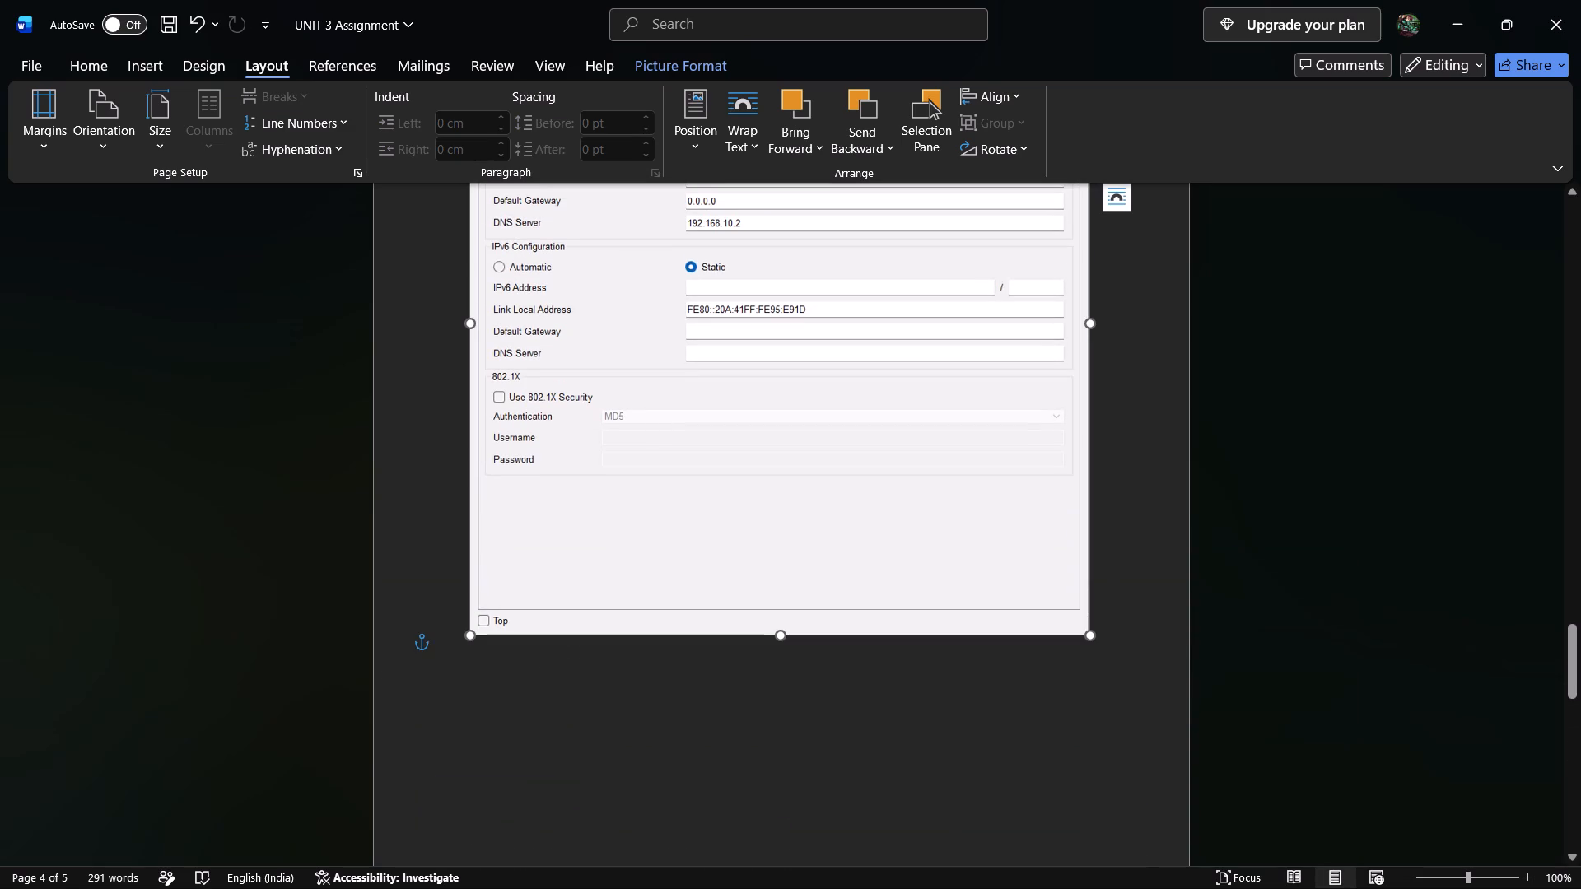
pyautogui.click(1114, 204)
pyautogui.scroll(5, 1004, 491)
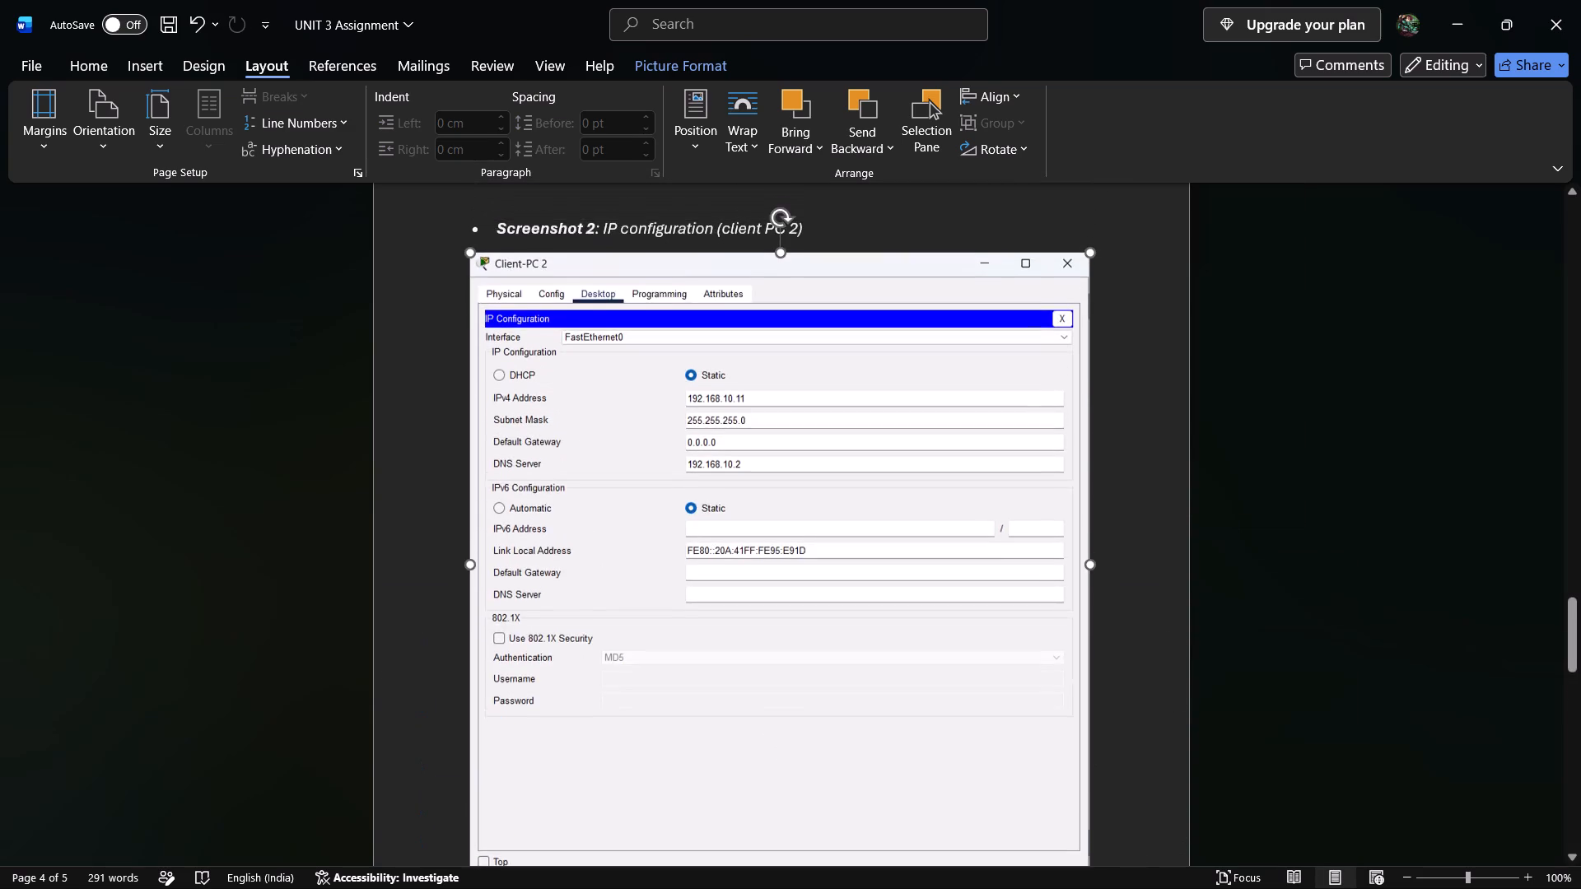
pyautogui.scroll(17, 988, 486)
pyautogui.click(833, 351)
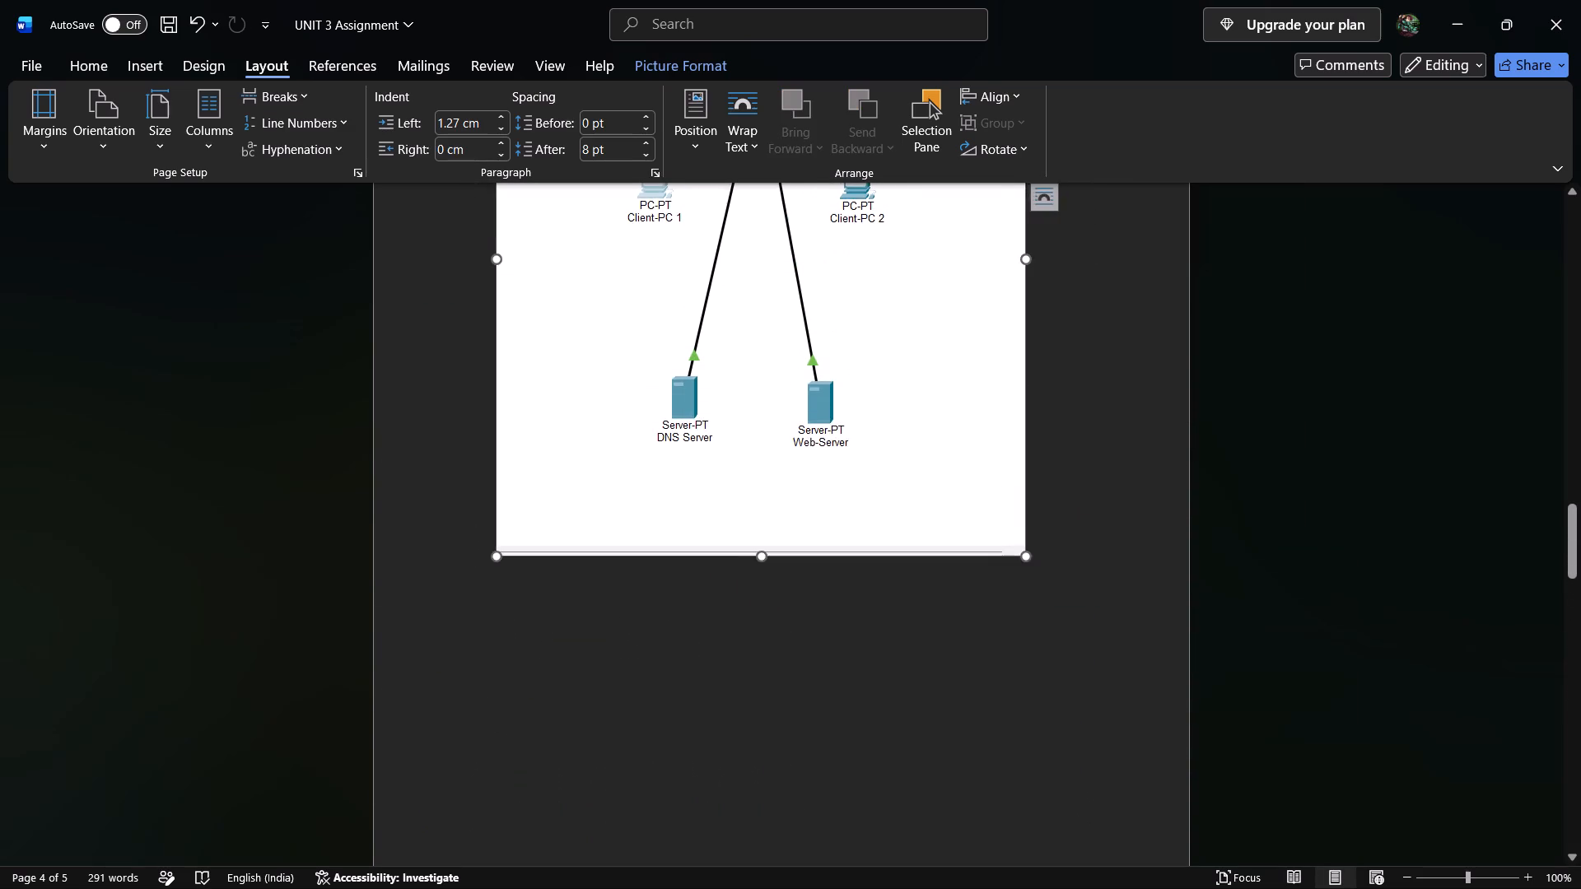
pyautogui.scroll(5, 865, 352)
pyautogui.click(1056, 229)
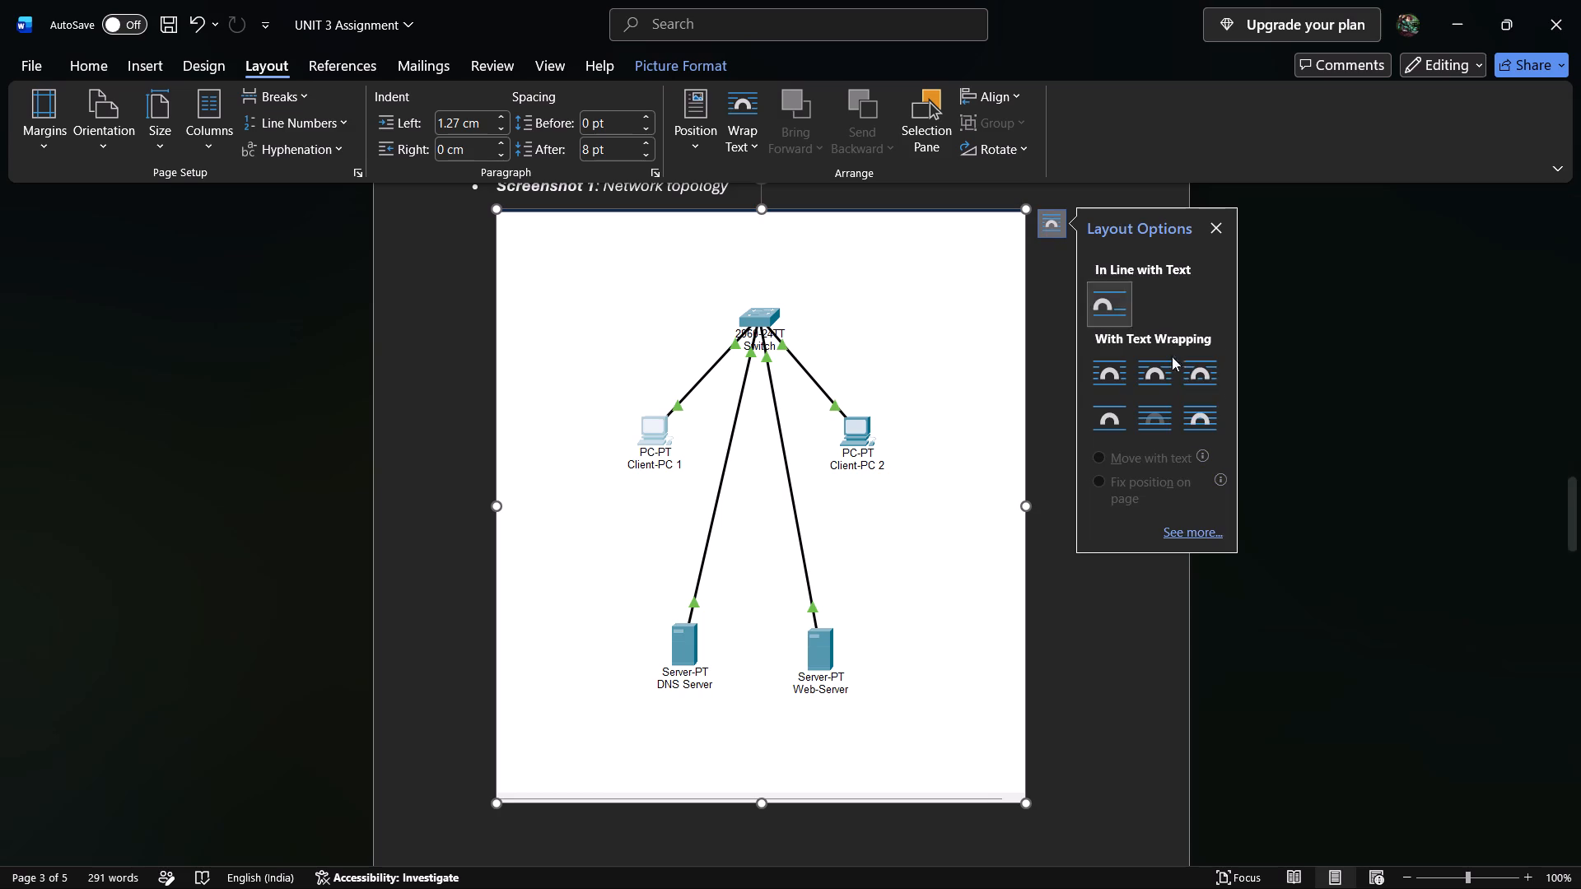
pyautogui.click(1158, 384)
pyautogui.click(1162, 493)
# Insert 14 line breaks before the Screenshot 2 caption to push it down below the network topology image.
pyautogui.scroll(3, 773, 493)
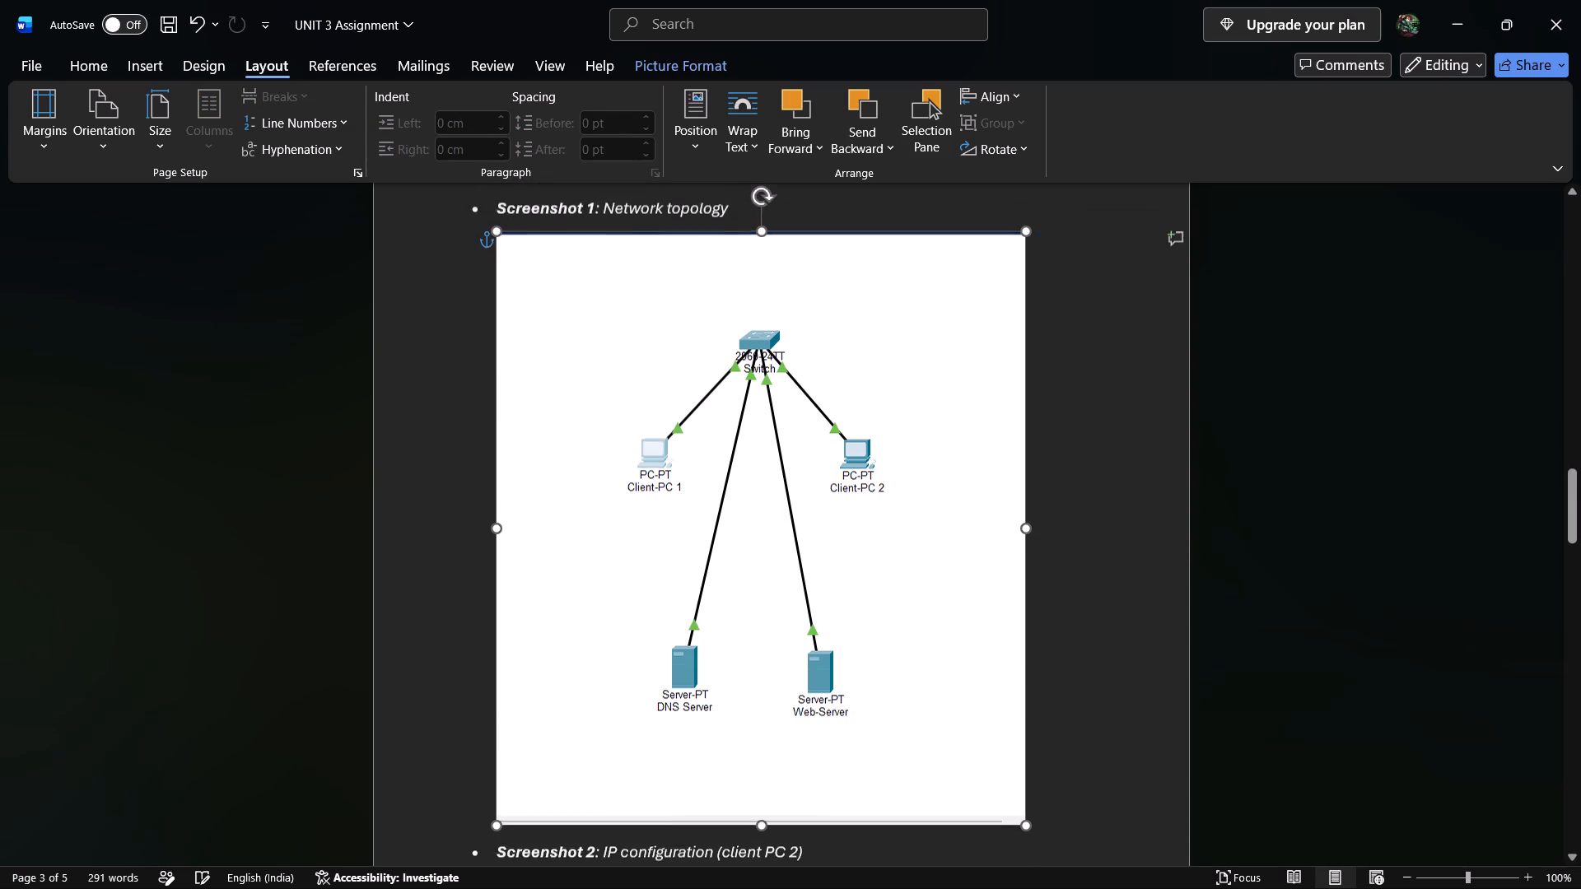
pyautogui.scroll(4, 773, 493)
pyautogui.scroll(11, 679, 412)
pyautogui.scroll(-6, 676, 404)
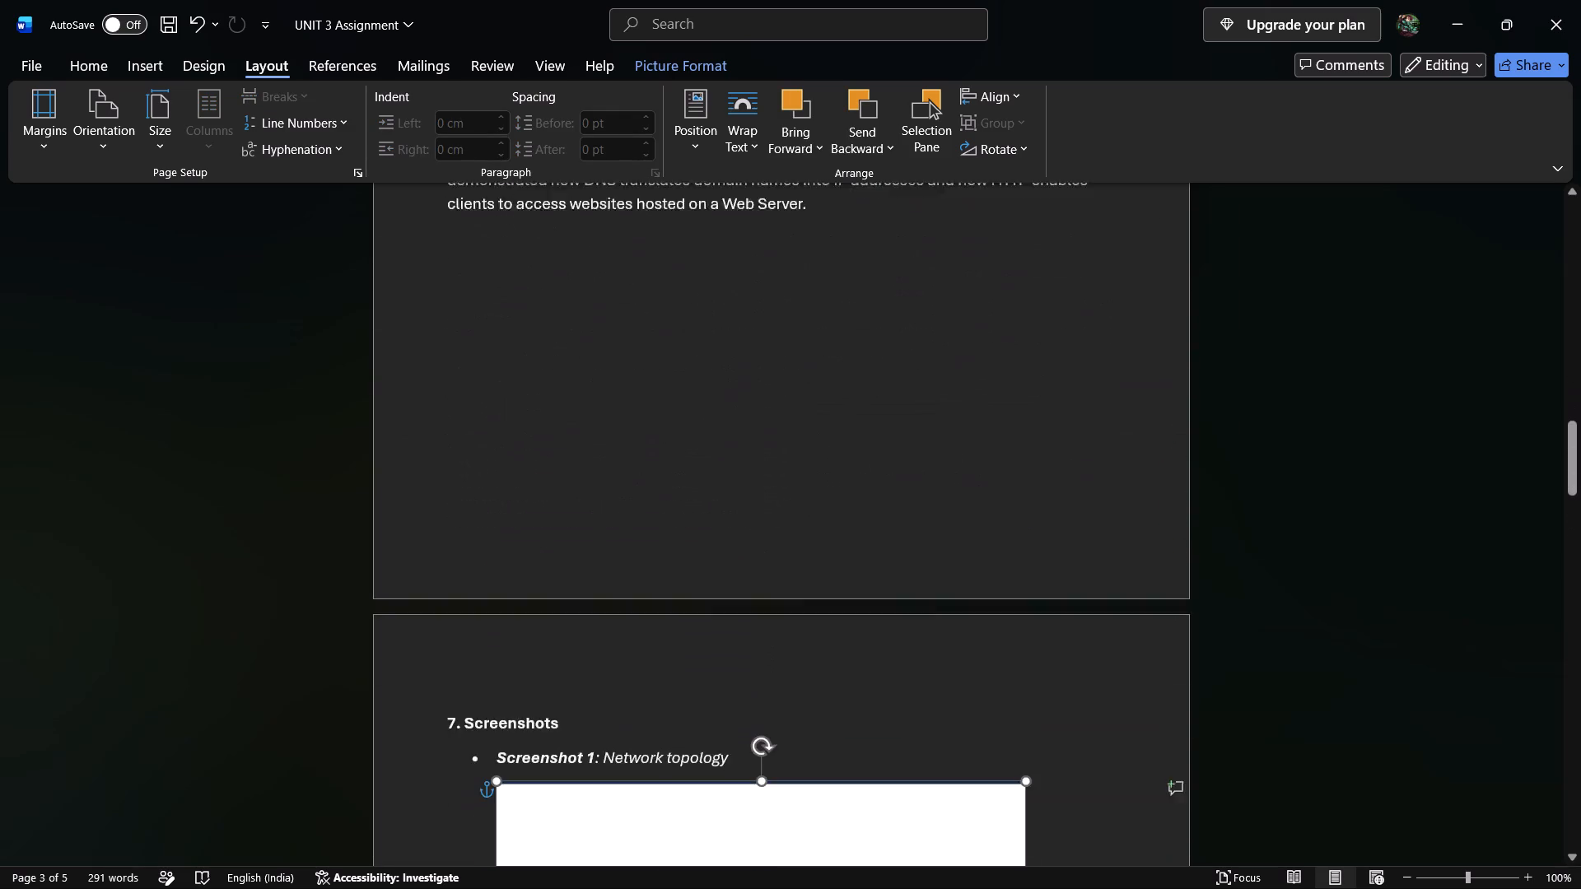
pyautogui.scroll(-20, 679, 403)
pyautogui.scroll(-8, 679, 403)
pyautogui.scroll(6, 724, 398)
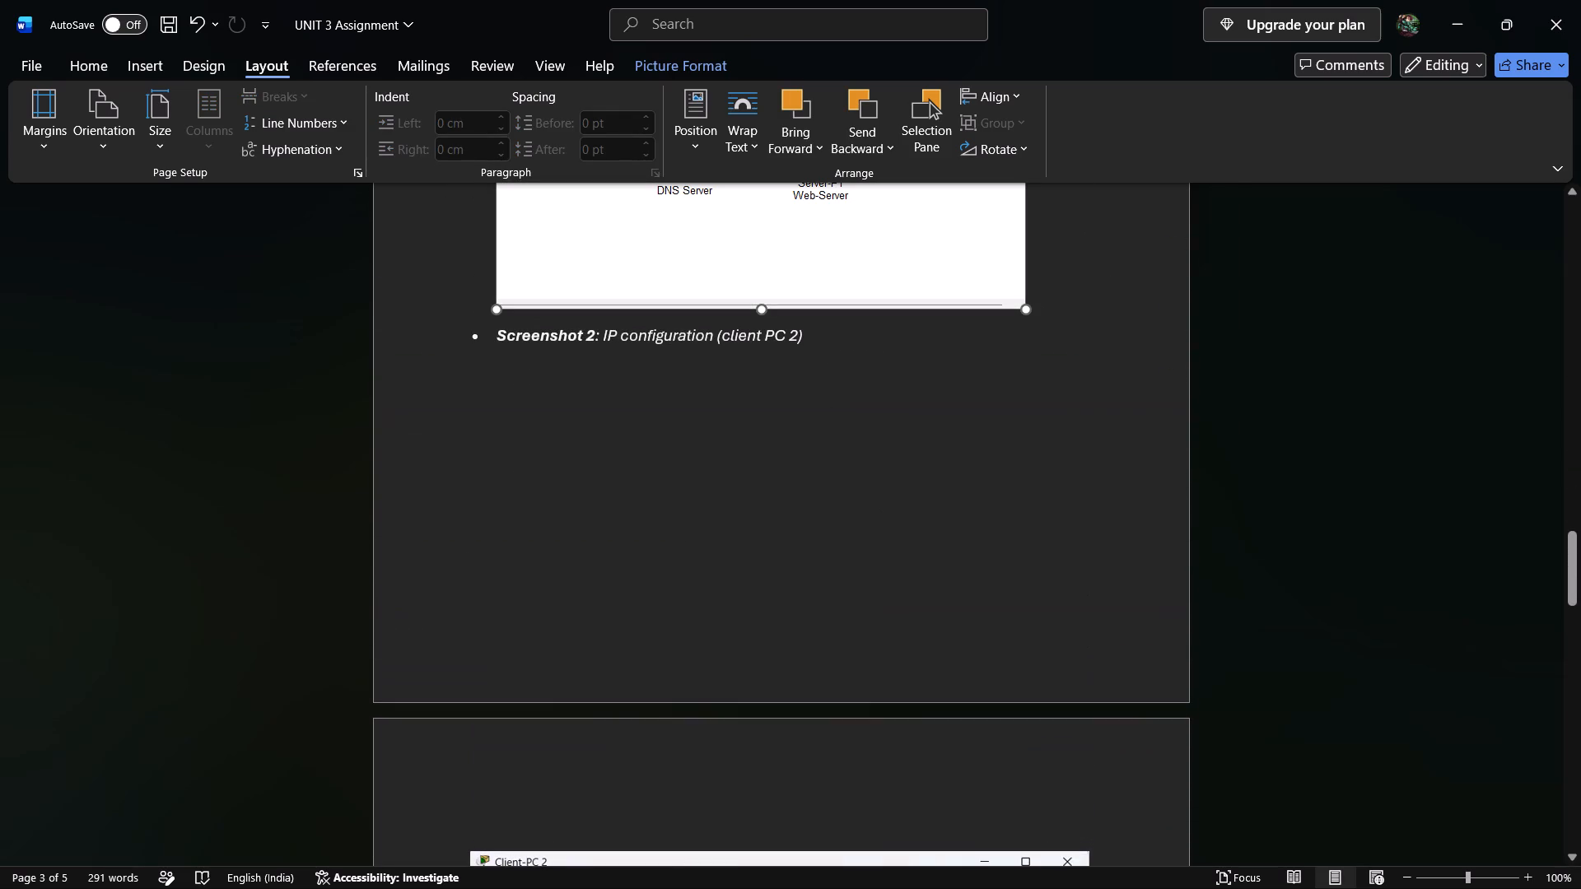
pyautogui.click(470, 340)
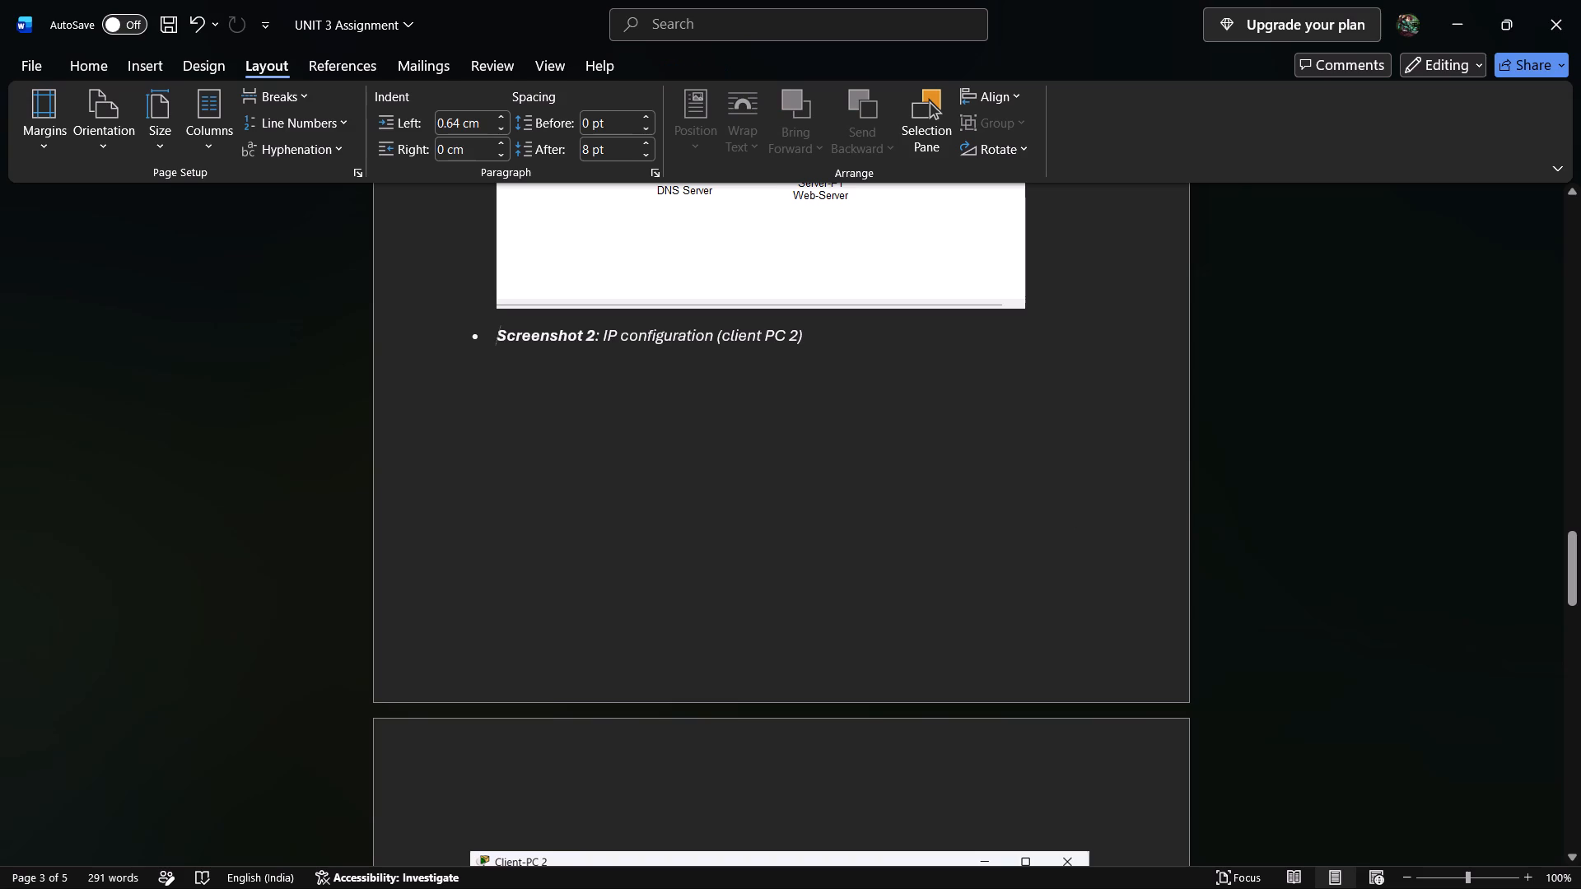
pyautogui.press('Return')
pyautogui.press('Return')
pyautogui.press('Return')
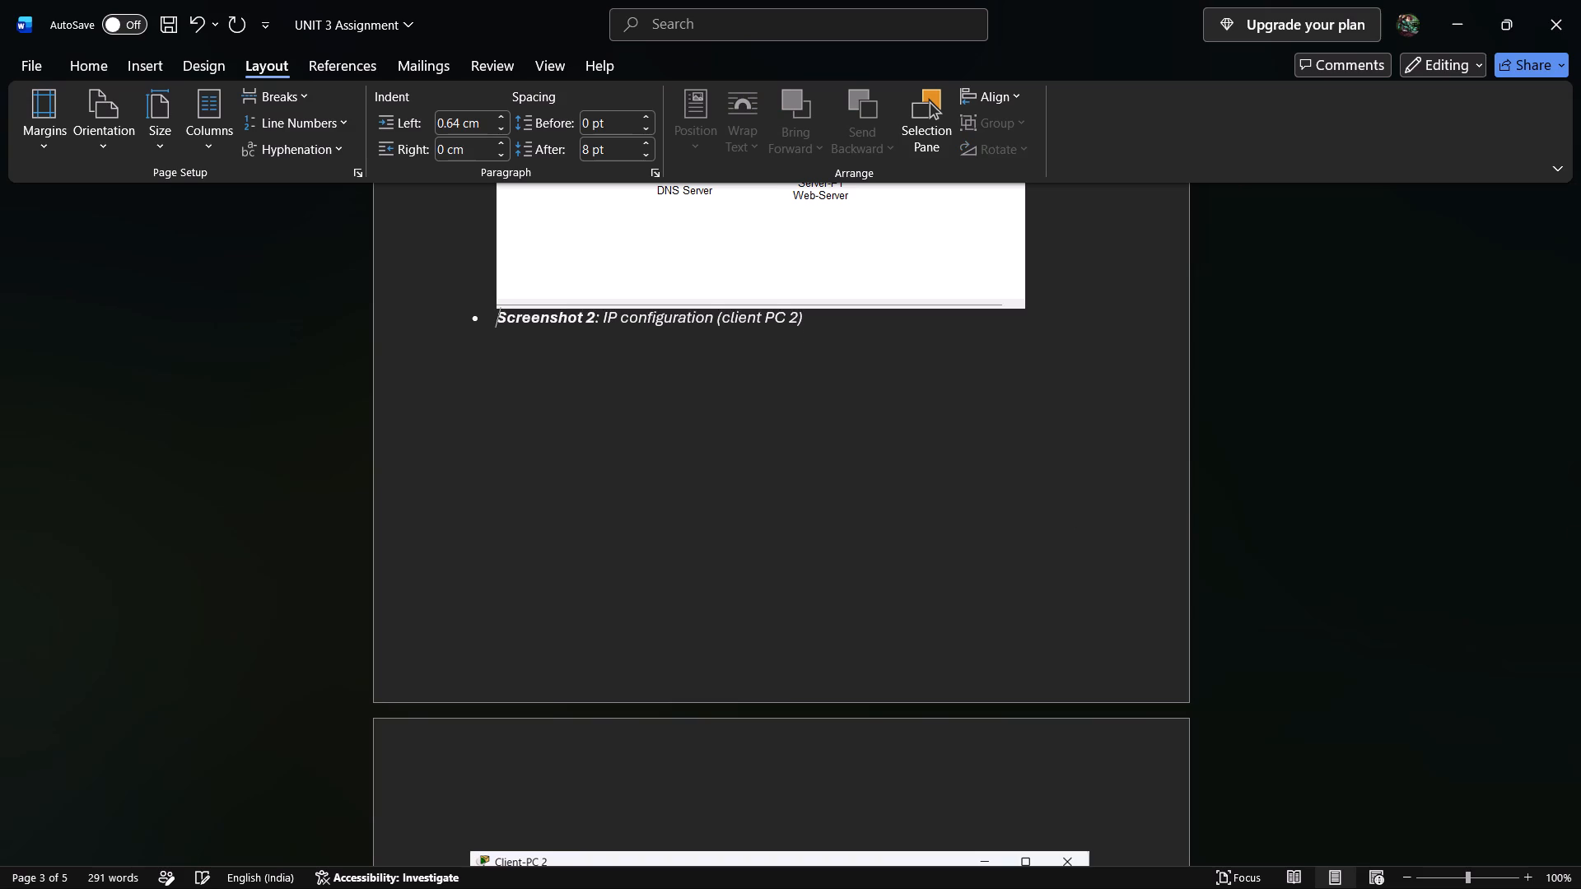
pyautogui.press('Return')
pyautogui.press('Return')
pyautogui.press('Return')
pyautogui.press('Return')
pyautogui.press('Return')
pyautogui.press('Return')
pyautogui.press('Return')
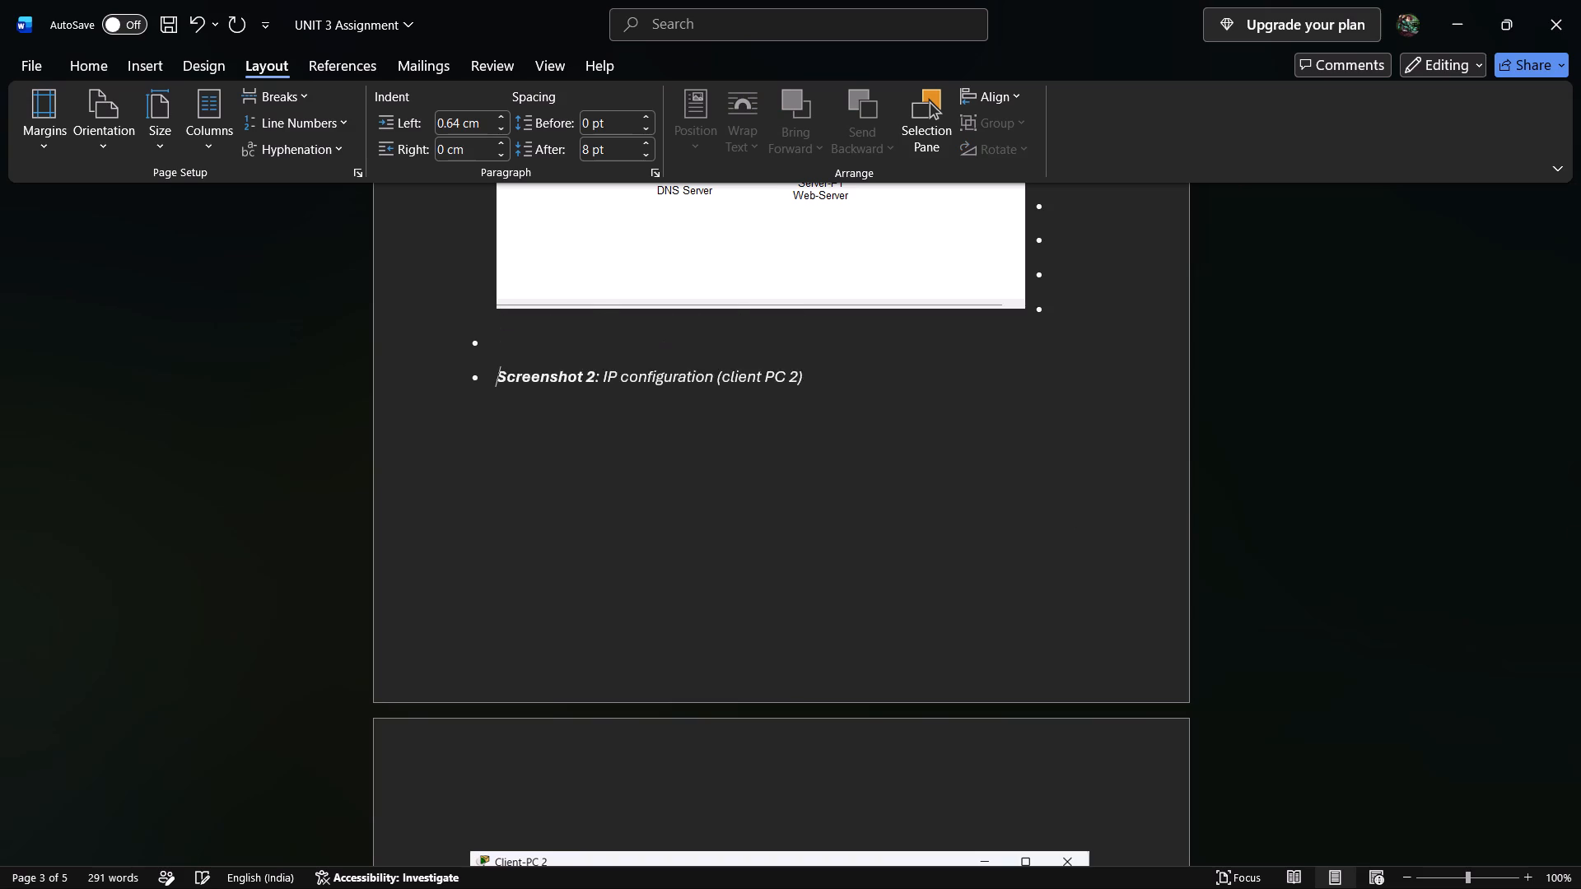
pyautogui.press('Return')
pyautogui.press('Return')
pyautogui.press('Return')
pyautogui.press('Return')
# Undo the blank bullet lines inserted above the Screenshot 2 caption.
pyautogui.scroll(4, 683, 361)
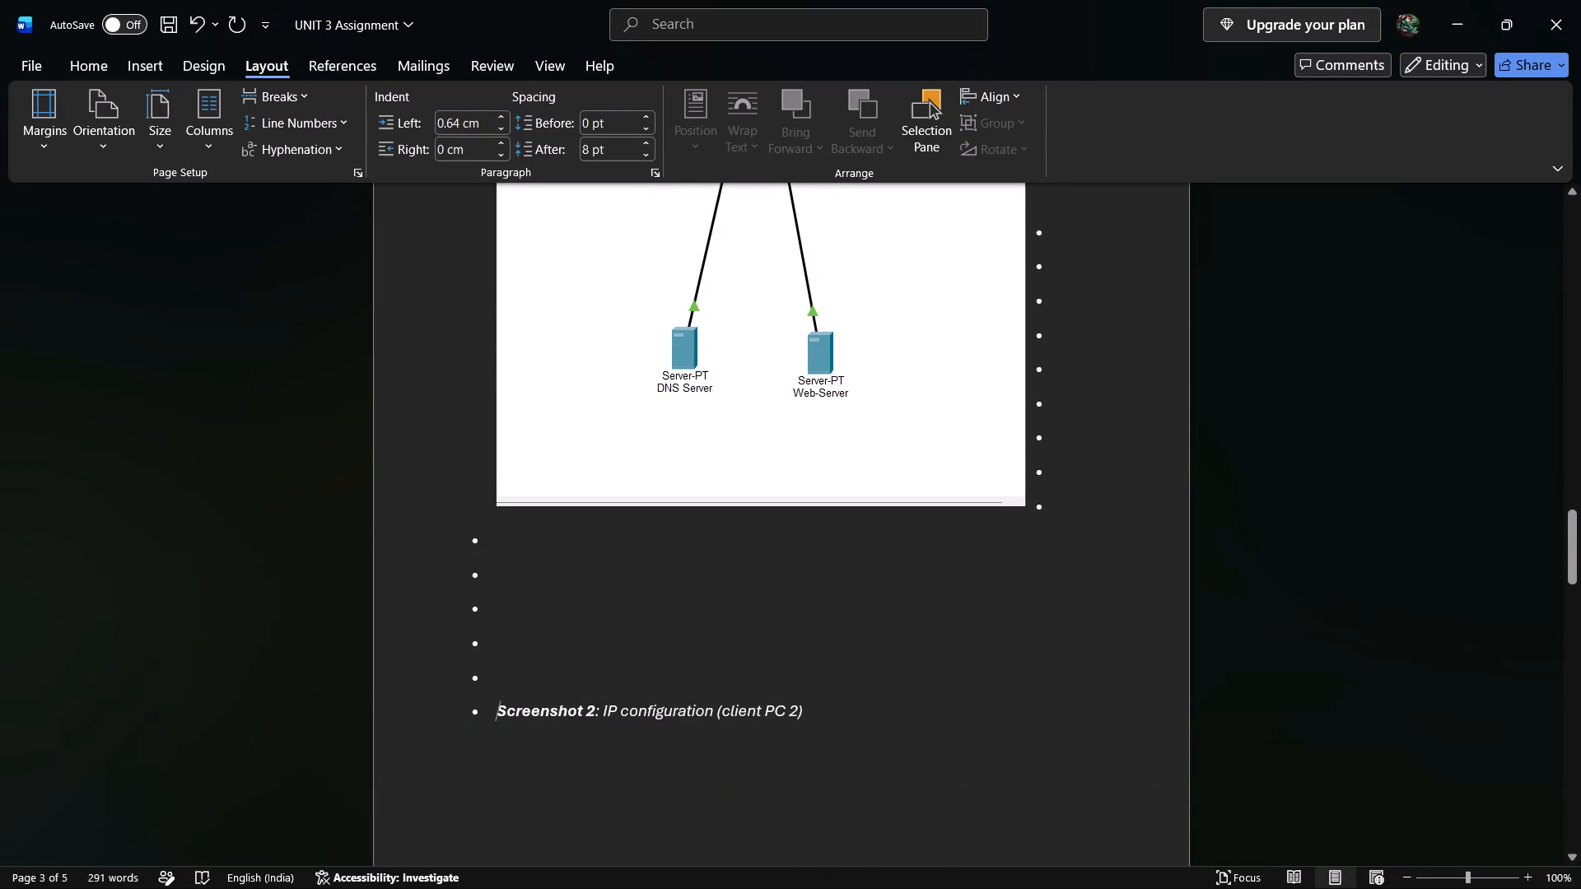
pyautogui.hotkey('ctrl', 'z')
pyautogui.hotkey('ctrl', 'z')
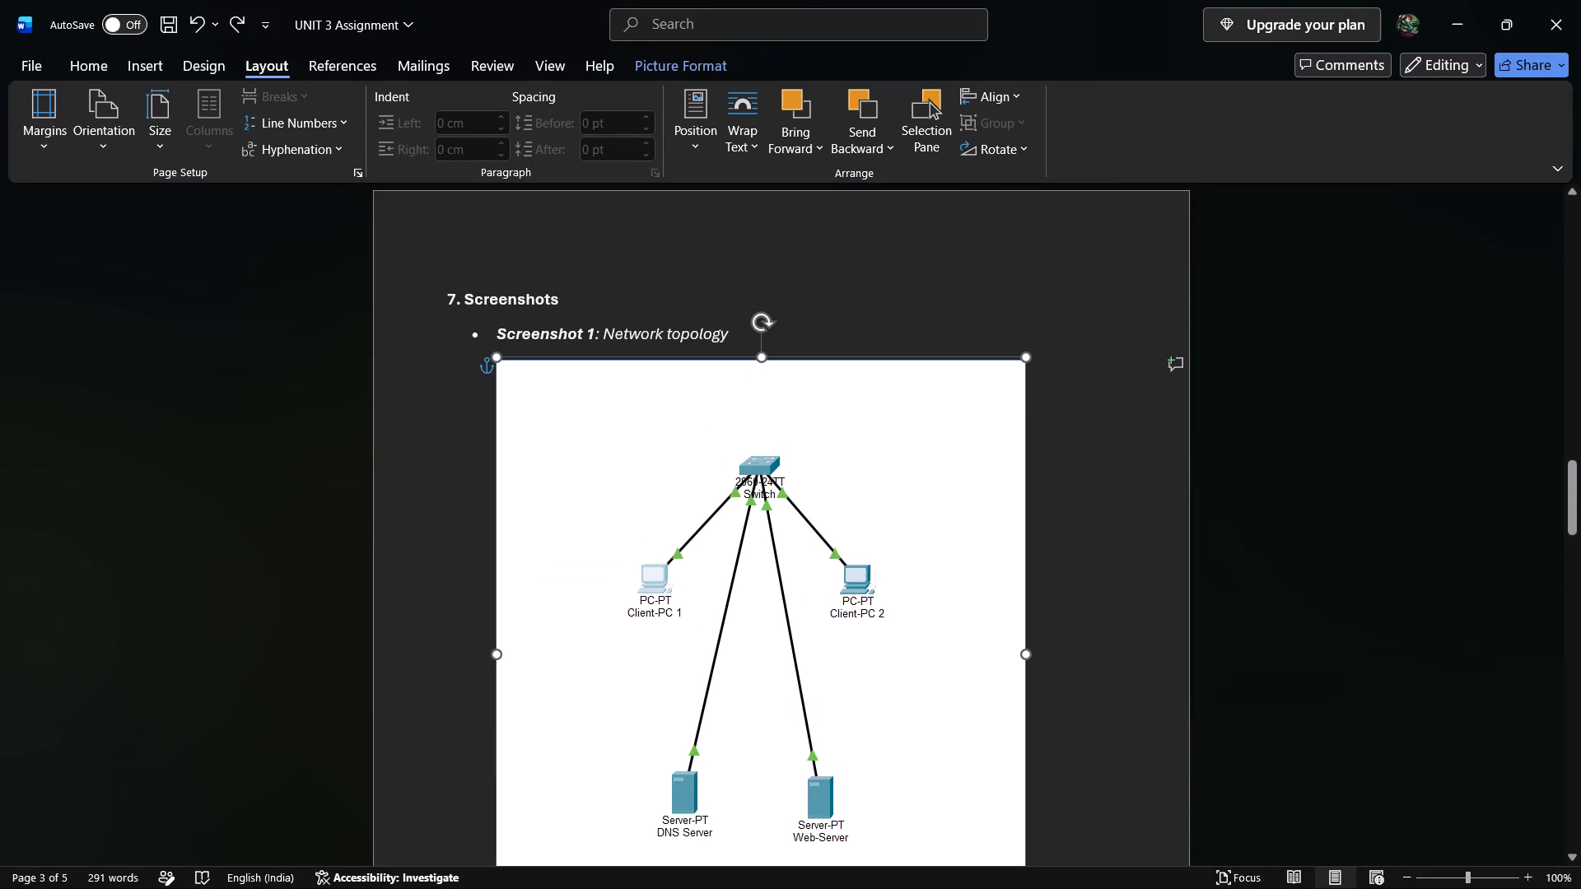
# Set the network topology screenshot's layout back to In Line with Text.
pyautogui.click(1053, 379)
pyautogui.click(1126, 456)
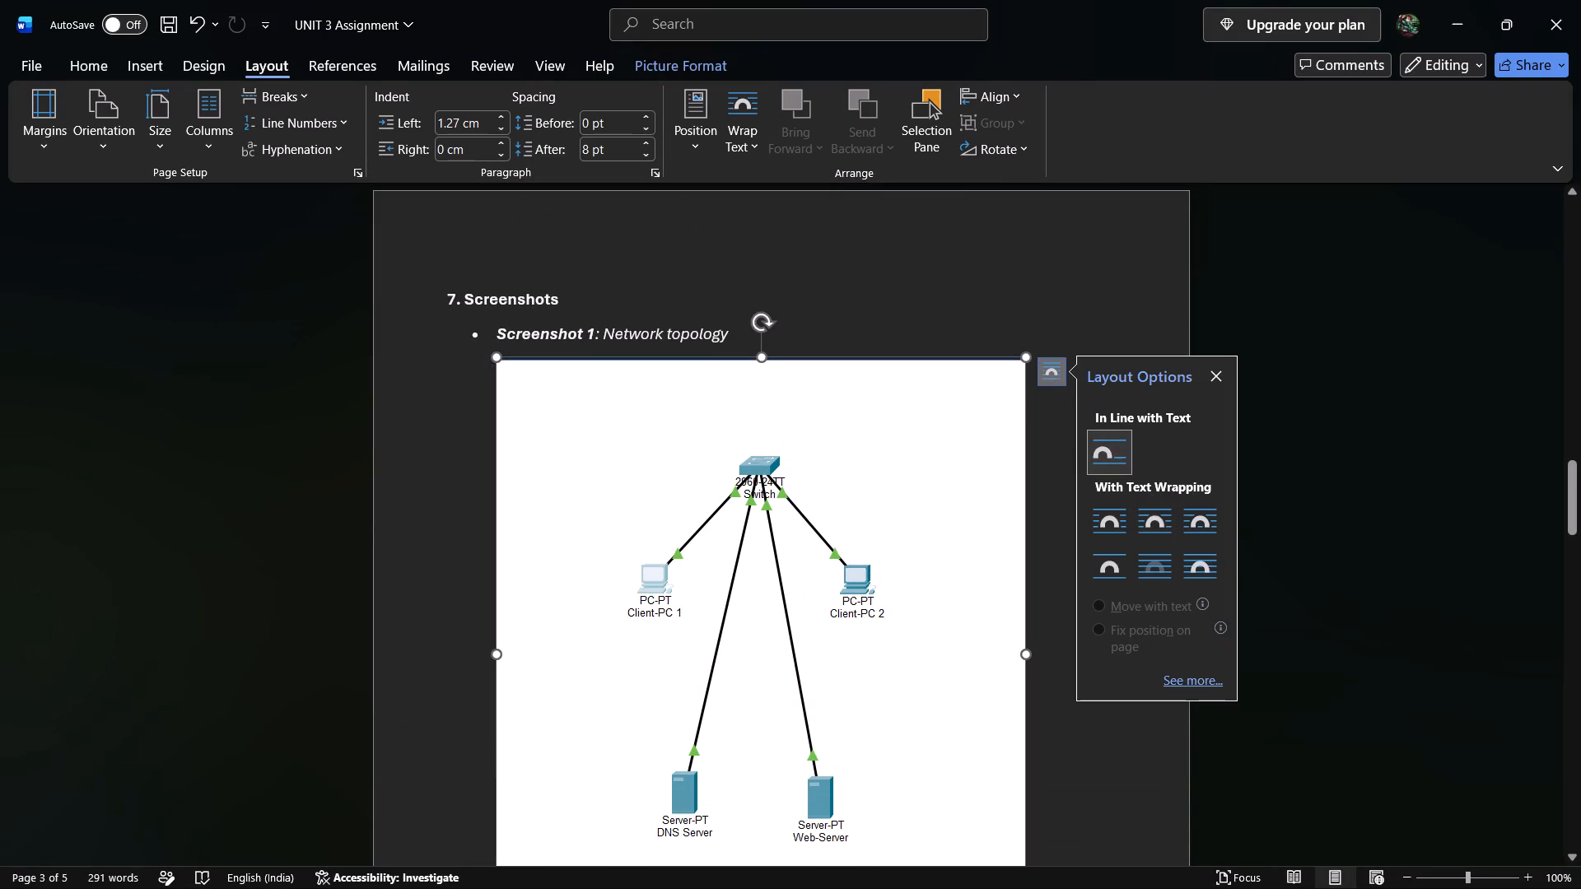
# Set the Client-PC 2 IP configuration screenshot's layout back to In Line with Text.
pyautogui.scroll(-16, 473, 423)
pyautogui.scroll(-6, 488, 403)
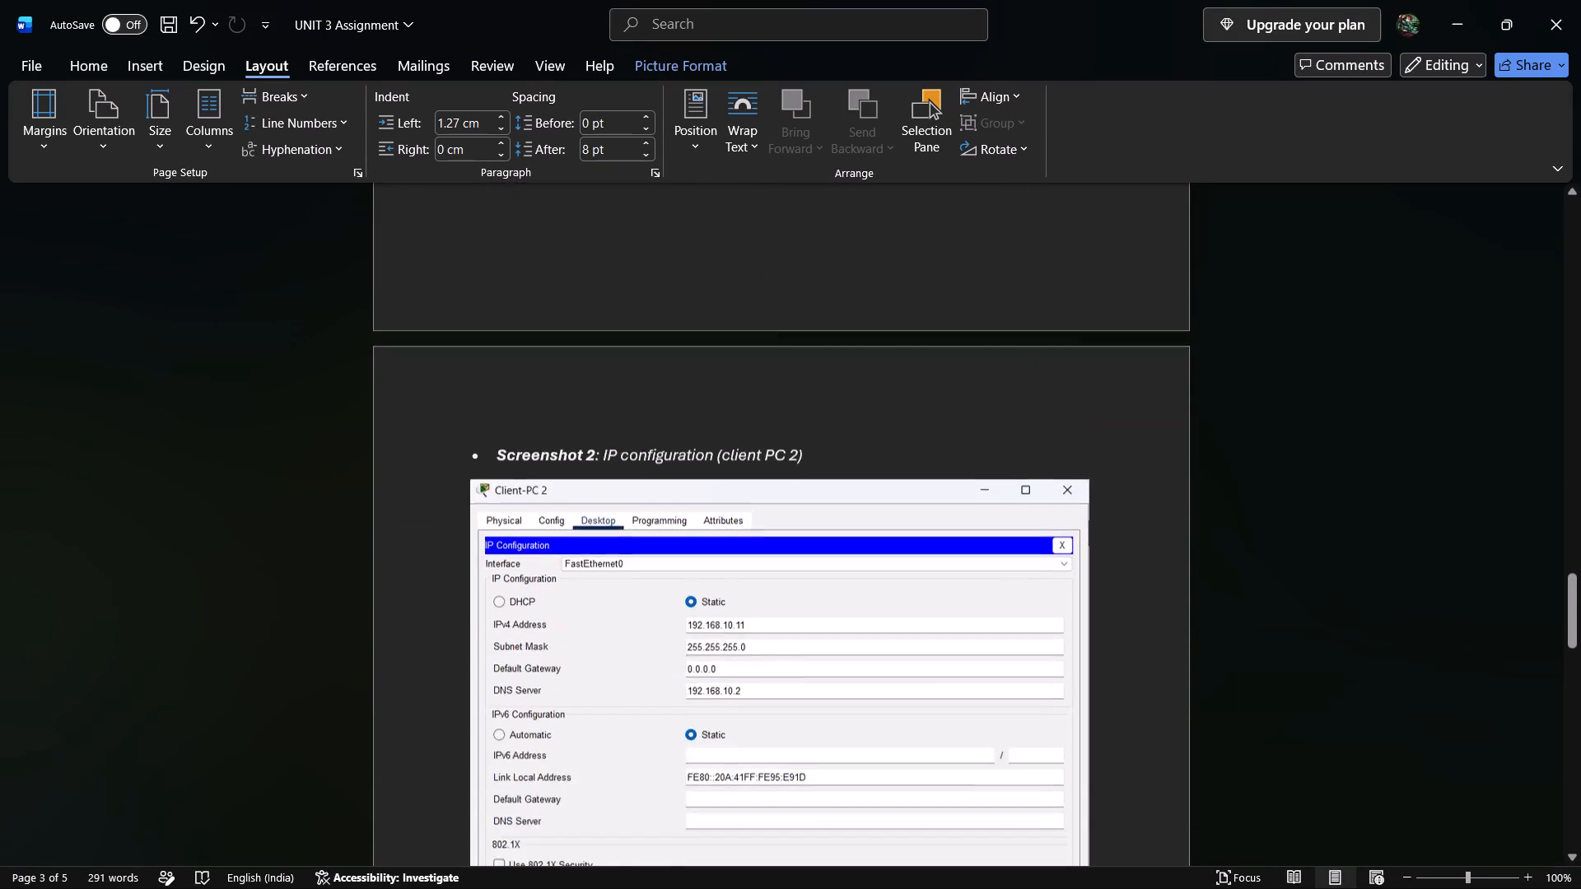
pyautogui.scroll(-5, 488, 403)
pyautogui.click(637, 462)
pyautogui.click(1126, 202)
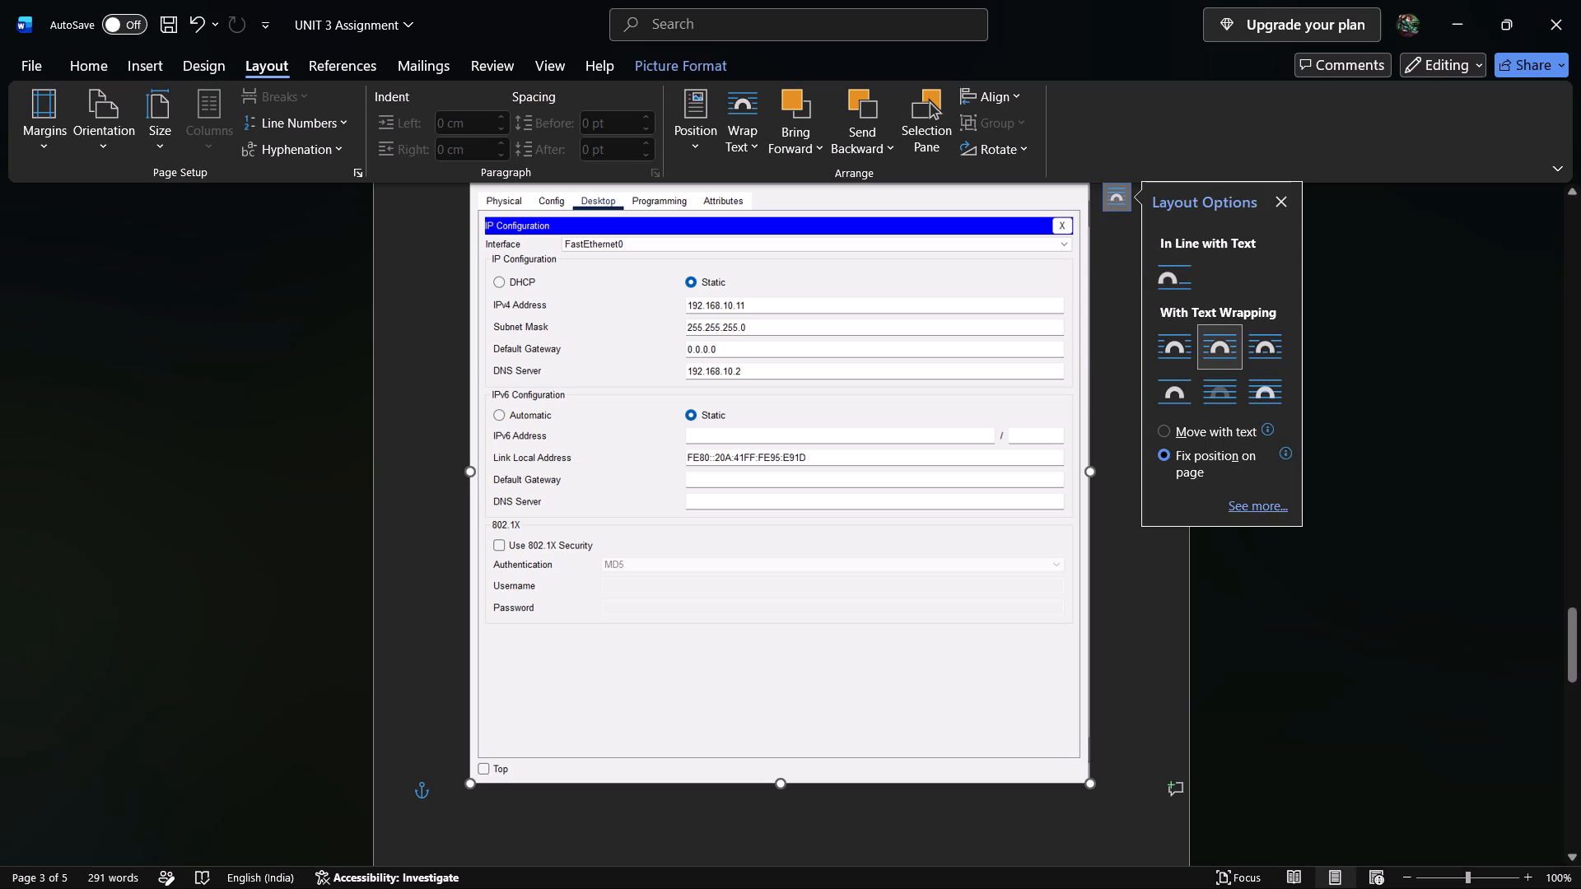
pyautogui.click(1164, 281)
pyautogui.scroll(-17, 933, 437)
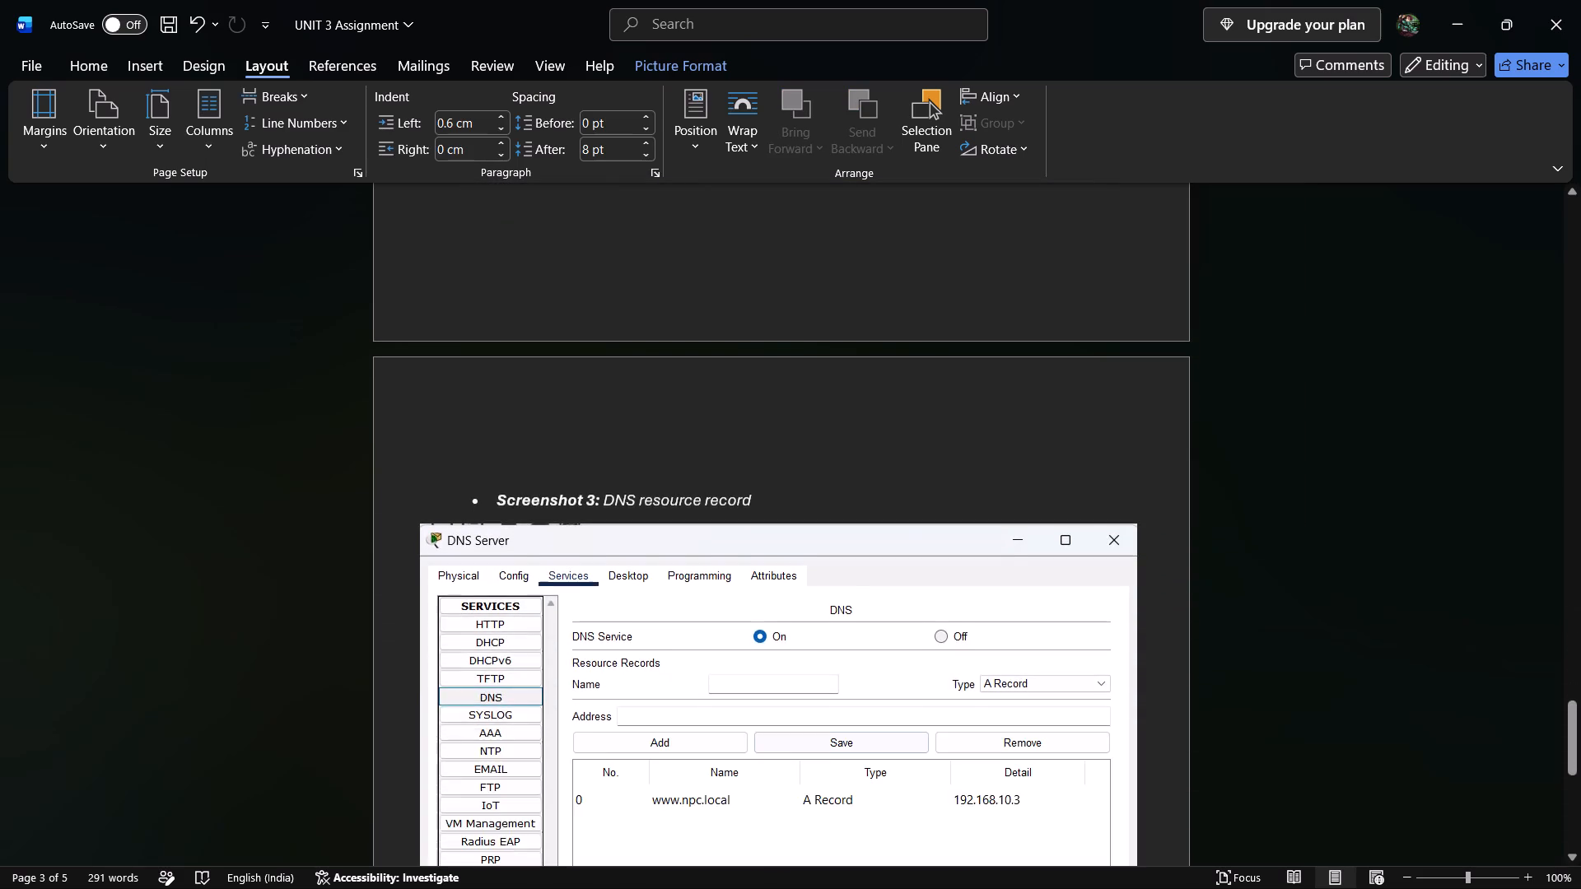
# Set the DNS Server screenshot's layout back to In Line with Text.
pyautogui.scroll(-6, 637, 442)
pyautogui.click(695, 424)
pyautogui.click(1169, 246)
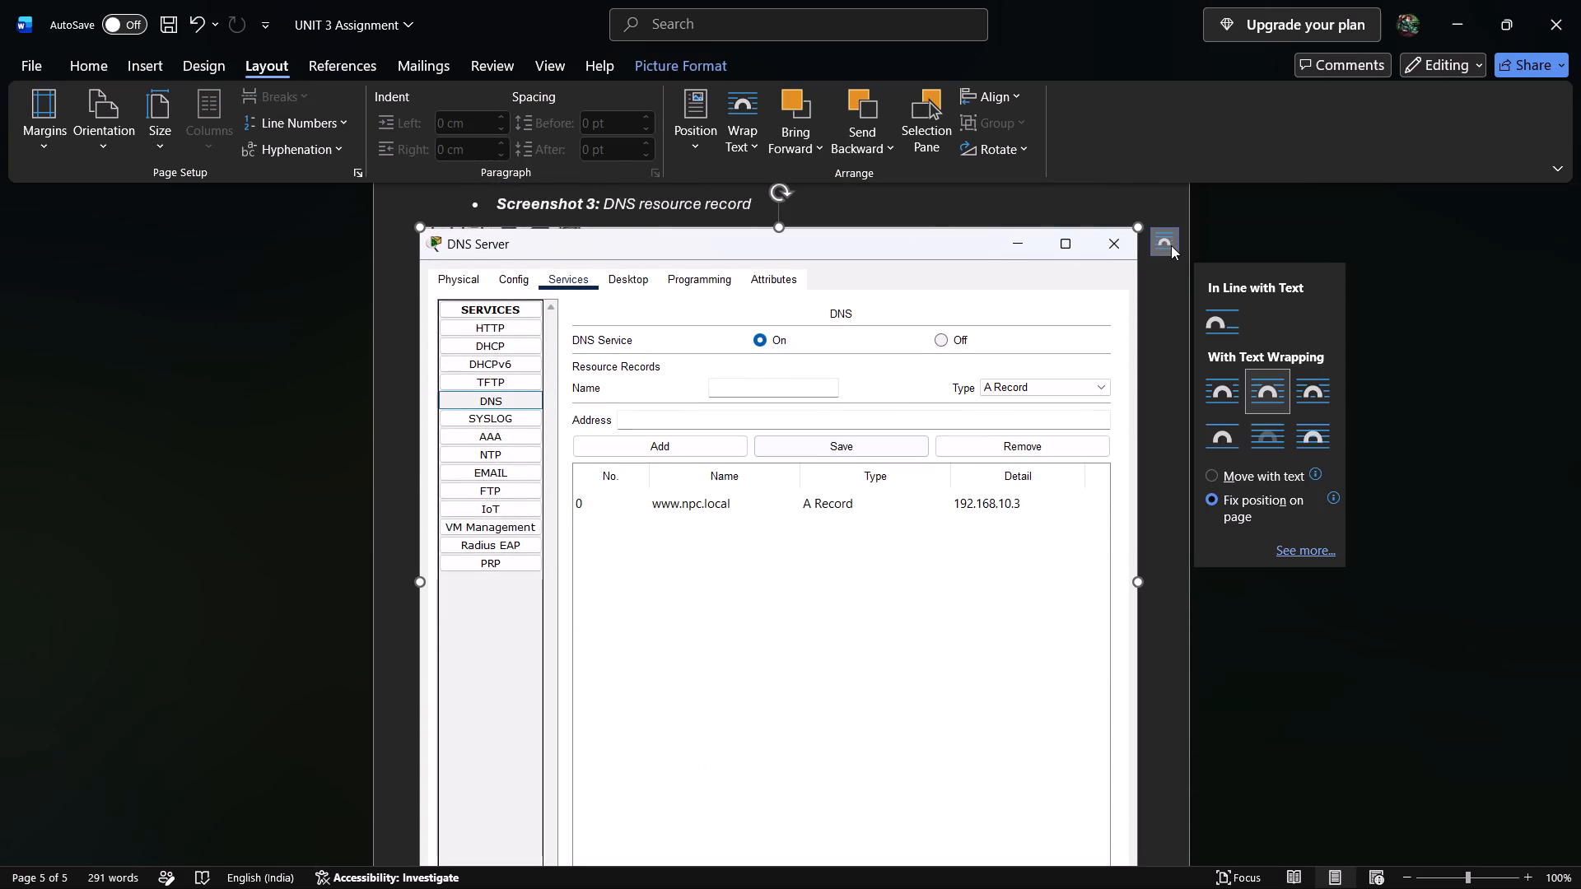
pyautogui.click(1210, 335)
# Insert five blank bullet lines before the Screenshot 4 caption, below the DNS Server screenshot.
pyautogui.scroll(-4, 872, 403)
pyautogui.scroll(-10, 797, 422)
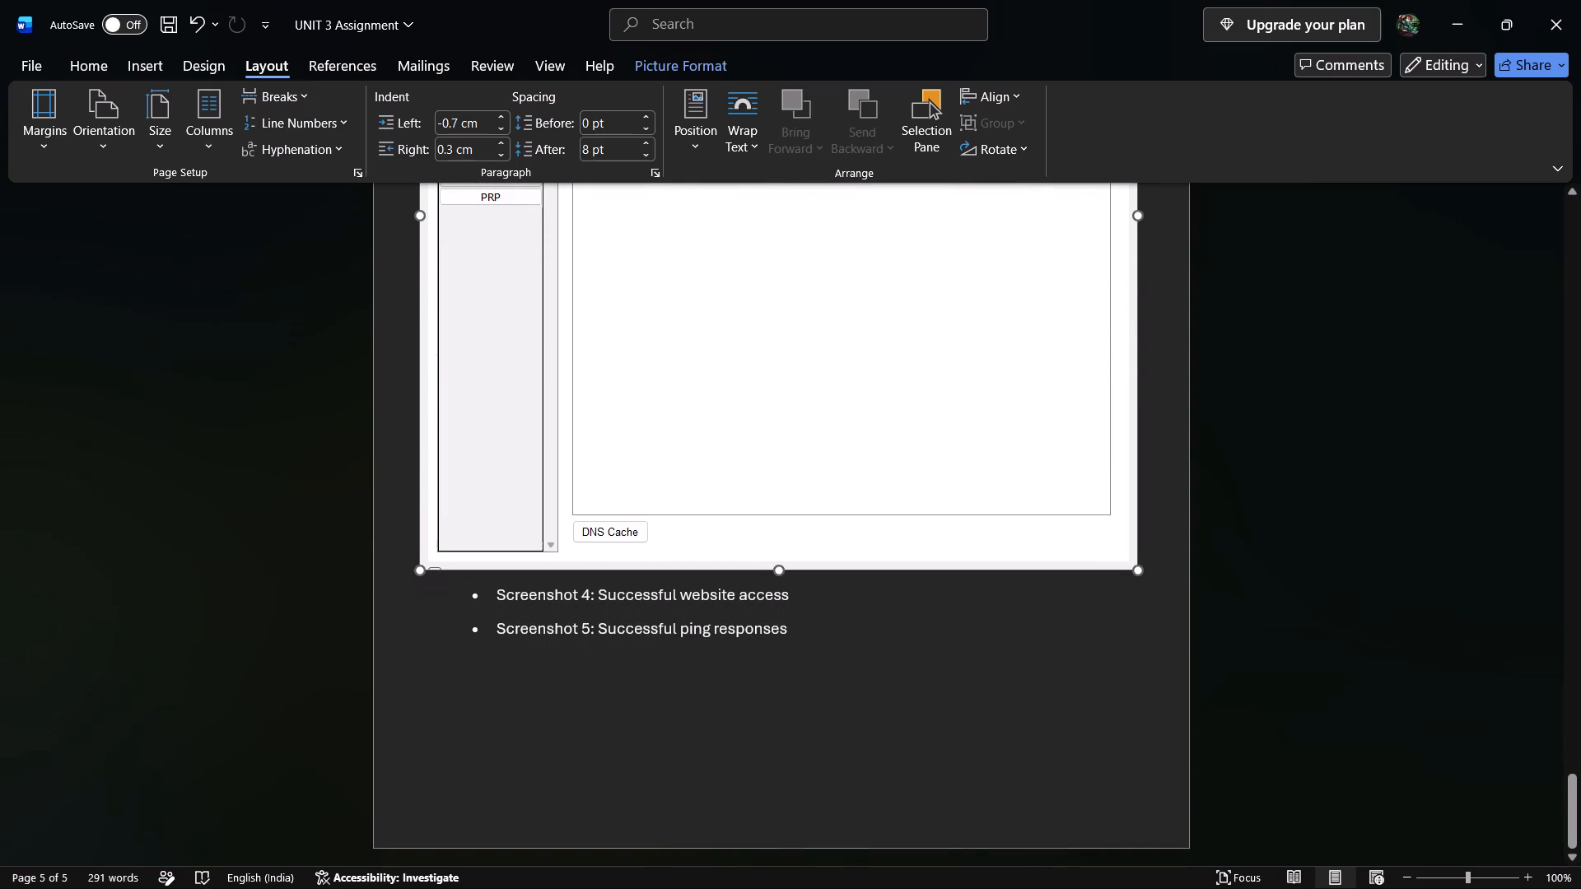
pyautogui.click(458, 593)
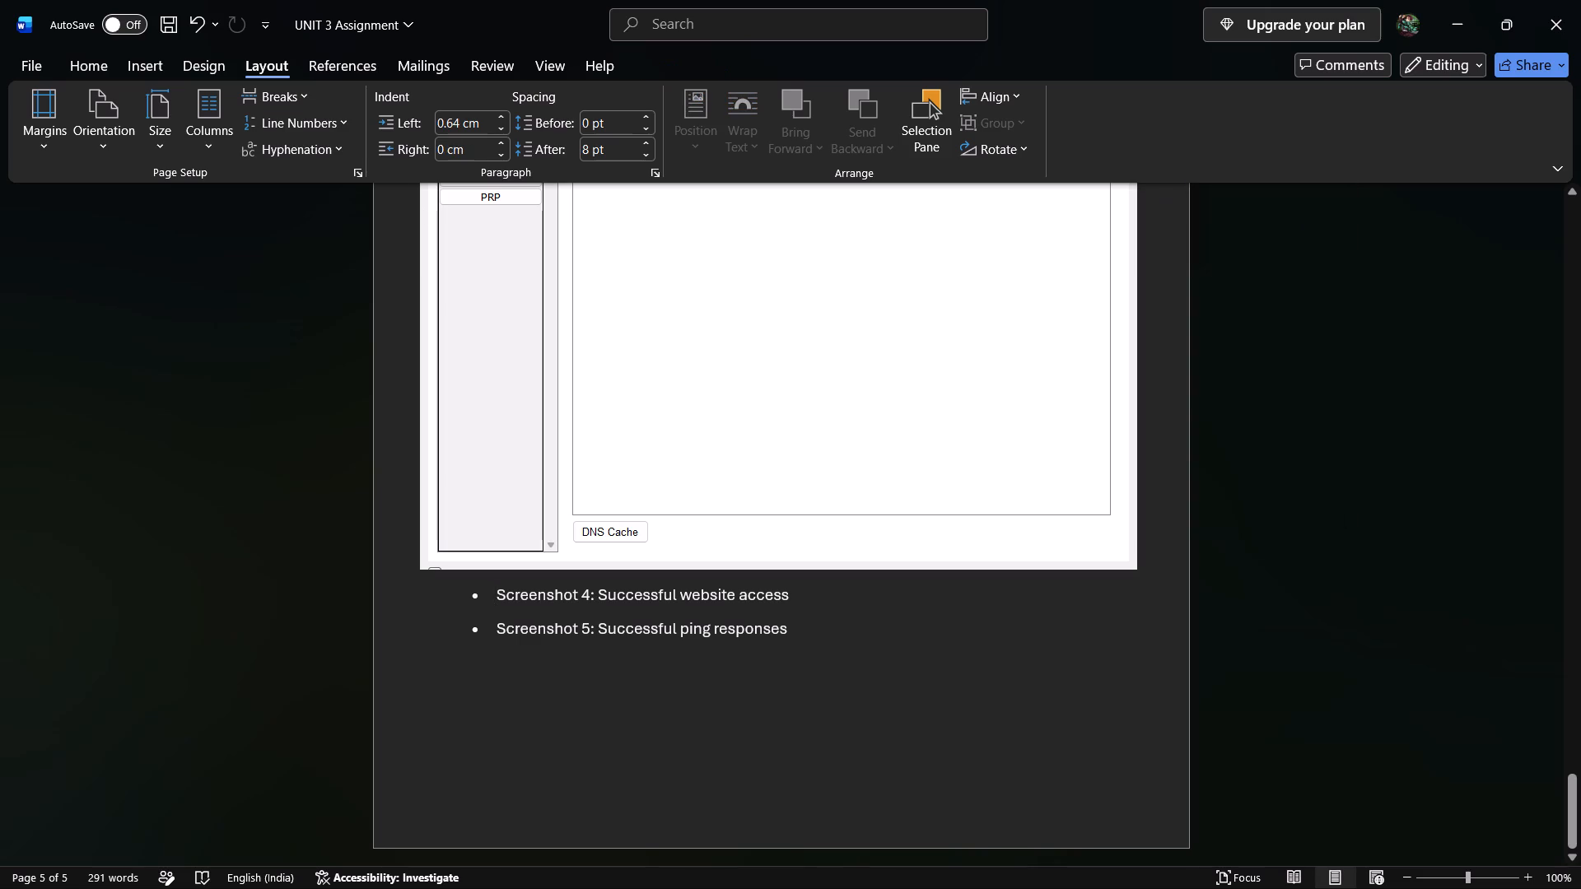
pyautogui.press('Return')
pyautogui.press('Return')
pyautogui.press('Return')
pyautogui.press('Return')
pyautogui.press('Return')
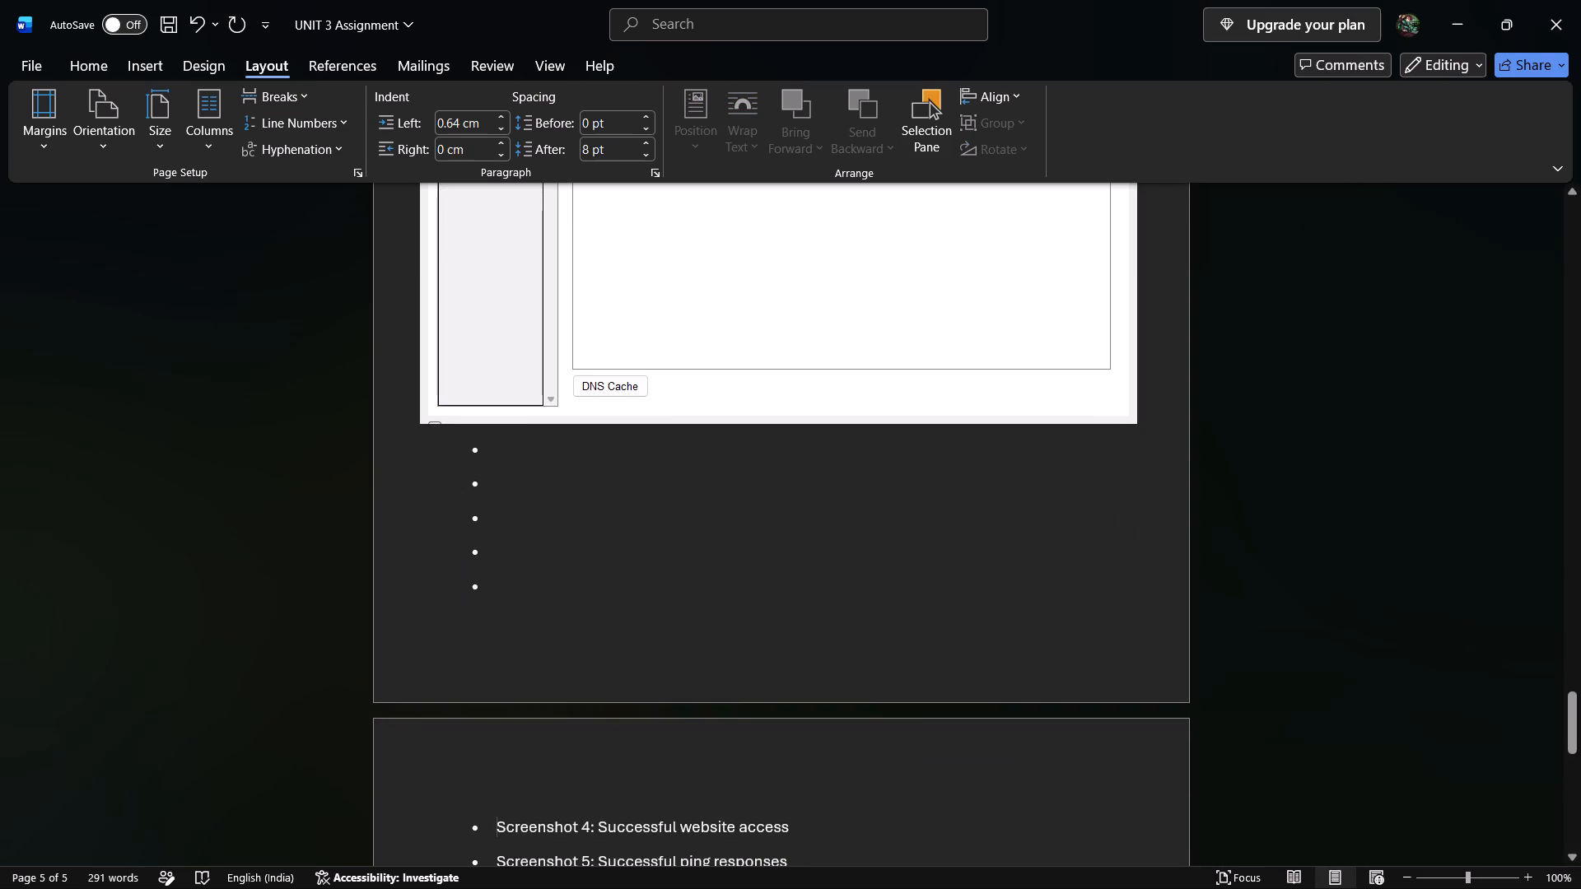
# Delete the blank bullet lines between the DNS Server screenshot and the Screenshot 4 caption, keeping one unbulleted blank line.
pyautogui.click(529, 587)
pyautogui.press('BackSpace')
pyautogui.press('BackSpace')
pyautogui.press('BackSpace')
pyautogui.press('BackSpace')
pyautogui.press('BackSpace')
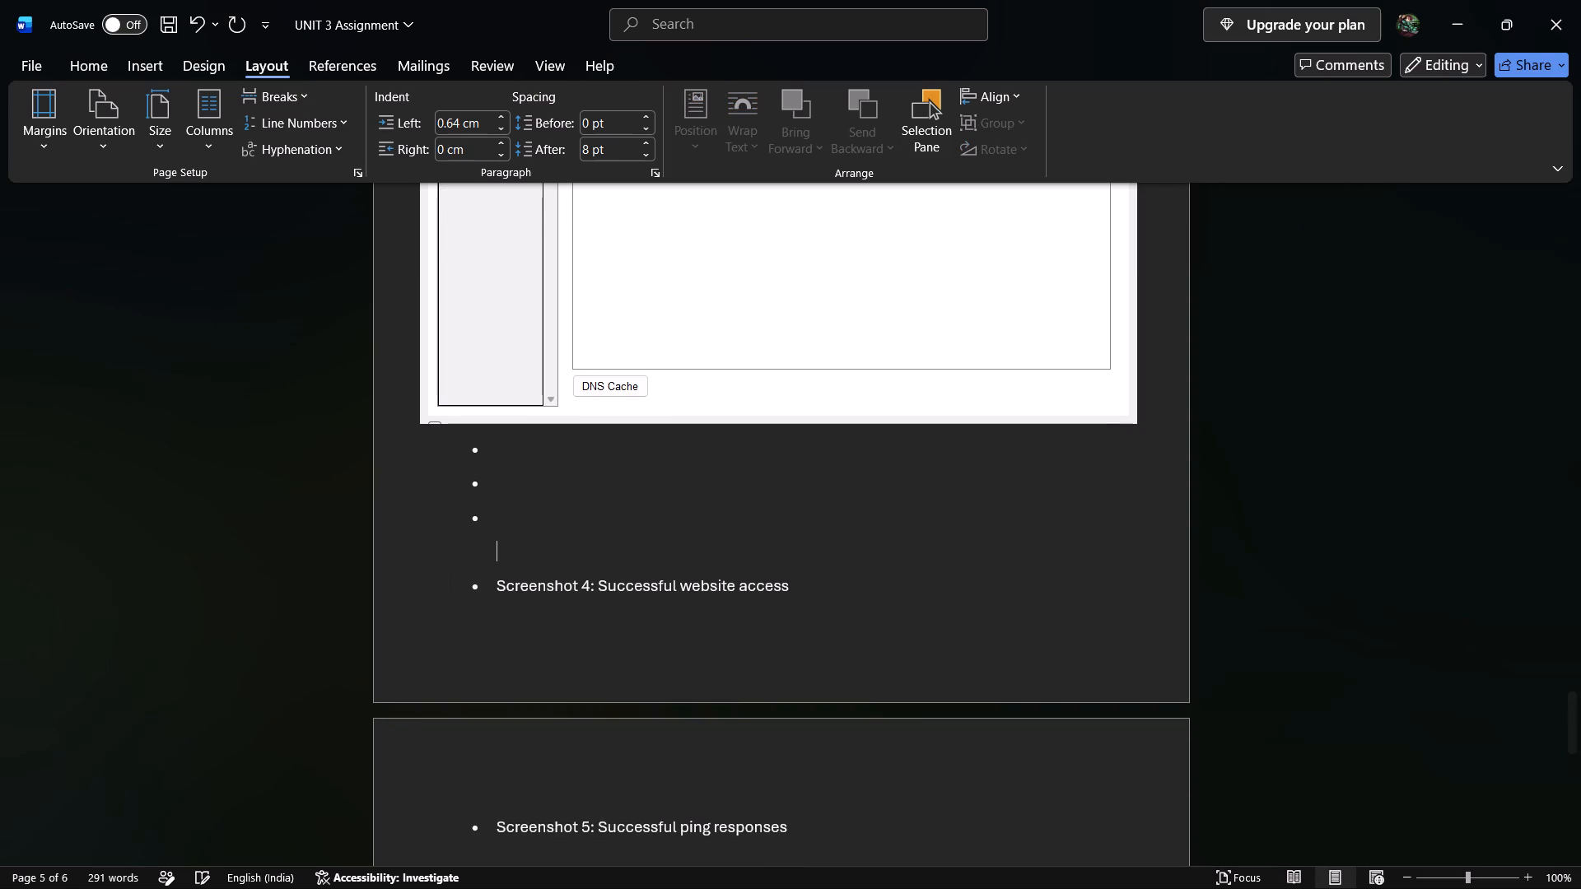
pyautogui.press('BackSpace')
pyautogui.press('BackSpace')
pyautogui.press('BackSpace')
pyautogui.press('BackSpace')
pyautogui.press('BackSpace')
pyautogui.press('BackSpace')
pyautogui.press('BackSpace')
pyautogui.press('BackSpace')
pyautogui.press('BackSpace')
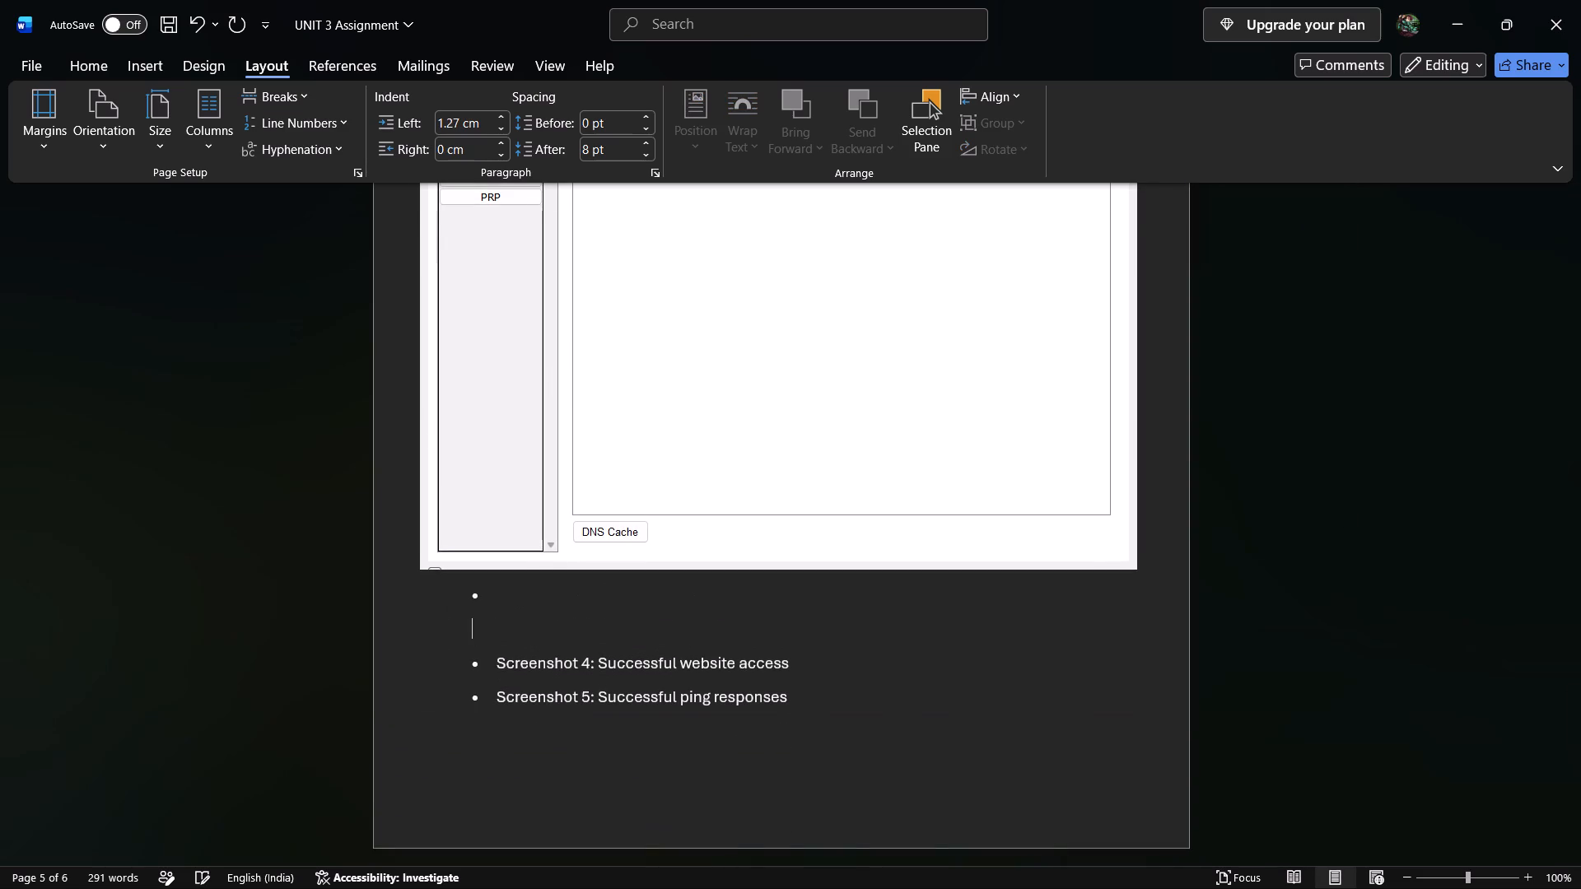
pyautogui.press('BackSpace')
pyautogui.press('BackSpace')
pyautogui.press('BackSpace')
# Add four unbulleted blank lines above the Screenshot 4 caption to push it onto the following page.
pyautogui.press('Return')
pyautogui.press('Return')
pyautogui.press('Return')
pyautogui.press('Return')
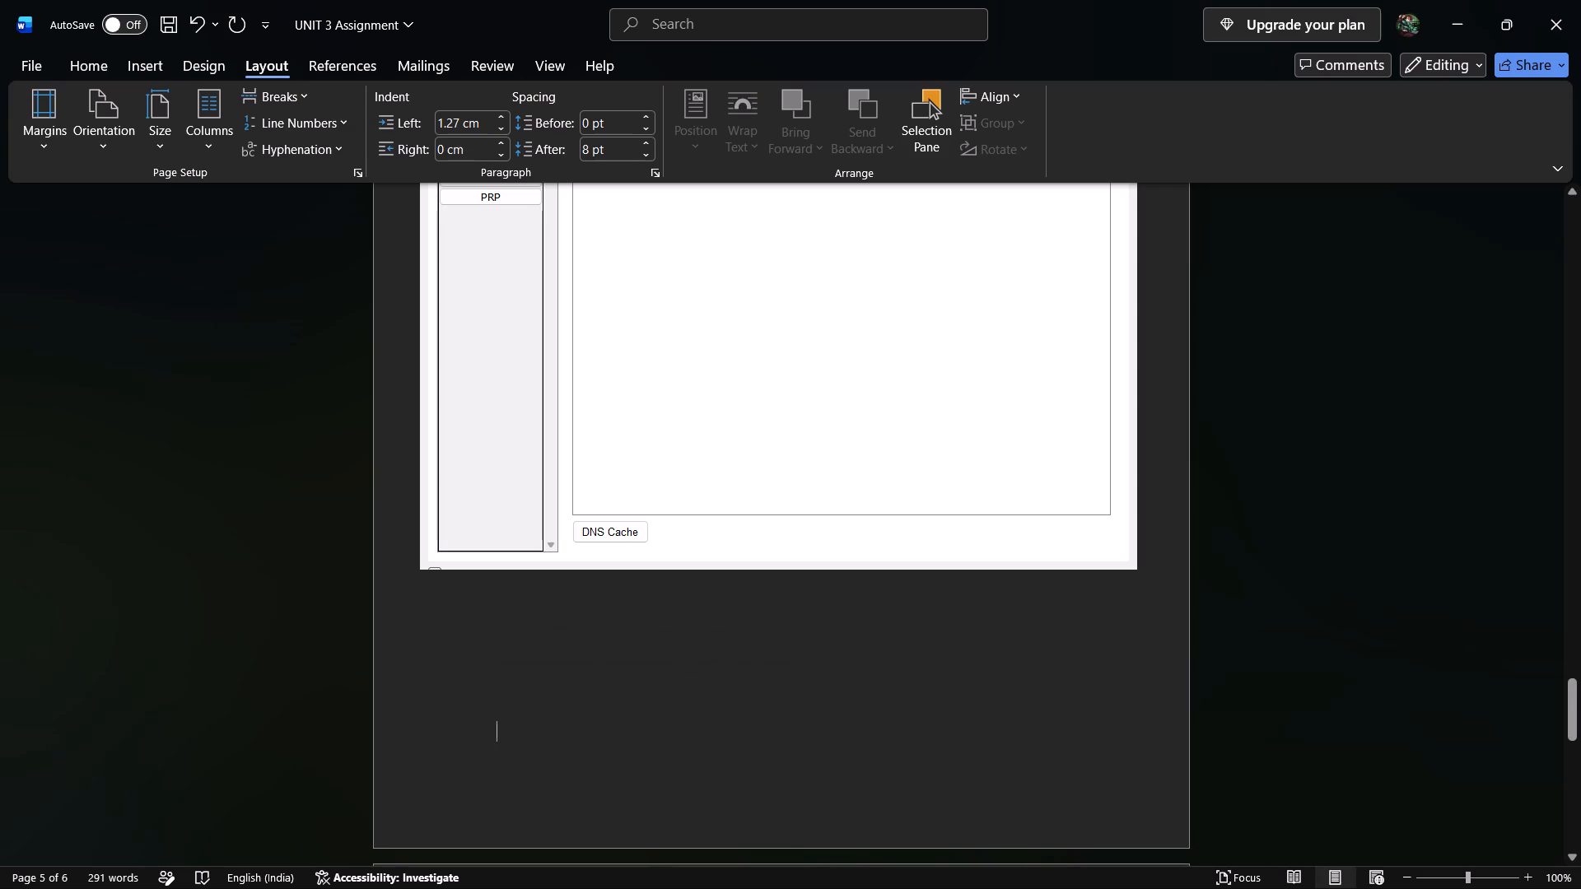
pyautogui.scroll(12, 523, 583)
pyautogui.scroll(-20, 522, 583)
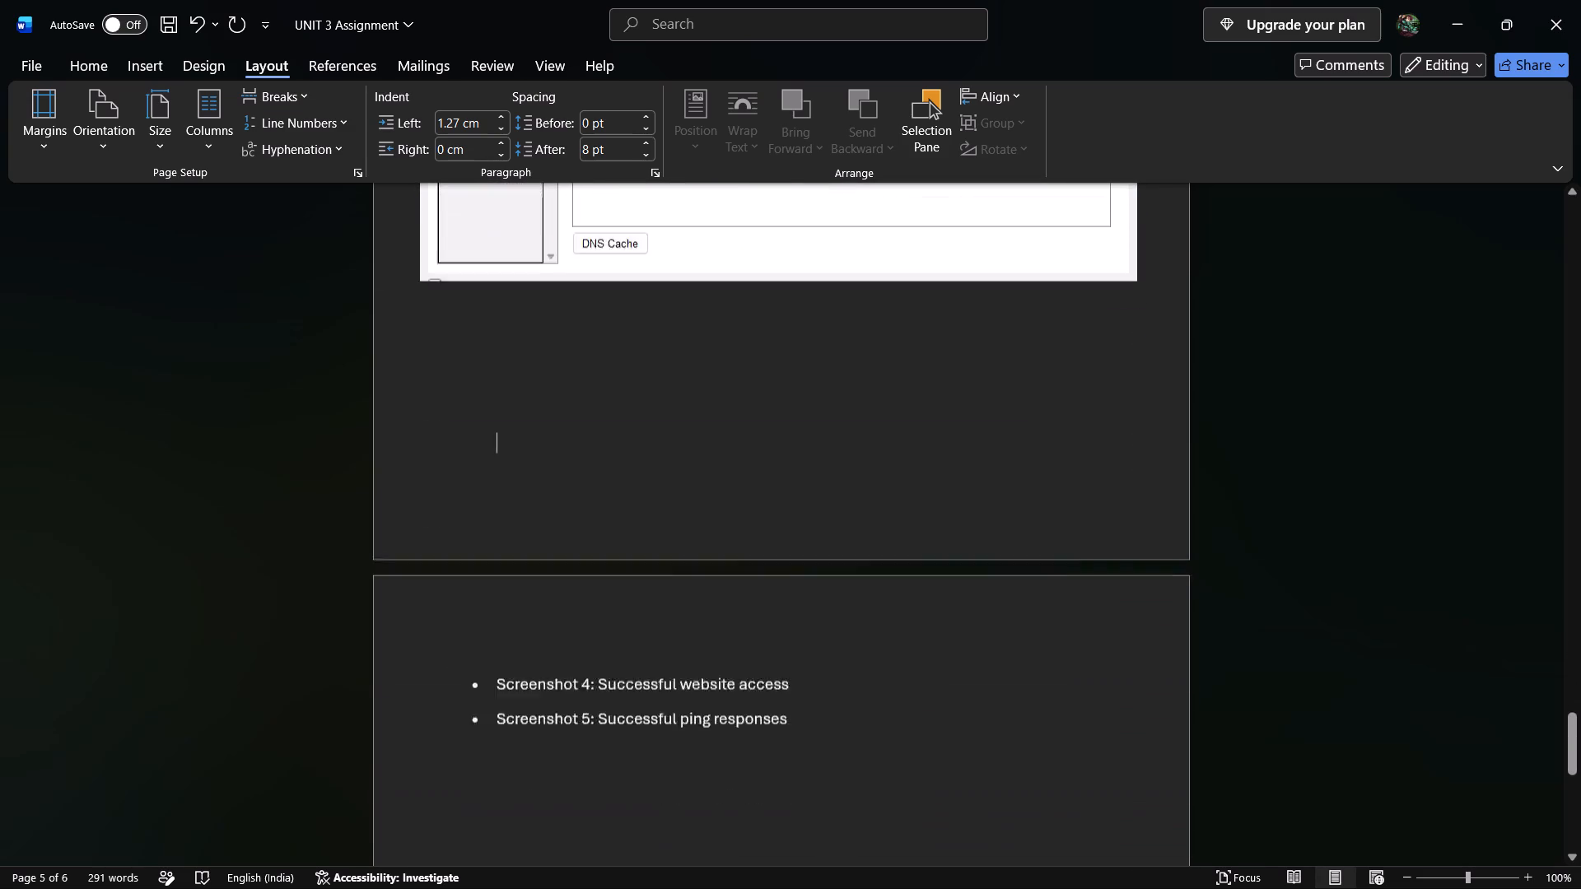
pyautogui.press('BackSpace')
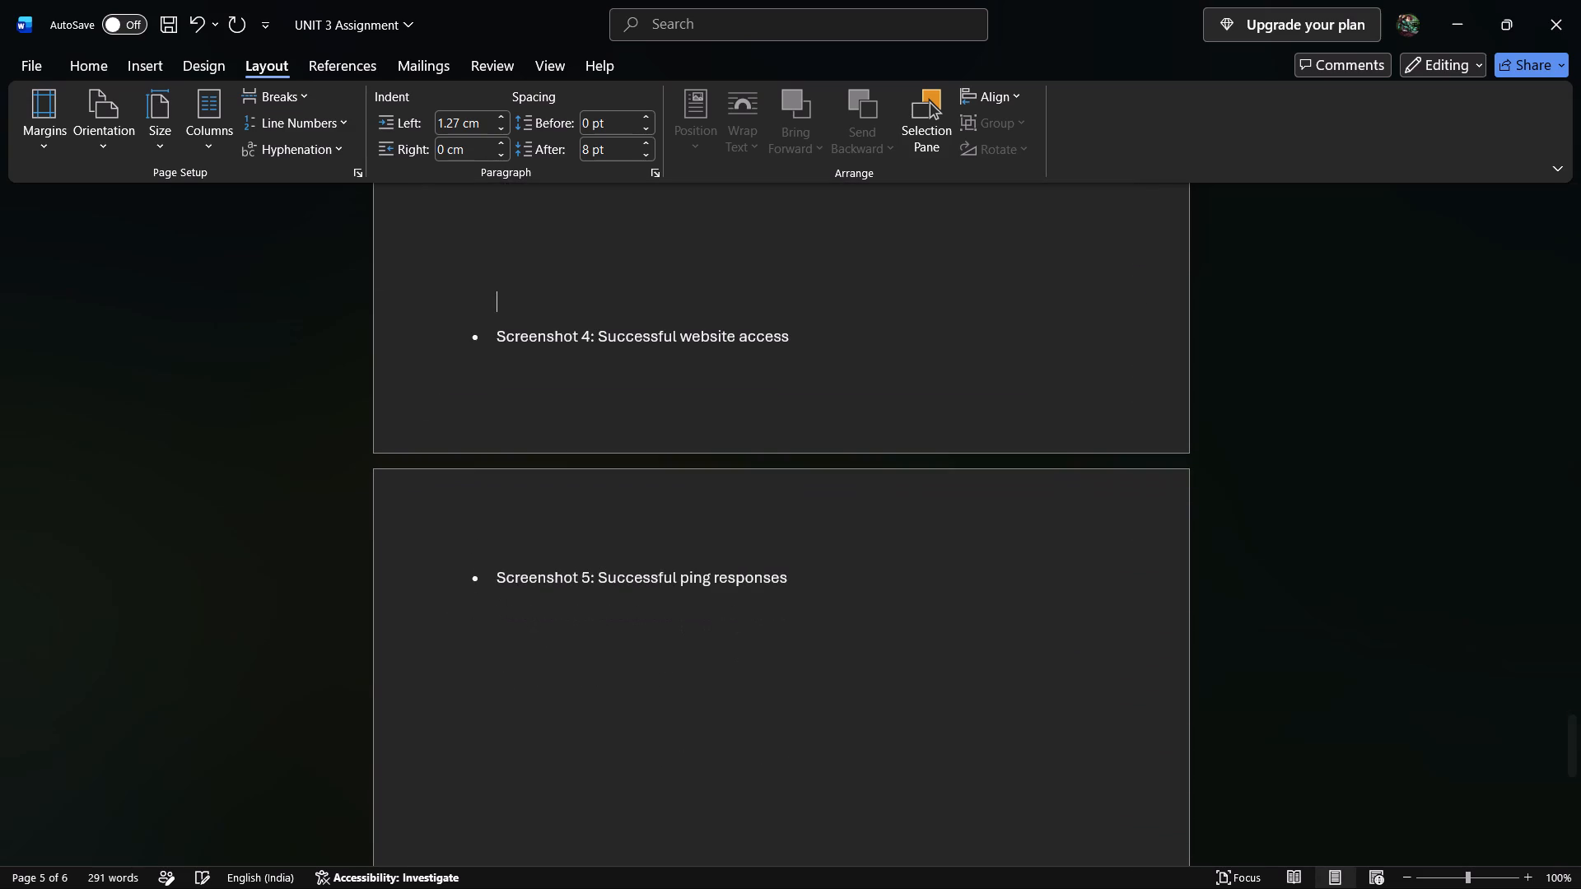
pyautogui.press('Return')
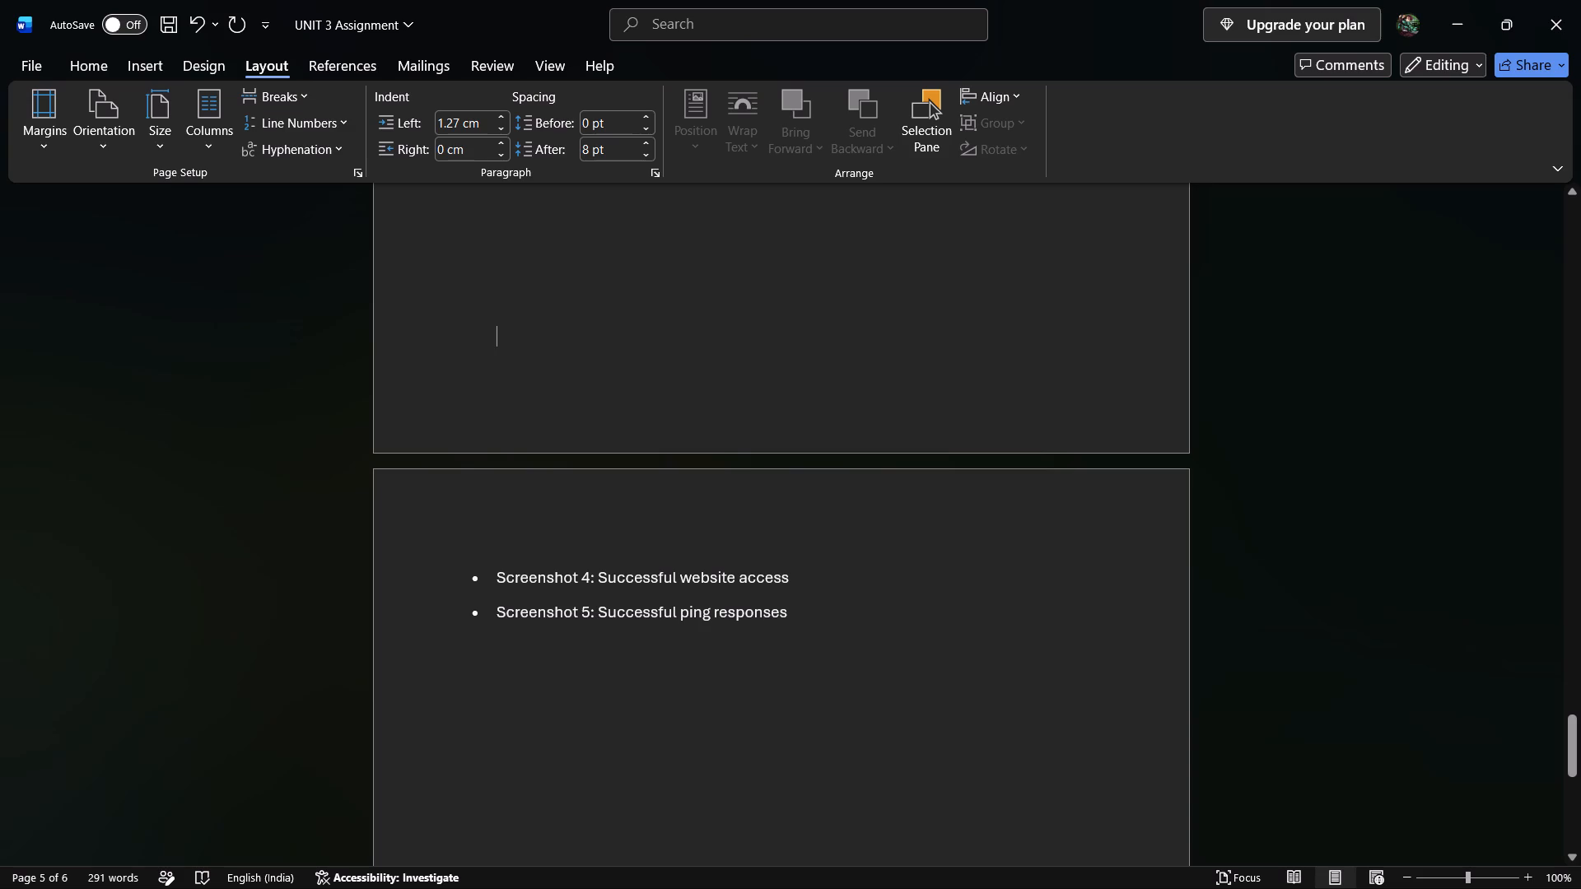
# Insert six unbulleted blank lines between the Screenshot 4 and Screenshot 5 captions.
pyautogui.click(479, 597)
pyautogui.click(802, 566)
pyautogui.press('Return')
pyautogui.press('Return')
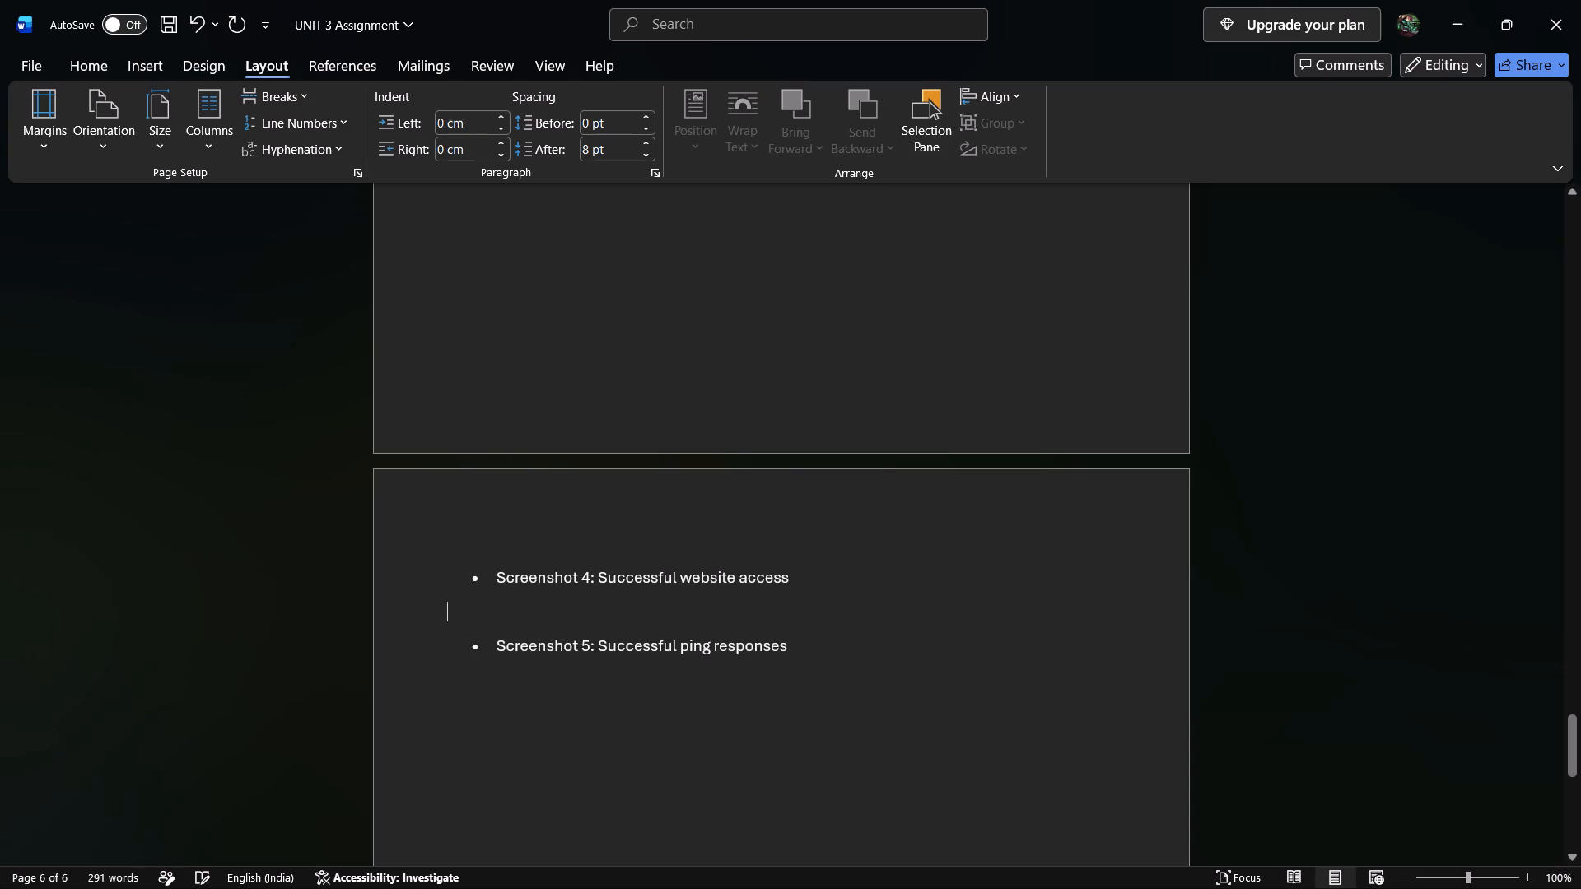
pyautogui.press('Return')
pyautogui.press('Return')
pyautogui.press('Return')
pyautogui.press('Return')
pyautogui.scroll(-4, 581, 638)
pyautogui.press('Return')
pyautogui.scroll(3, 585, 597)
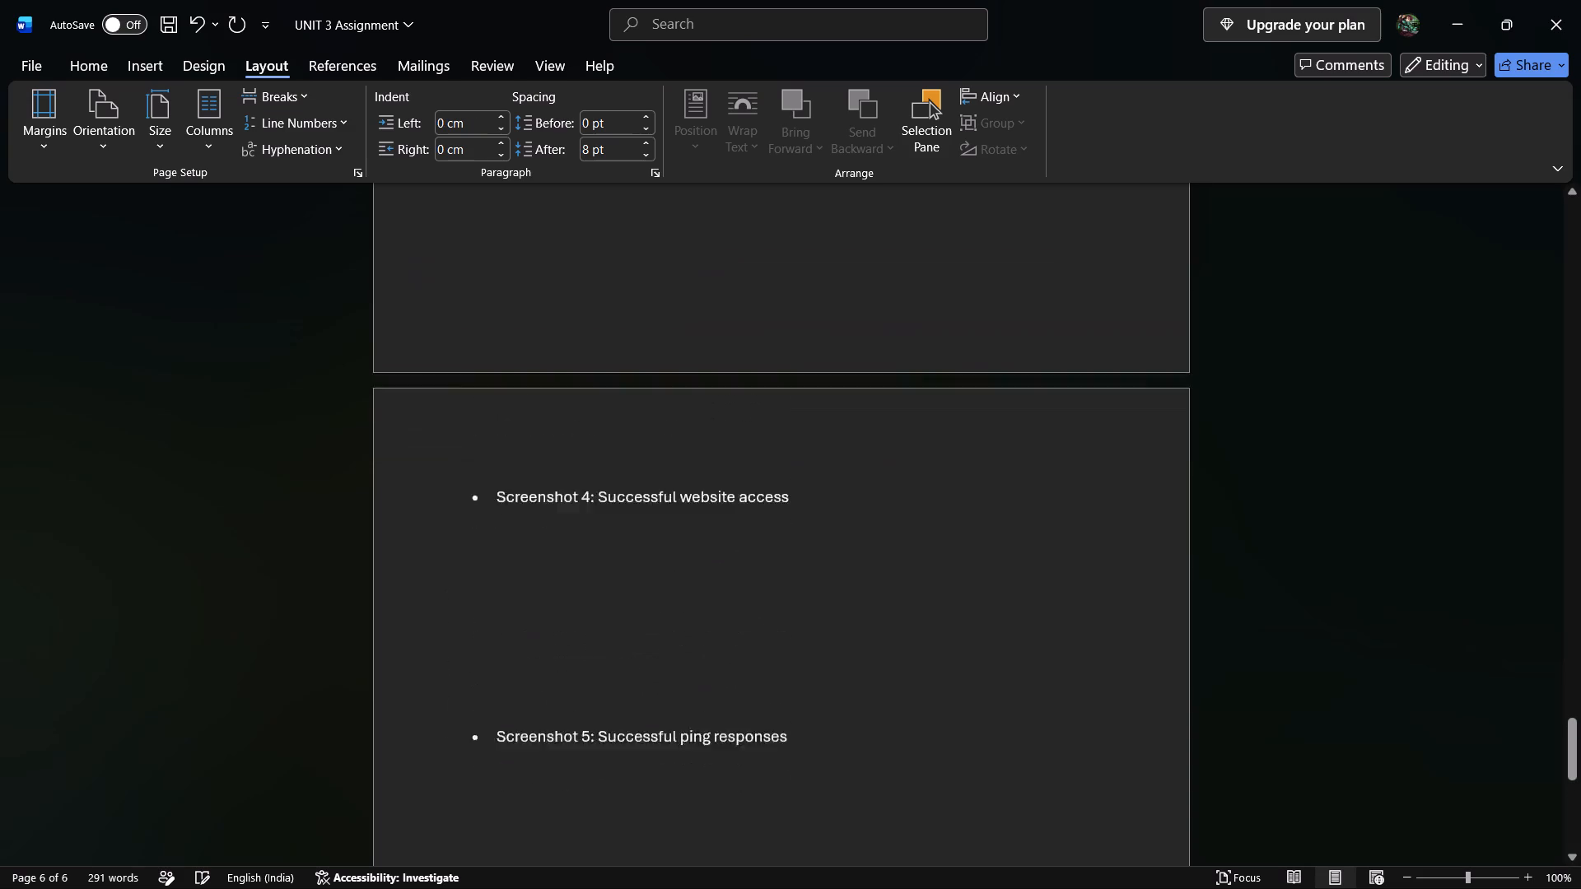
# Italicise the whole caption "Screenshot 4: Successful website access".
pyautogui.scroll(1, 586, 585)
pyautogui.moveTo(468, 579); pyautogui.dragTo(865, 528)
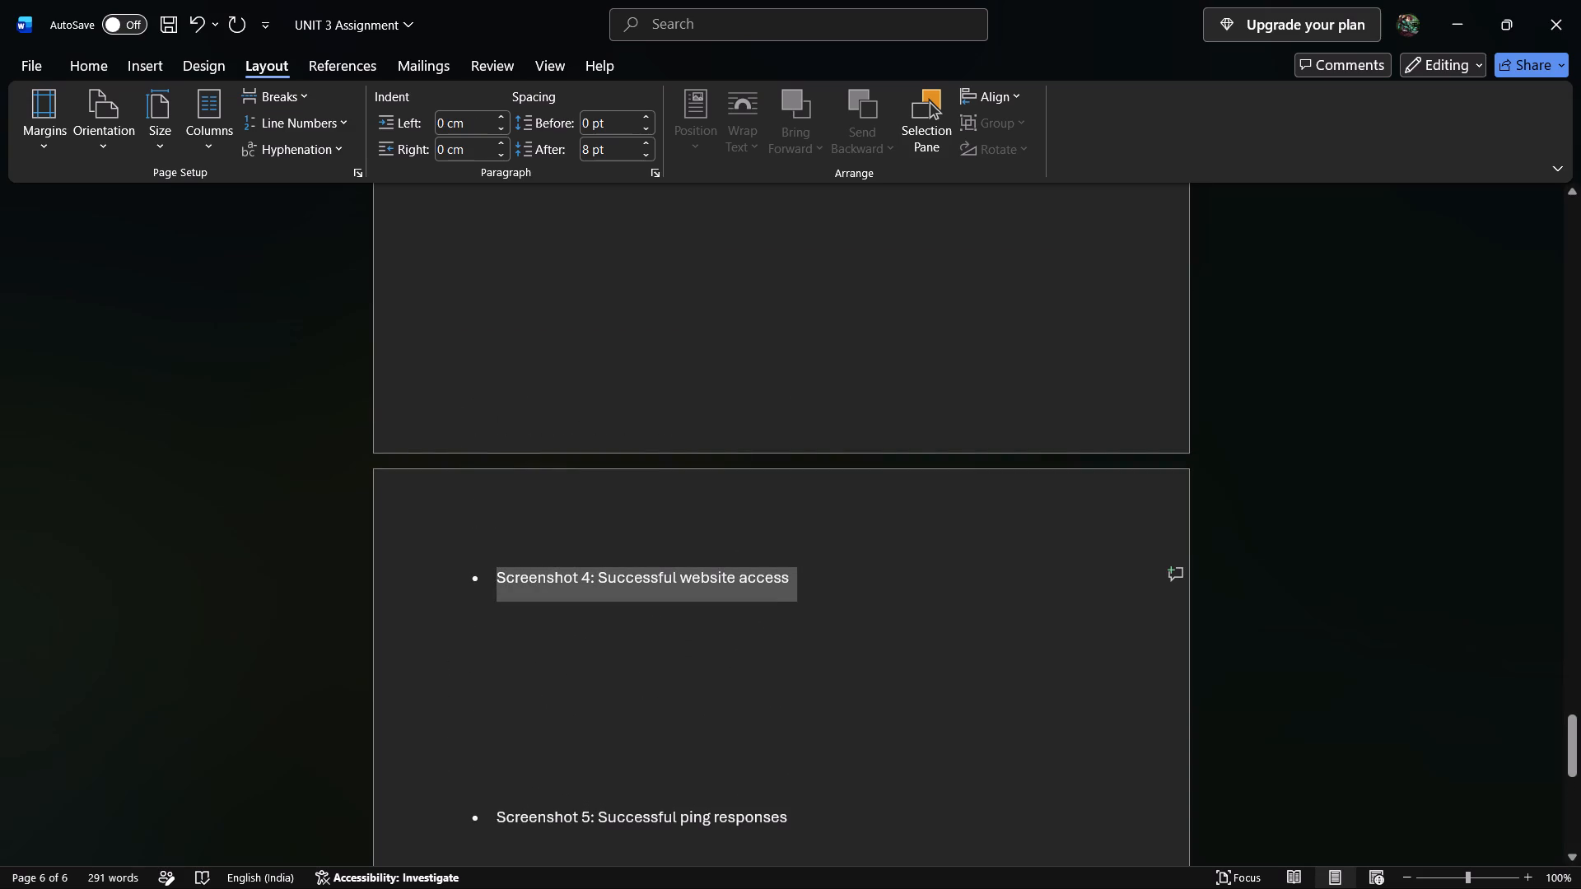
pyautogui.moveTo(865, 528); pyautogui.dragTo(878, 526)
pyautogui.hotkey('ctrl', 'i')
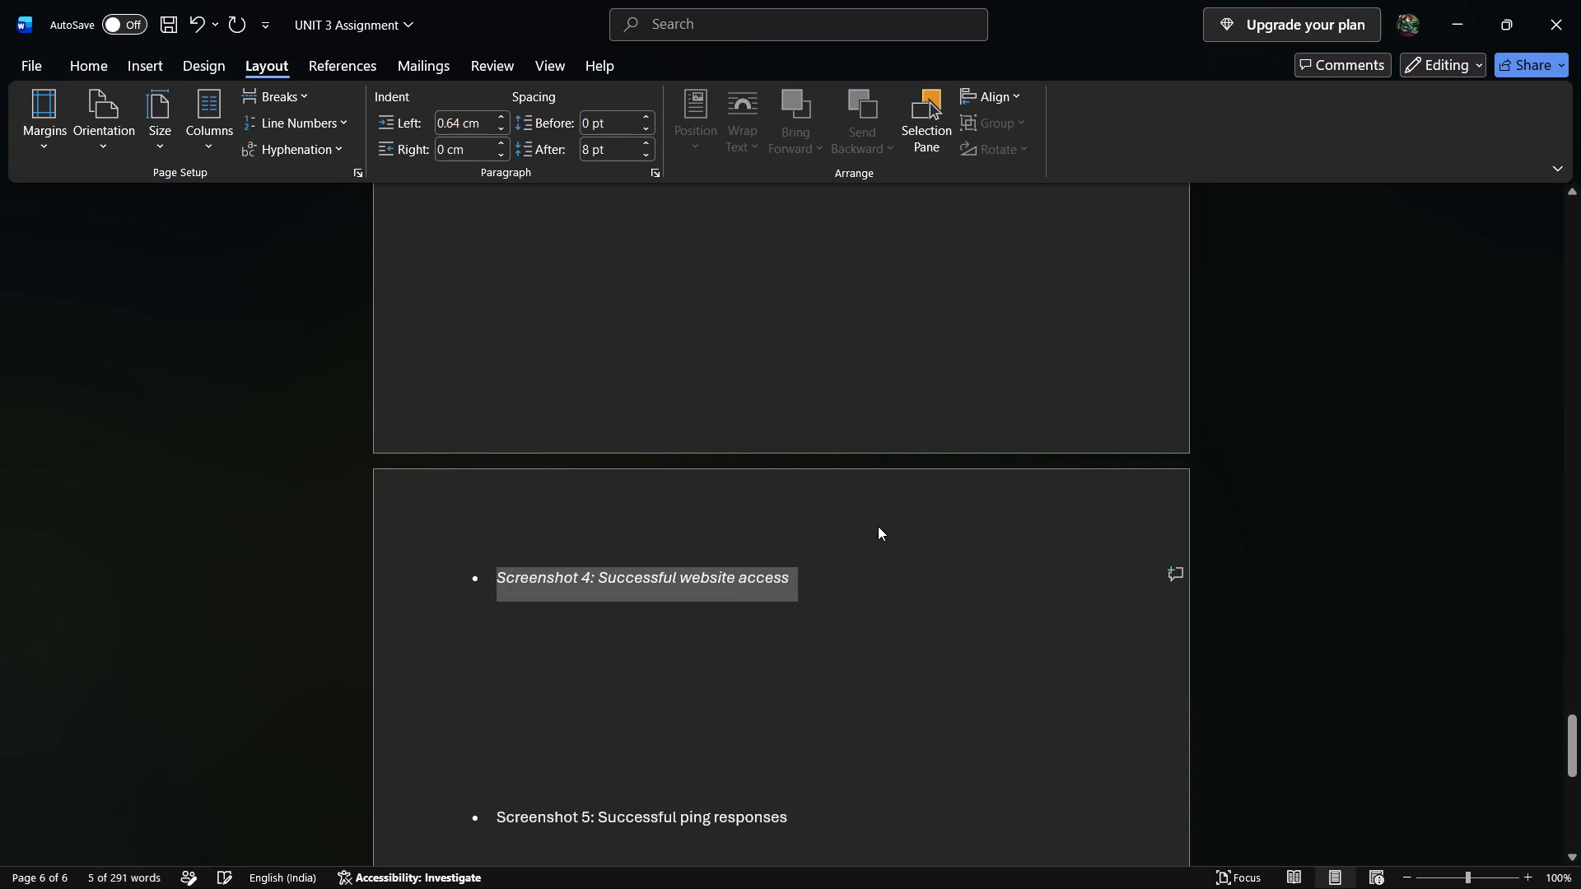
# Make the "Screenshot 4:" label of the website access caption bold, including its colon.
pyautogui.click(568, 573)
pyautogui.doubleClick(517, 576)
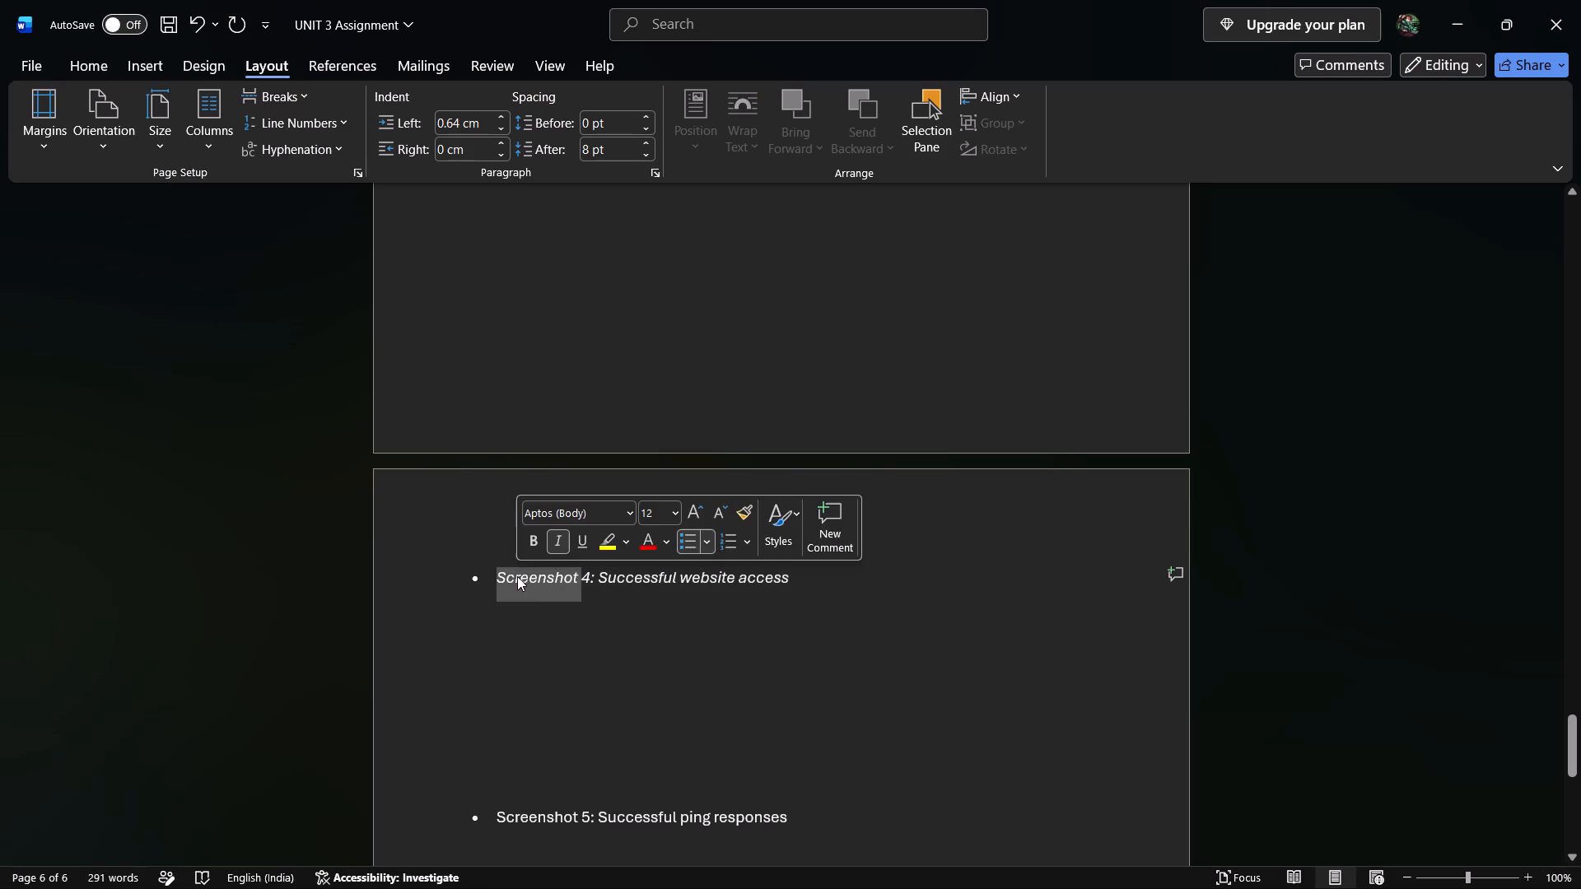
pyautogui.click(541, 579)
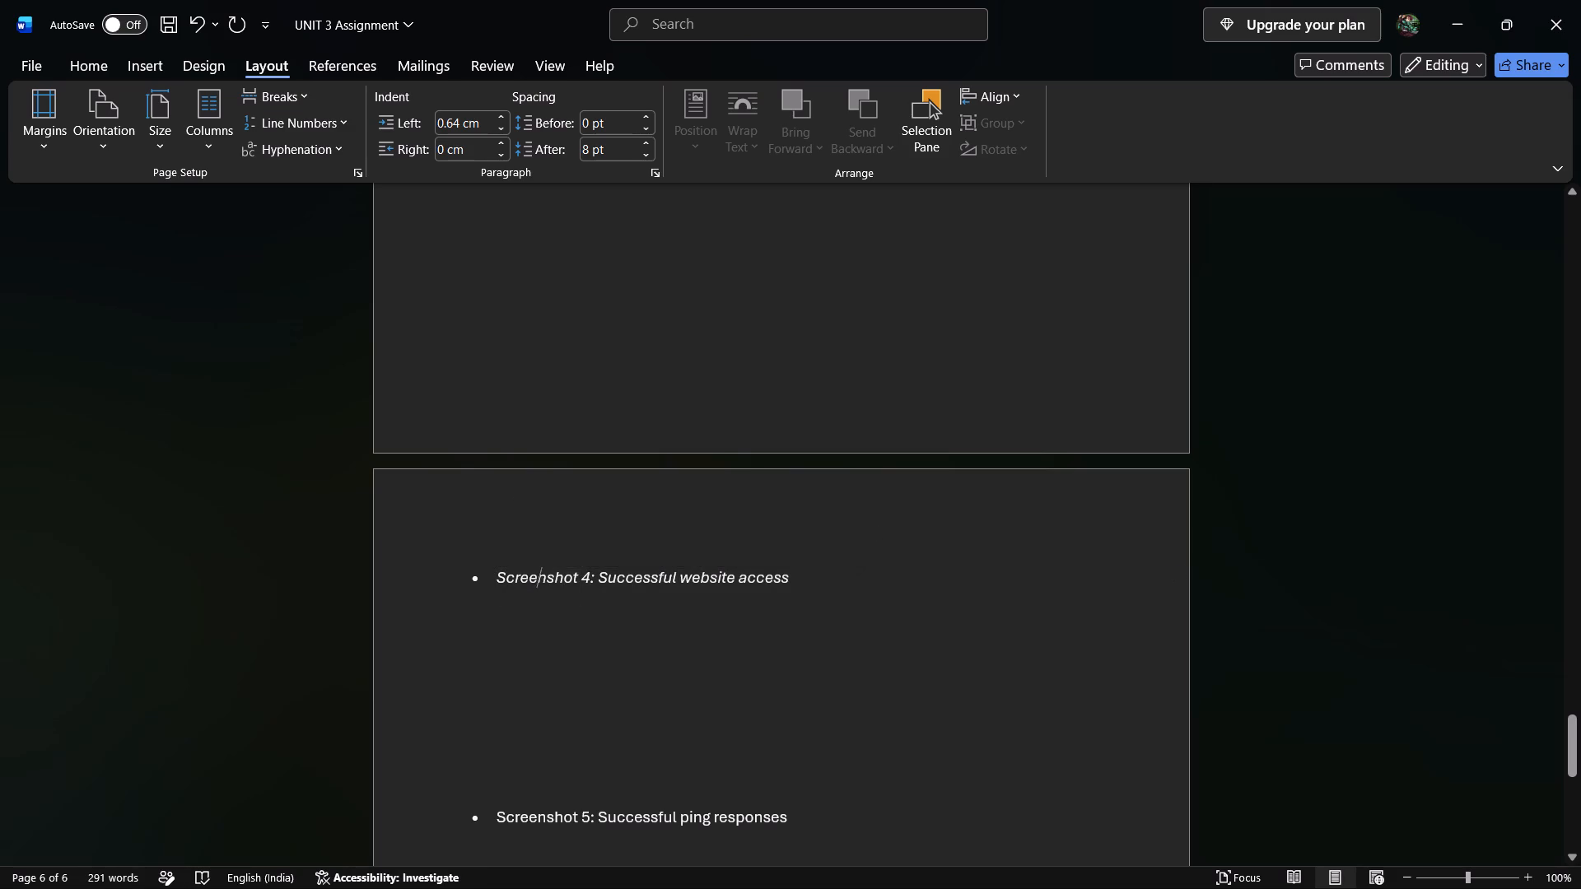
pyautogui.moveTo(593, 577); pyautogui.dragTo(447, 575)
pyautogui.hotkey('ctrl', 'b')
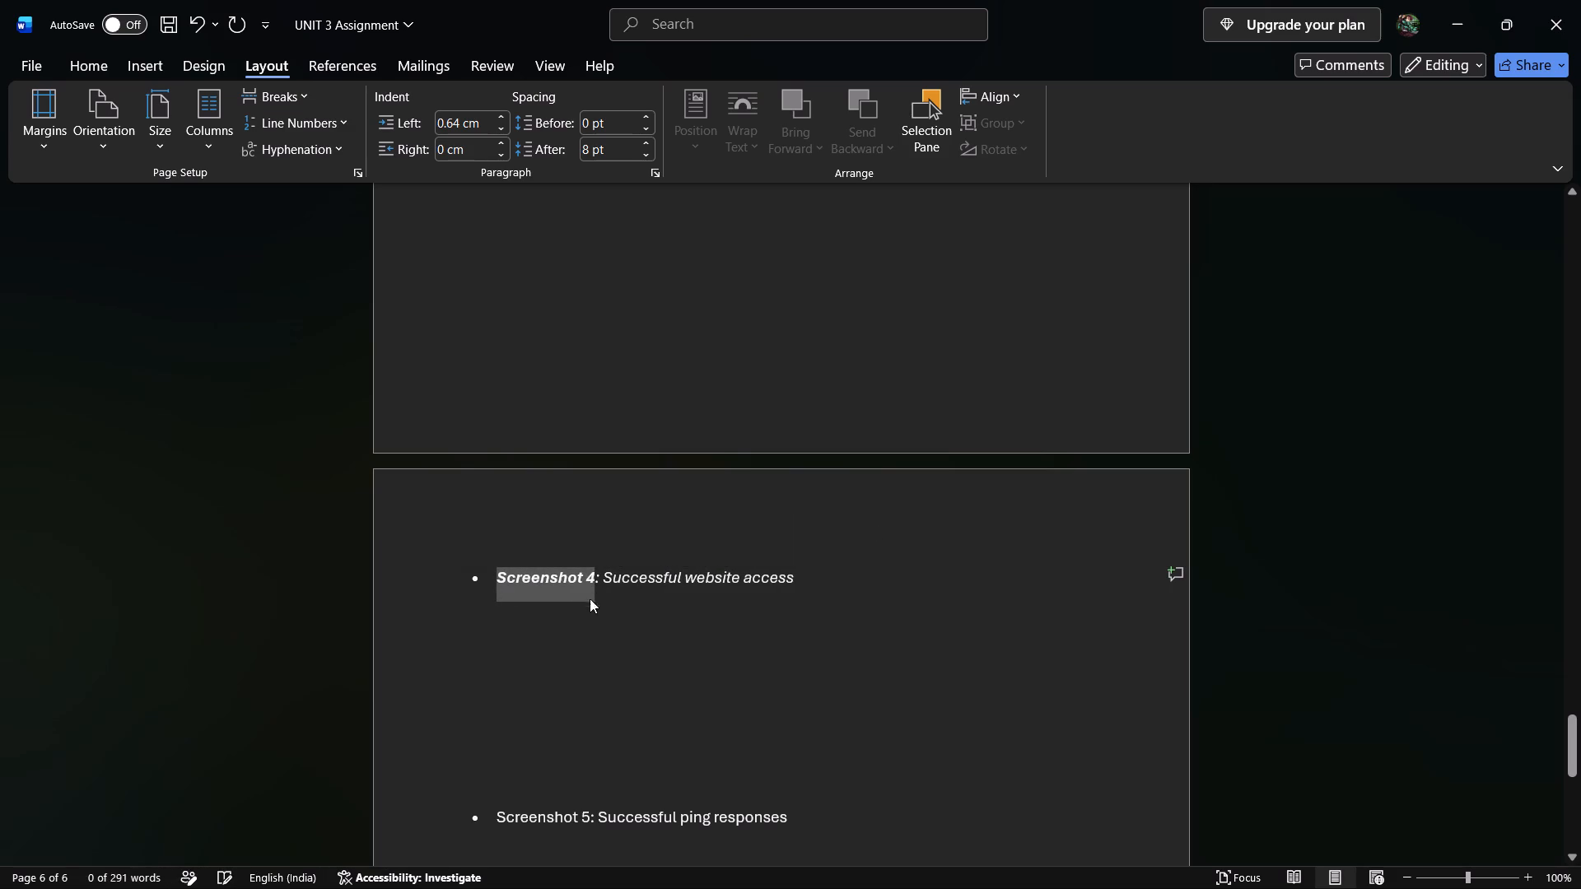
pyautogui.moveTo(603, 581); pyautogui.dragTo(448, 562)
pyautogui.hotkey('ctrl', 'b')
pyautogui.hotkey('ctrl', 'b')
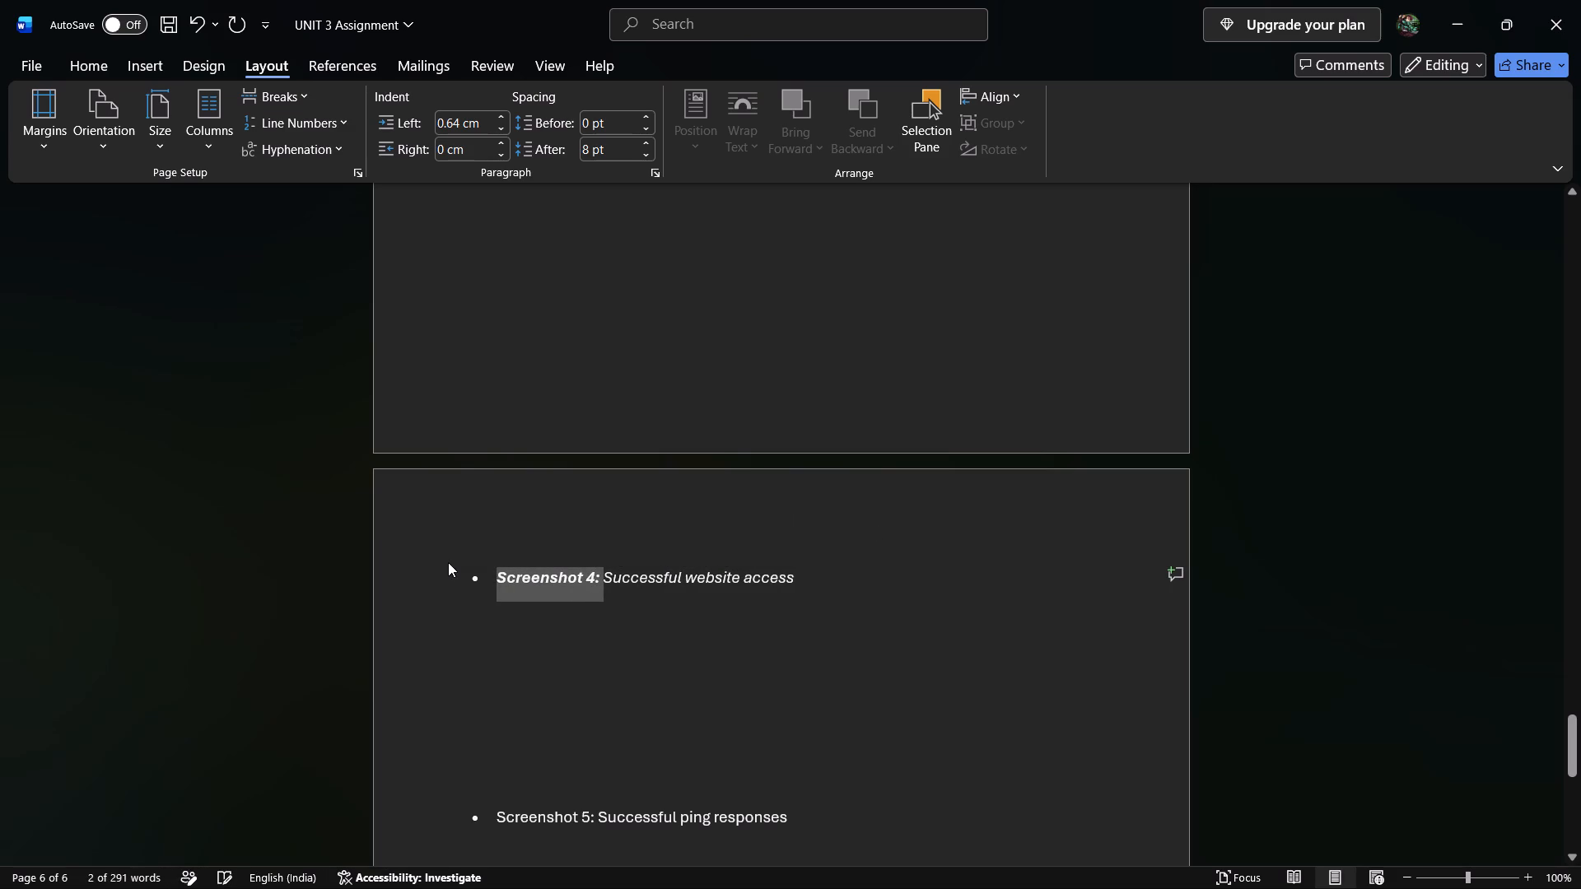
pyautogui.click(673, 684)
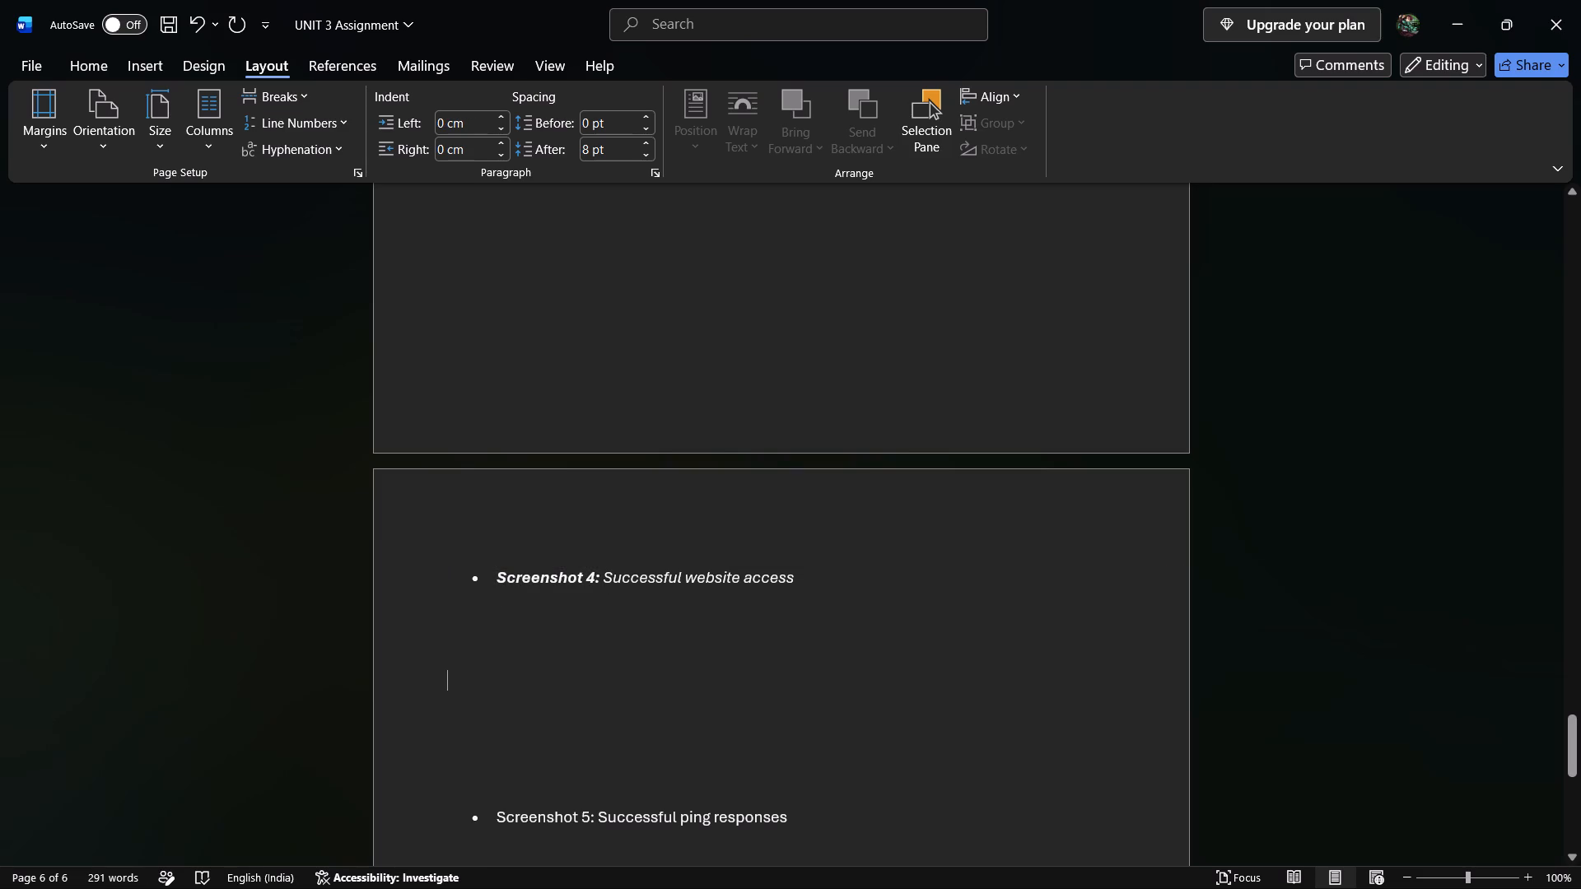
pyautogui.click(613, 617)
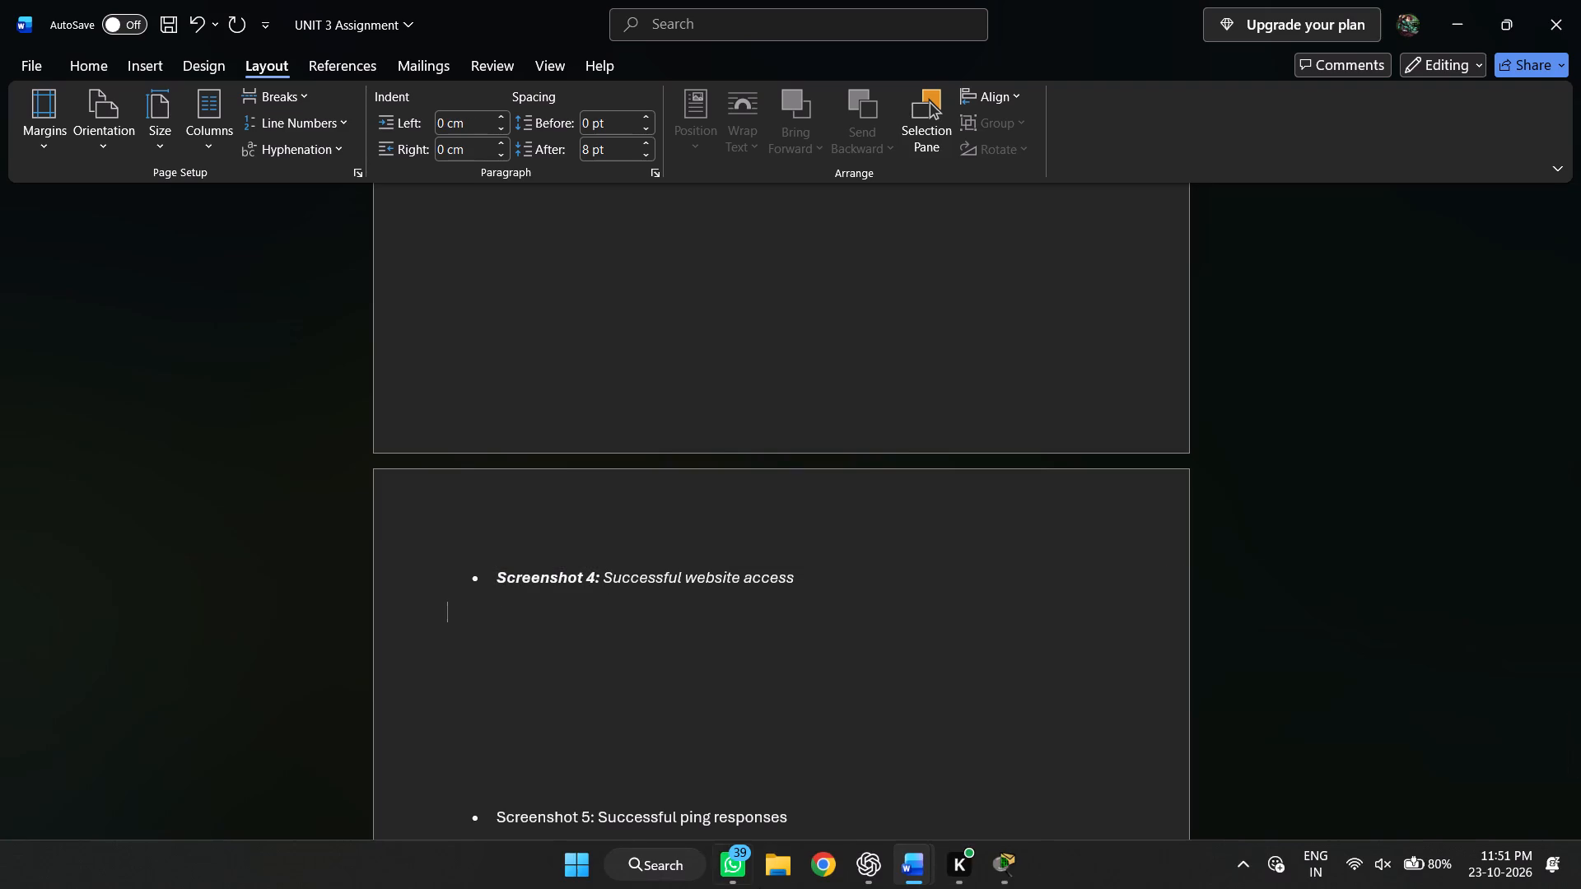
pyautogui.click(993, 867)
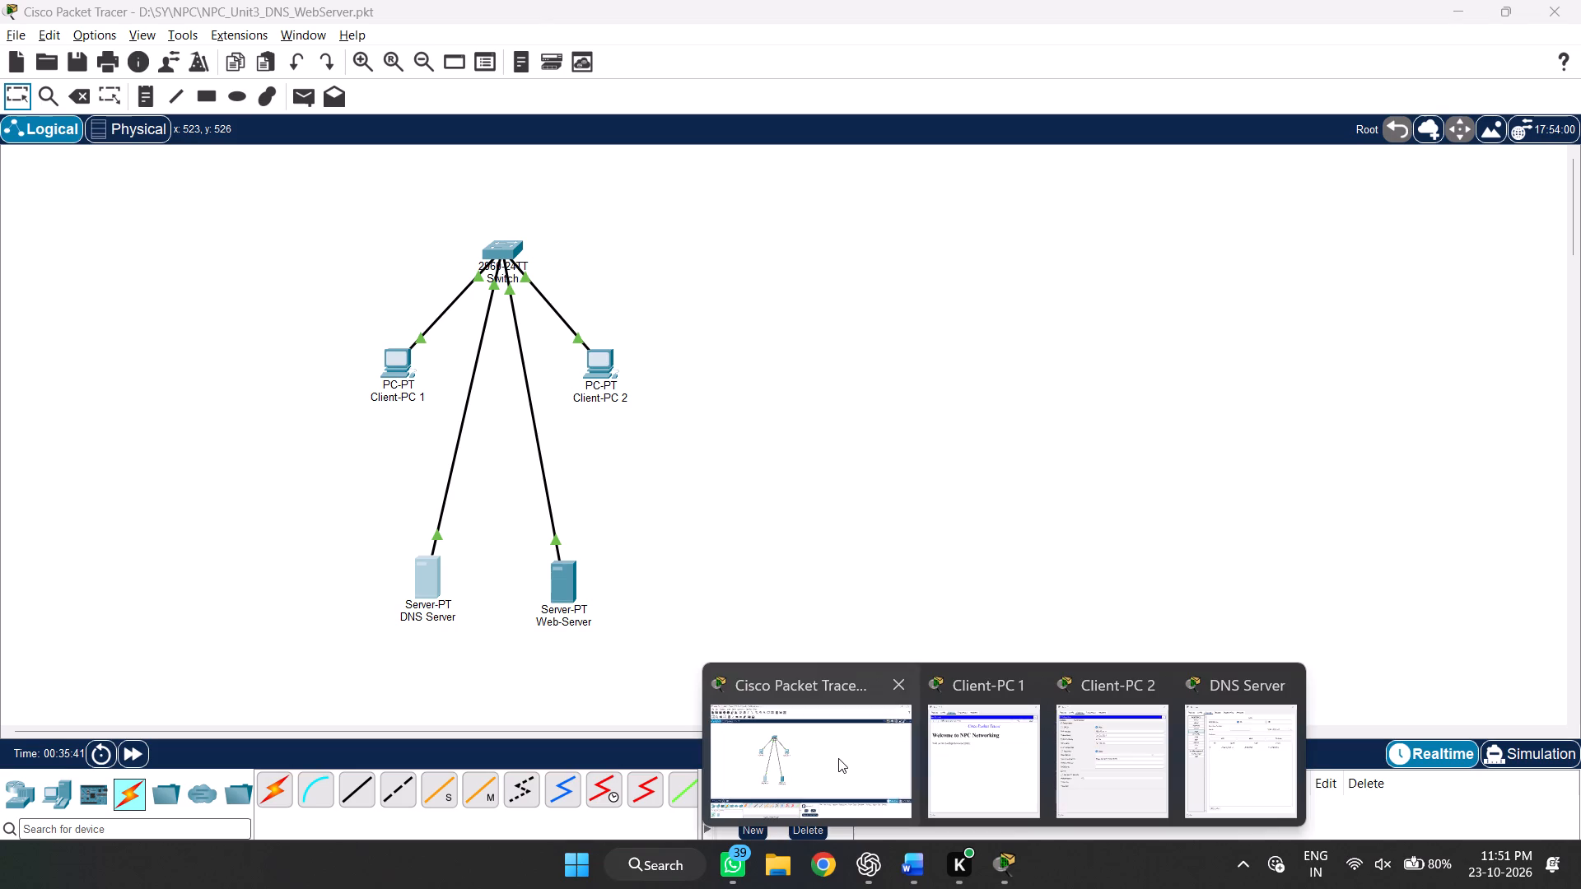
pyautogui.click(838, 758)
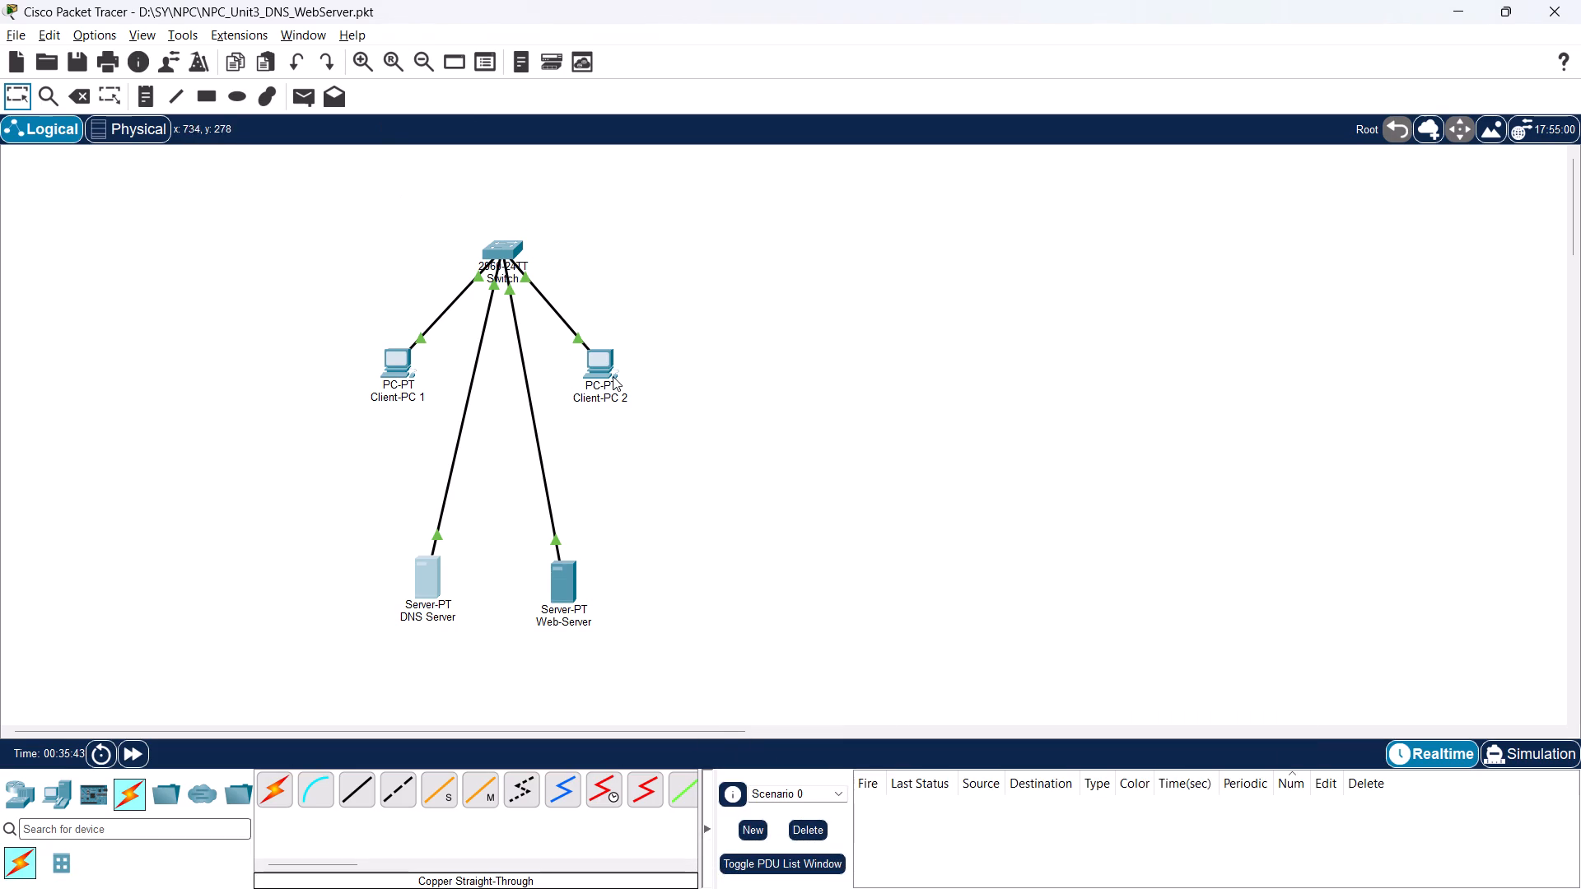
pyautogui.click(398, 365)
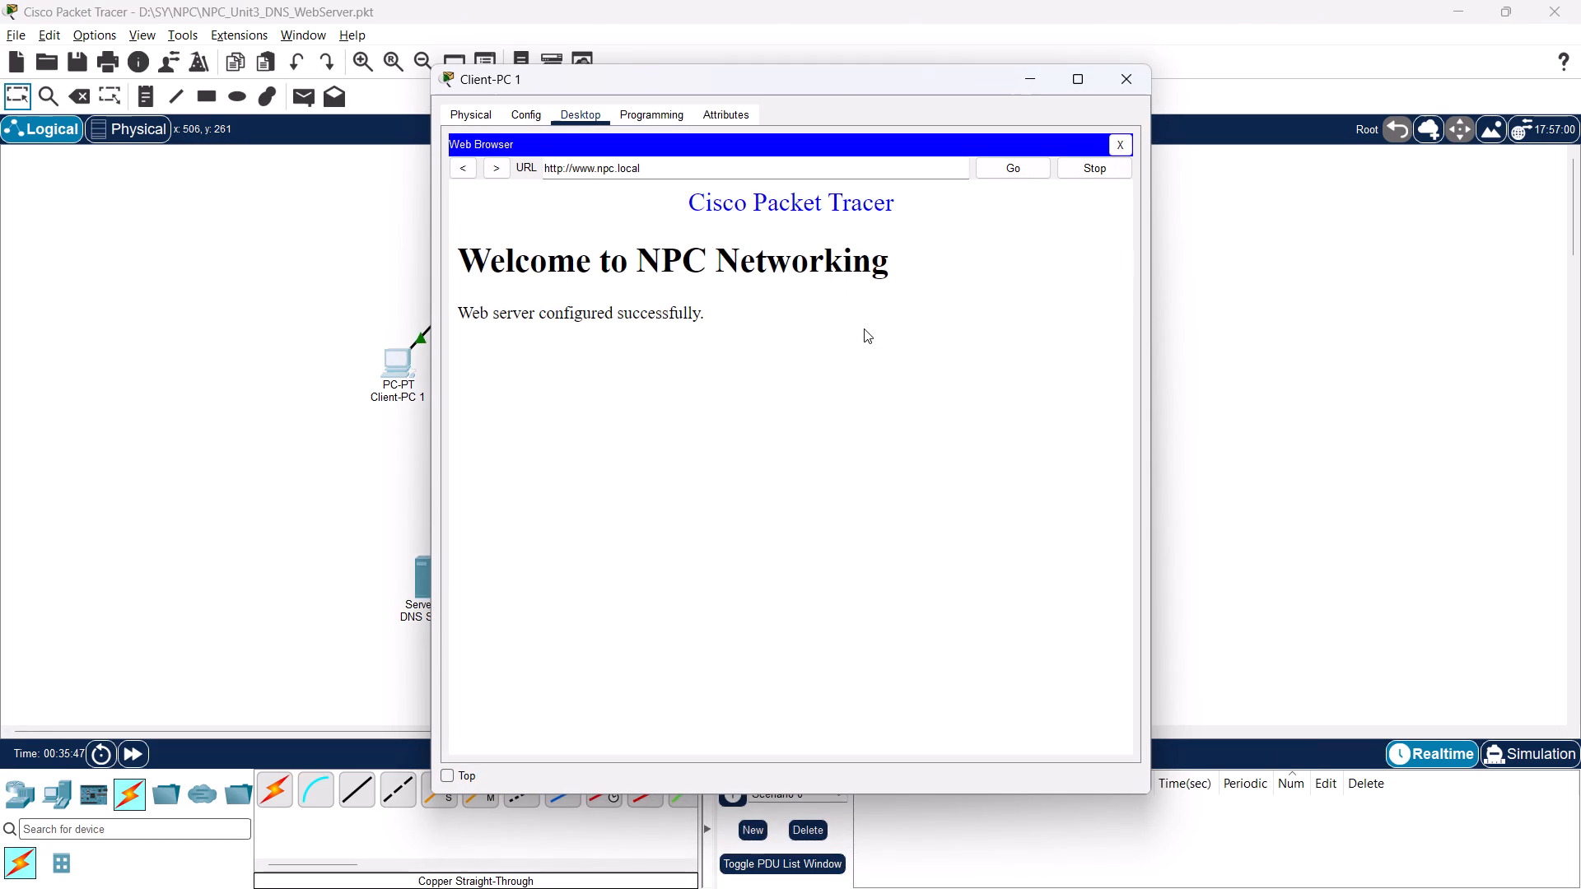
pyautogui.press('Print')
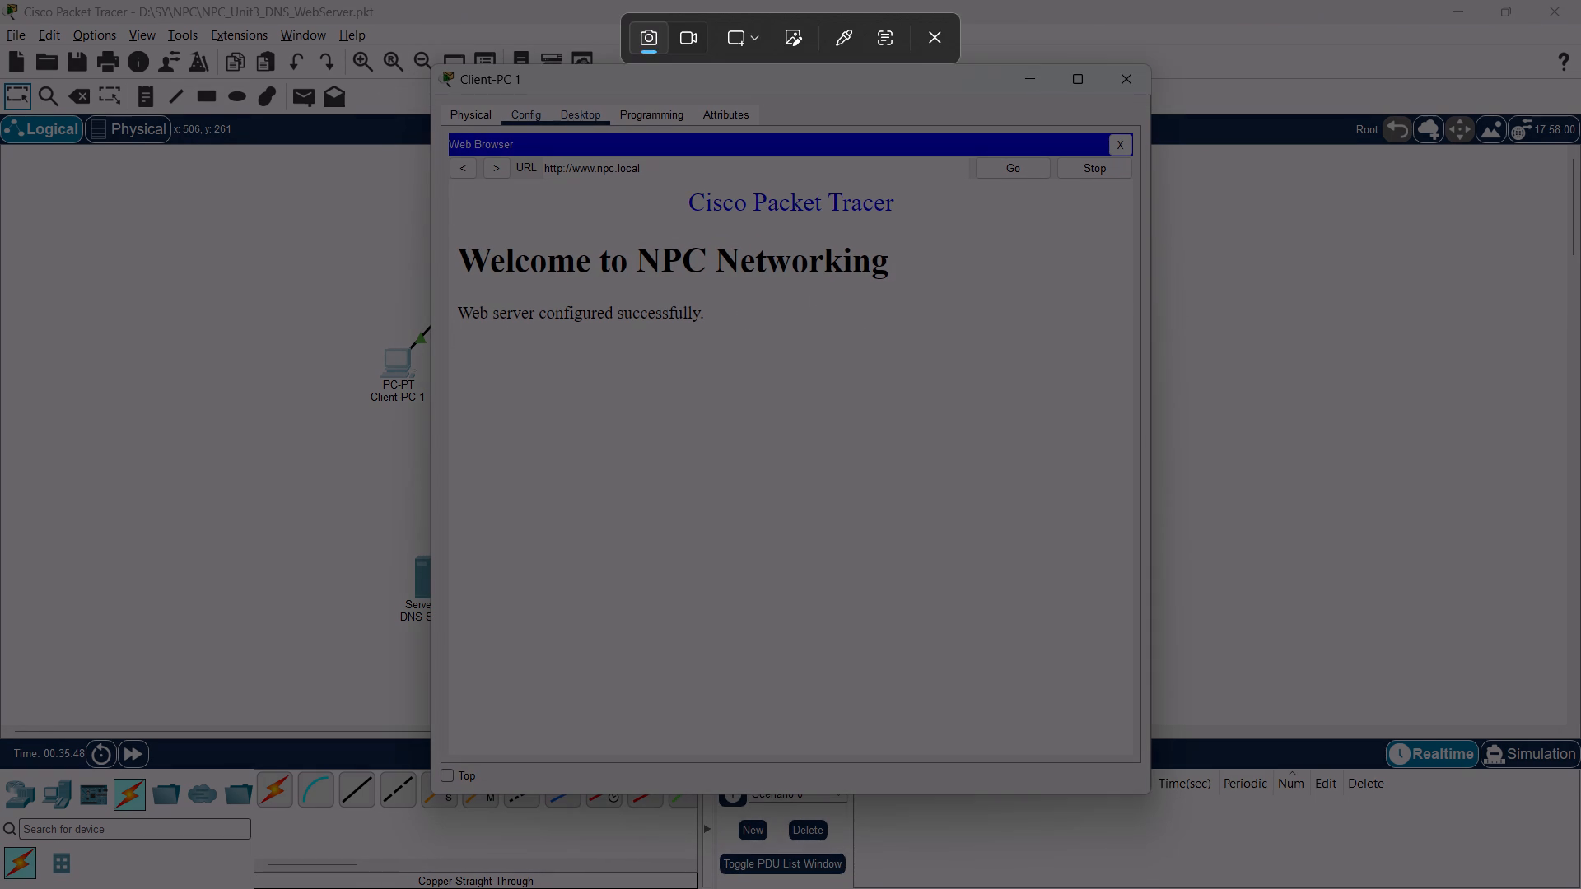
pyautogui.moveTo(431, 68); pyautogui.dragTo(1156, 790)
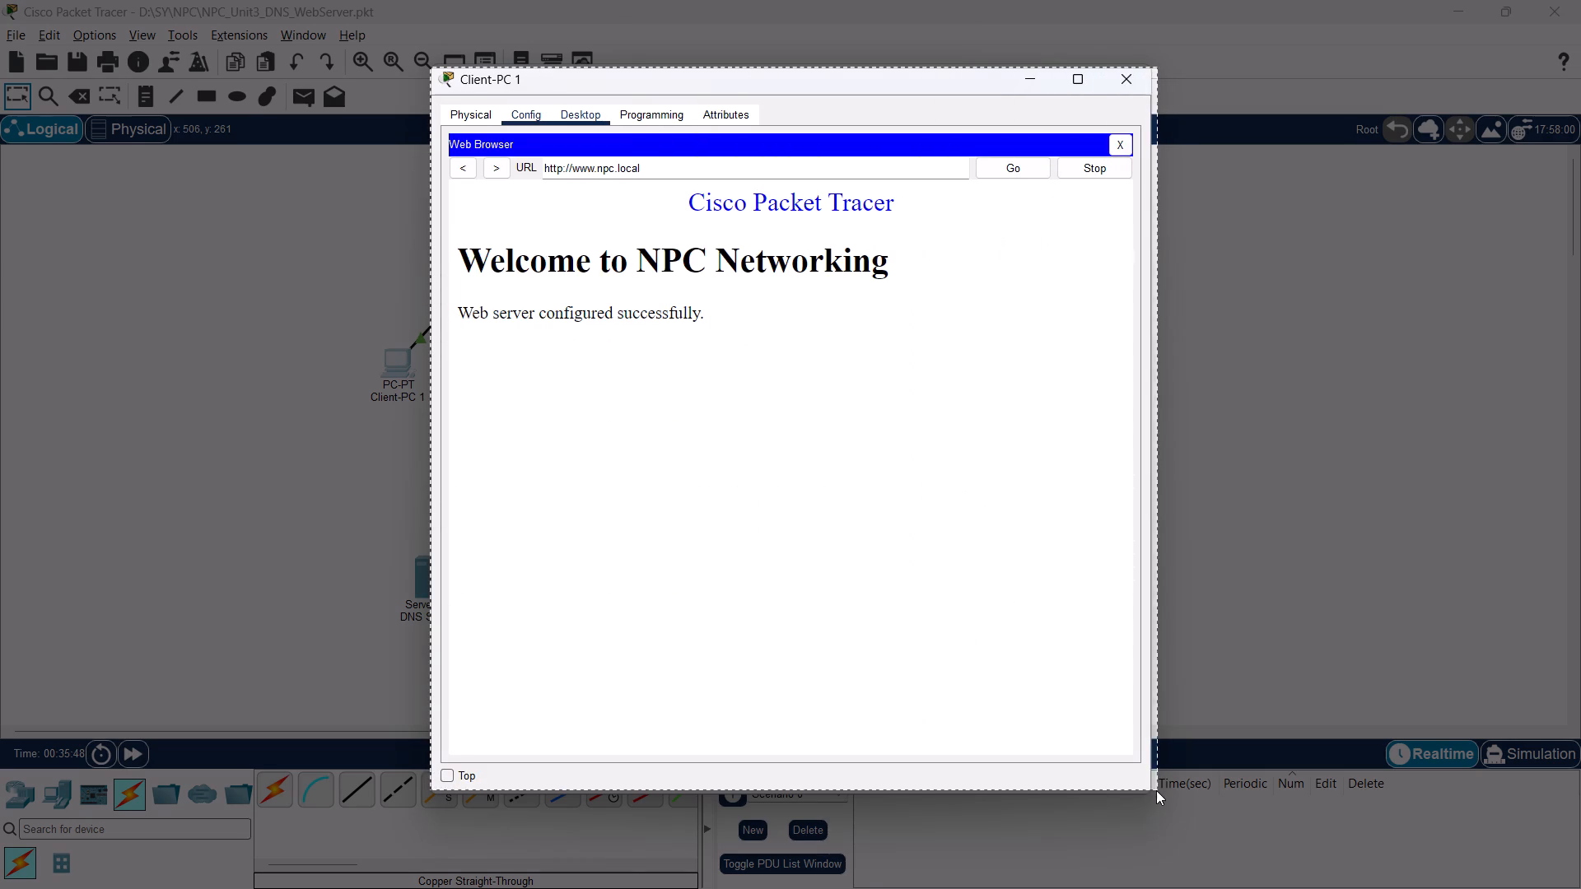
pyautogui.moveTo(1156, 790); pyautogui.dragTo(1145, 789)
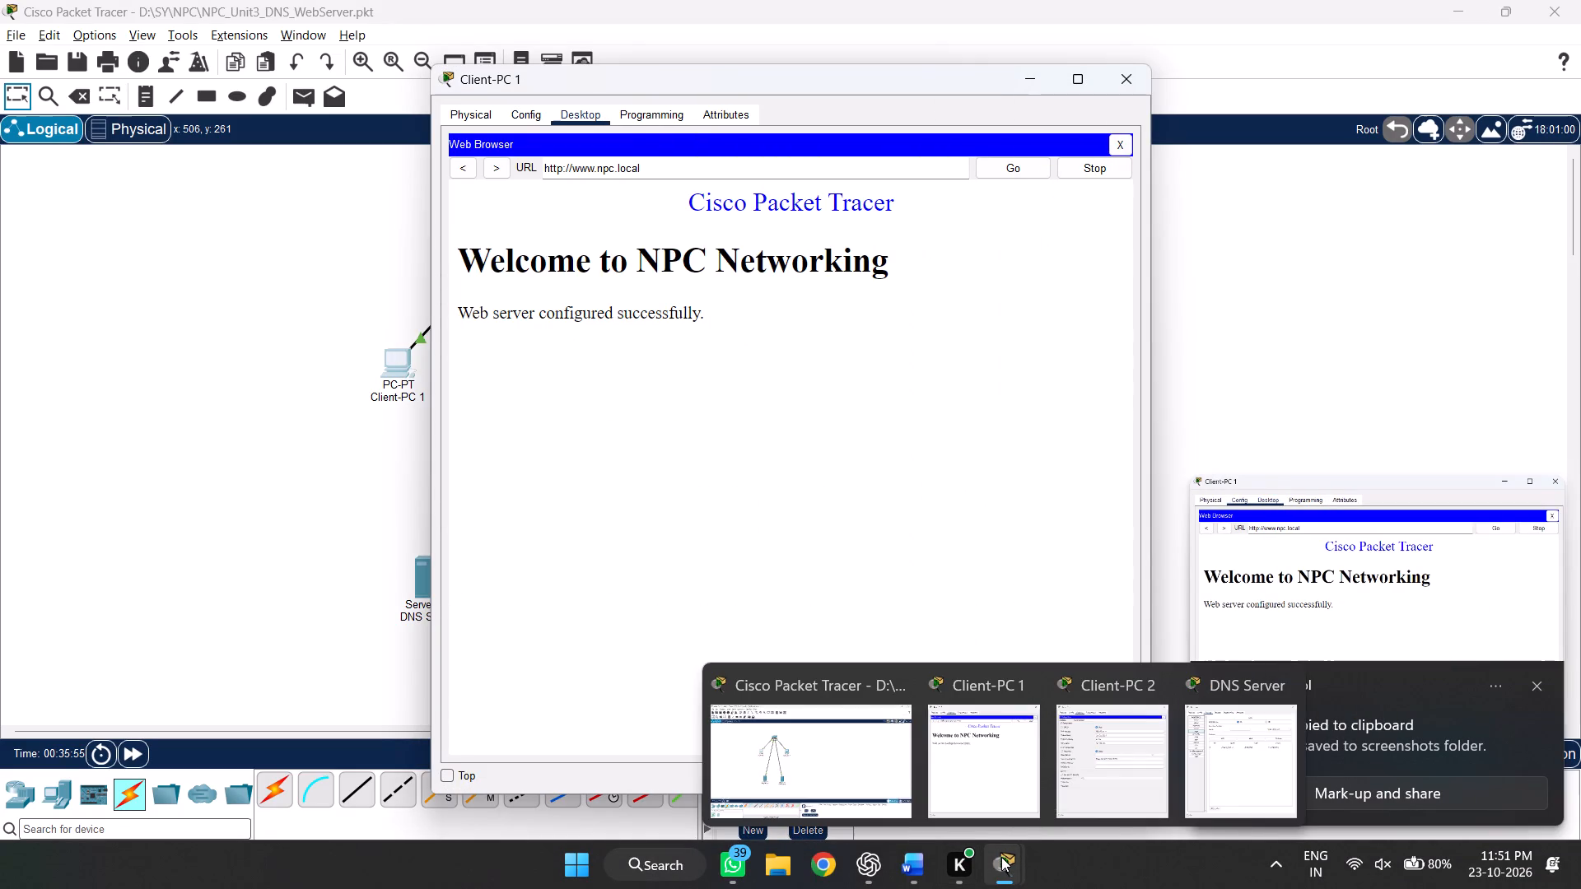
# Switch back to the UNIT 3 Assignment in Word and paste the Client-PC 1 browser capture under the Screenshot 4 caption.
pyautogui.click(893, 854)
pyautogui.click(1016, 756)
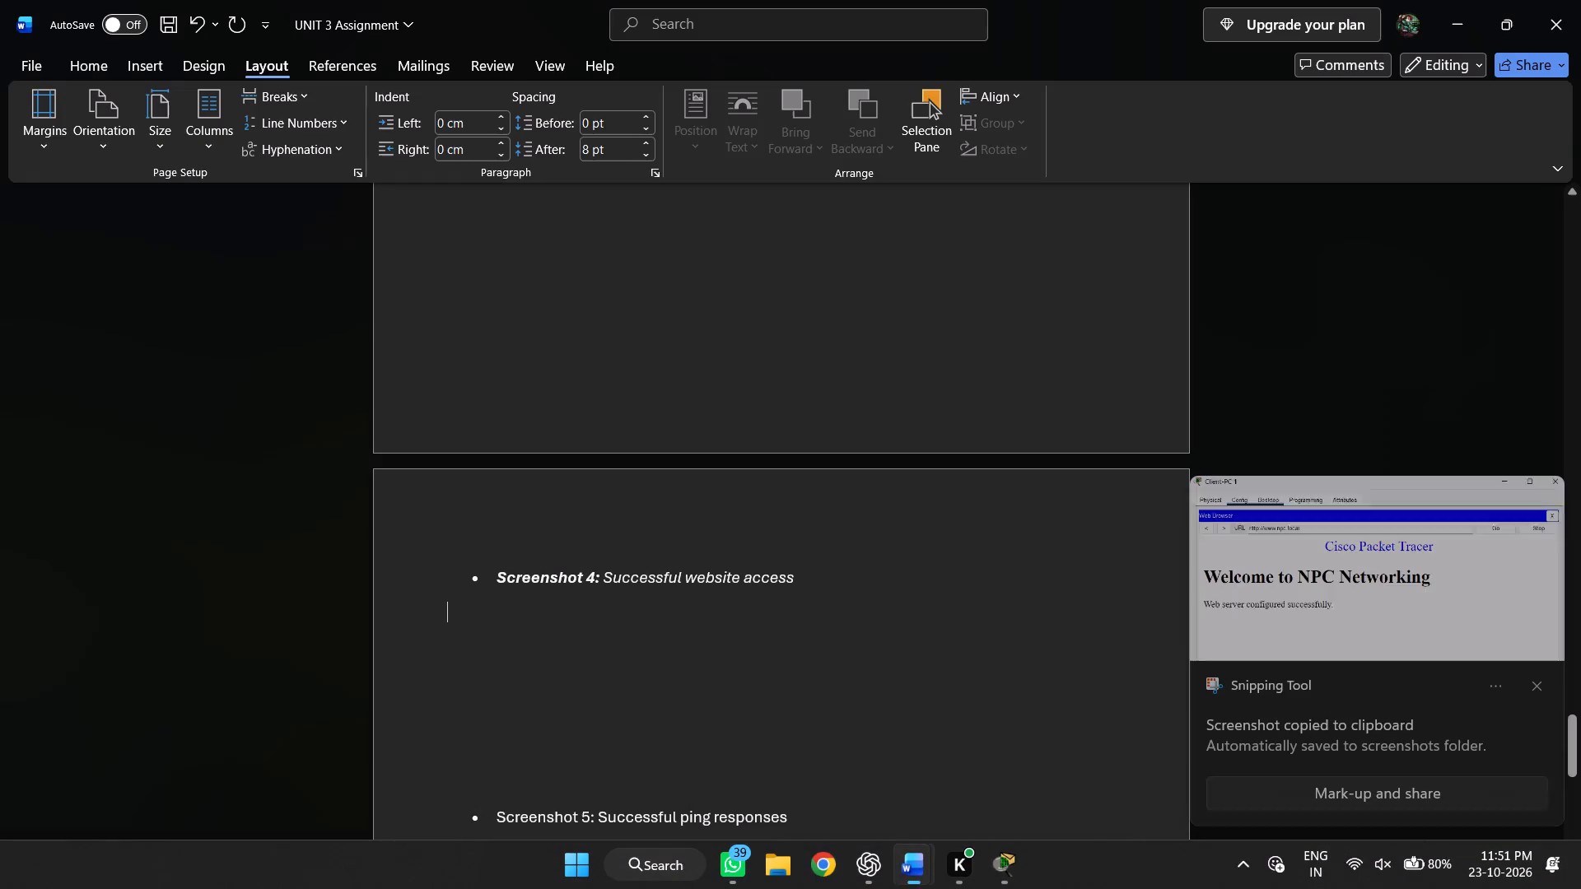
pyautogui.hotkey('ctrl', 'v')
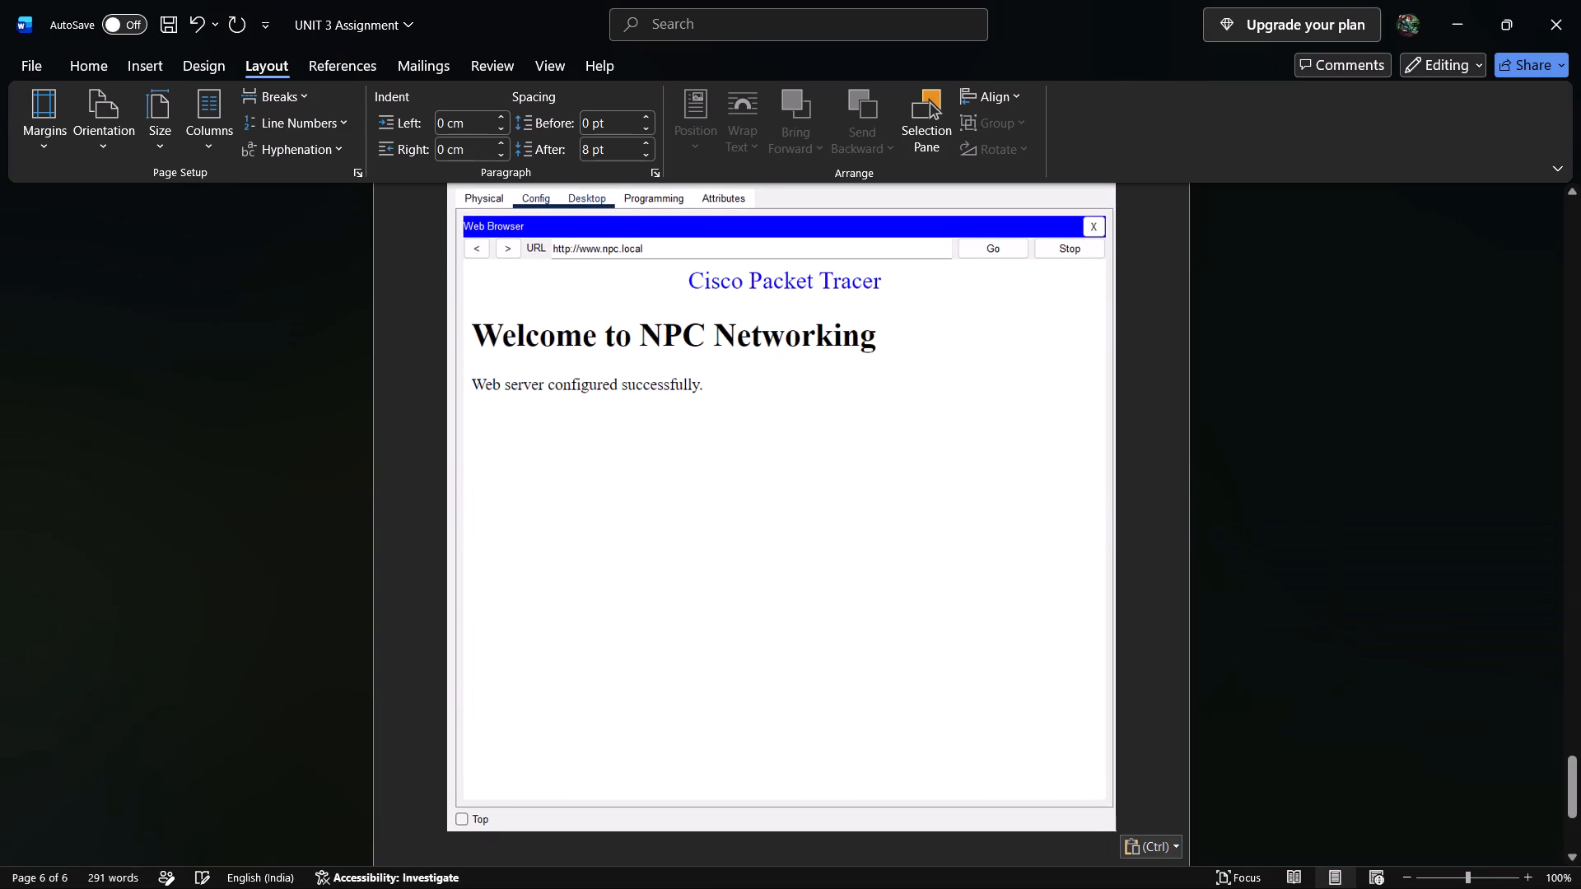
pyautogui.scroll(3, 1145, 253)
pyautogui.scroll(1, 1085, 375)
pyautogui.scroll(-2, 822, 502)
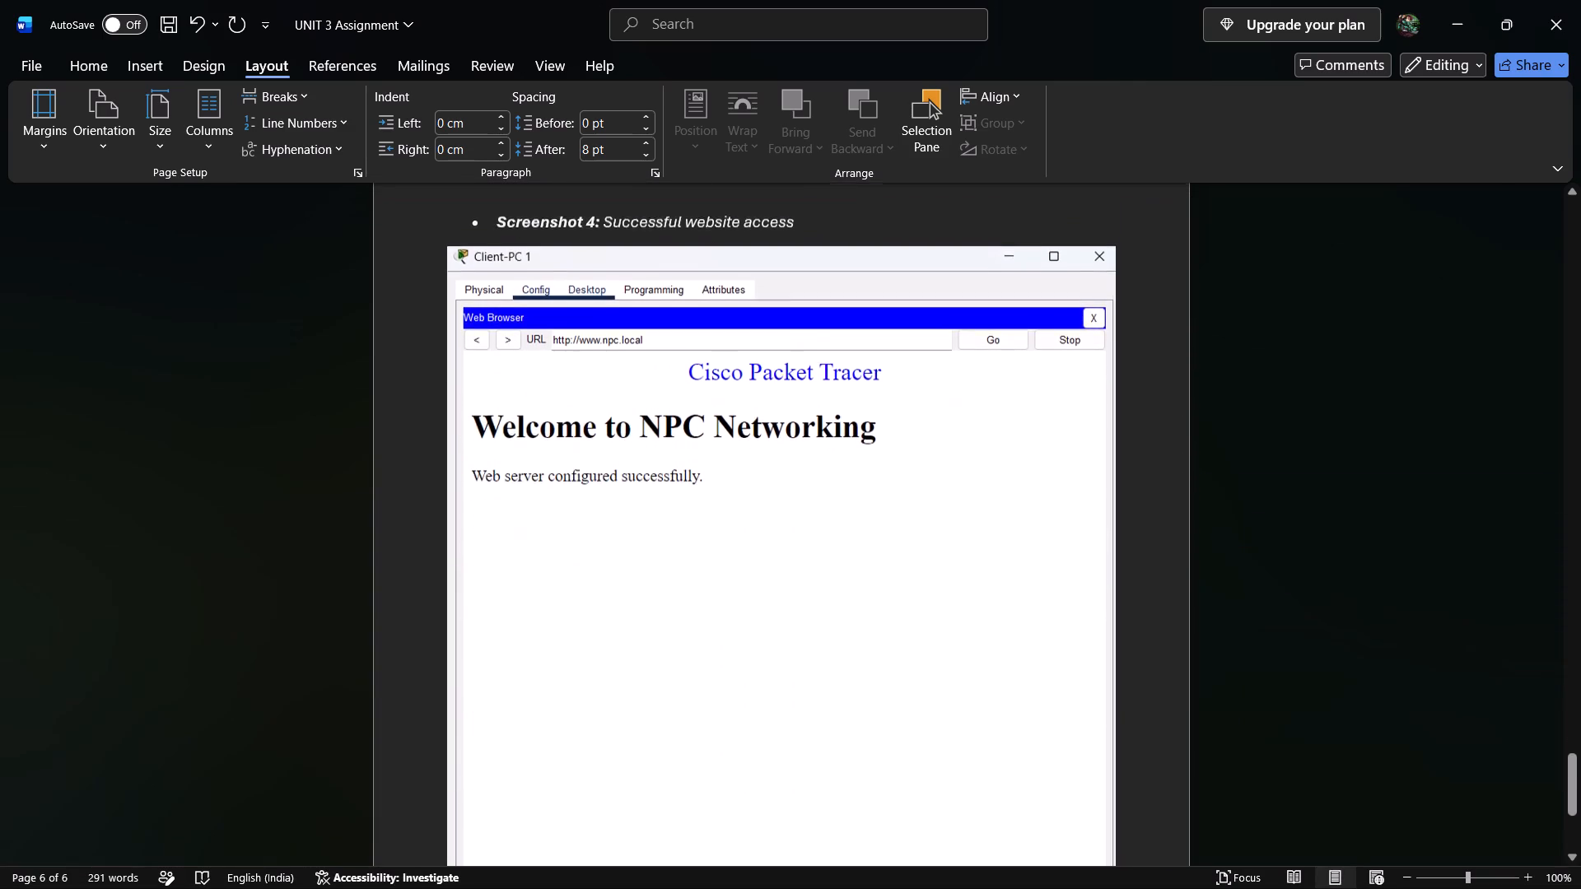
# Add two blank lines above the Screenshot 5 caption to push it onto a new page.
pyautogui.scroll(-15, 819, 505)
pyautogui.click(482, 671)
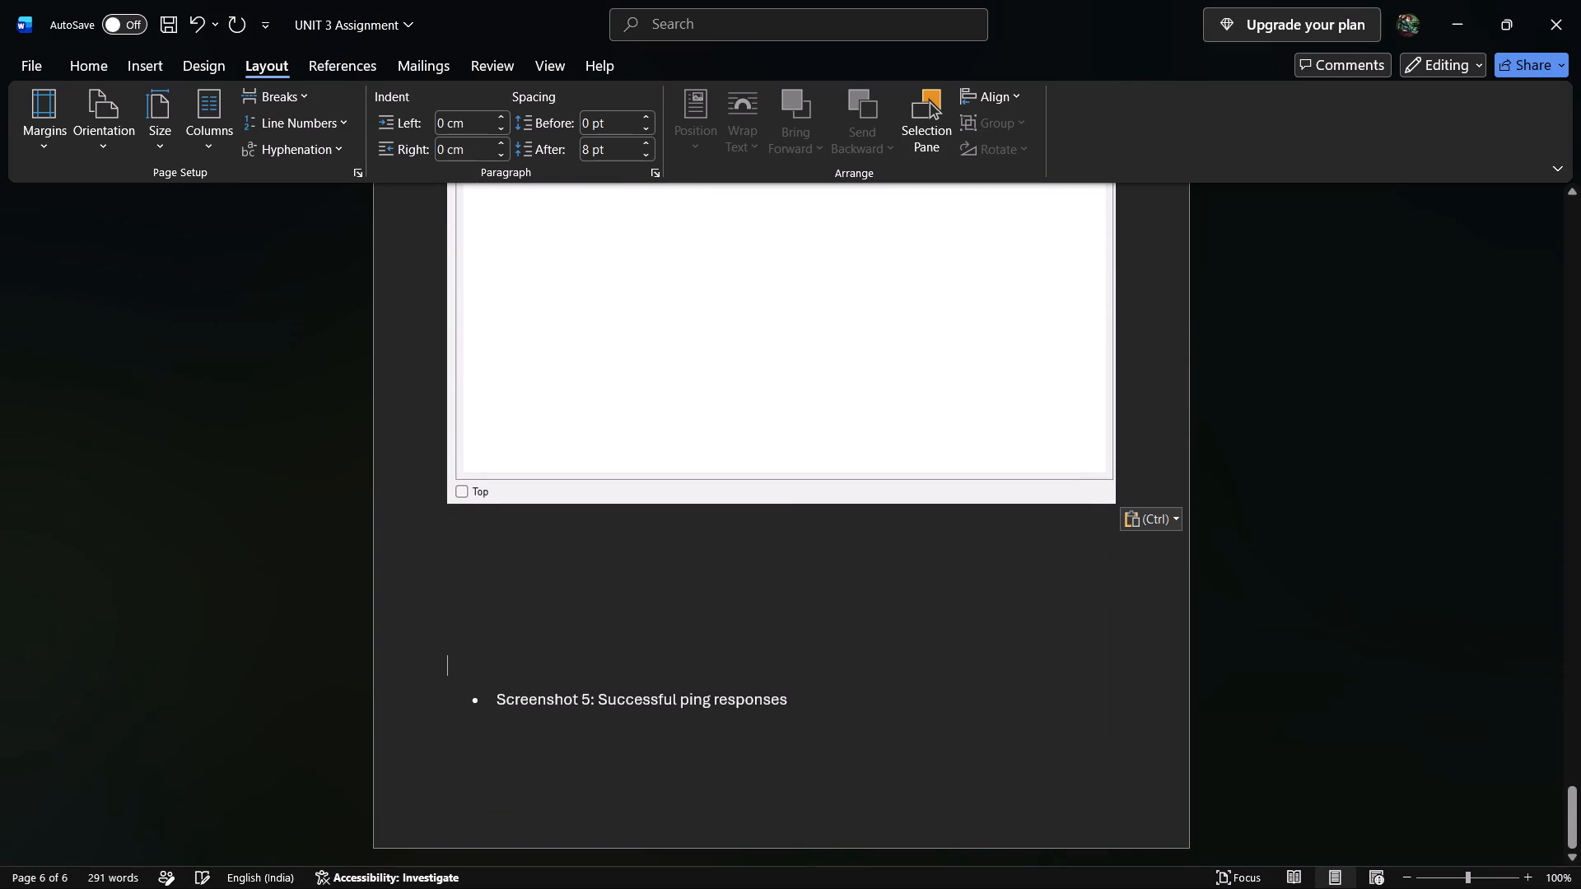
pyautogui.press('Return')
pyautogui.press('Return')
pyautogui.press('Return')
pyautogui.press('BackSpace')
pyautogui.scroll(-3, 559, 635)
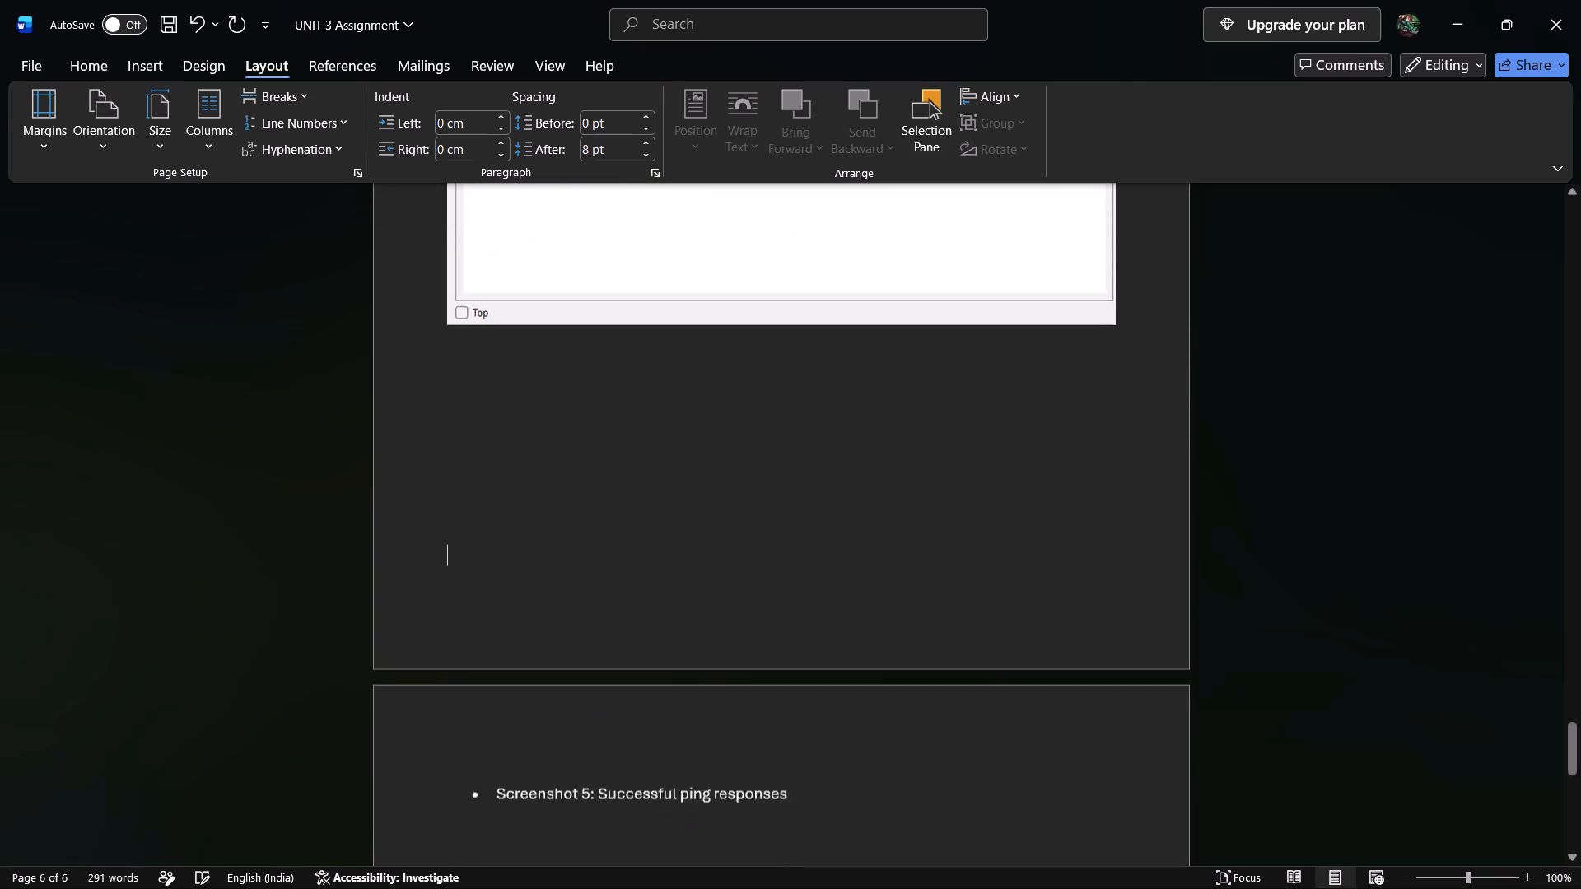
# Make the "Screenshot 5:" label of the ping responses caption bold, including its colon.
pyautogui.scroll(-1, 559, 634)
pyautogui.moveTo(492, 618); pyautogui.dragTo(590, 624)
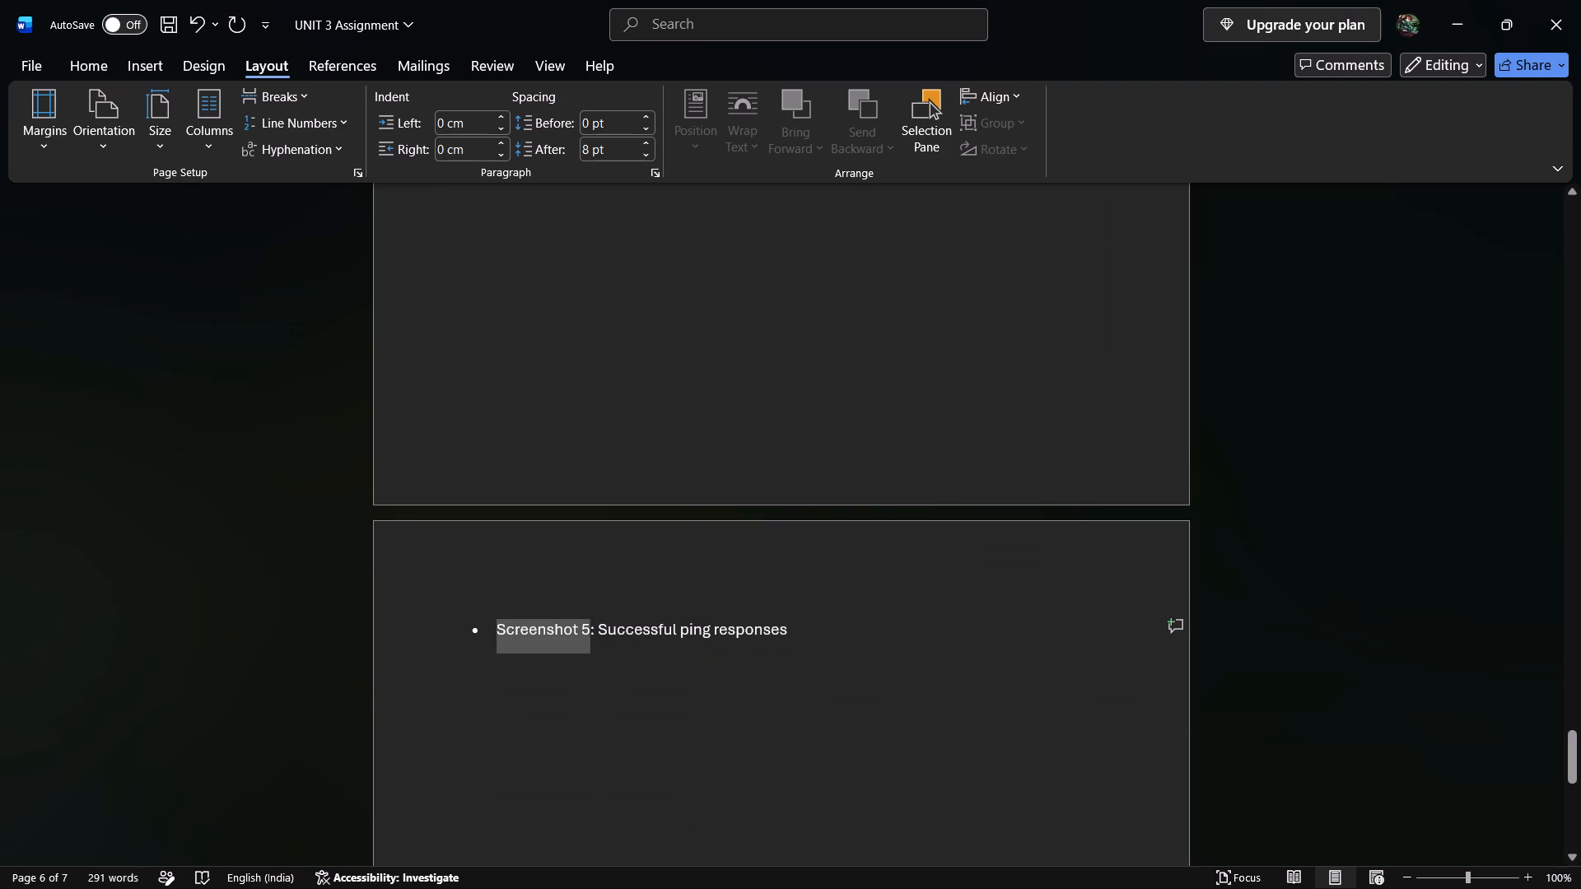
pyautogui.moveTo(590, 624); pyautogui.dragTo(595, 621)
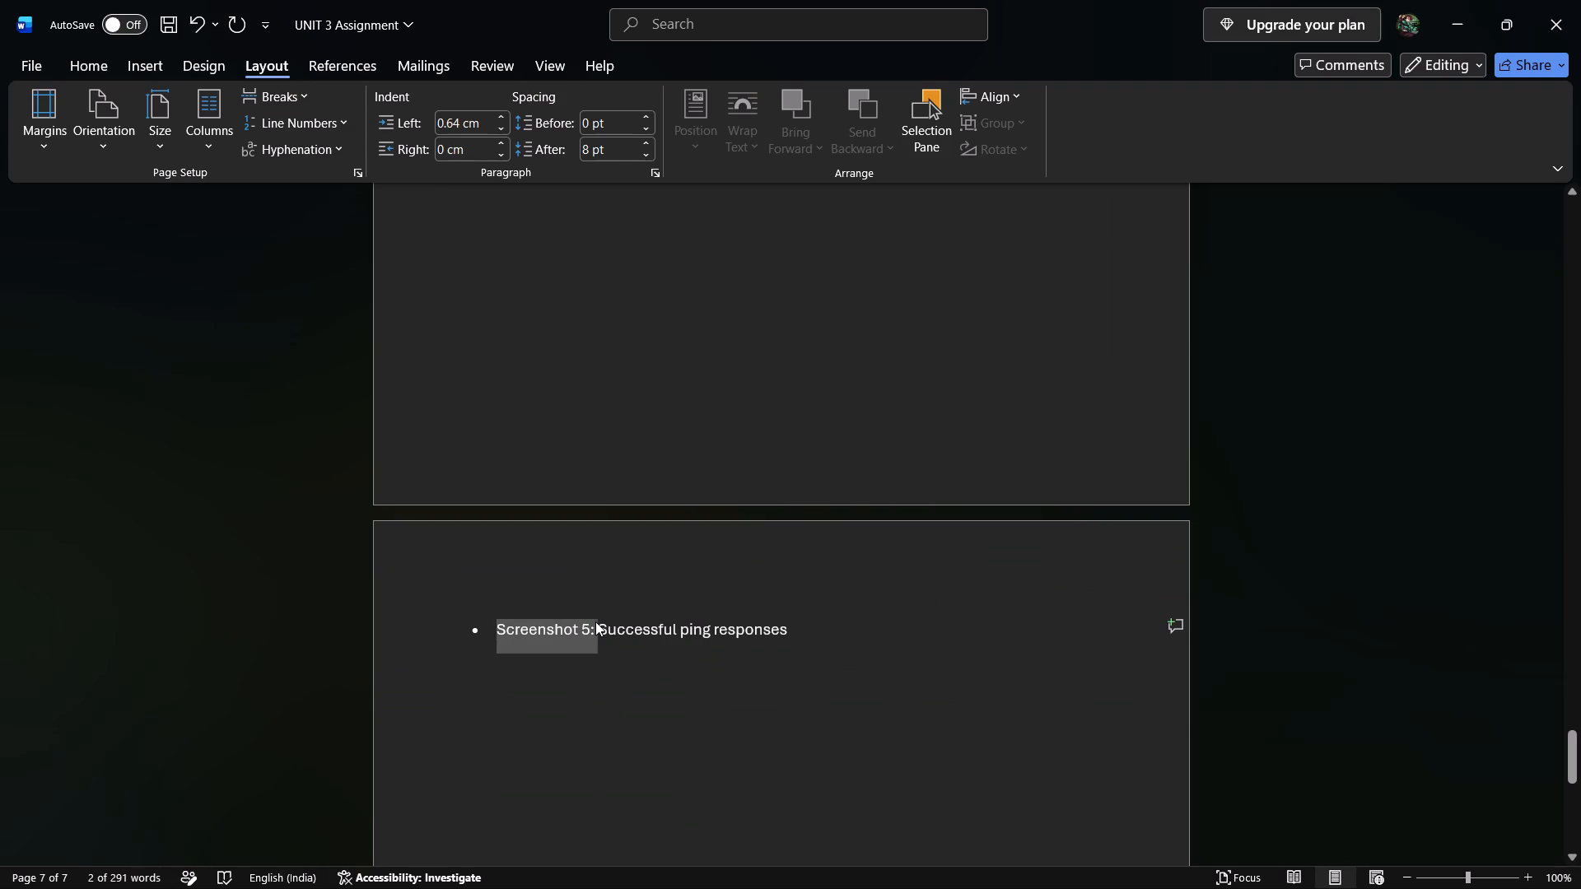
pyautogui.hotkey('ctrl', 'b')
pyautogui.doubleClick(567, 621)
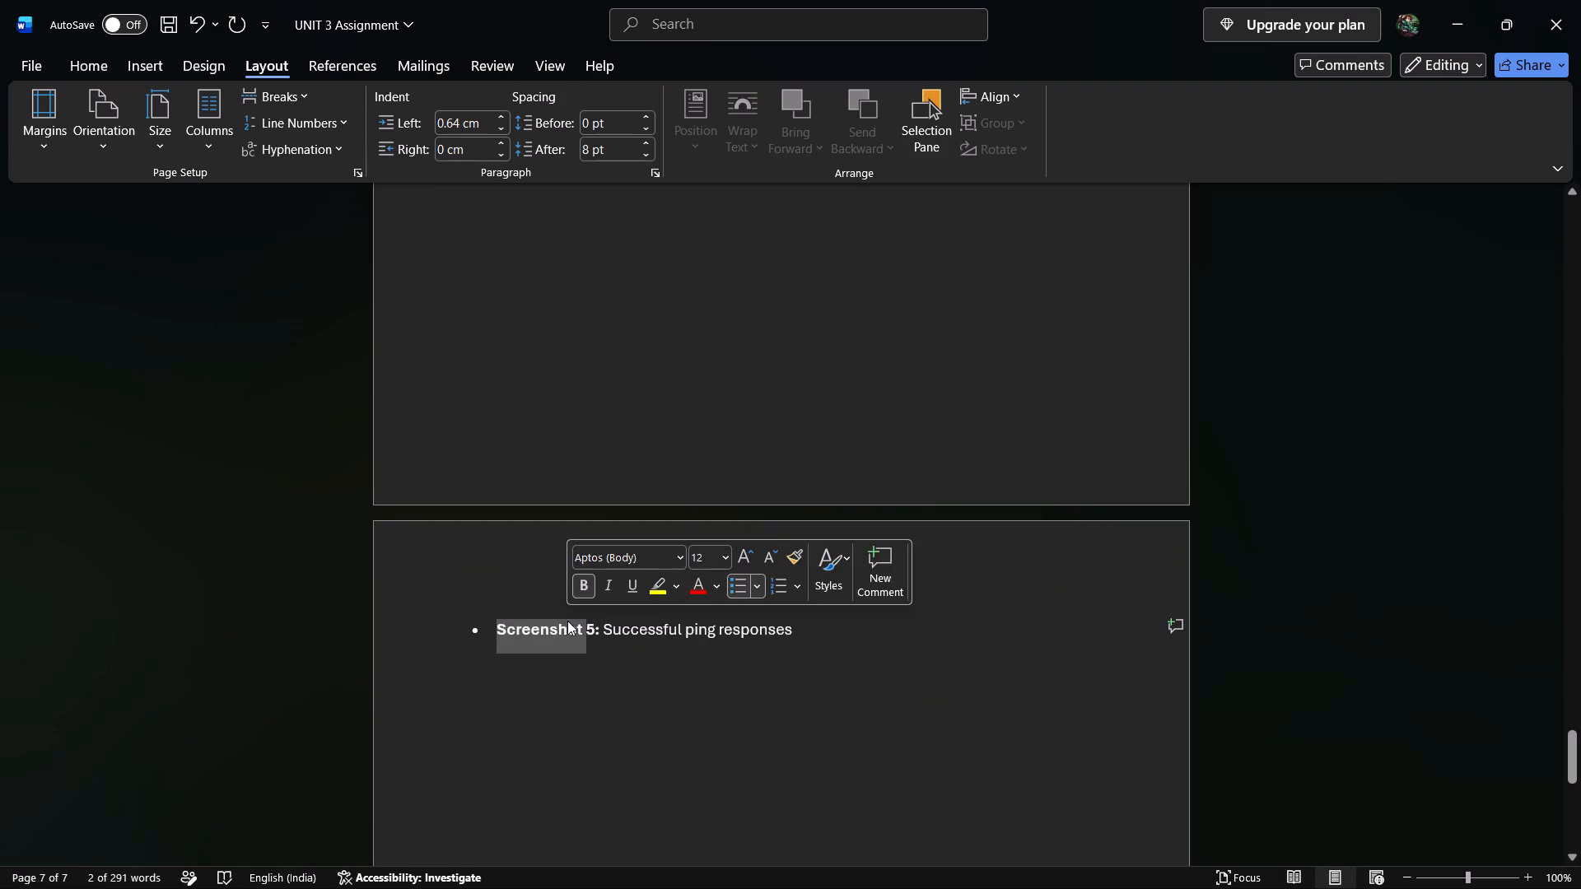
# Italicize the entire "Screenshot 5: Successful ping responses" caption.
pyautogui.moveTo(925, 635); pyautogui.dragTo(464, 639)
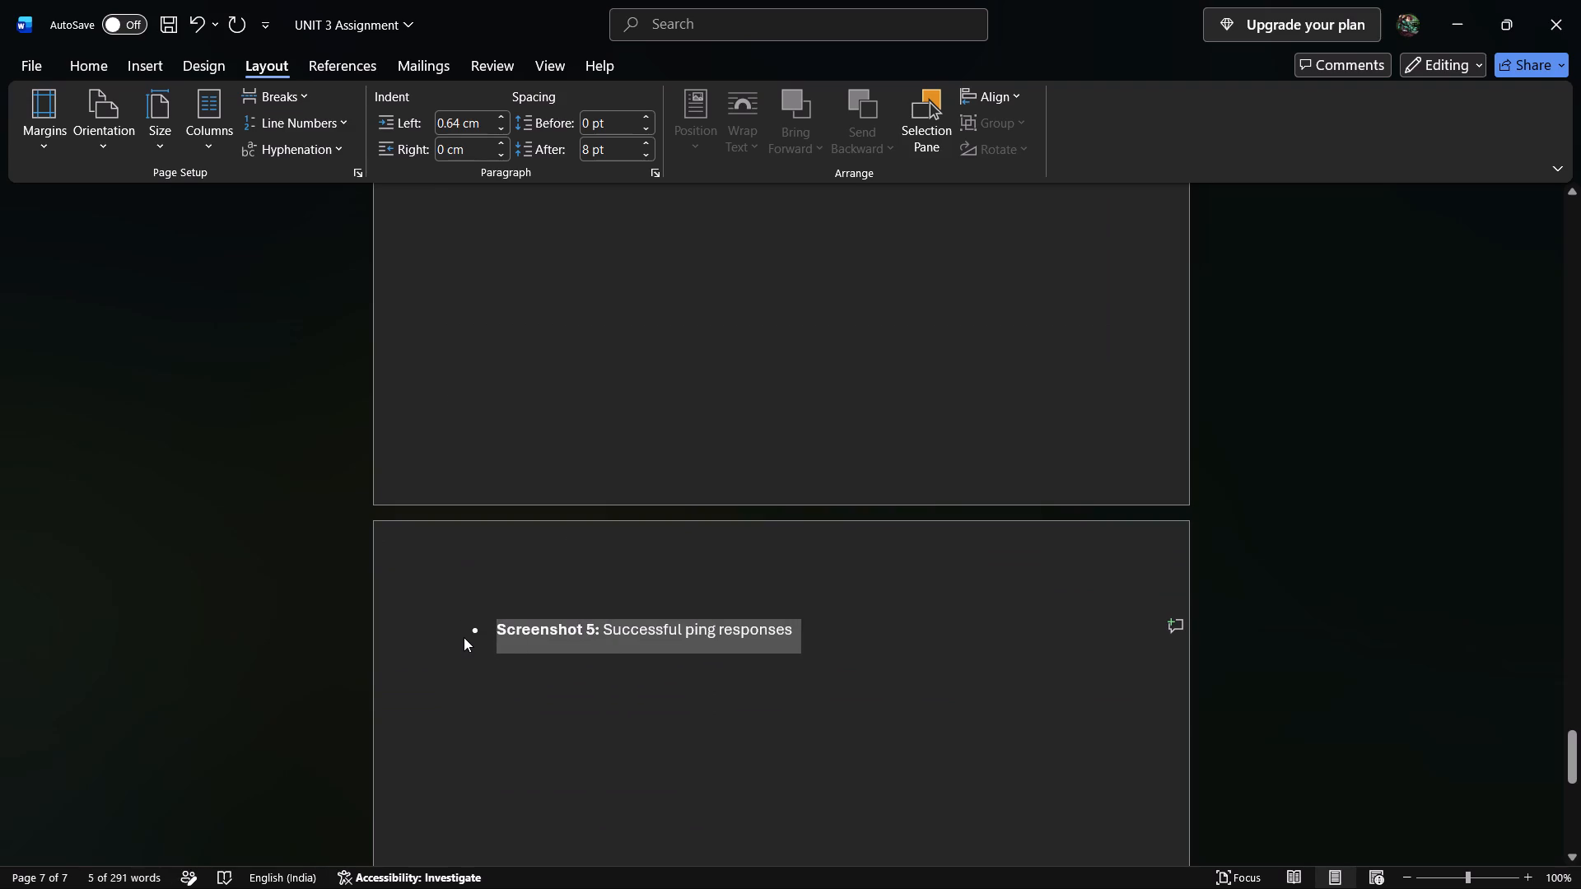
pyautogui.keyDown('ctrl'); pyautogui.click(464, 637); pyautogui.keyUp('ctrl')
pyautogui.hotkey('ctrl', 'i')
pyautogui.hotkey('ctrl', 'i')
pyautogui.hotkey('ctrl', '4')
pyautogui.hotkey('ctrl', 'i')
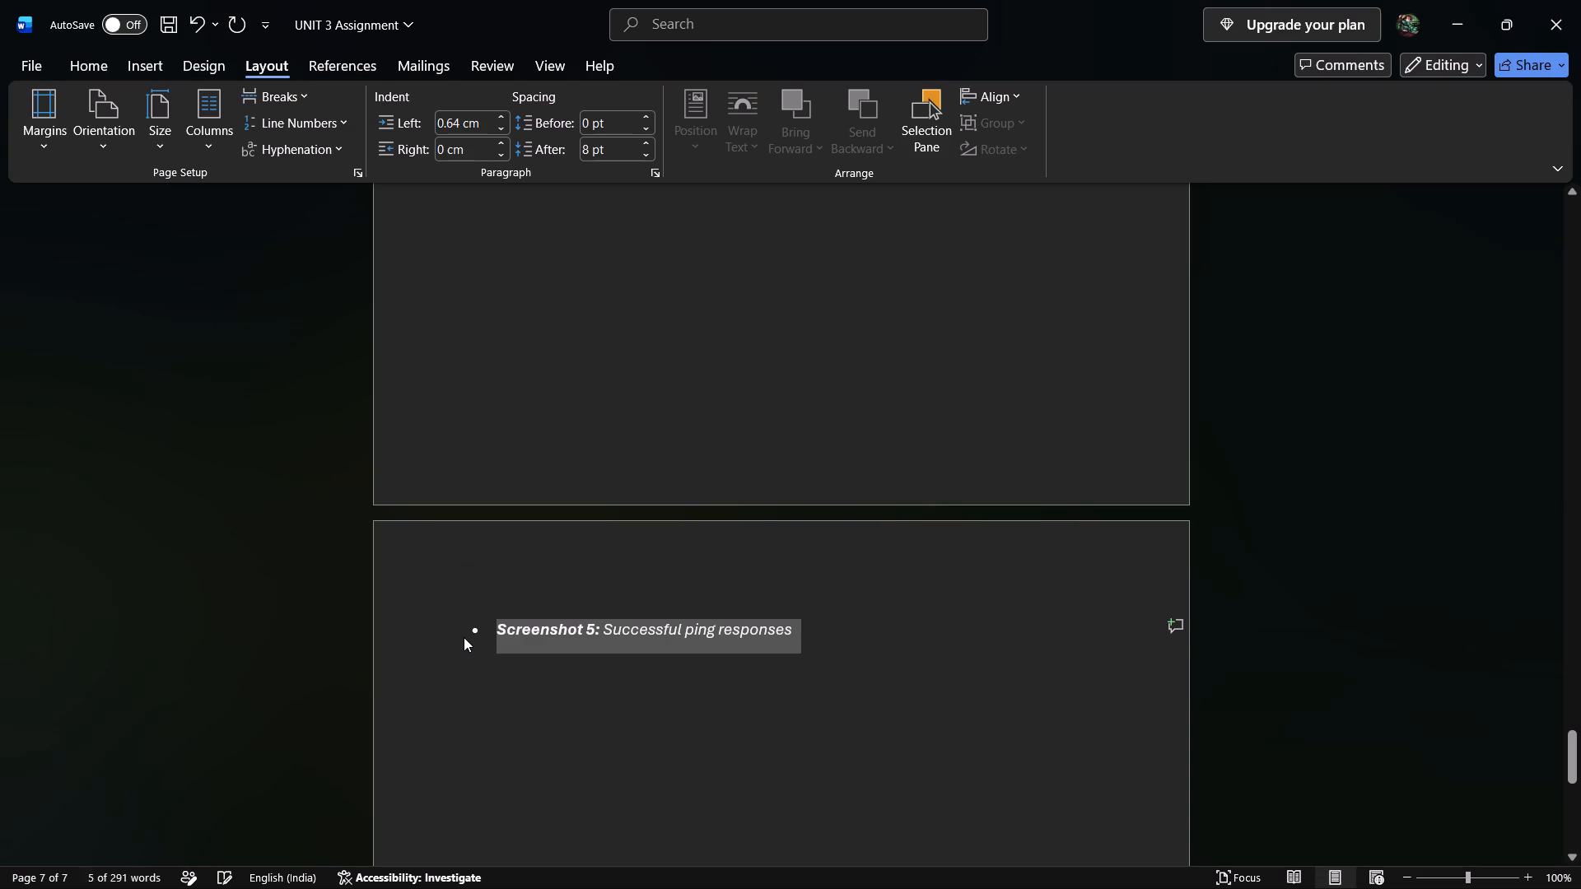
pyautogui.click(907, 635)
# Add an empty line without a bullet under the Screenshot 5 caption.
pyautogui.scroll(16, 907, 633)
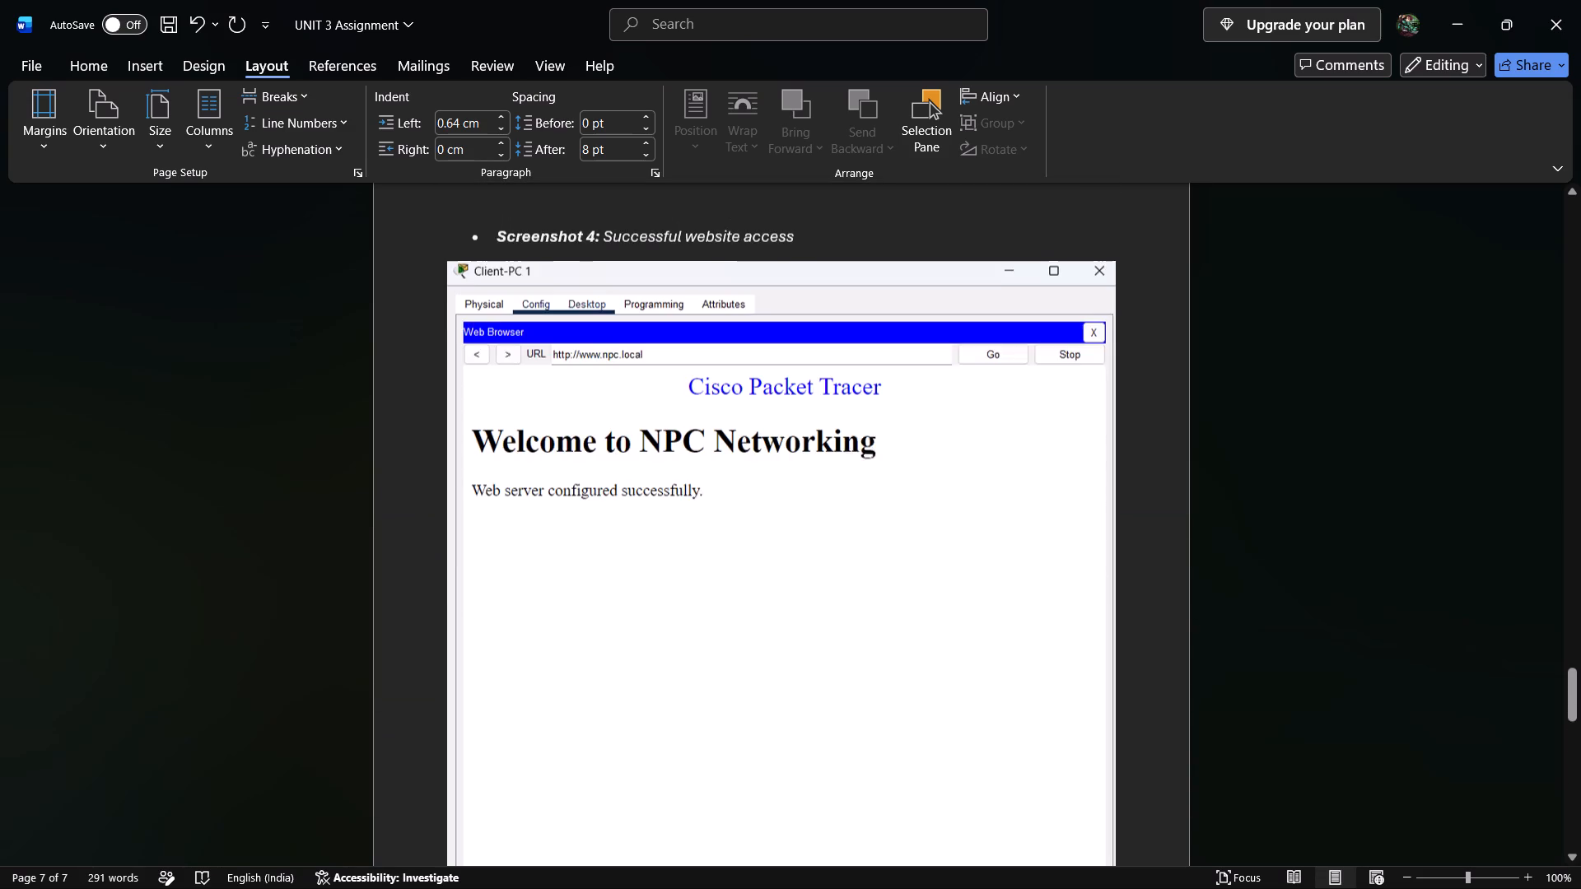
pyautogui.scroll(-14, 881, 487)
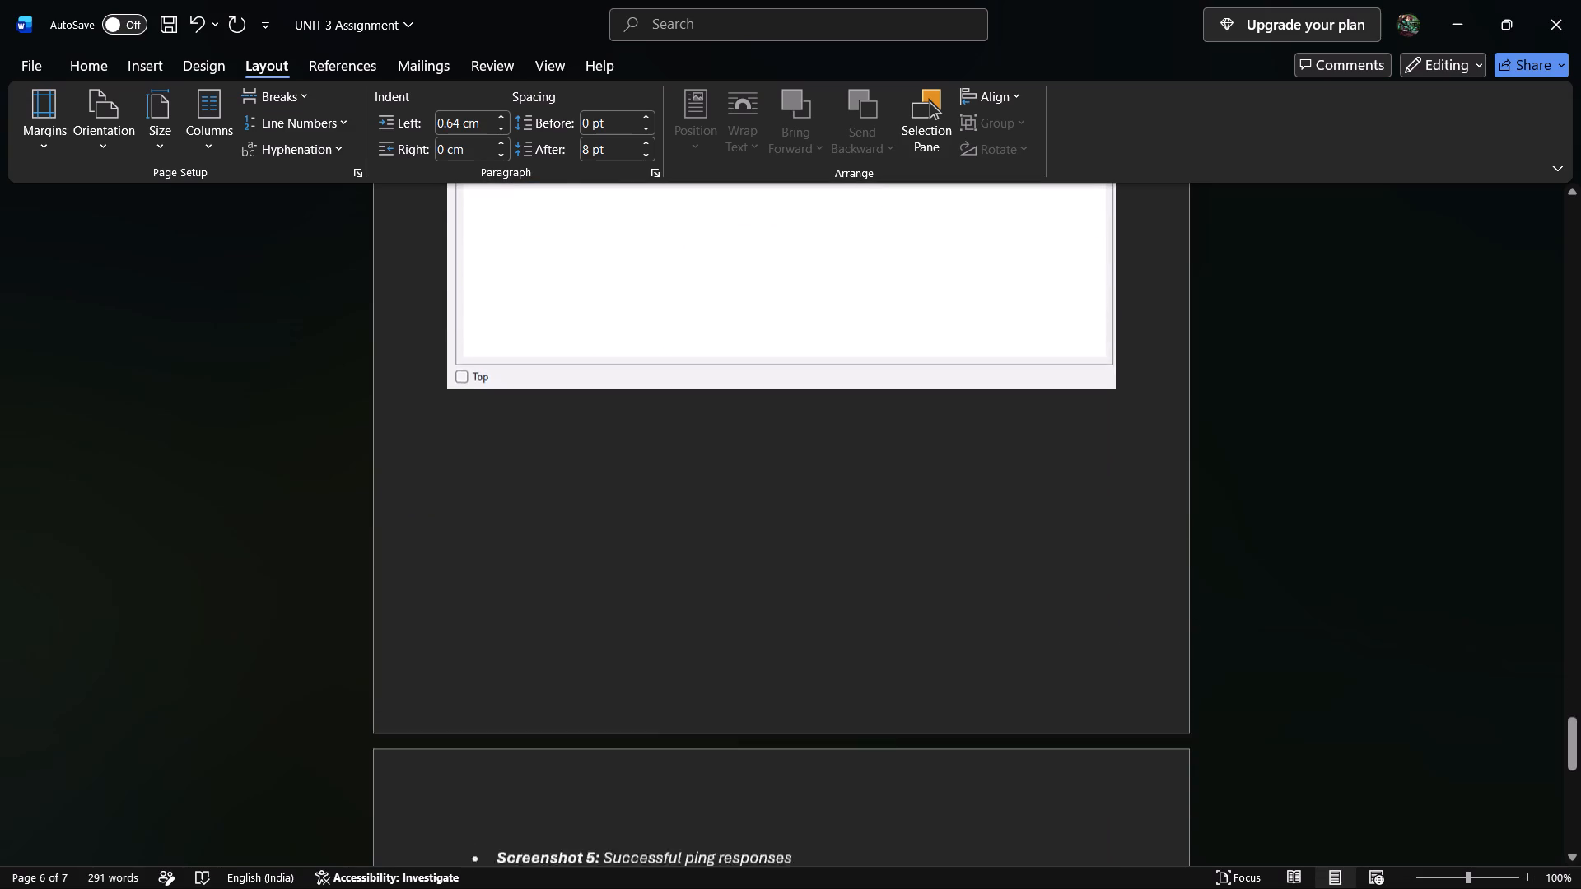
pyautogui.scroll(-6, 884, 484)
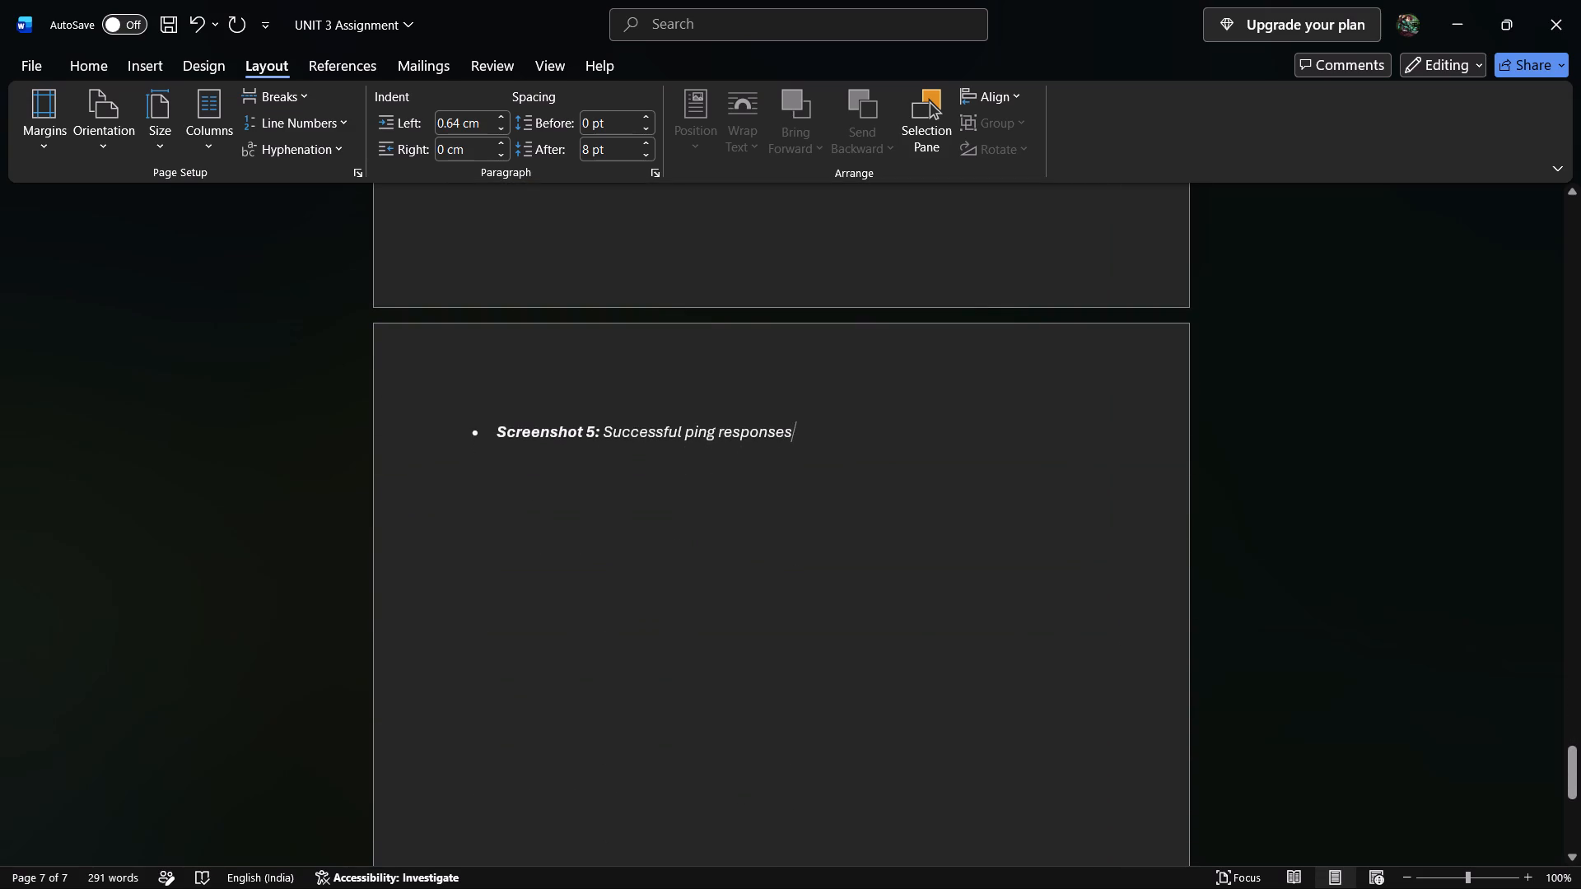
pyautogui.press('Return')
pyautogui.press('BackSpace')
# Switch to Packet Tracer and look through Client-PC 1's configuration and desktop views for the ping responses.
pyautogui.hotkey('alt', 'Tab')
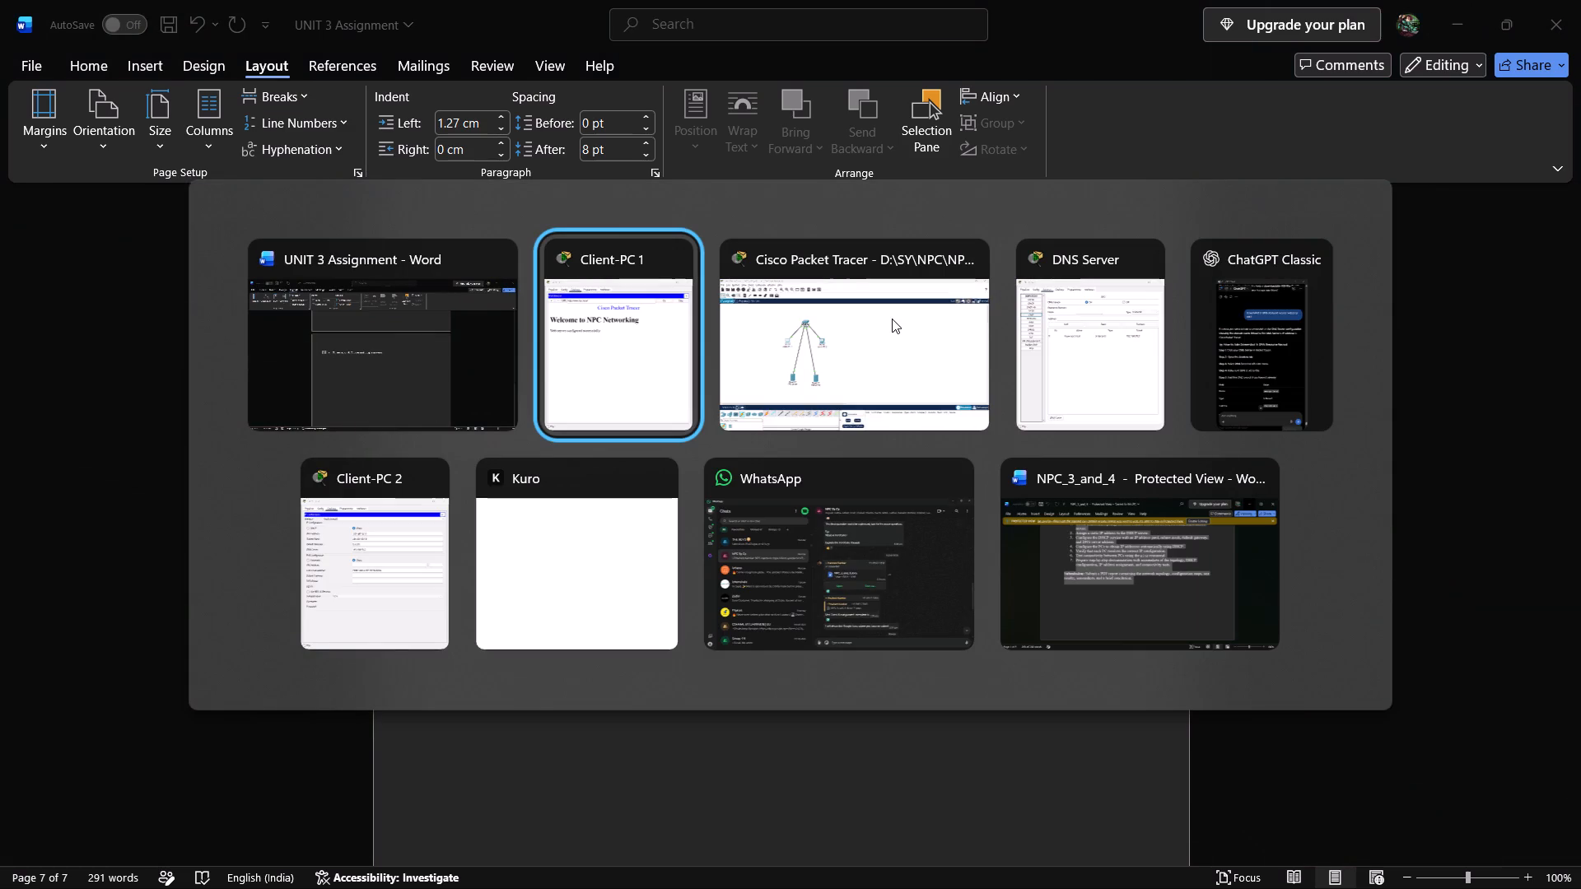
pyautogui.hotkey('alt', 'Tab')
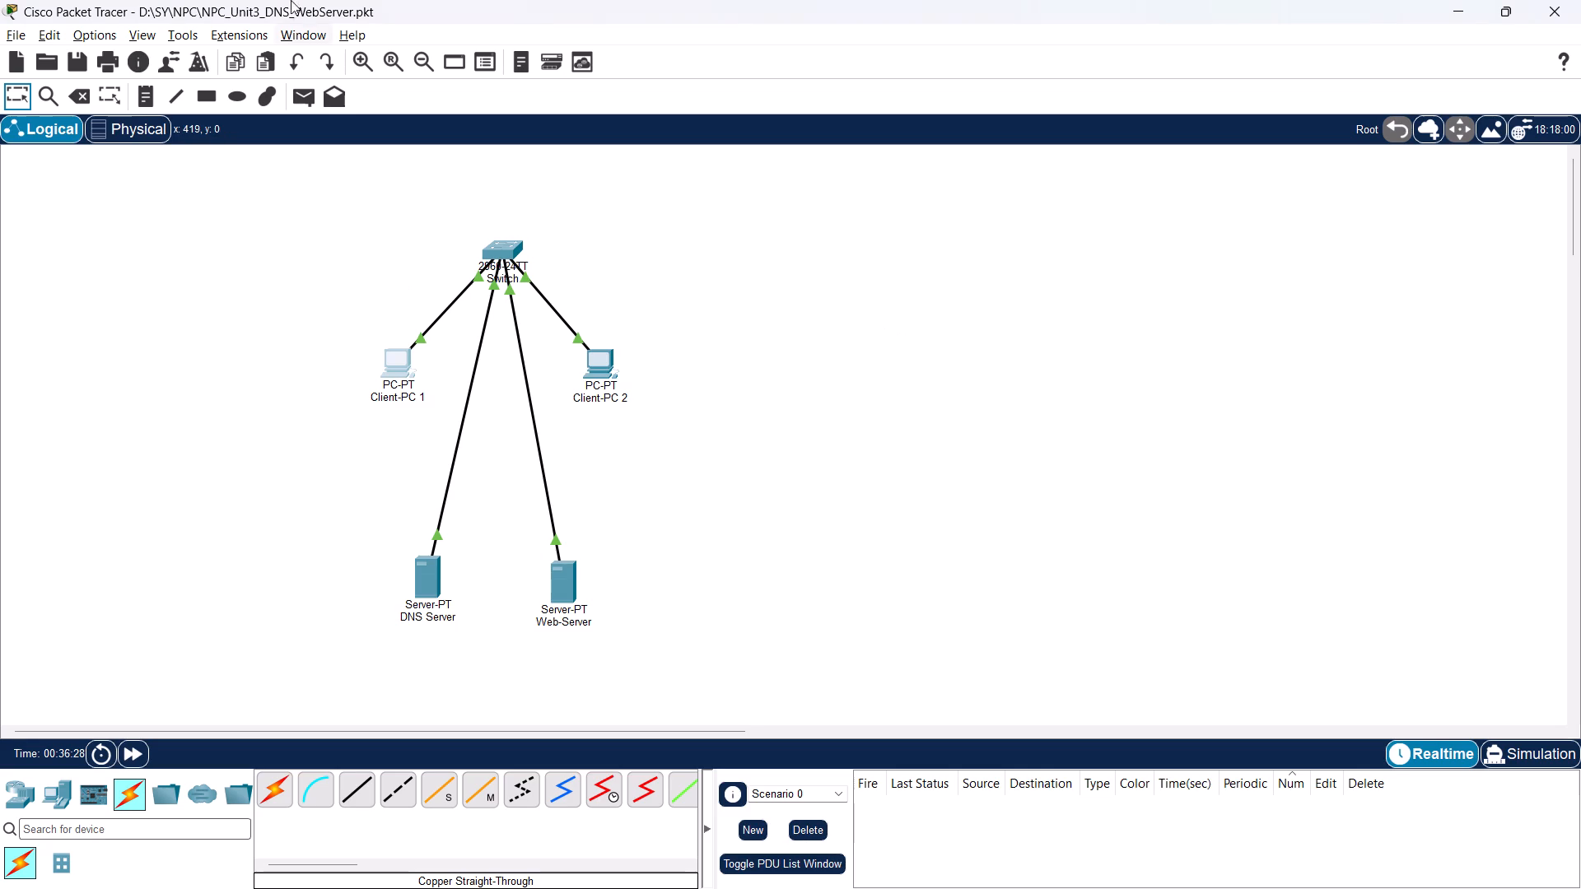
pyautogui.click(395, 355)
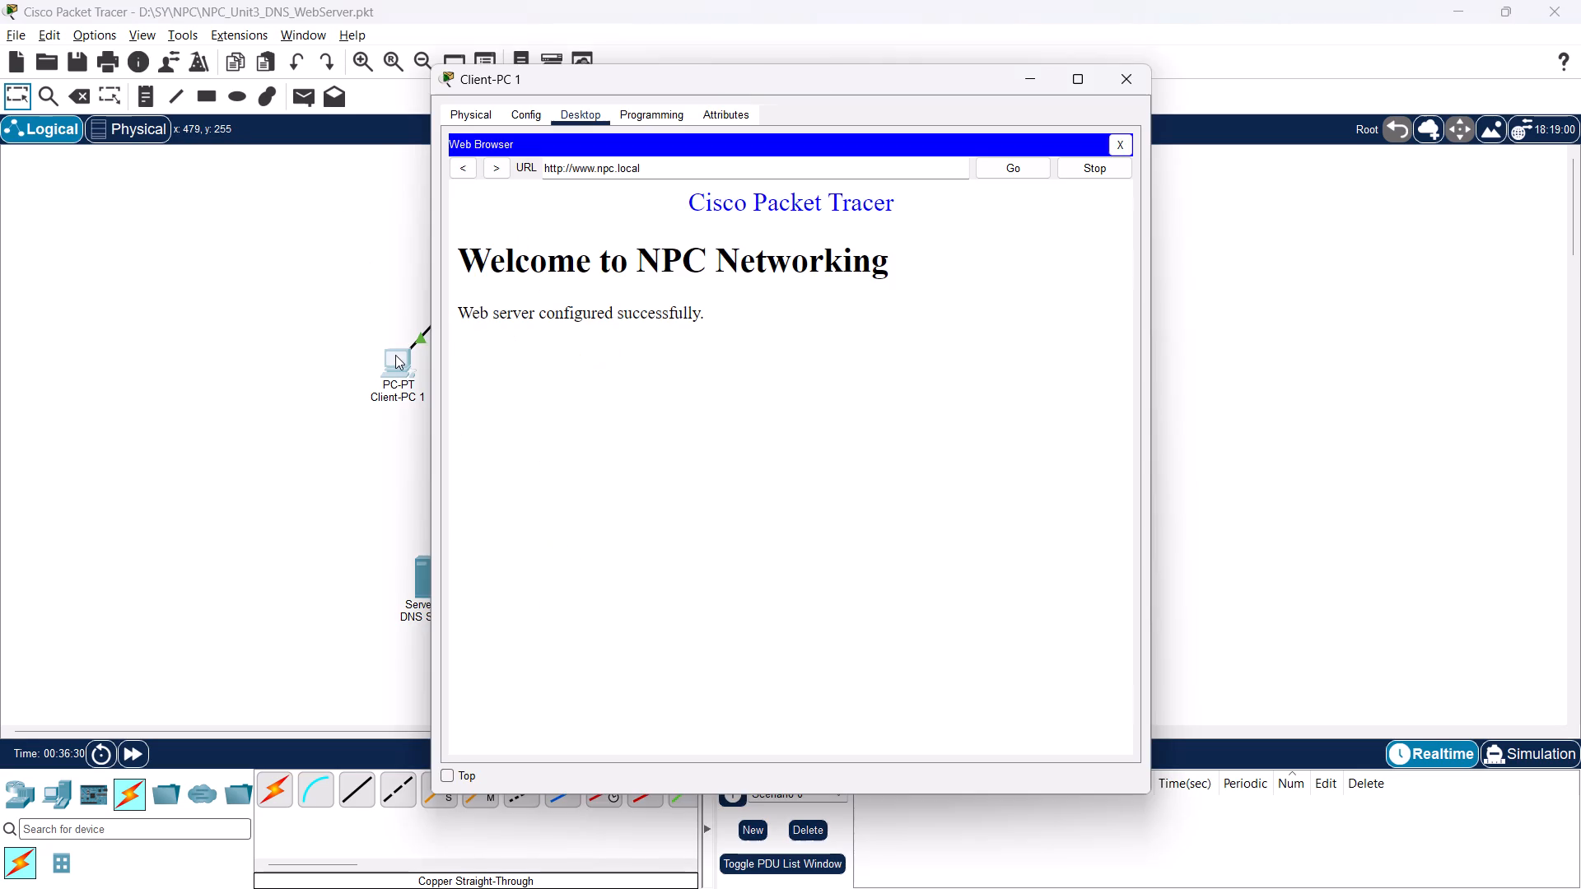
pyautogui.click(388, 361)
pyautogui.click(529, 119)
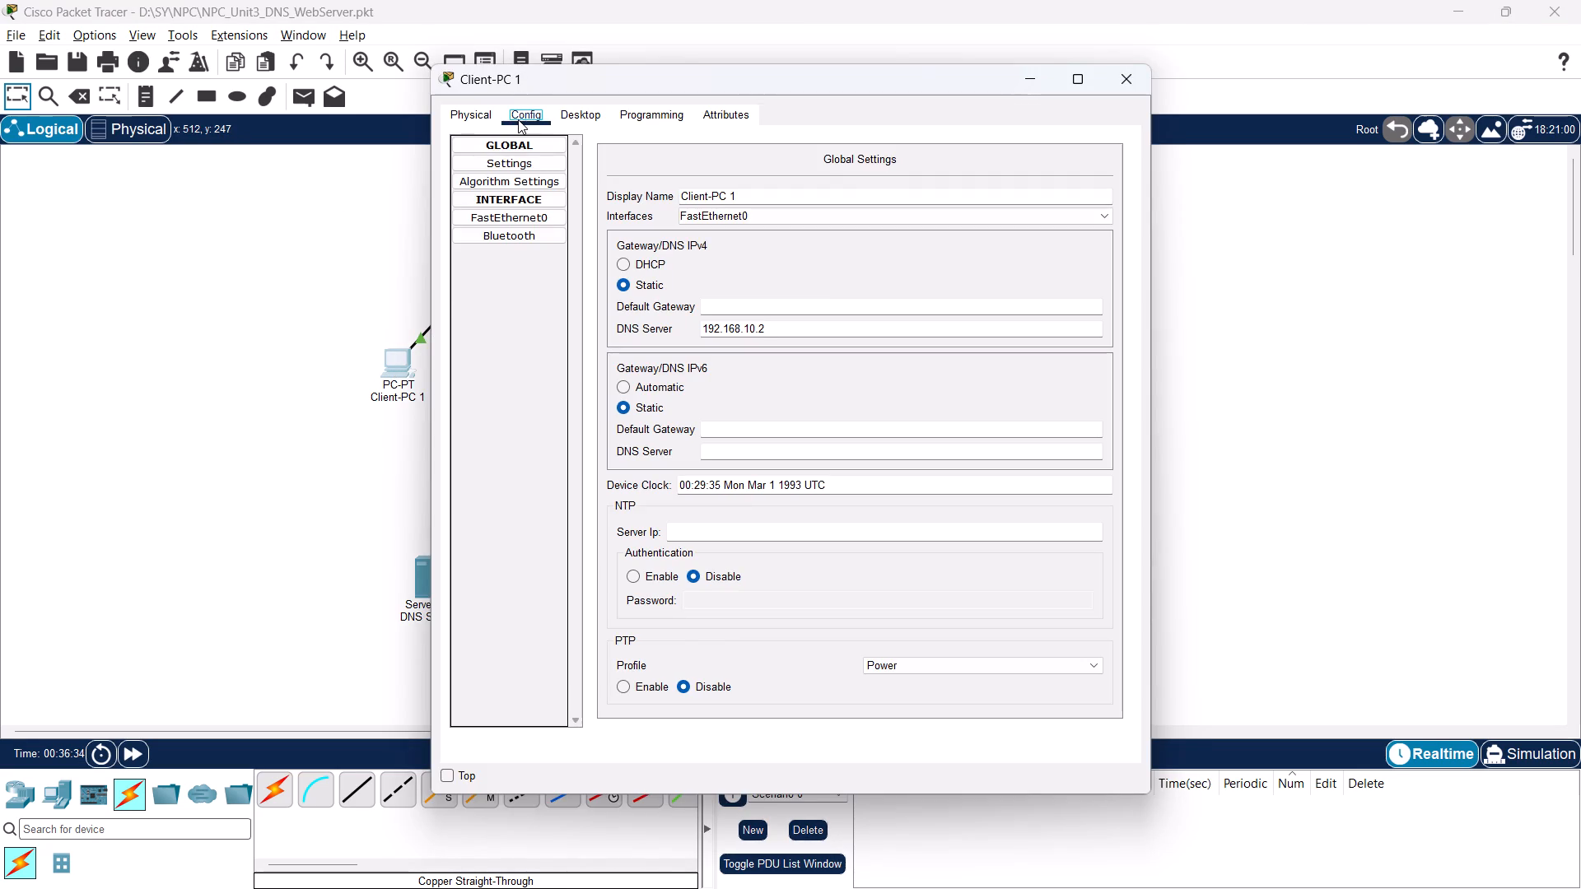
pyautogui.click(498, 119)
pyautogui.click(584, 112)
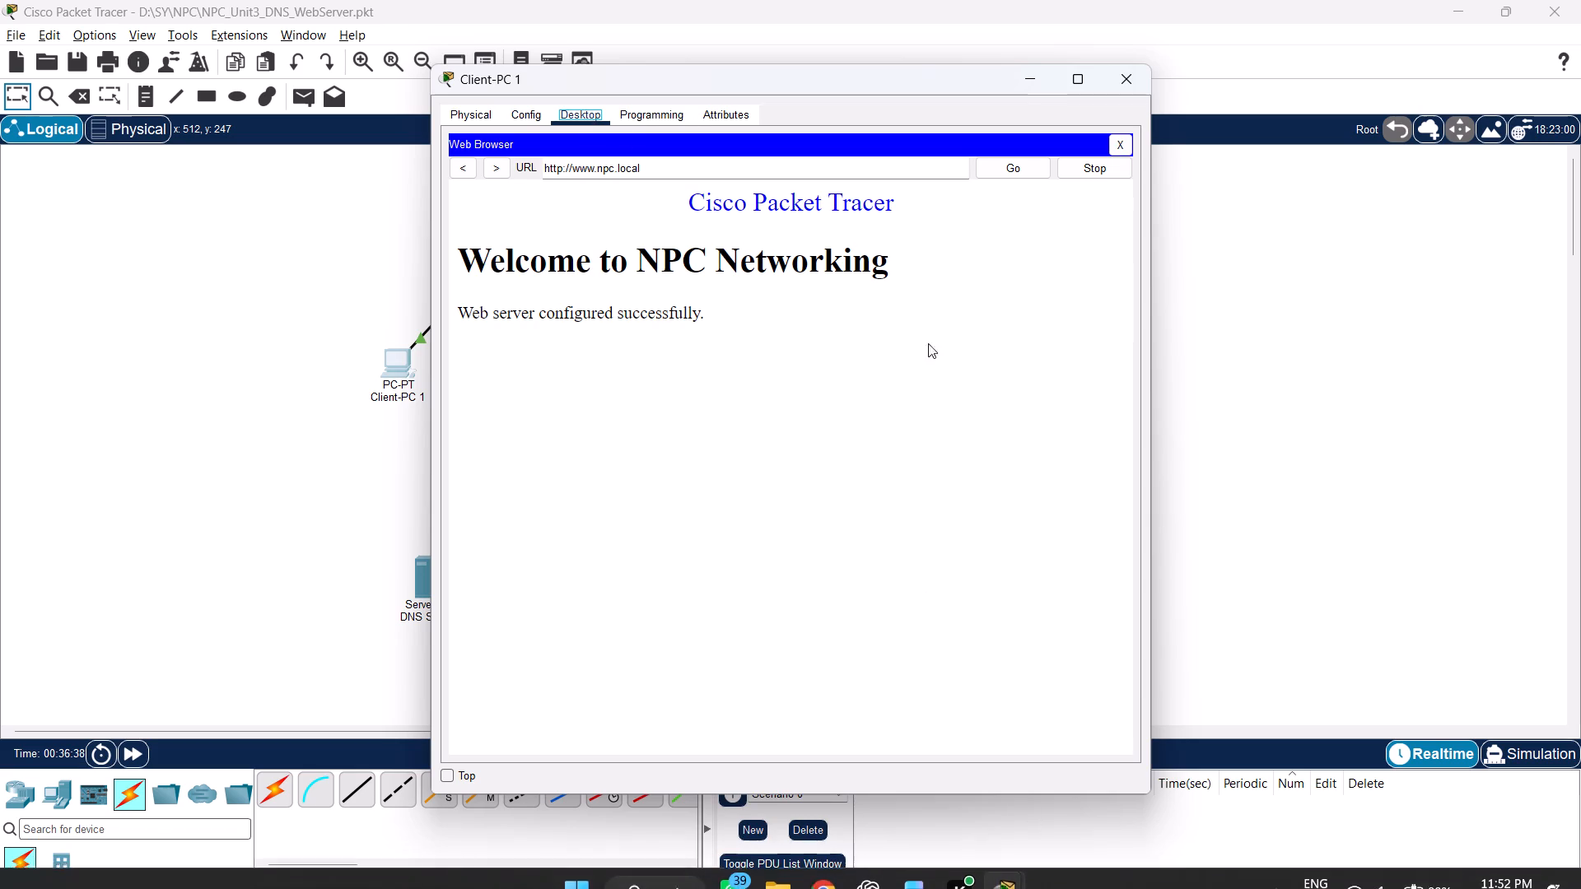
pyautogui.click(1045, 81)
pyautogui.click(588, 356)
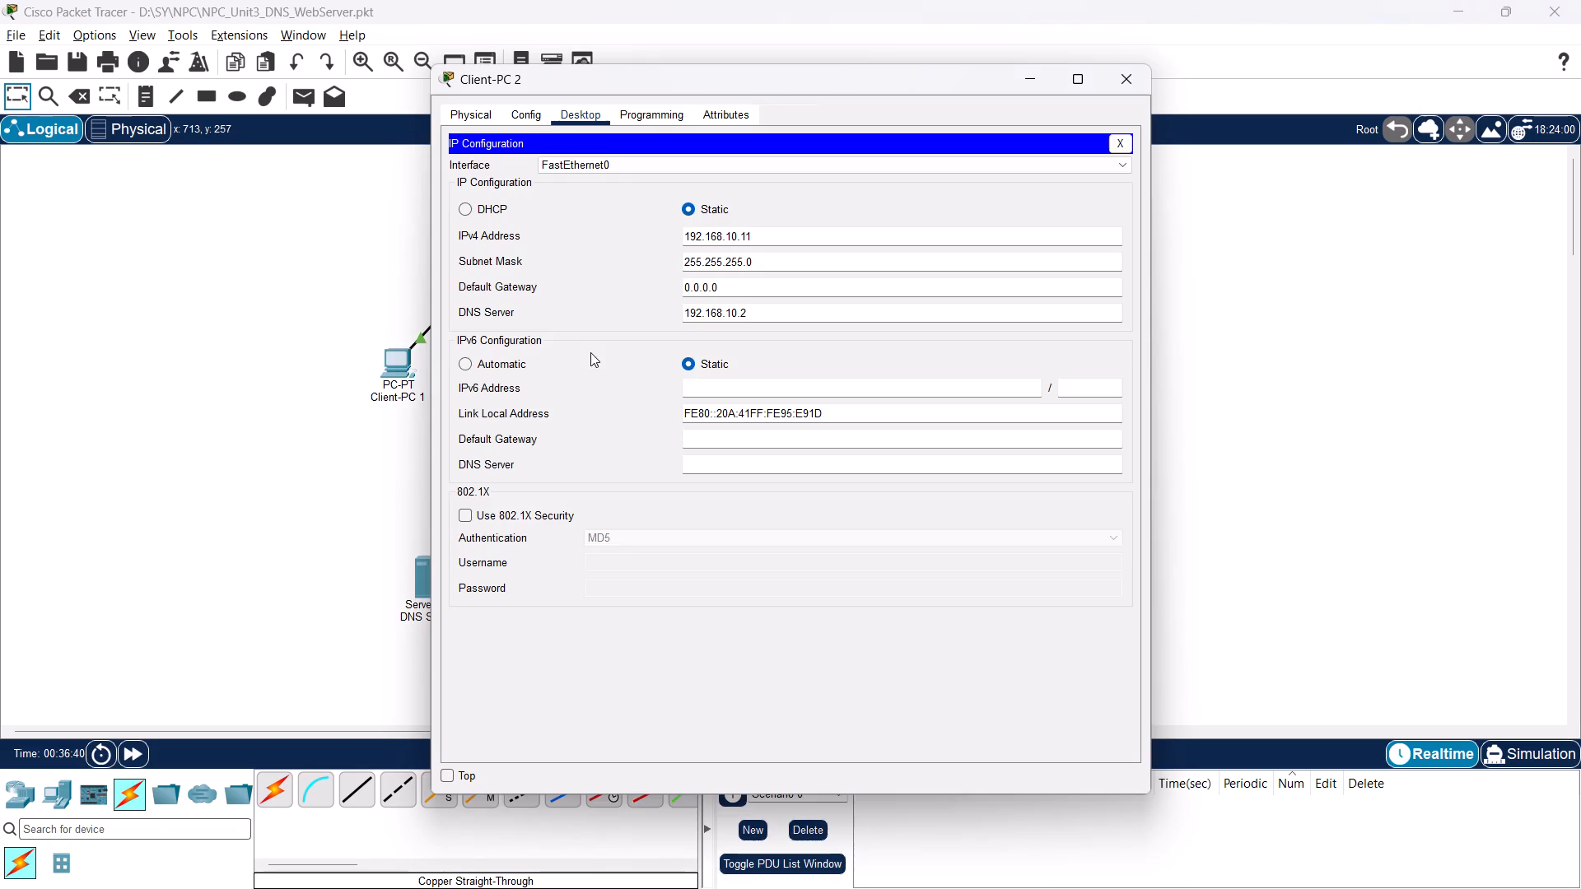
pyautogui.click(571, 97)
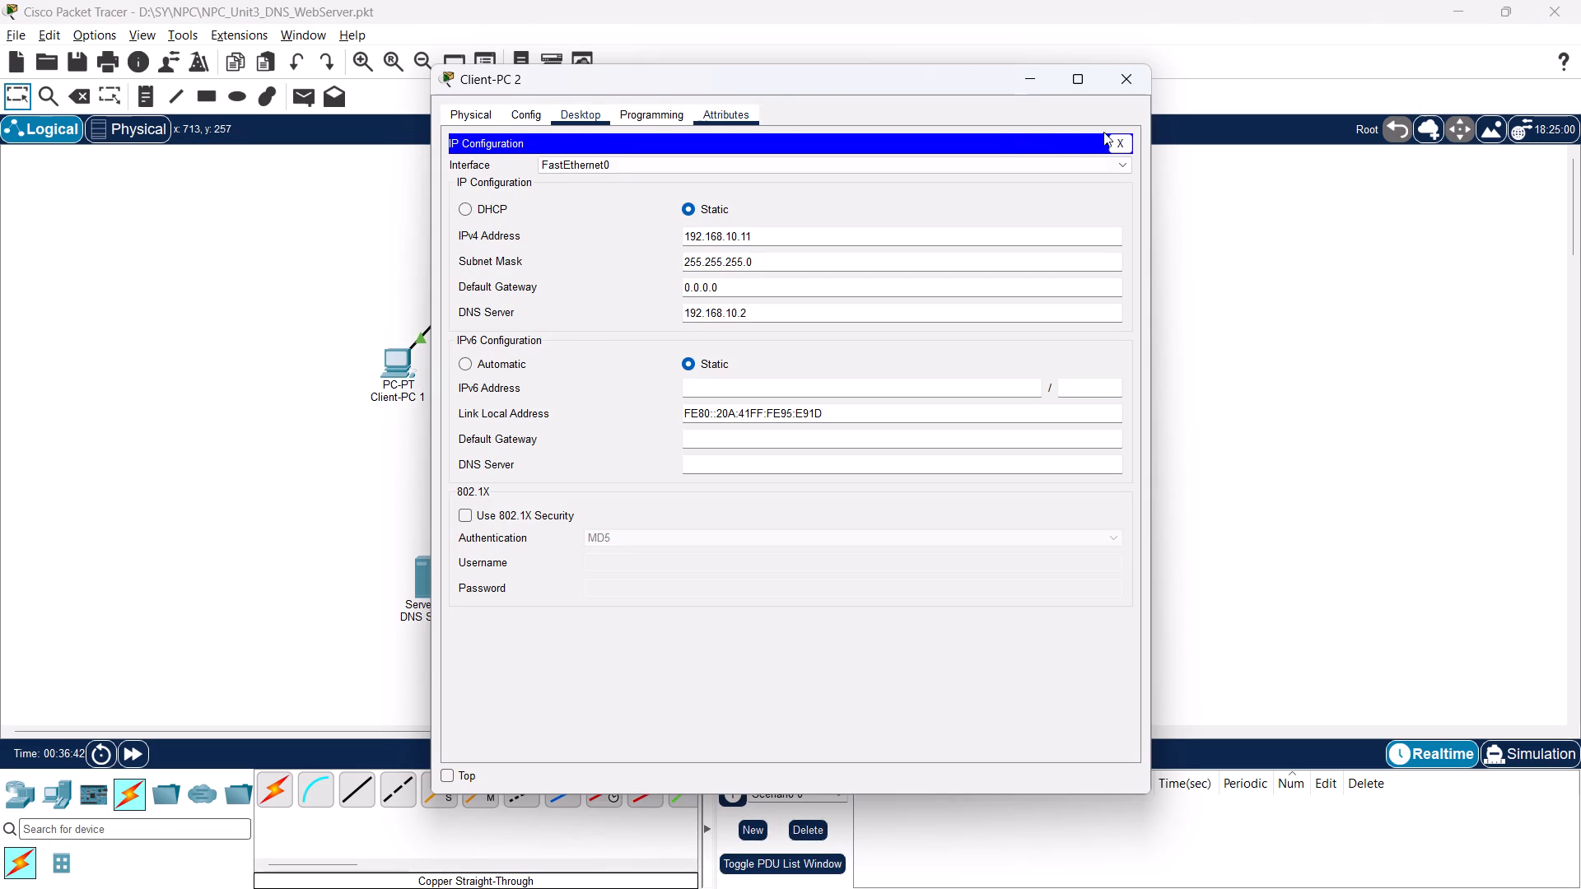
pyautogui.click(1120, 135)
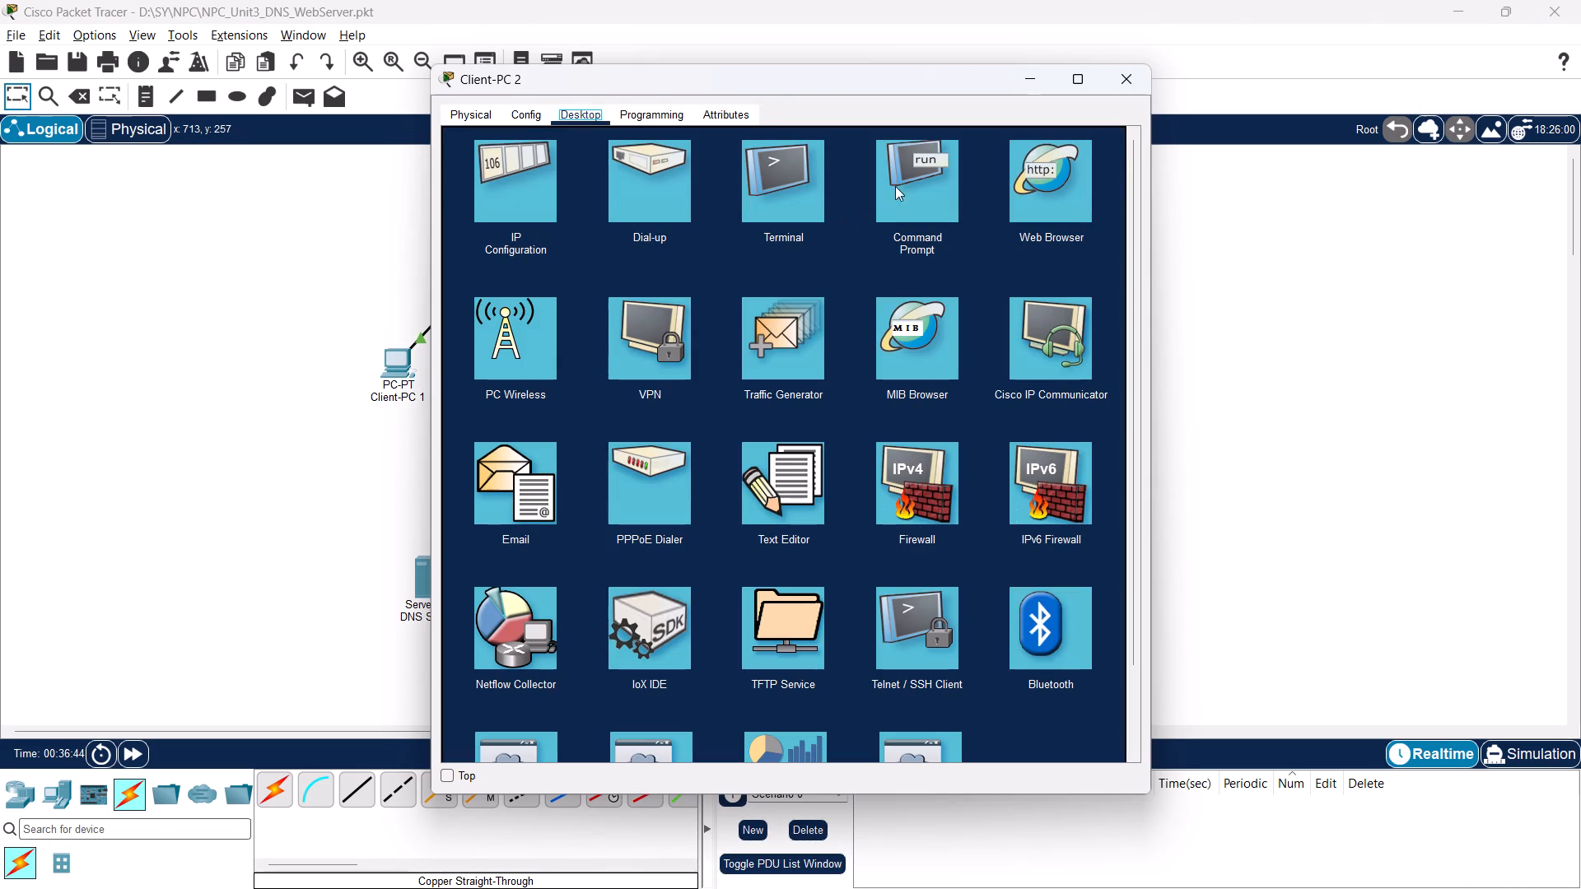
pyautogui.click(908, 182)
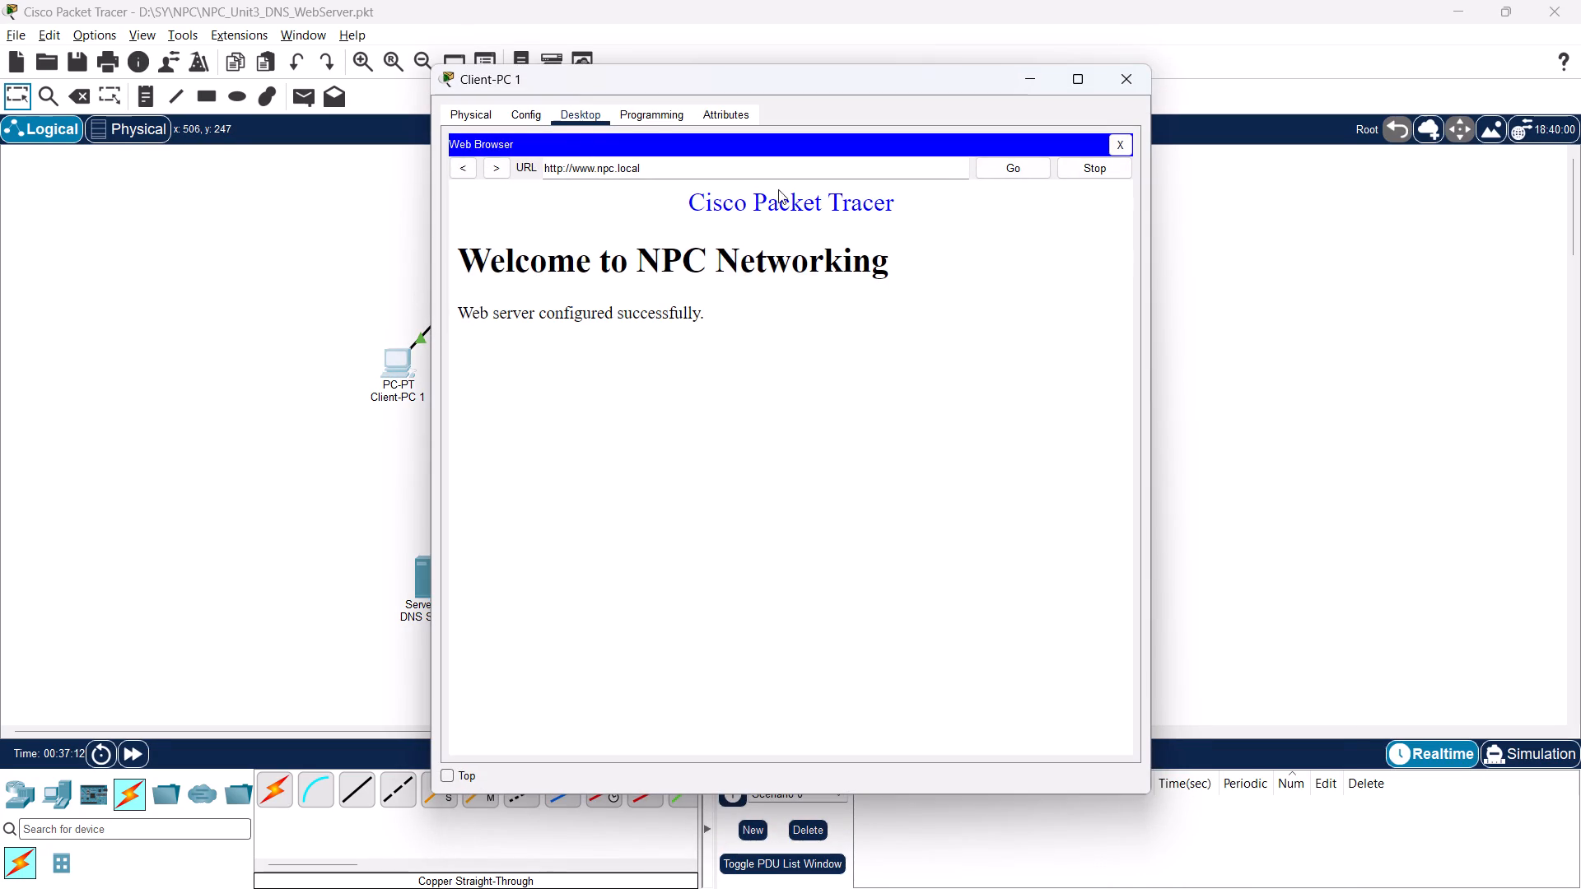
pyautogui.click(1114, 143)
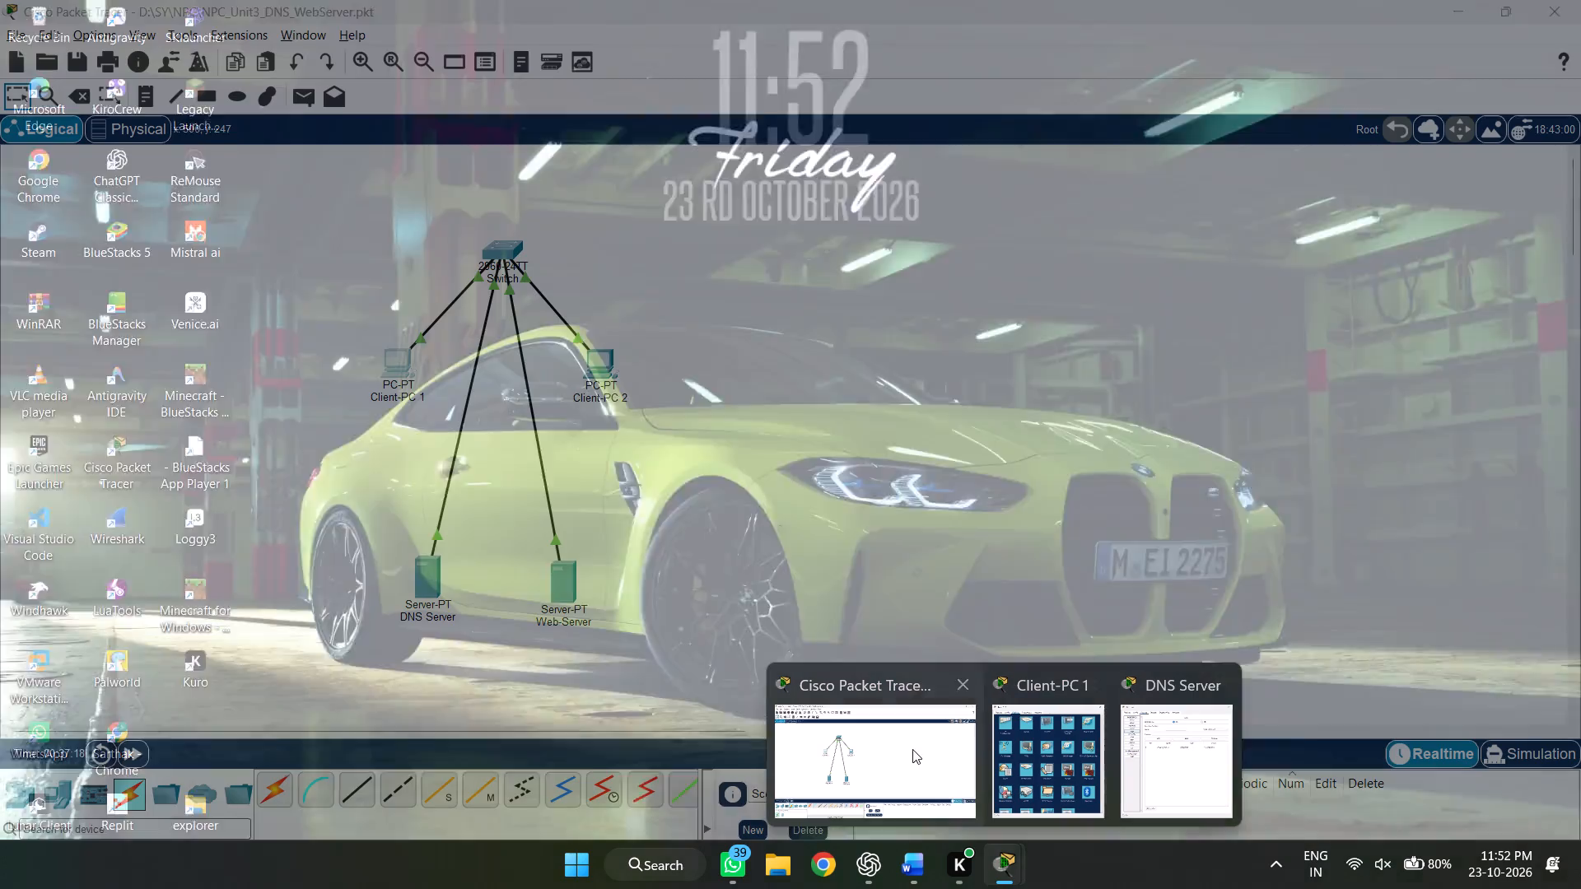
pyautogui.click(907, 748)
pyautogui.click(408, 366)
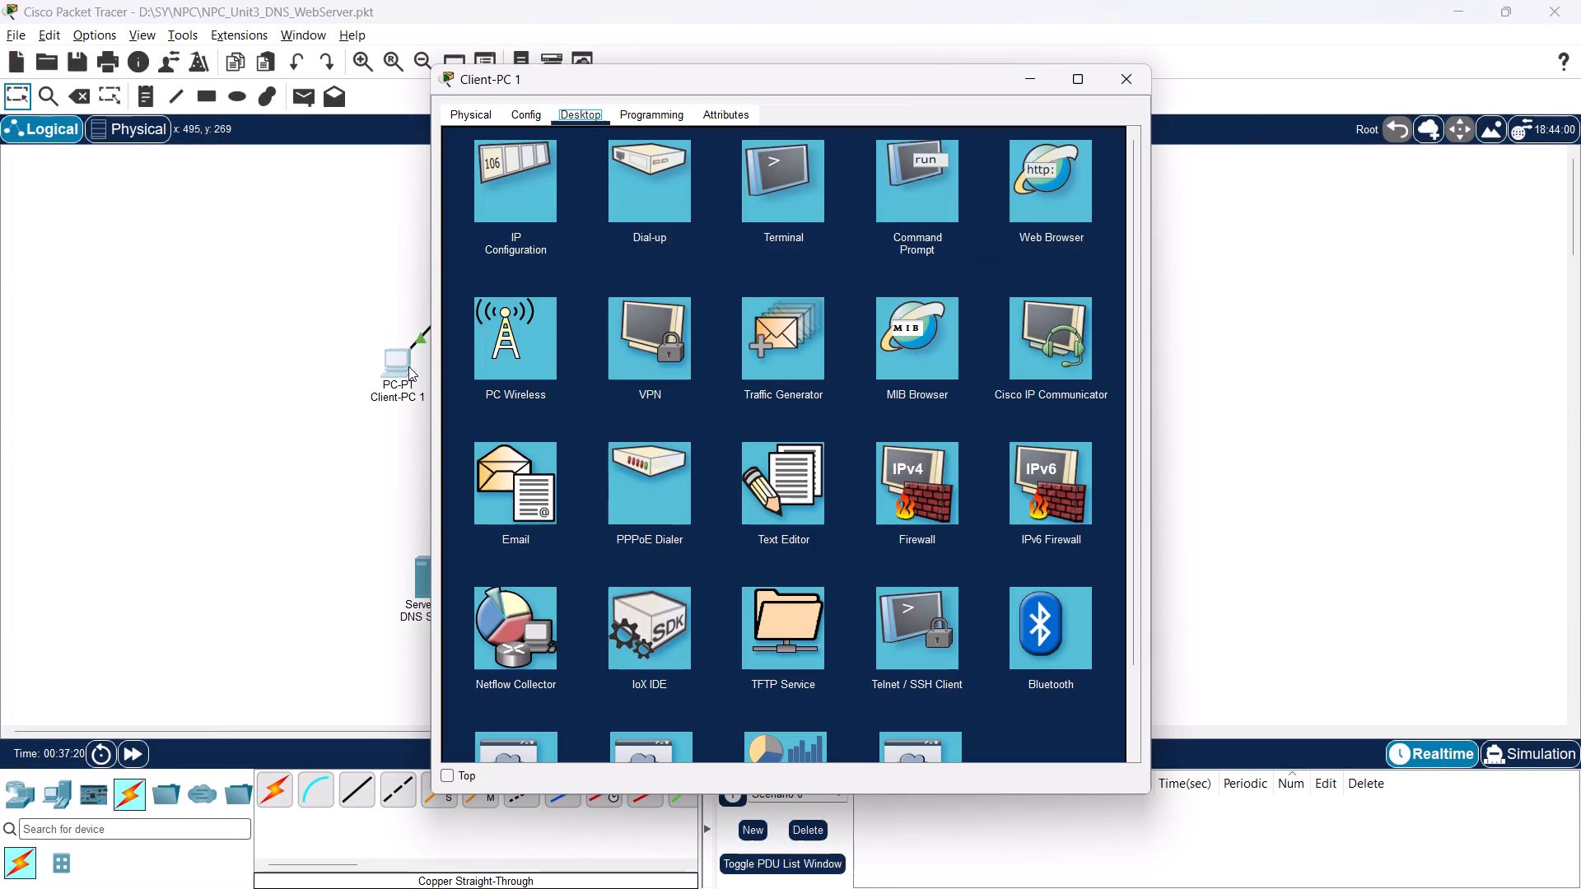
pyautogui.click(899, 199)
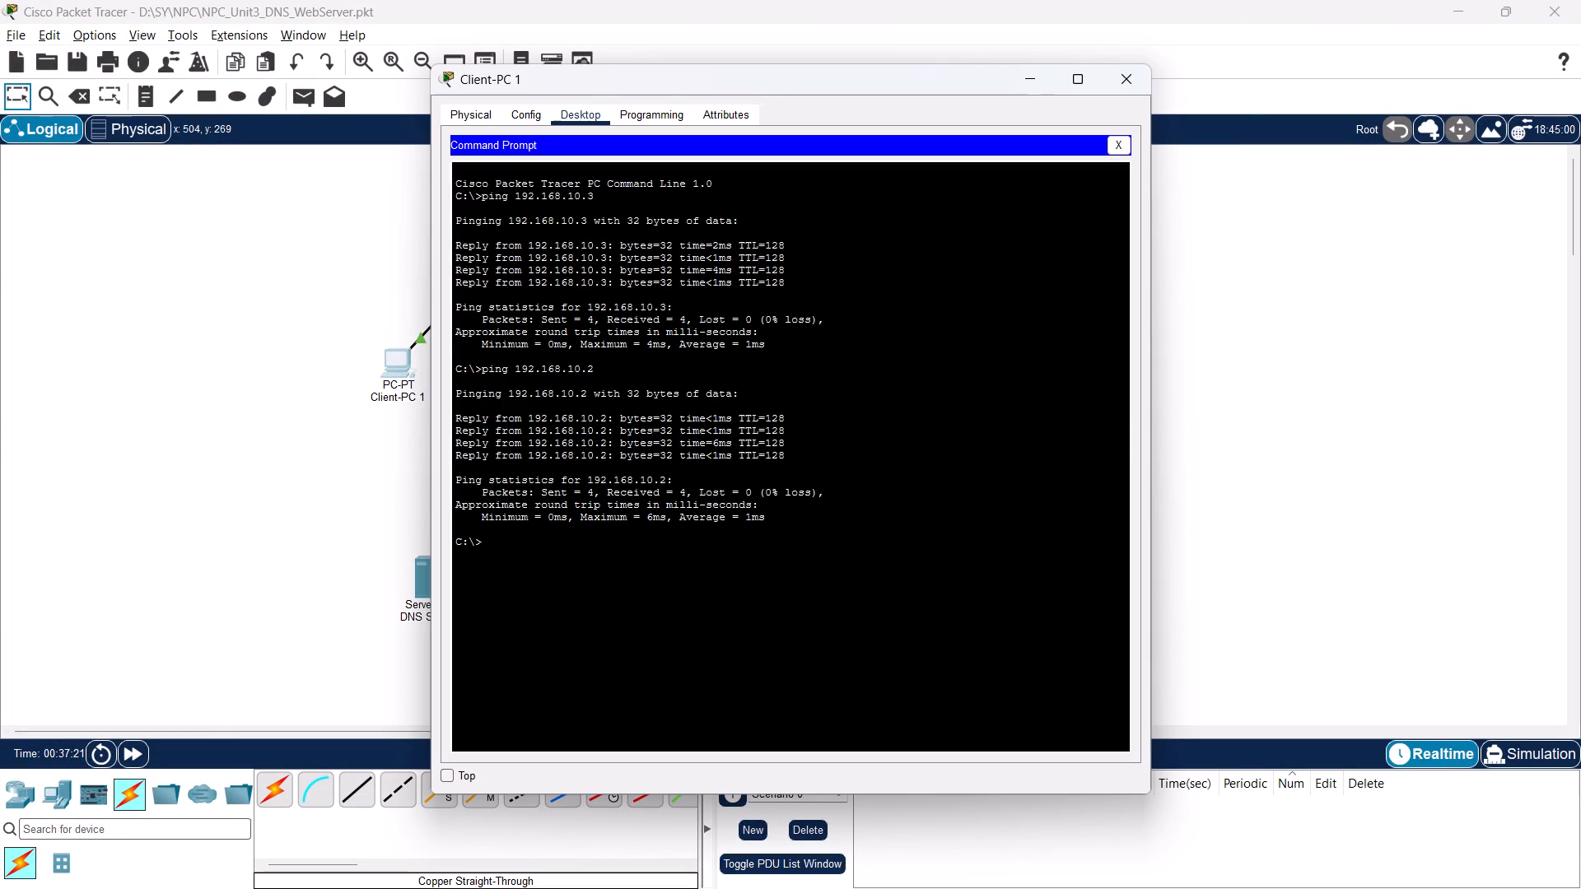
pyautogui.press('Print')
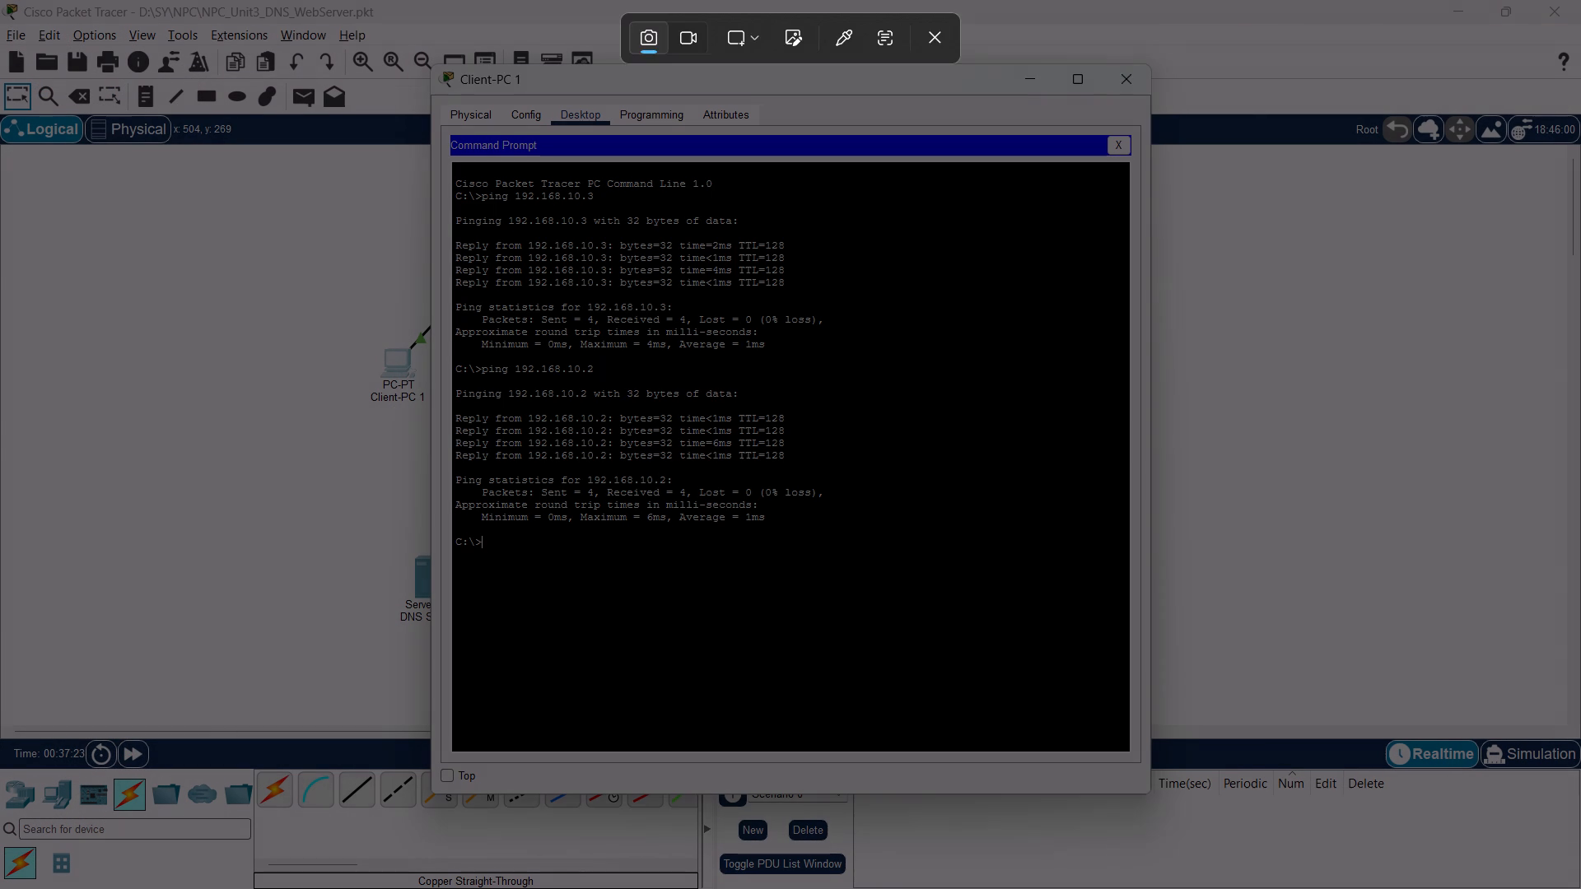
pyautogui.moveTo(435, 65); pyautogui.dragTo(485, 108)
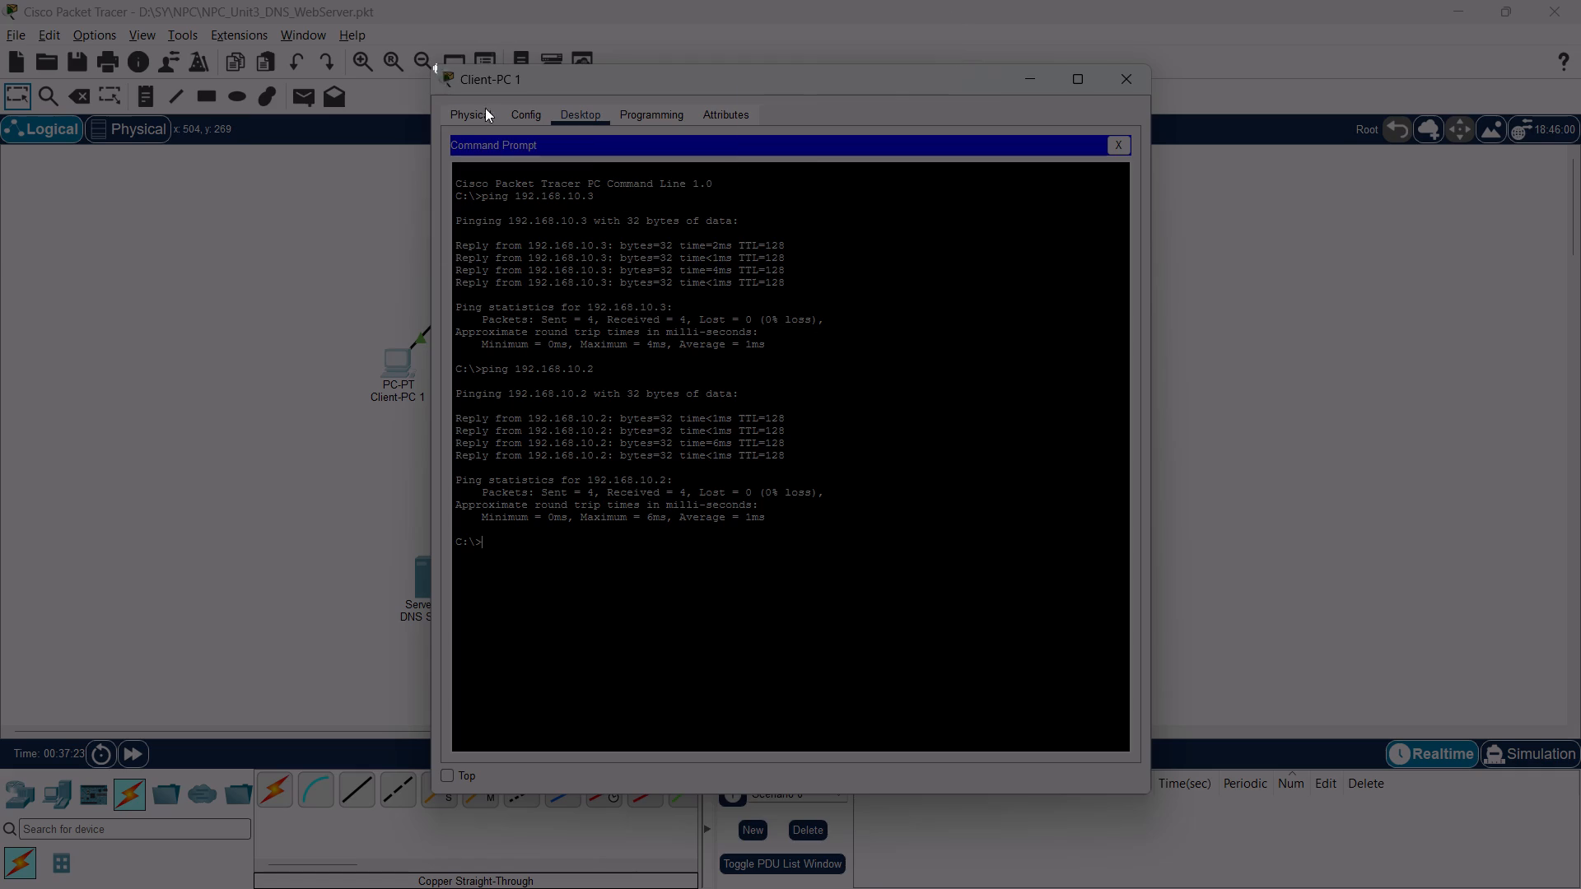
pyautogui.moveTo(485, 108); pyautogui.dragTo(1152, 784)
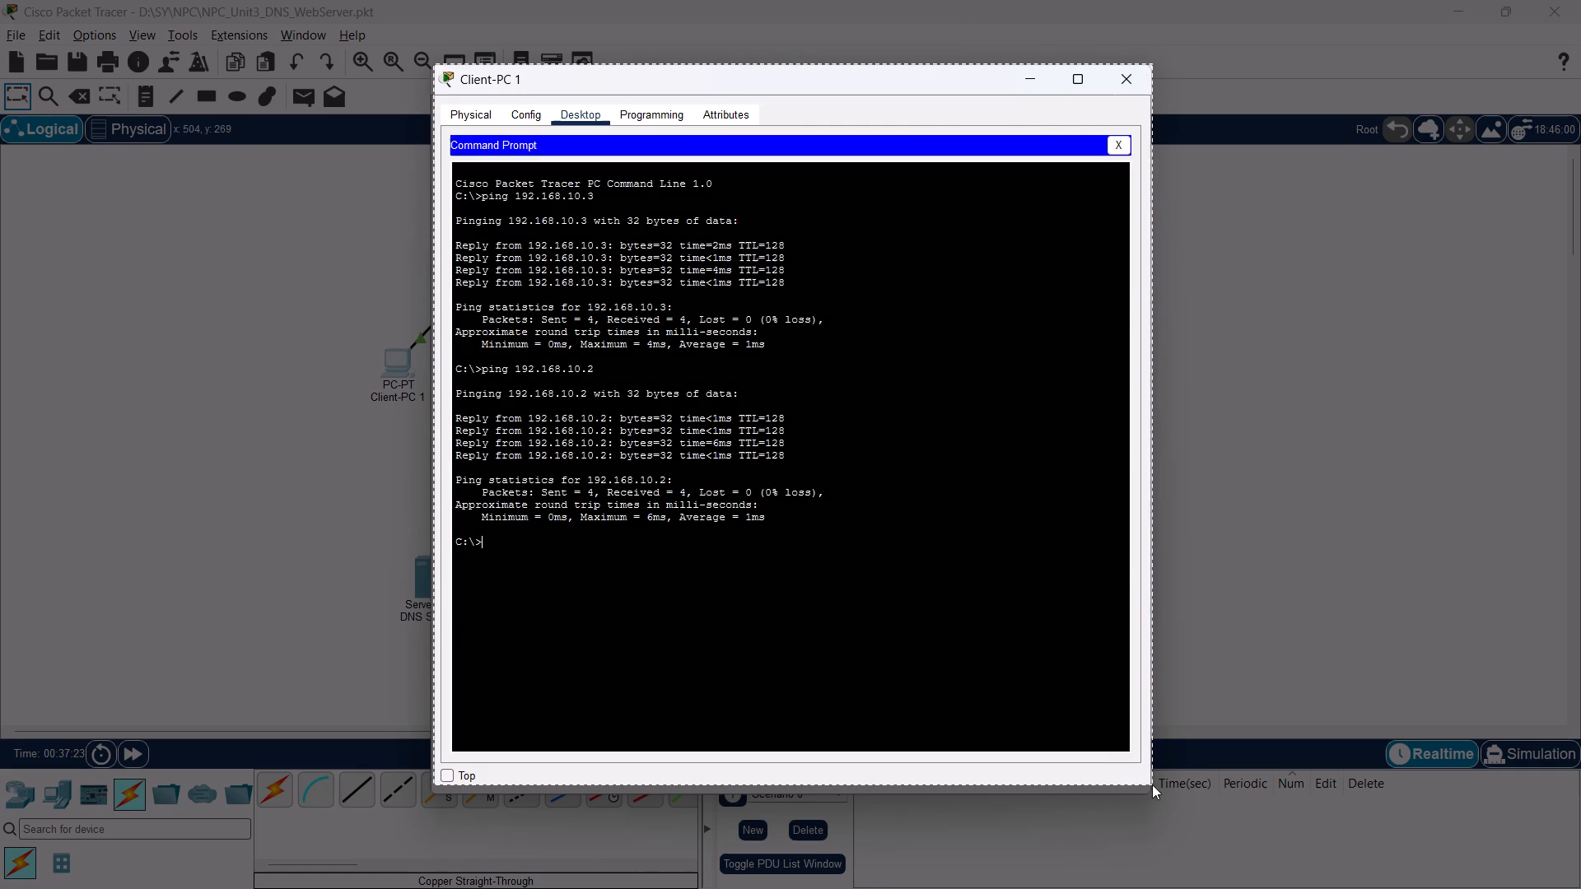
pyautogui.moveTo(1152, 784); pyautogui.dragTo(1152, 789)
# Switch back to the UNIT 3 Assignment in Word and paste the Command Prompt capture under the Screenshot 5 caption.
pyautogui.click(911, 854)
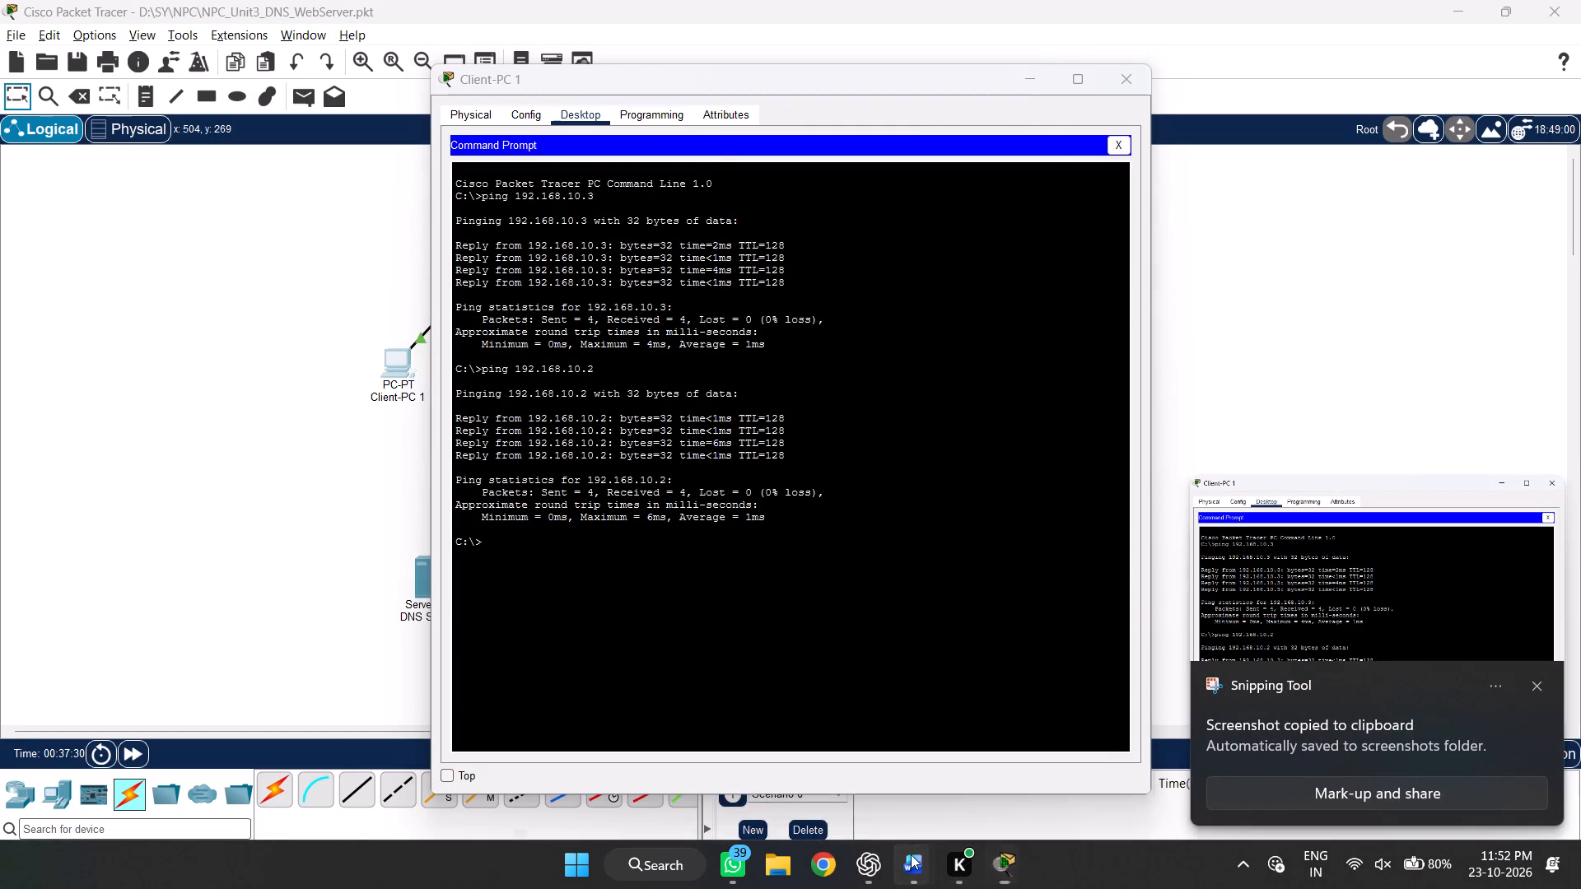
pyautogui.click(1010, 741)
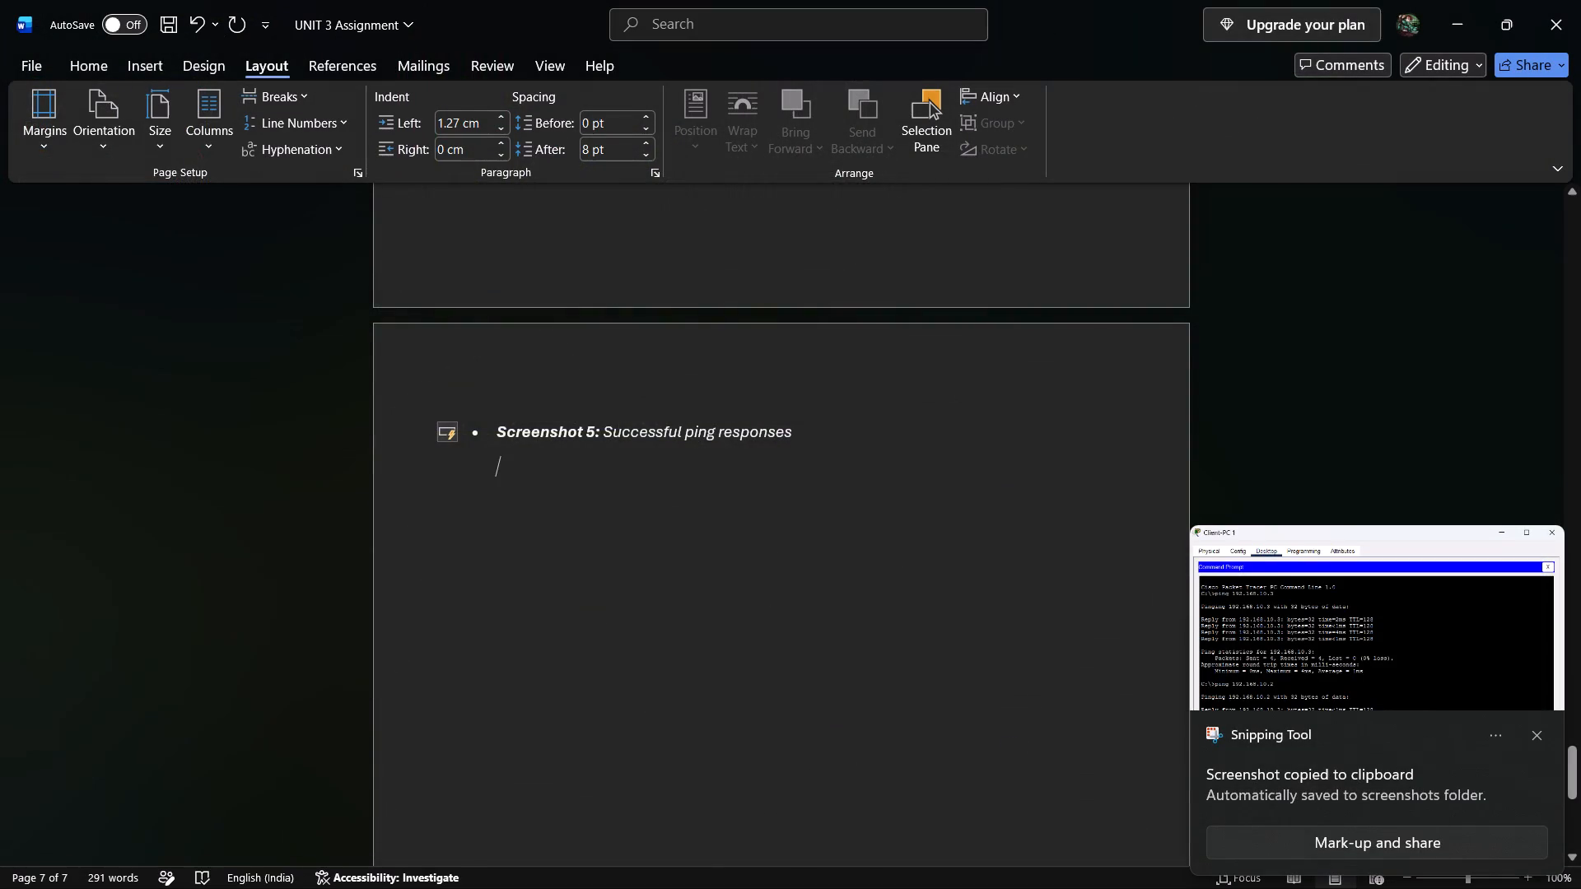
pyautogui.hotkey('ctrl', 'v')
pyautogui.scroll(2, 700, 448)
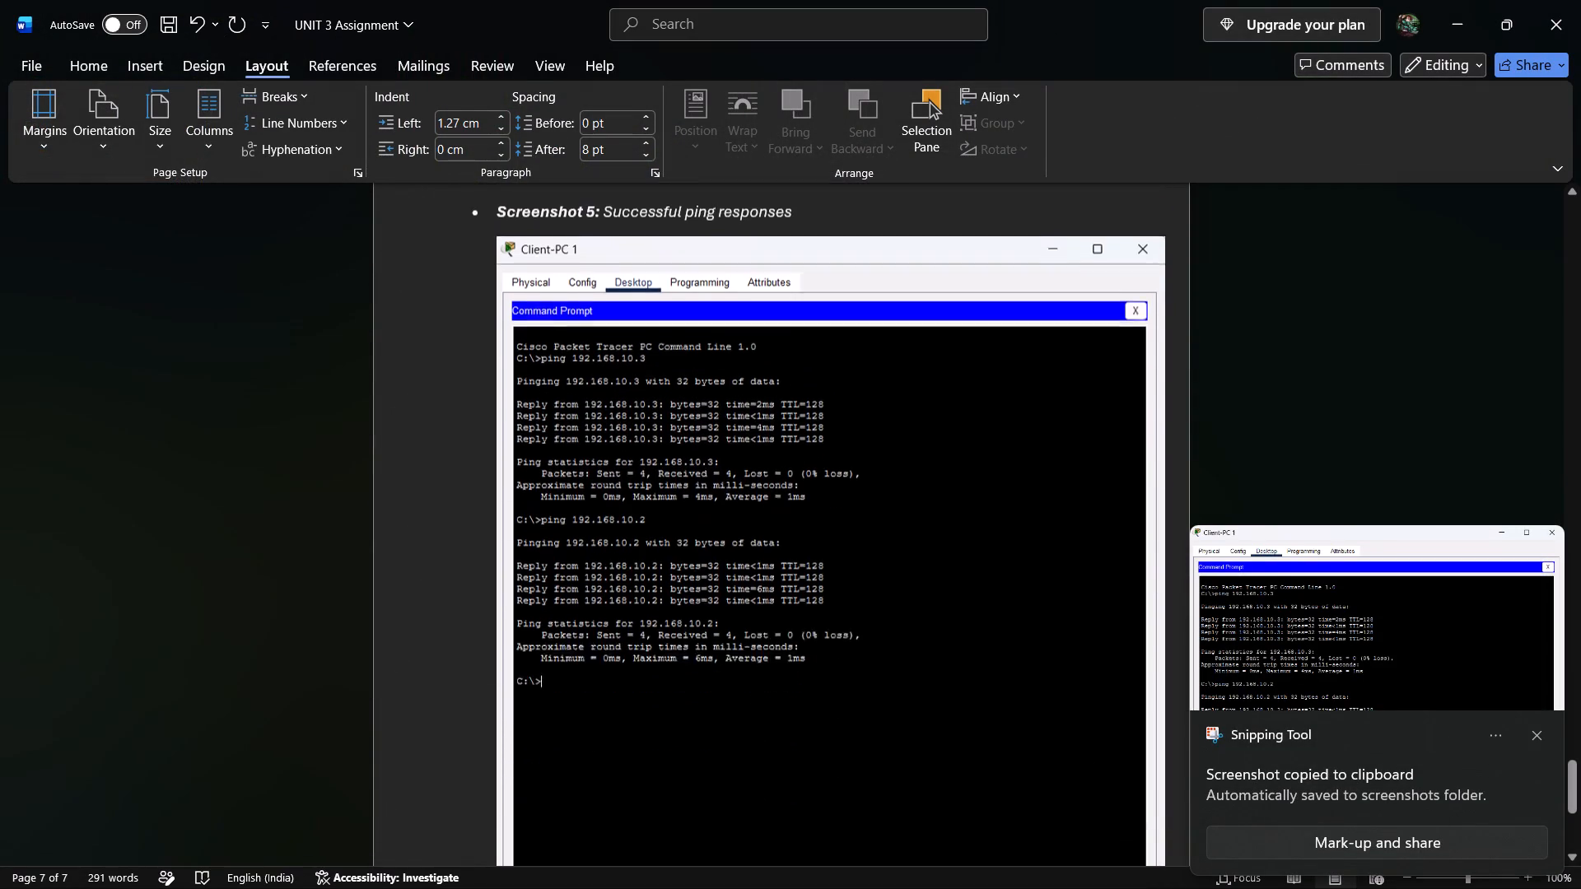
# Set the left indent of the Command Prompt picture under the Screenshot 5 caption to 0 cm.
pyautogui.scroll(2, 700, 448)
pyautogui.click(487, 369)
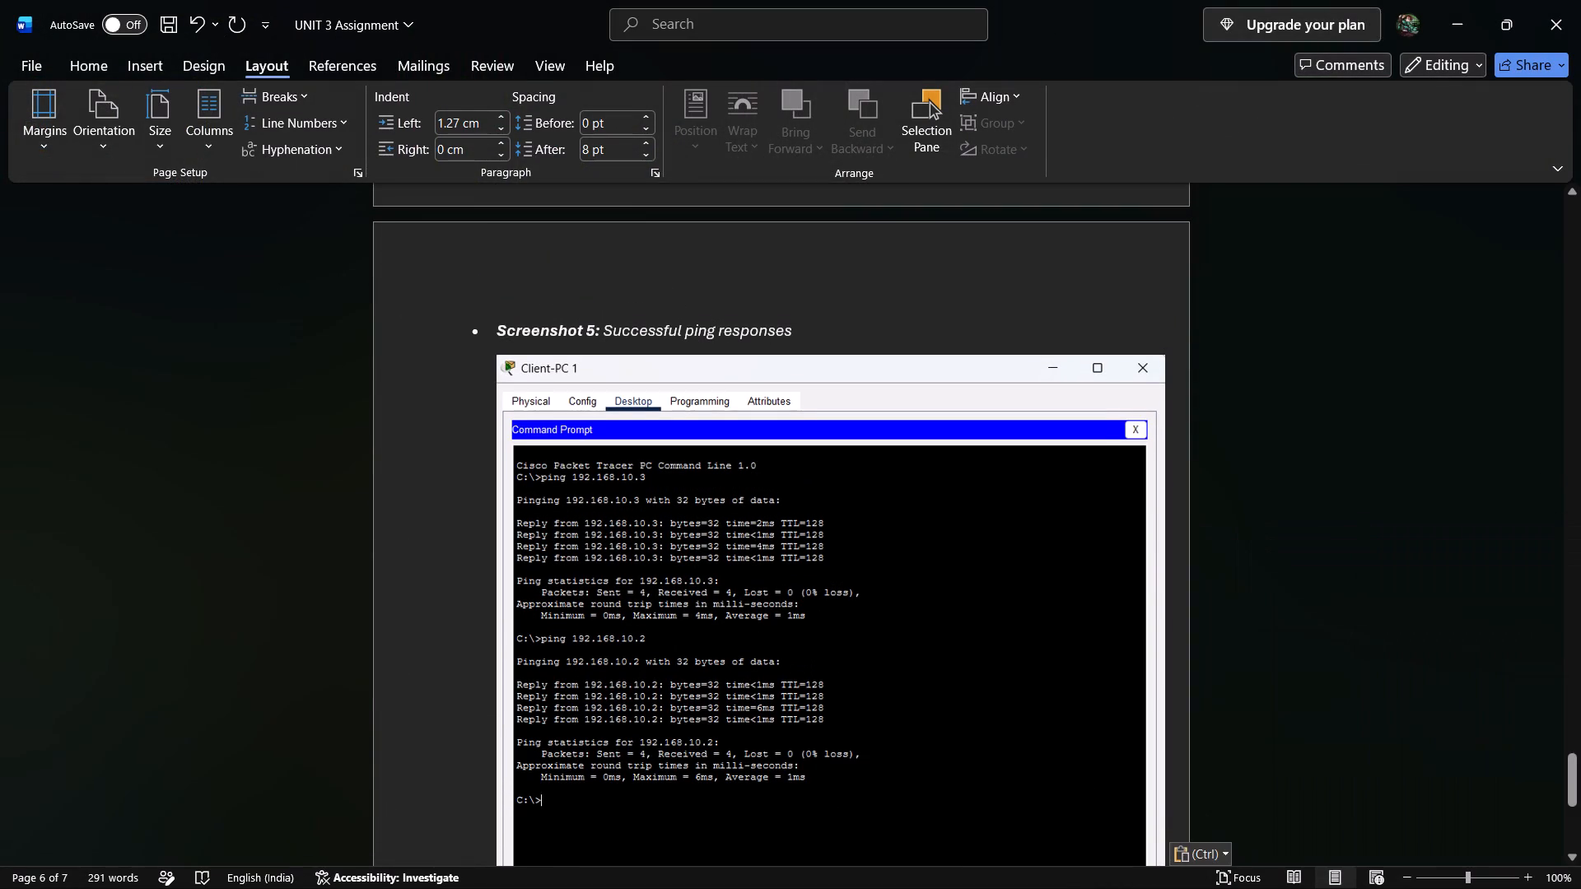
pyautogui.press('BackSpace')
pyautogui.press('BackSpace')
pyautogui.press('BackSpace')
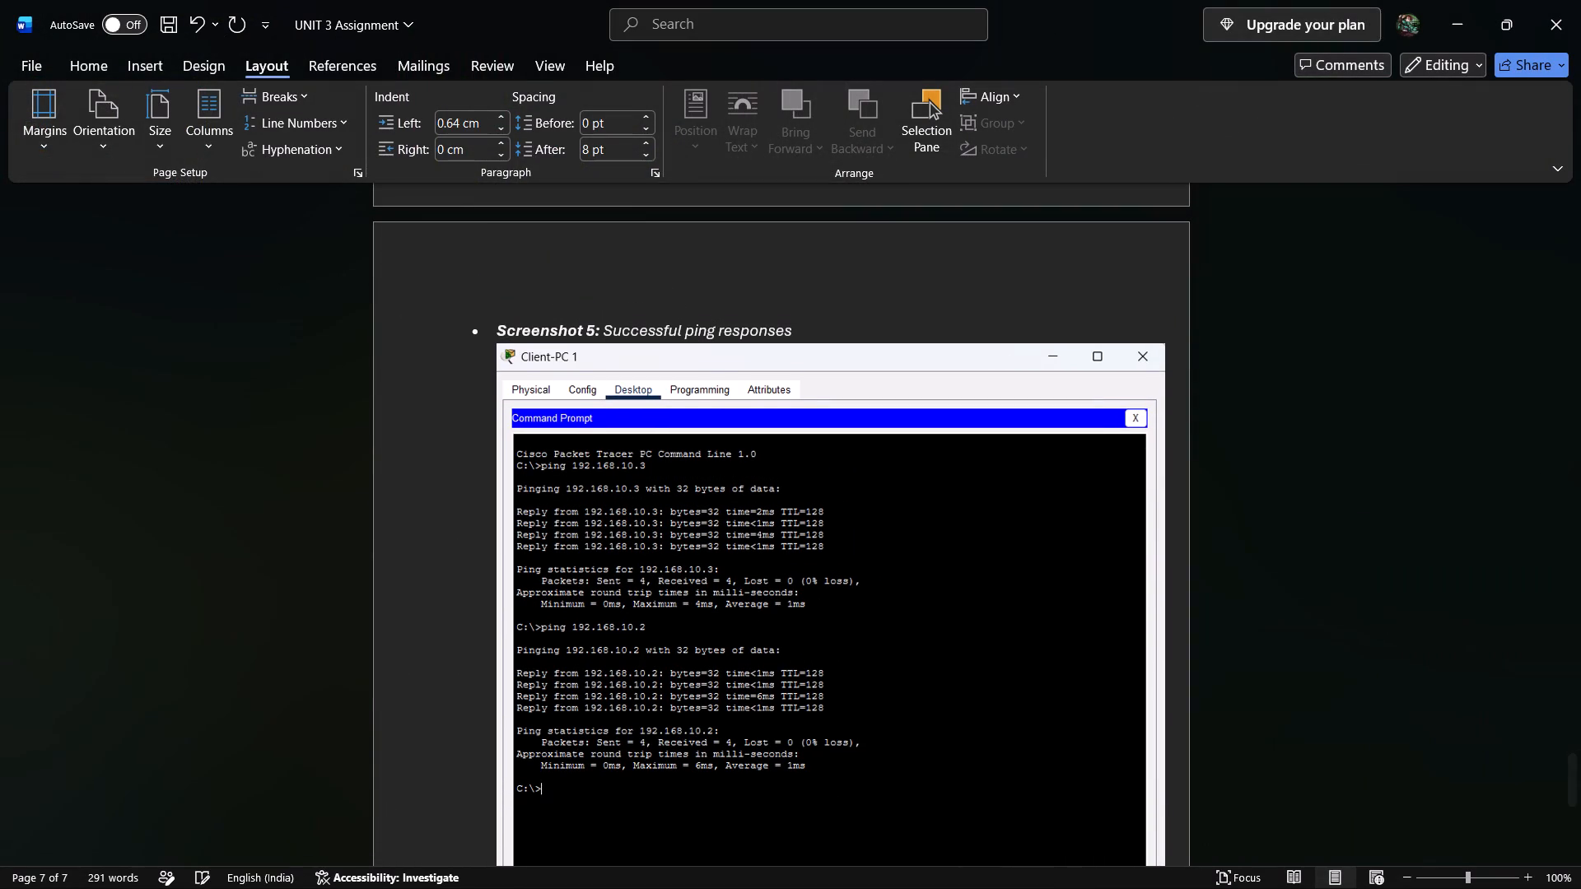
pyautogui.press('Return')
pyautogui.press('BackSpace')
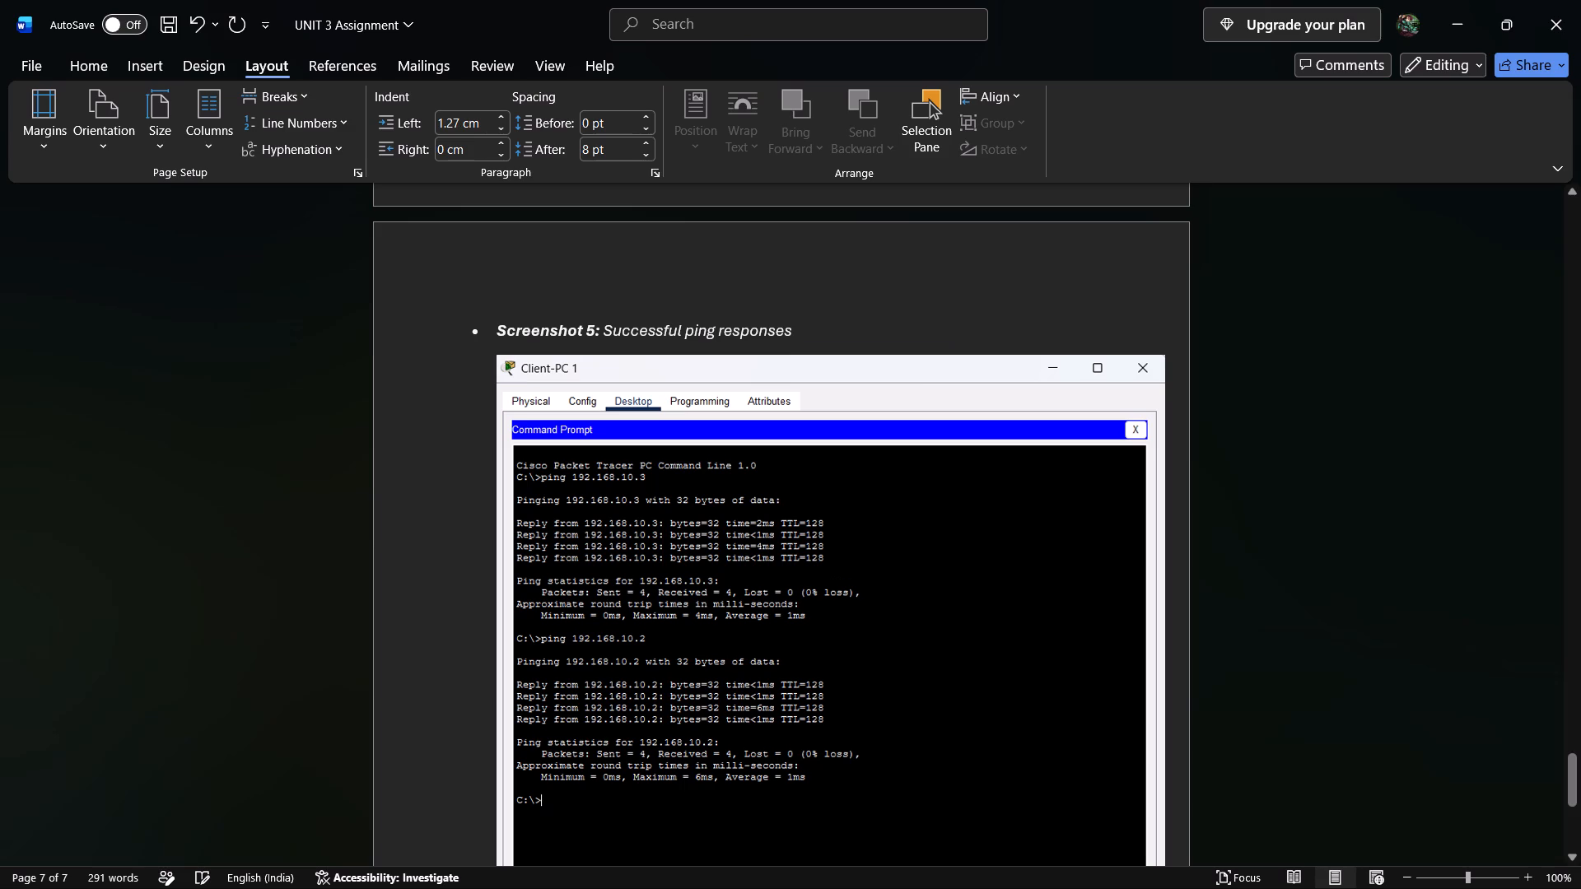
pyautogui.hotkey('ctrl', 'z')
pyautogui.hotkey('ctrl', 'z')
pyautogui.hotkey('ctrl', 'z')
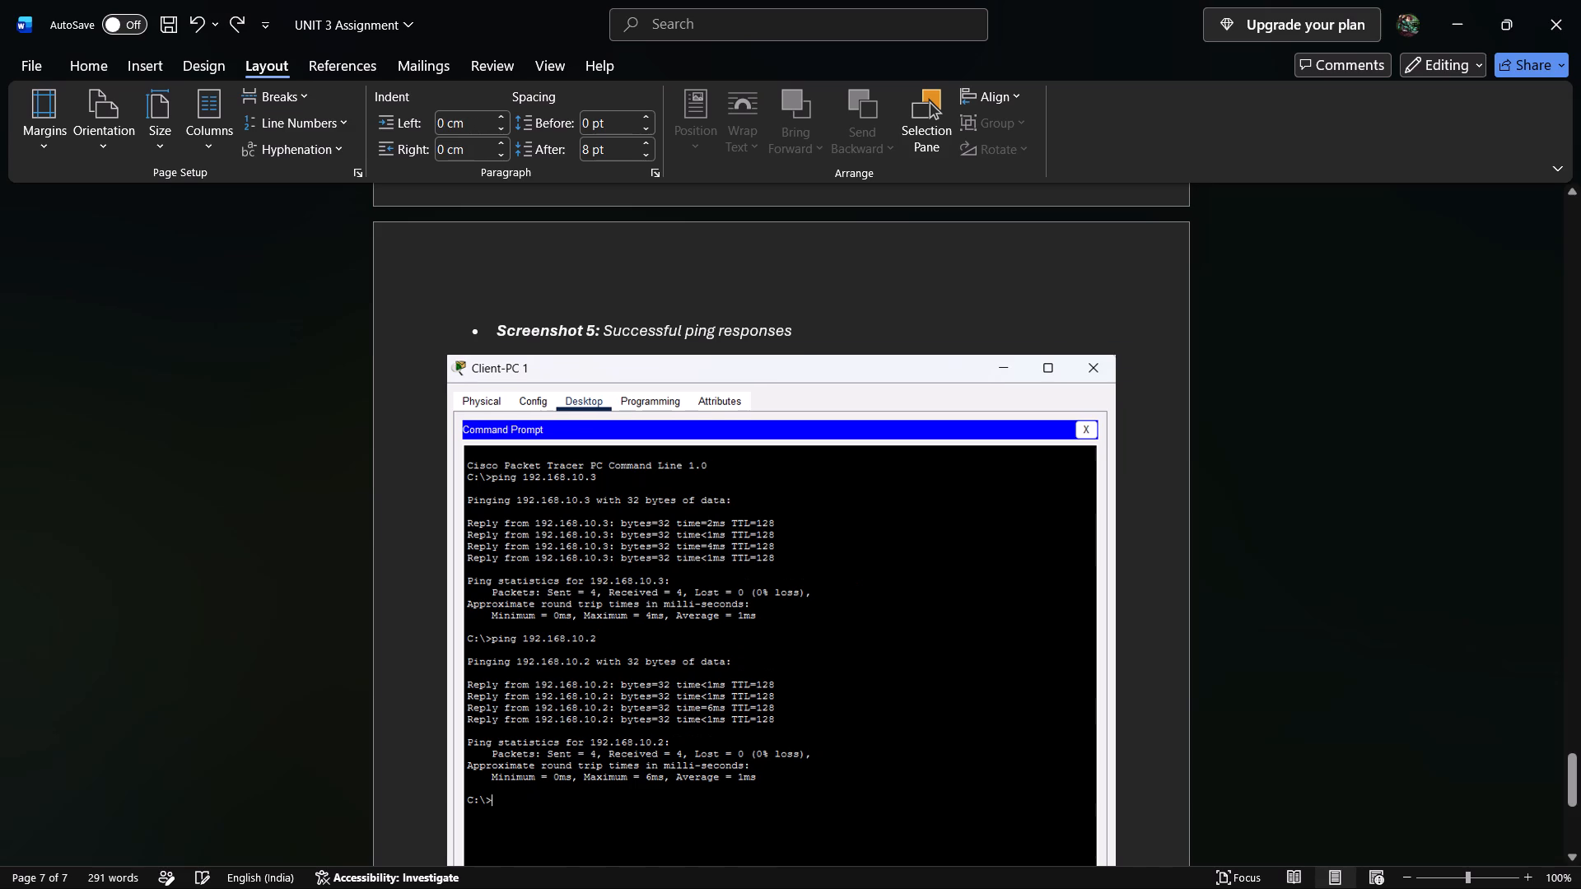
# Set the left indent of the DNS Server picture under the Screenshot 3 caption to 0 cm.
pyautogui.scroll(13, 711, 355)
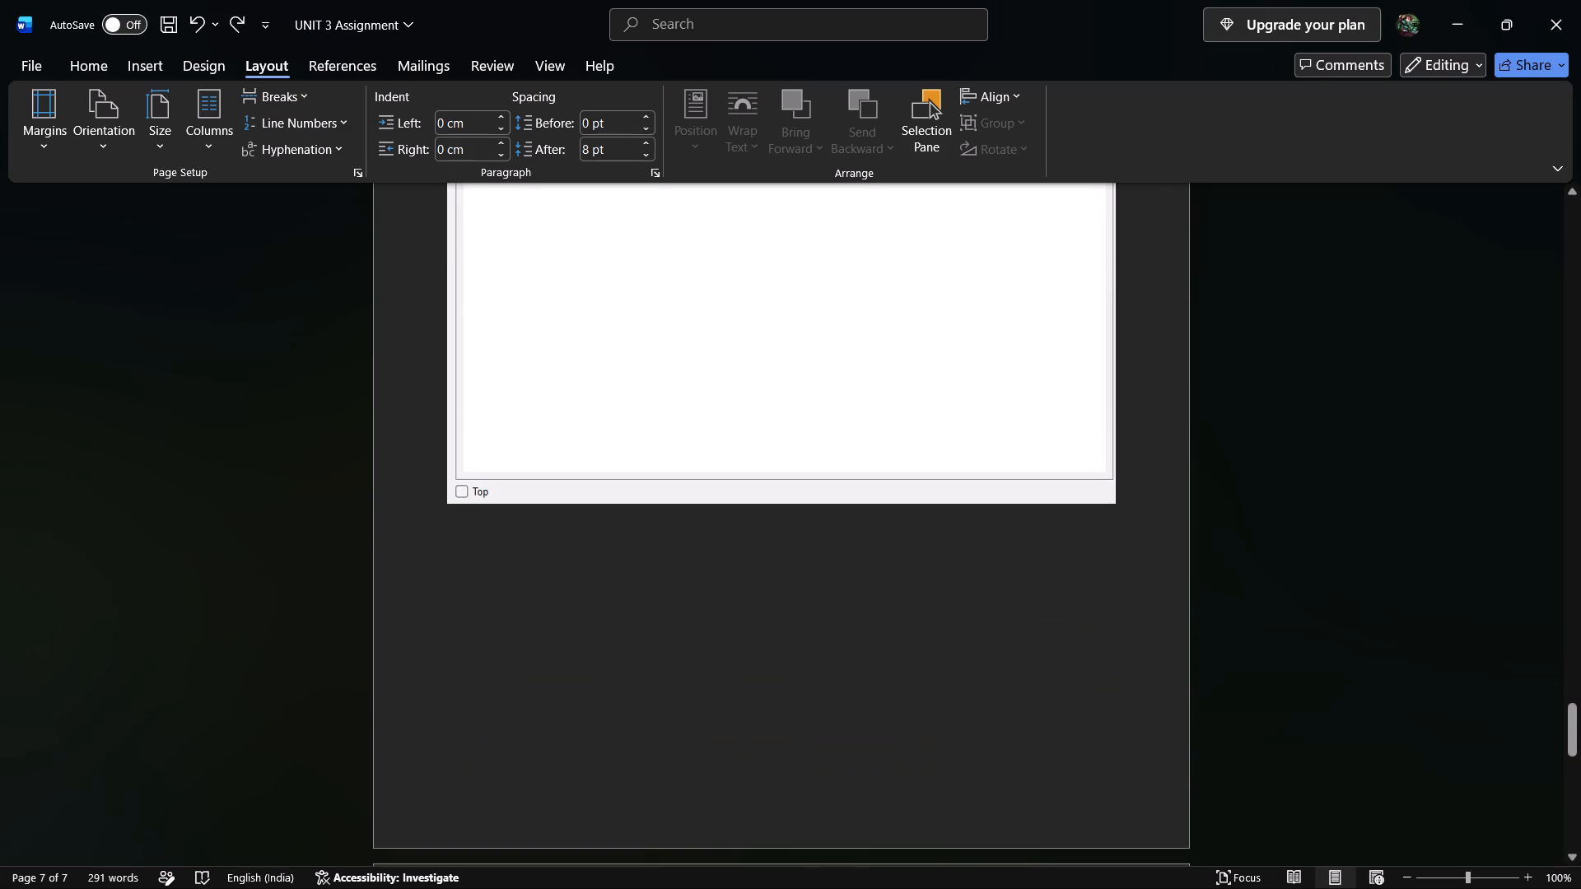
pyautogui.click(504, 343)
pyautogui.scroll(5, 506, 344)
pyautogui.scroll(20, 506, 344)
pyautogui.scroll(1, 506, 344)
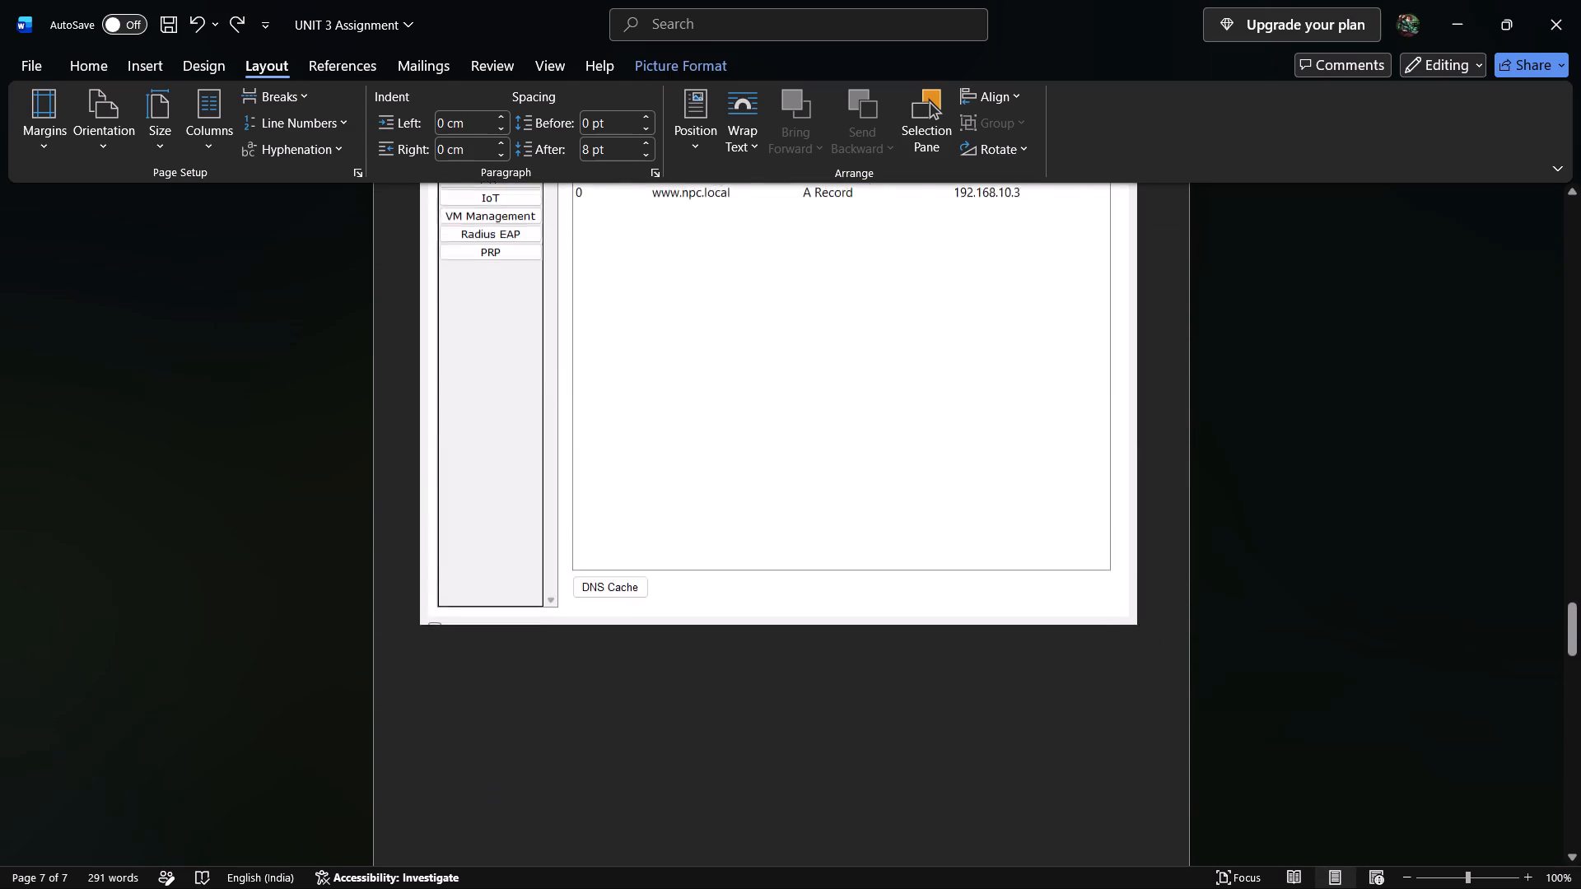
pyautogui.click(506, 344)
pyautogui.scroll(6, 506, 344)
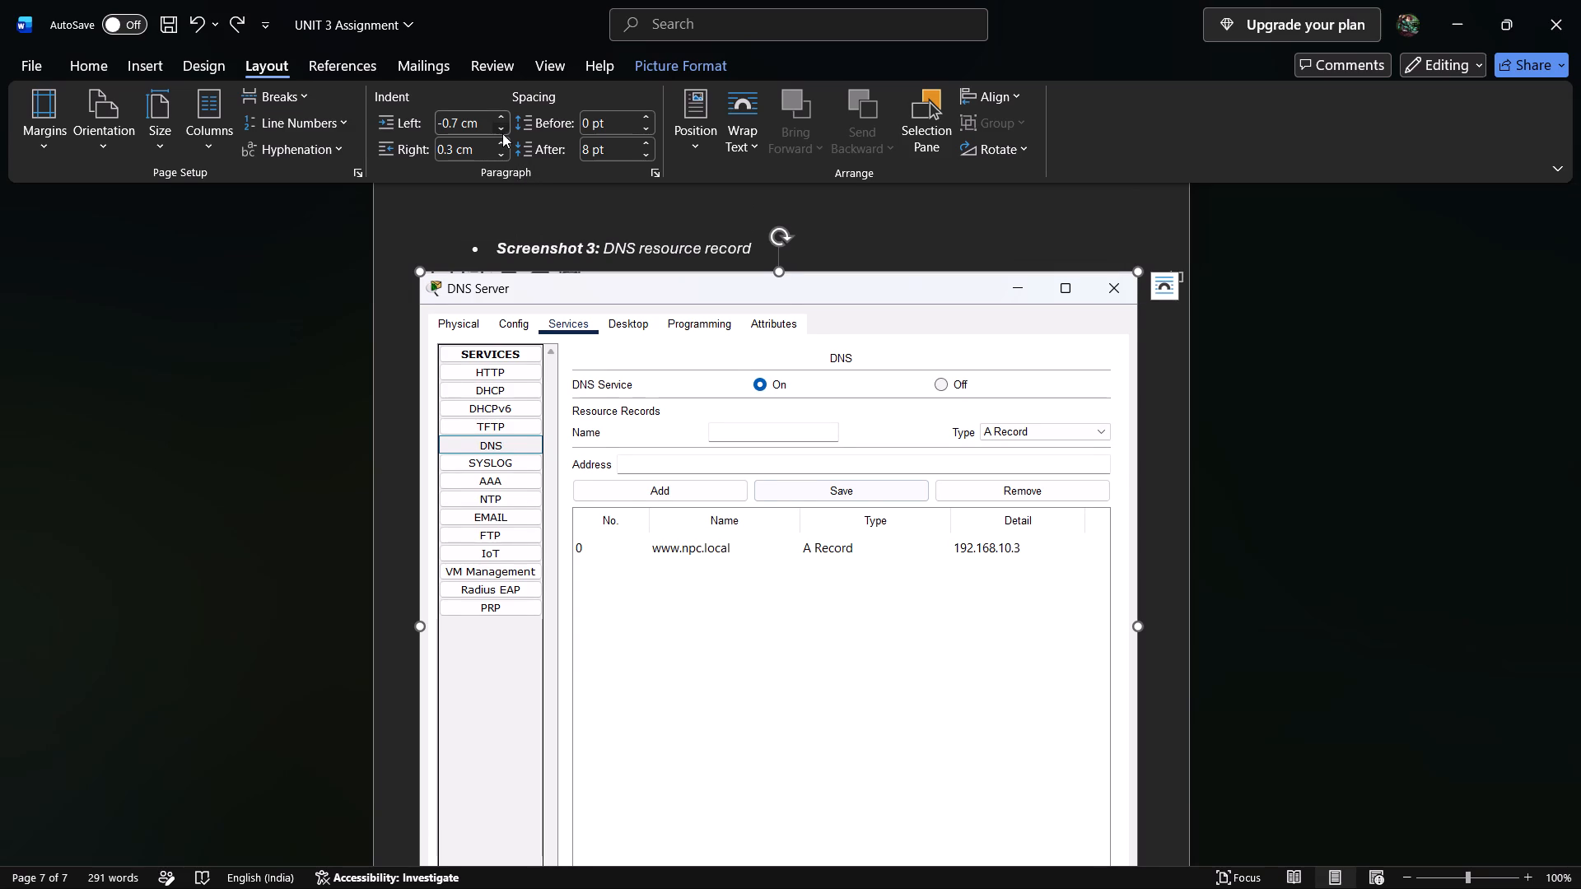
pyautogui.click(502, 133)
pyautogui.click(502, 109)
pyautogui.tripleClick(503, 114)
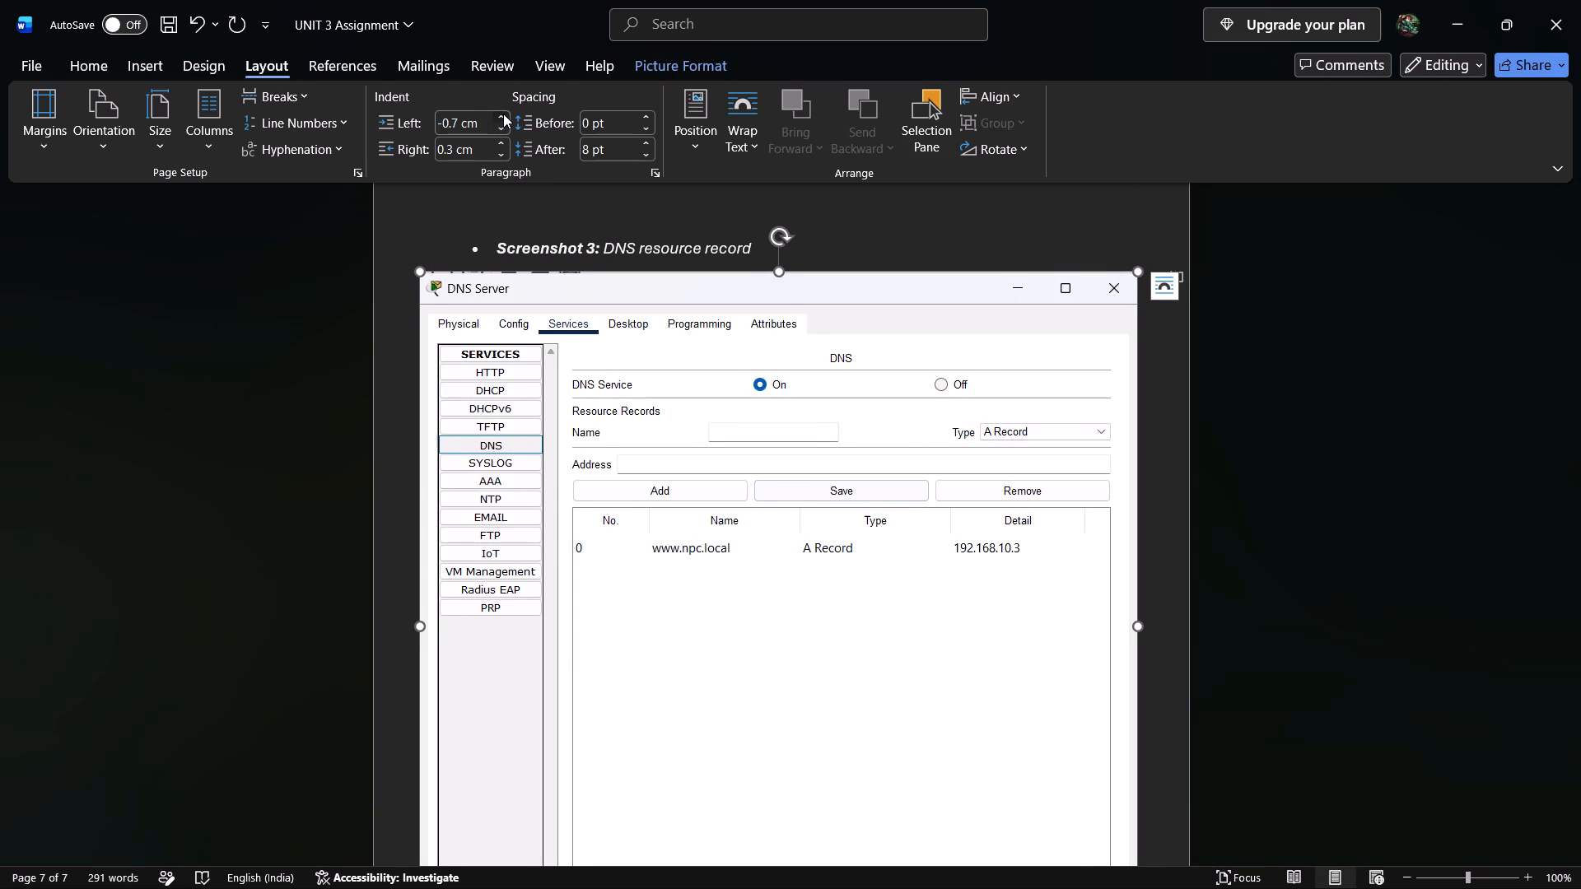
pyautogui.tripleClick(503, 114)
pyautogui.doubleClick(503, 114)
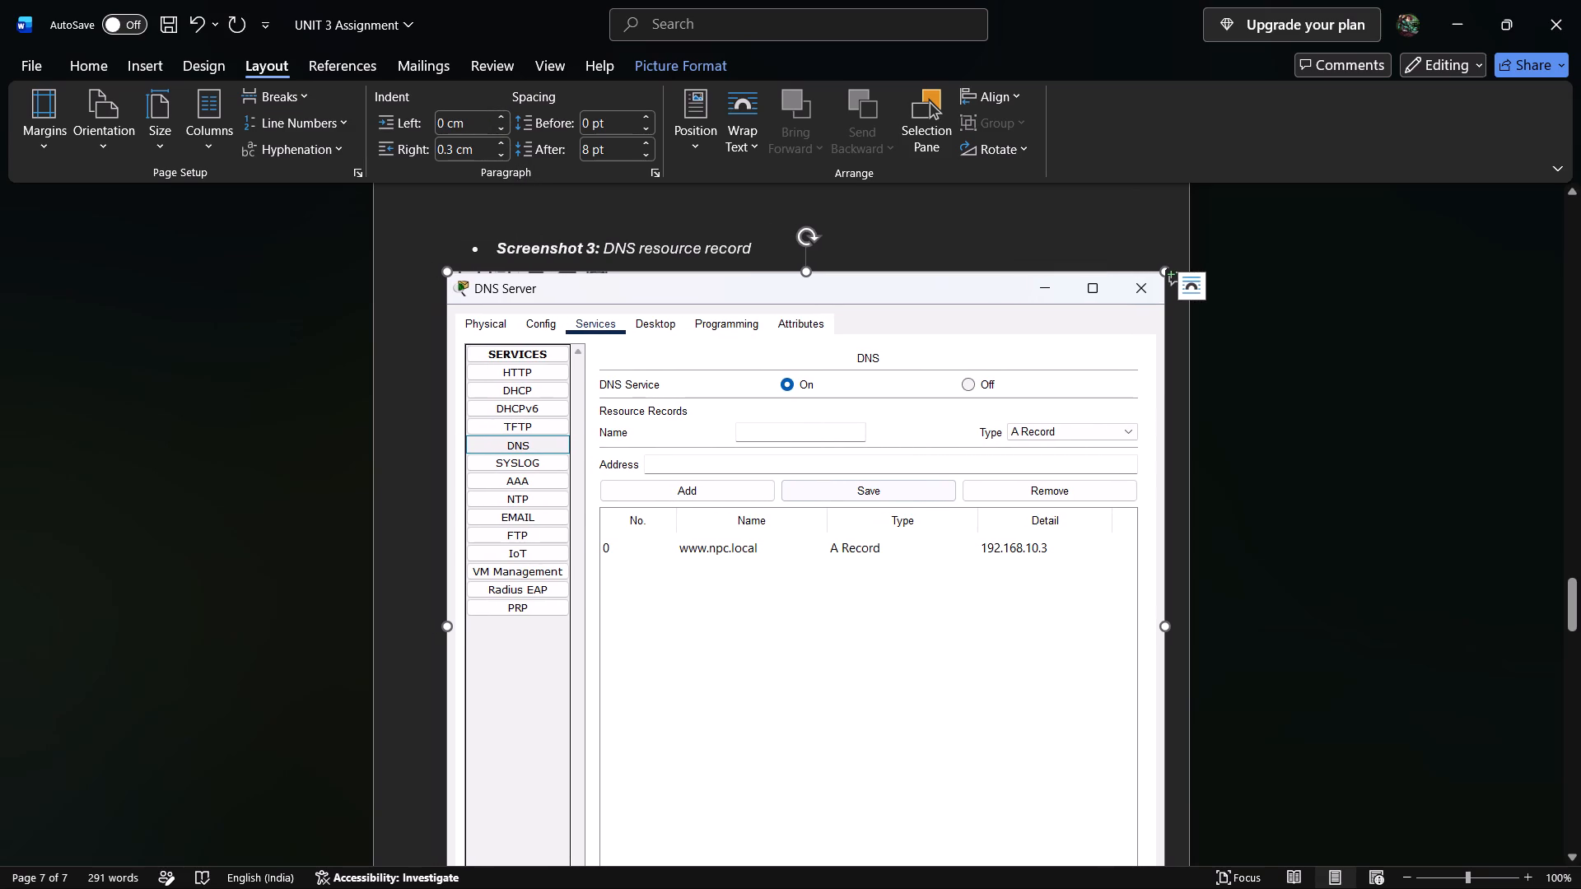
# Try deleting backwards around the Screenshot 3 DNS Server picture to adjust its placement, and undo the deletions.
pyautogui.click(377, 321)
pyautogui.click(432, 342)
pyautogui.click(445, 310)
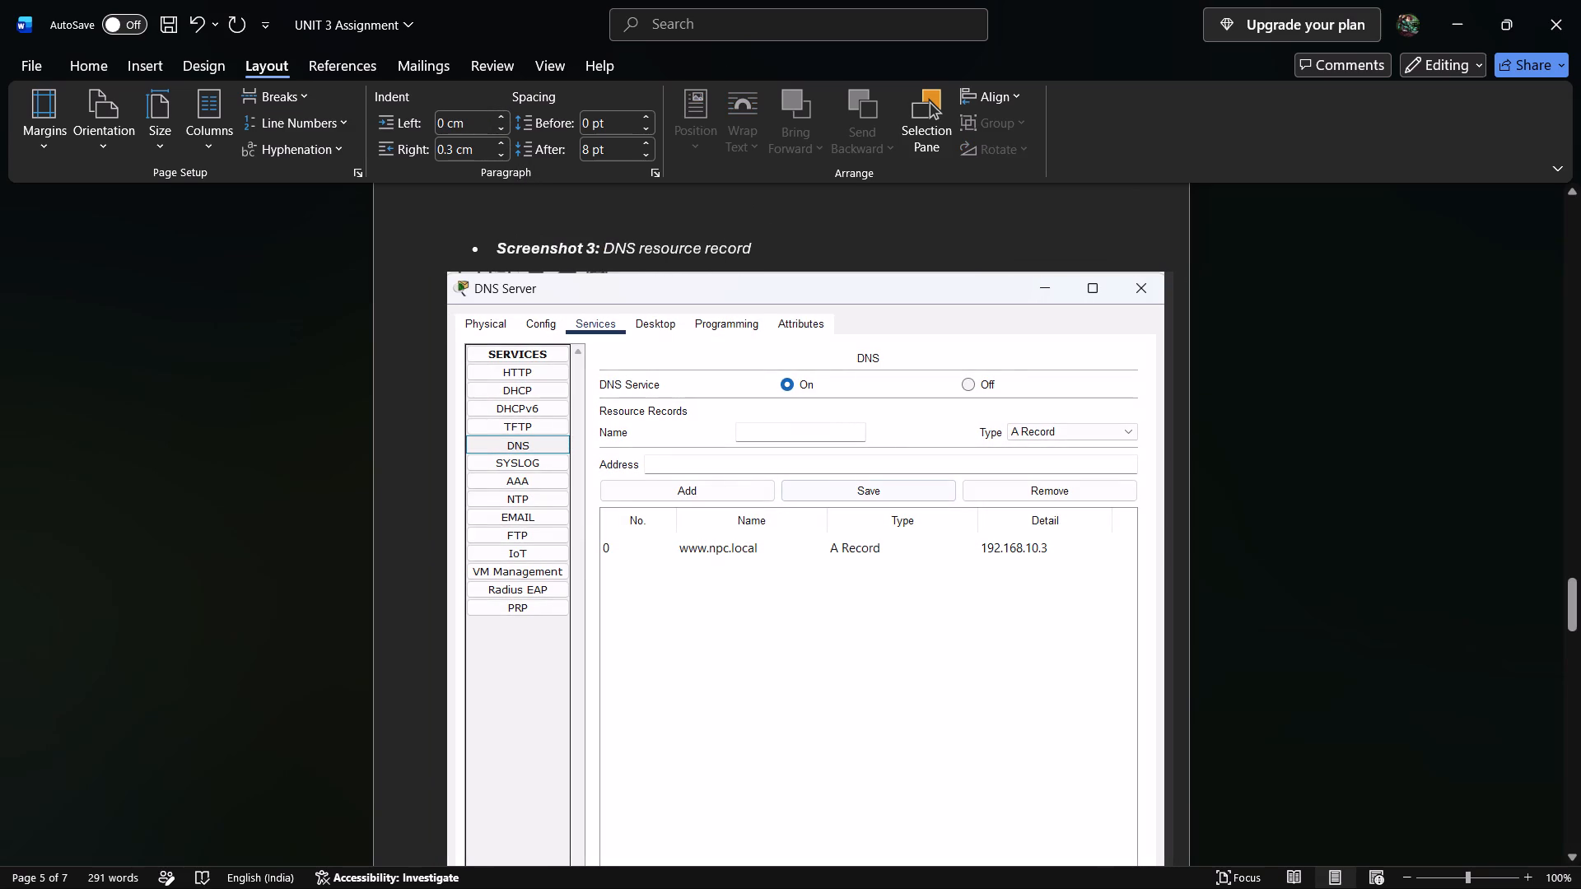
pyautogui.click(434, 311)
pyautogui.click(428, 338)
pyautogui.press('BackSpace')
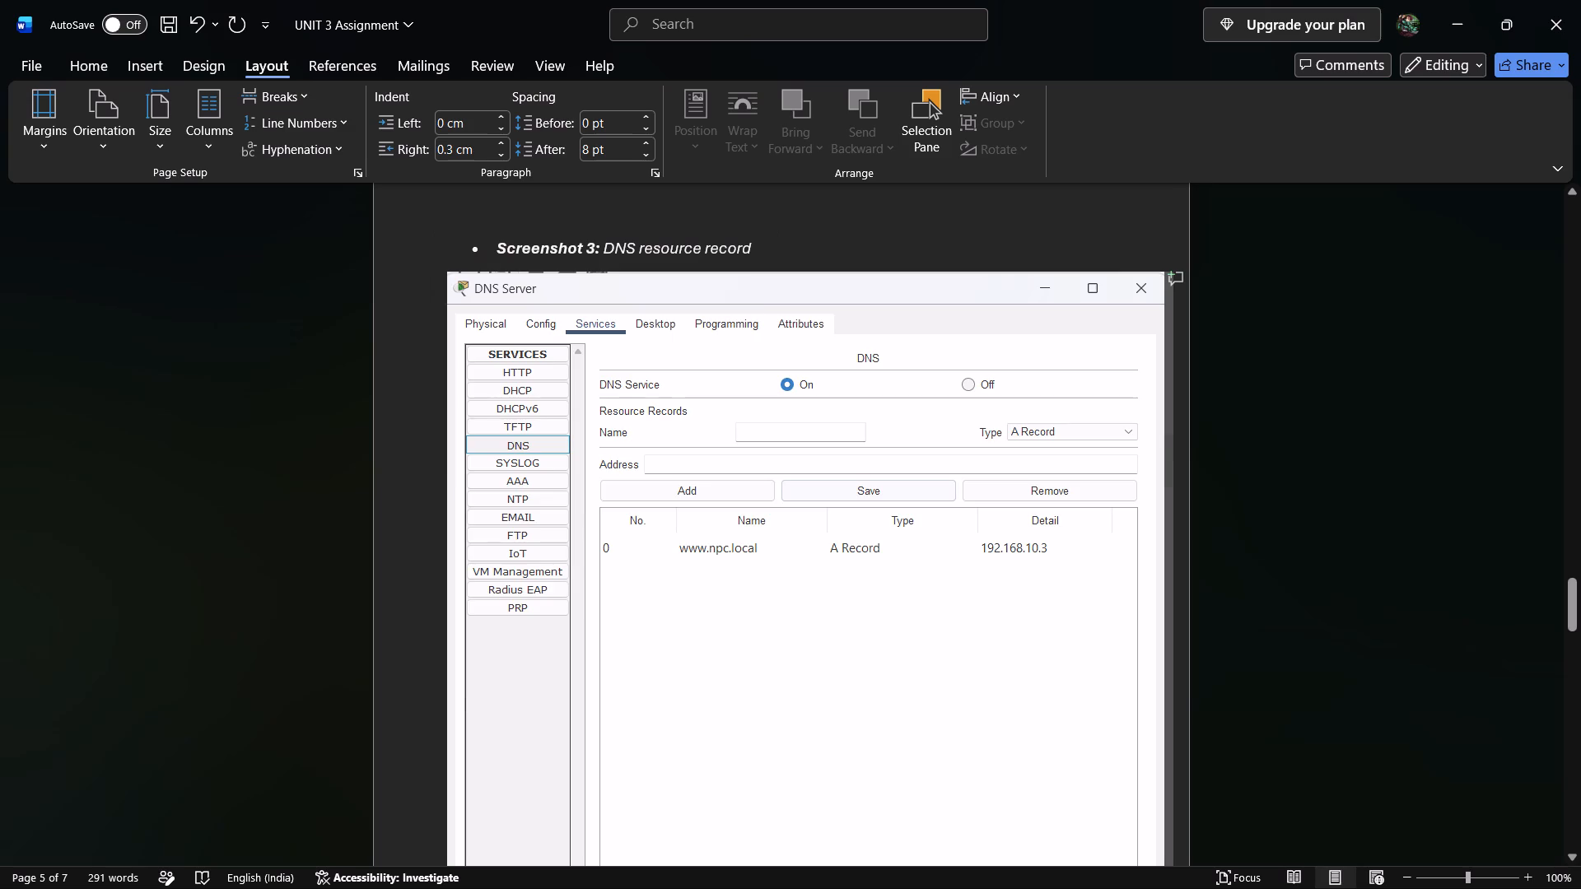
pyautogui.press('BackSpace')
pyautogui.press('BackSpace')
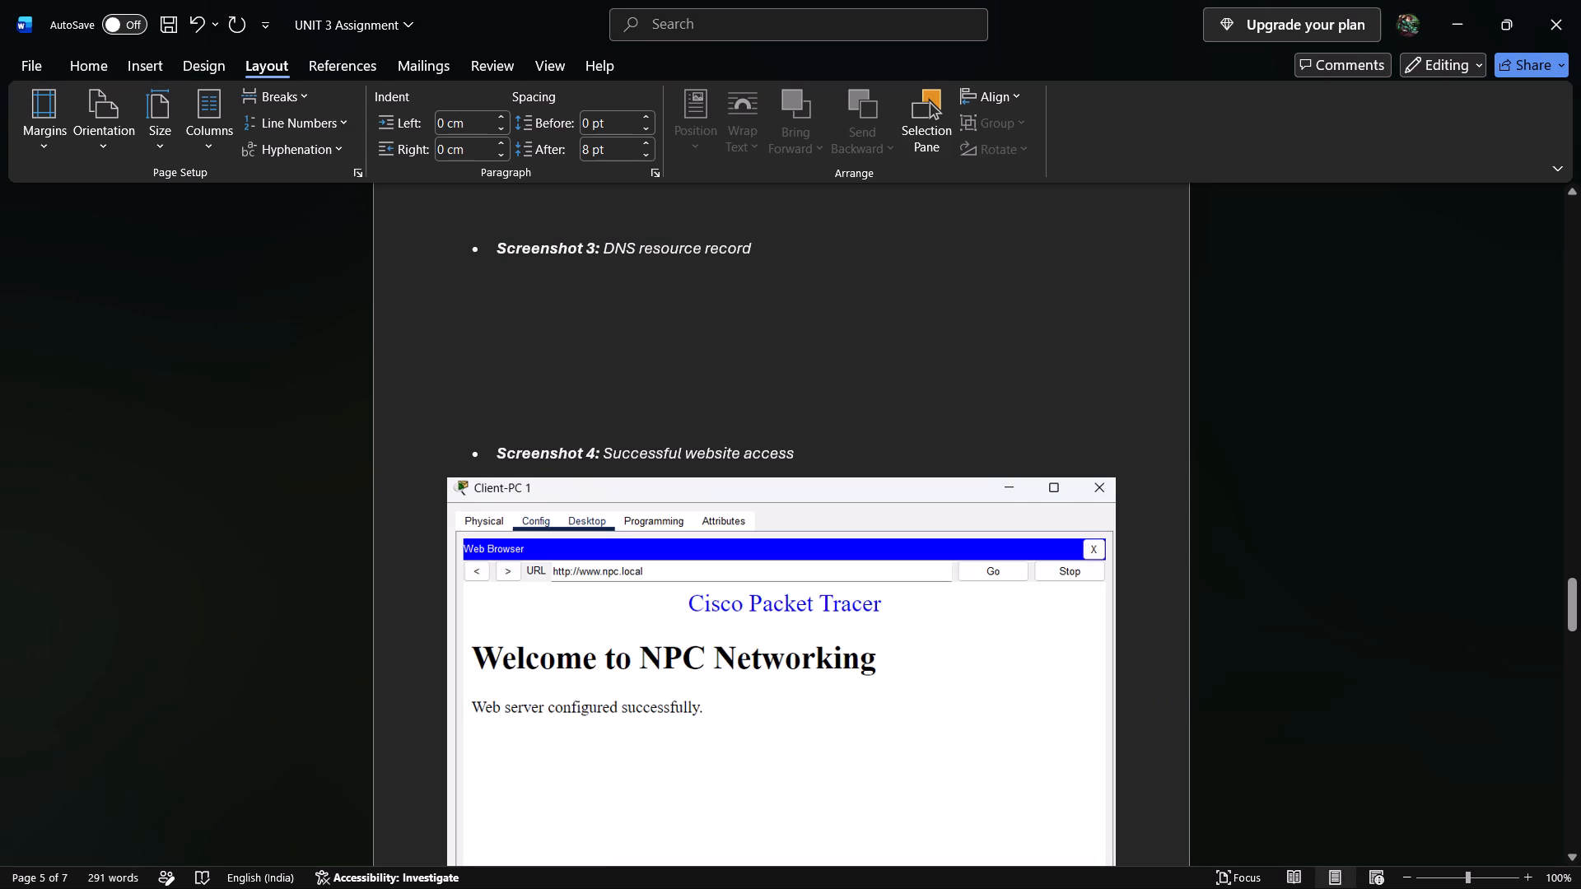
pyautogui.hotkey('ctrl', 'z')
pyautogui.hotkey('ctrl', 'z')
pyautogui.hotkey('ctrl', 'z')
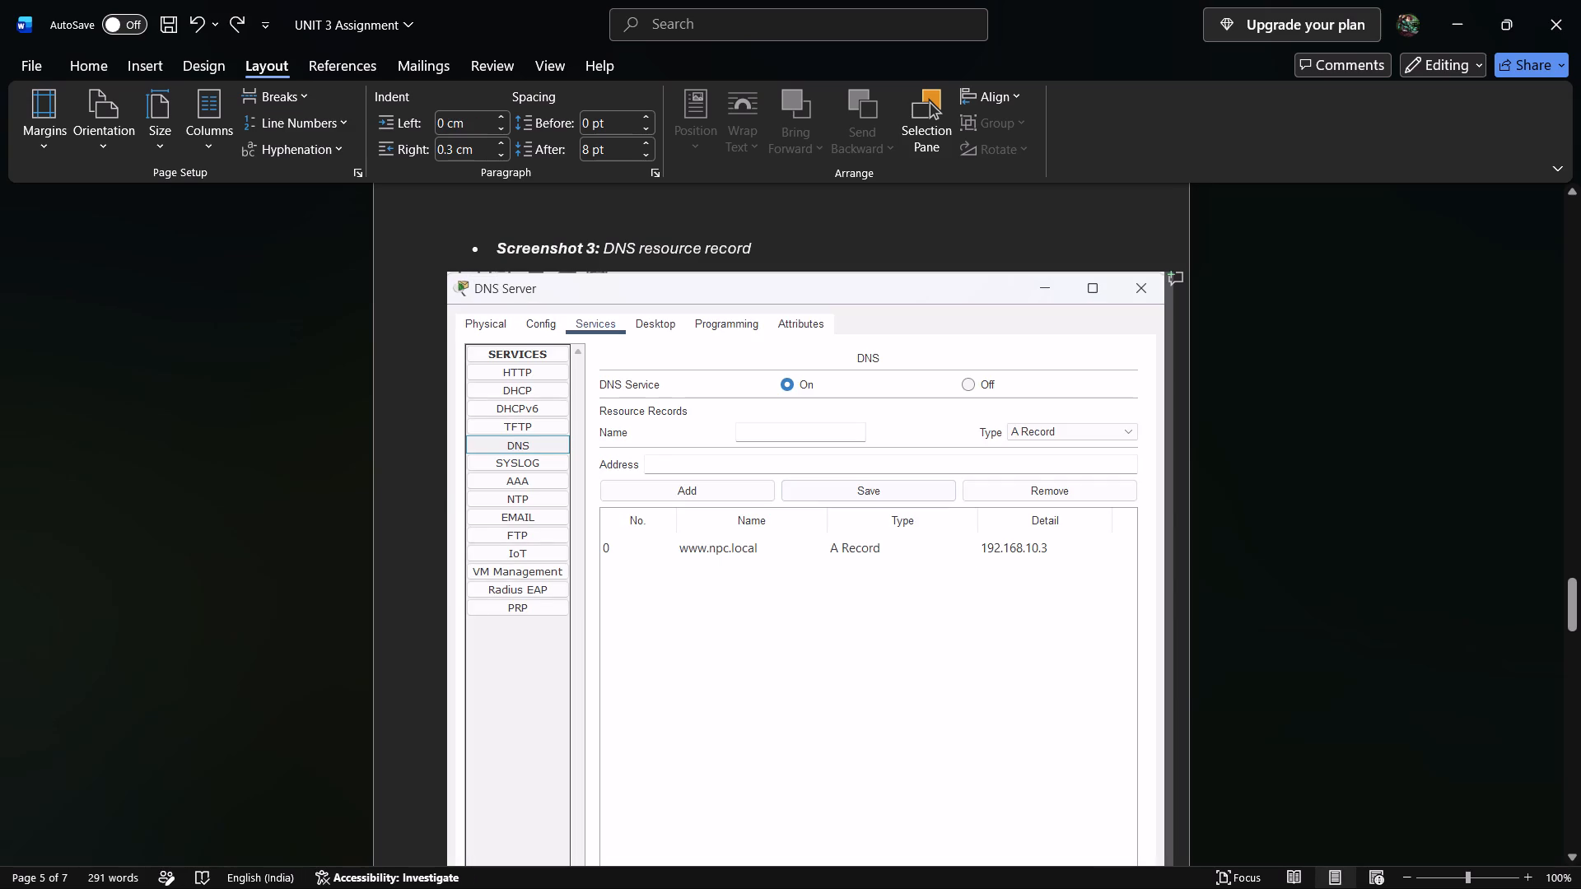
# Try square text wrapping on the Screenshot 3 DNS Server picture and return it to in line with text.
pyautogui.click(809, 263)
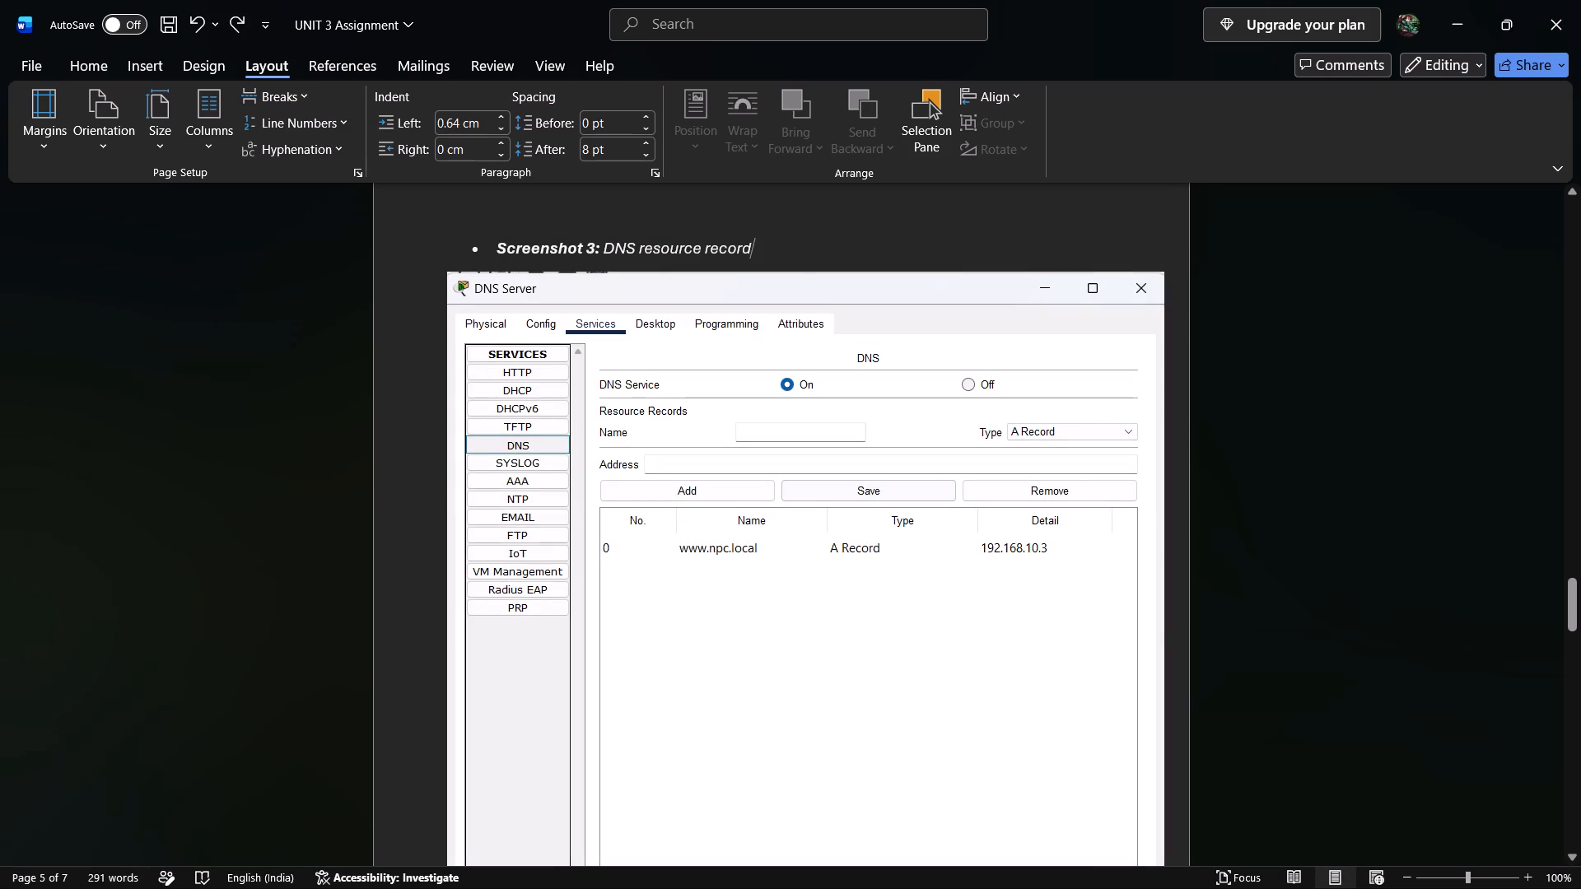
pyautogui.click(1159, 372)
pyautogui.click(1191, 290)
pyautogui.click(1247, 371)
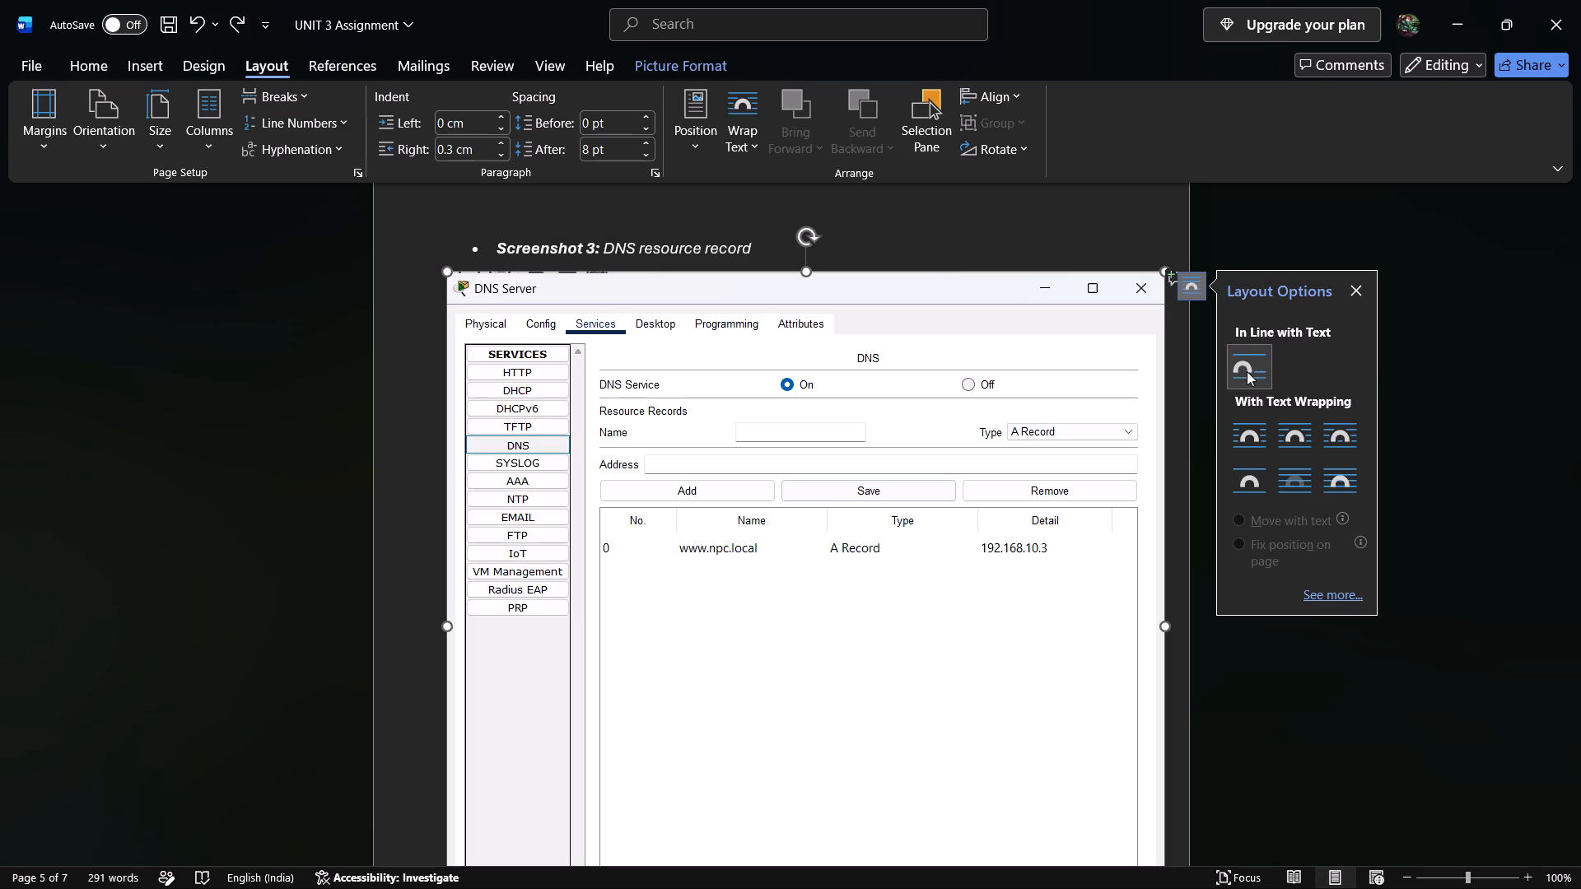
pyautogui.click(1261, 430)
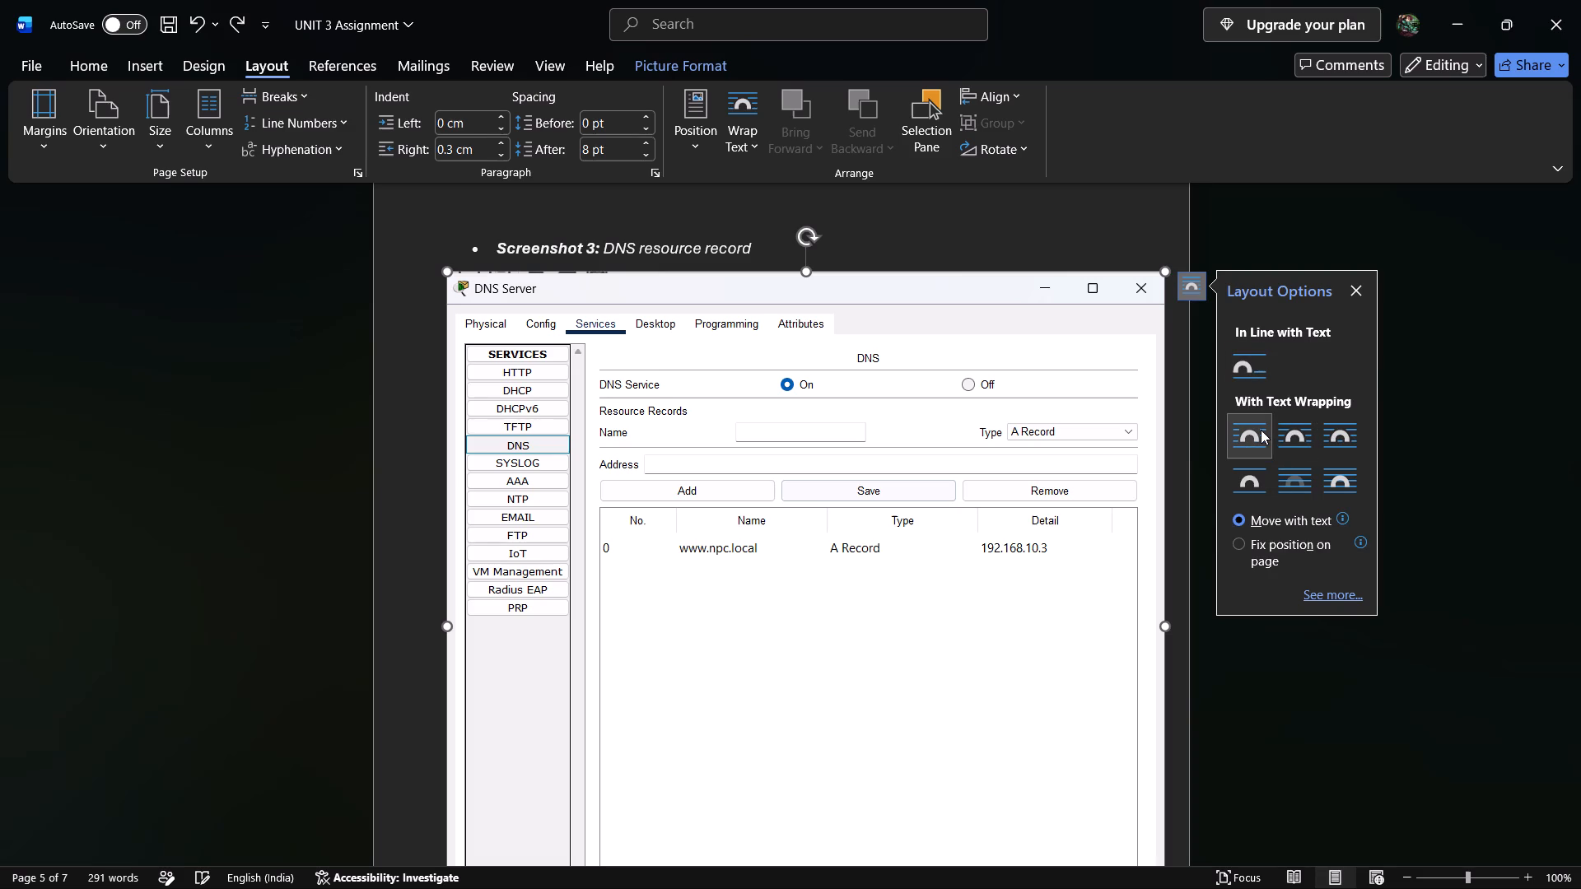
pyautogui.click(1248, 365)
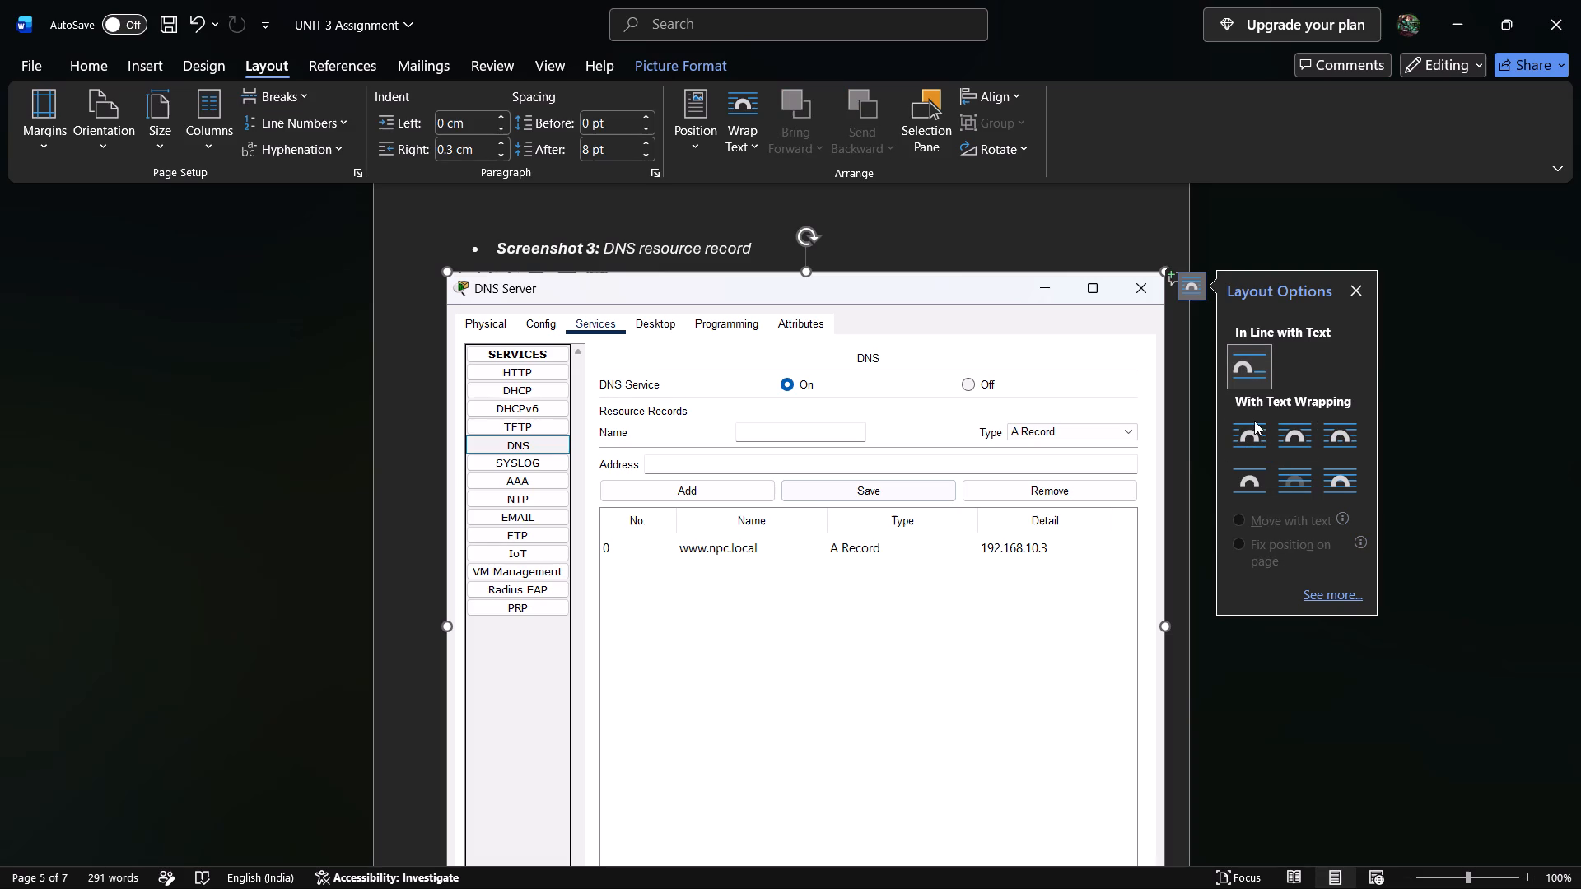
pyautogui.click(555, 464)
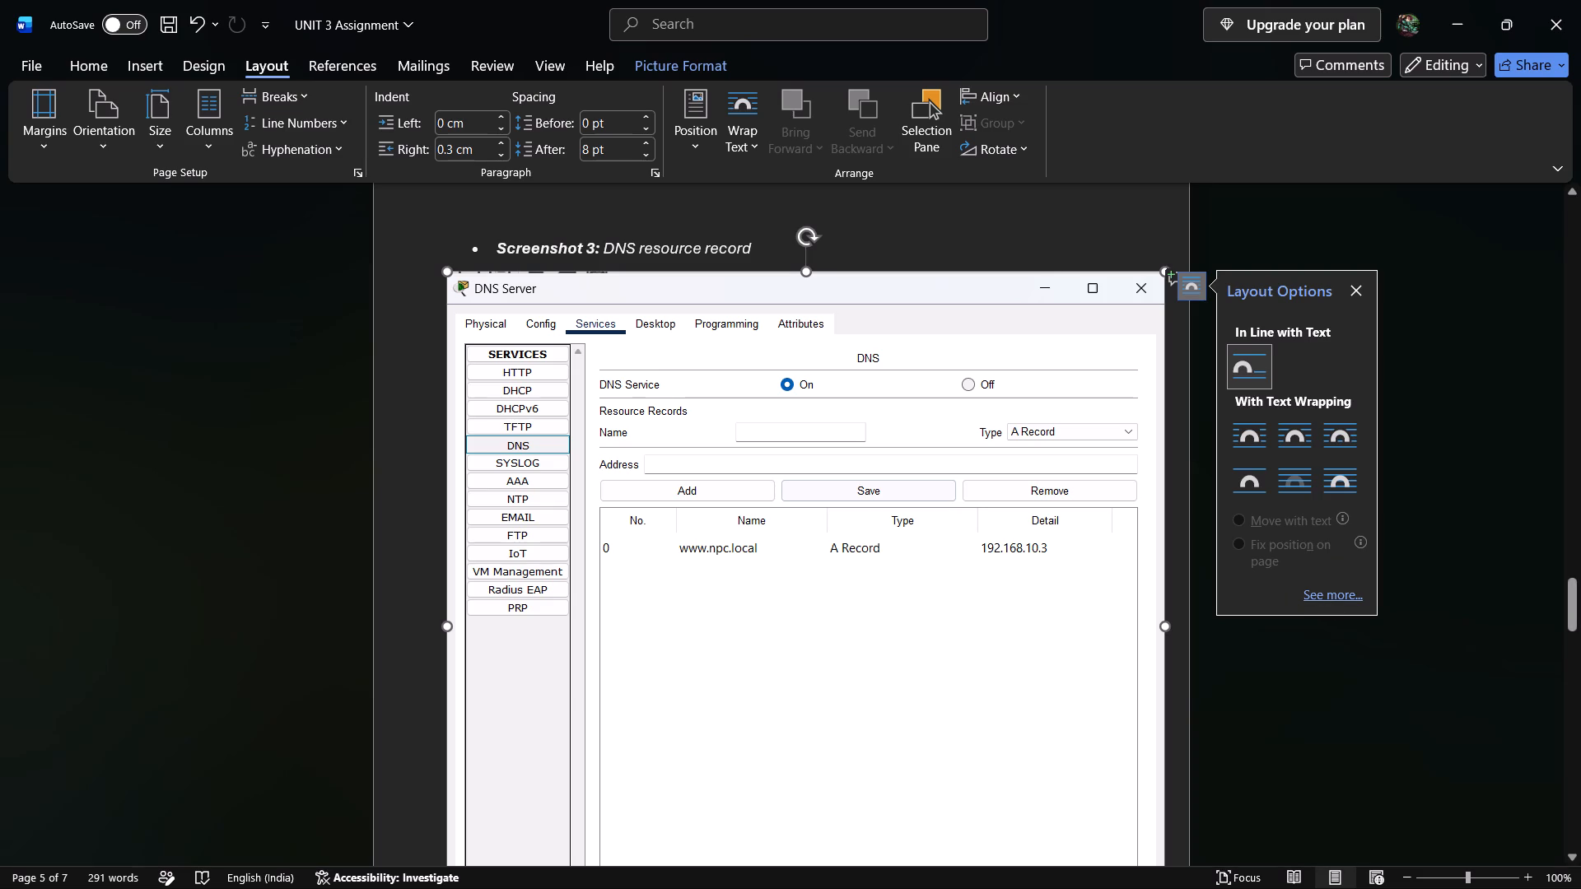
# Centre the Screenshot 3 DNS Server picture on the page with a left indent of -0.6 cm and a right indent of 0 cm.
pyautogui.click(501, 125)
pyautogui.doubleClick(501, 146)
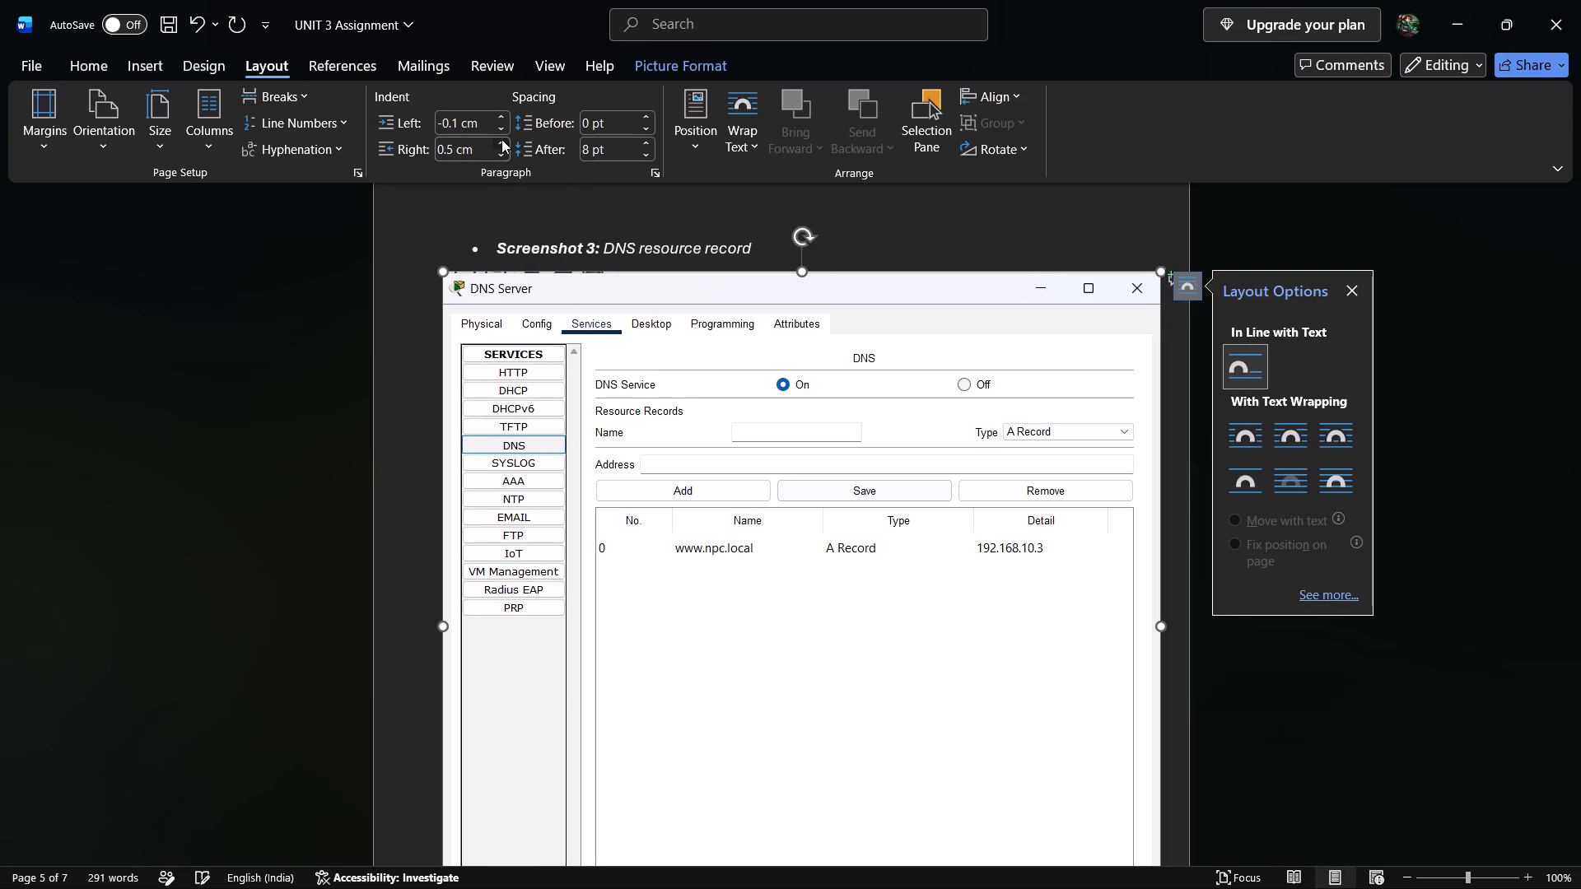
pyautogui.click(501, 139)
pyautogui.click(497, 163)
pyautogui.tripleClick(496, 151)
pyautogui.tripleClick(496, 151)
pyautogui.click(502, 114)
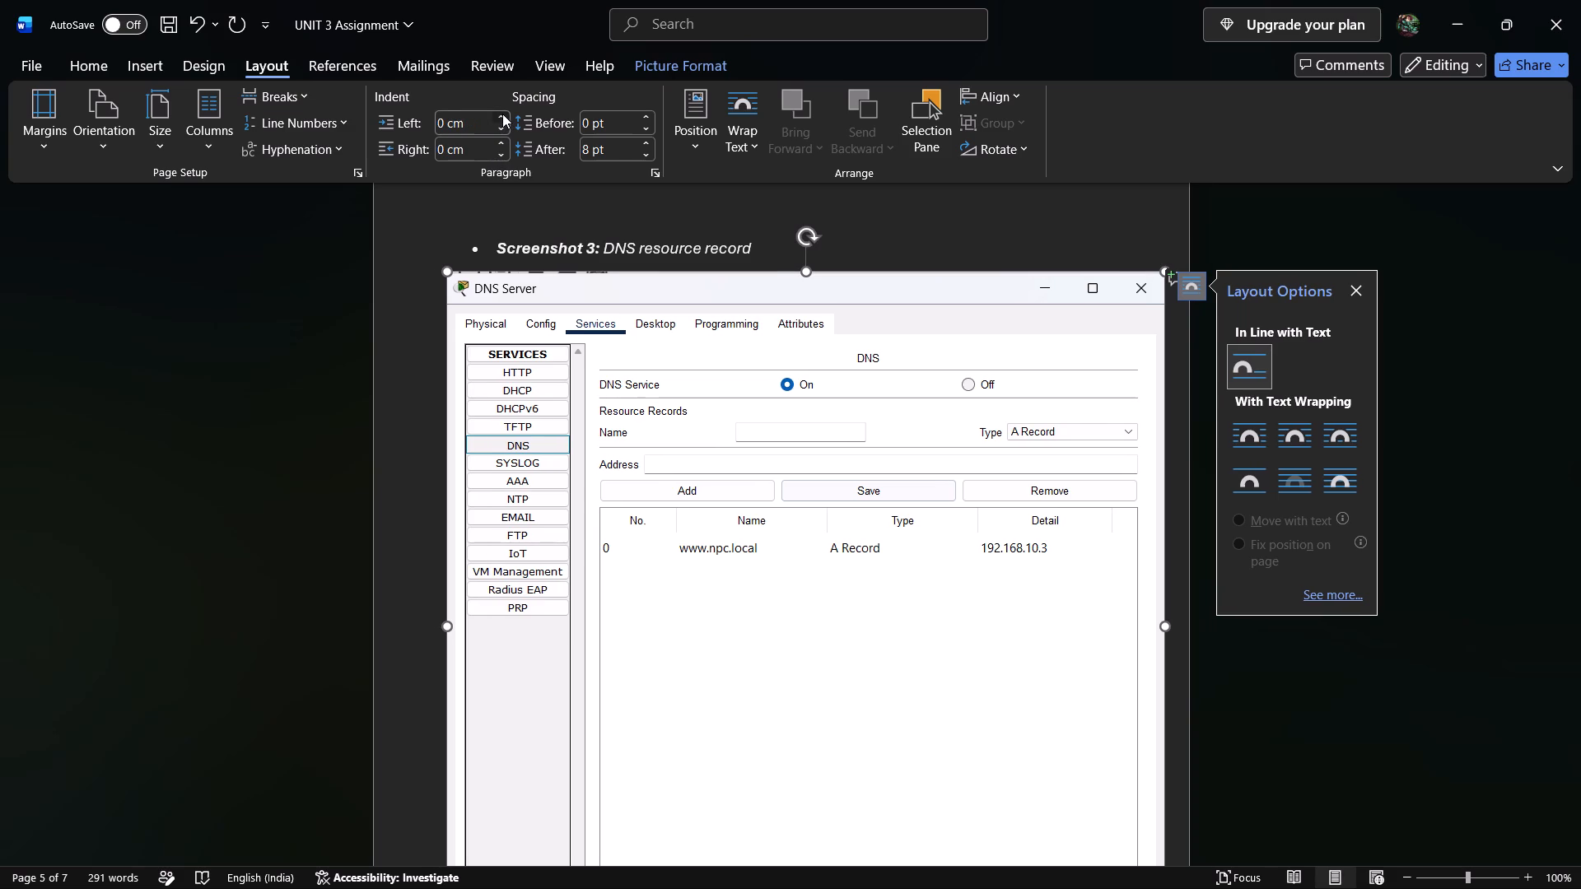
pyautogui.tripleClick(503, 123)
pyautogui.doubleClick(503, 123)
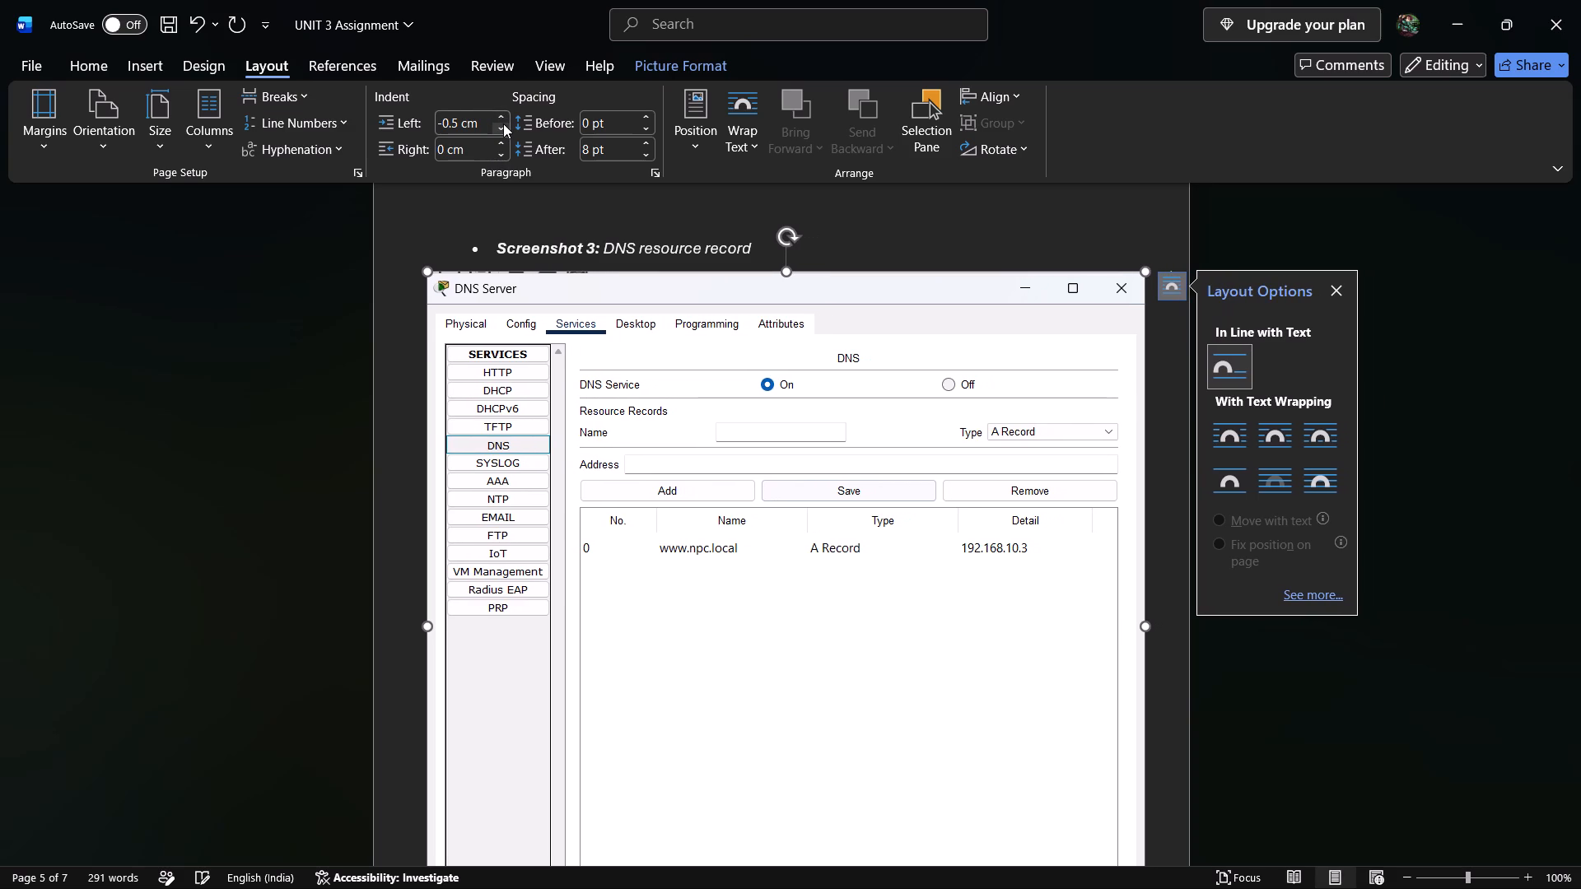
pyautogui.click(503, 123)
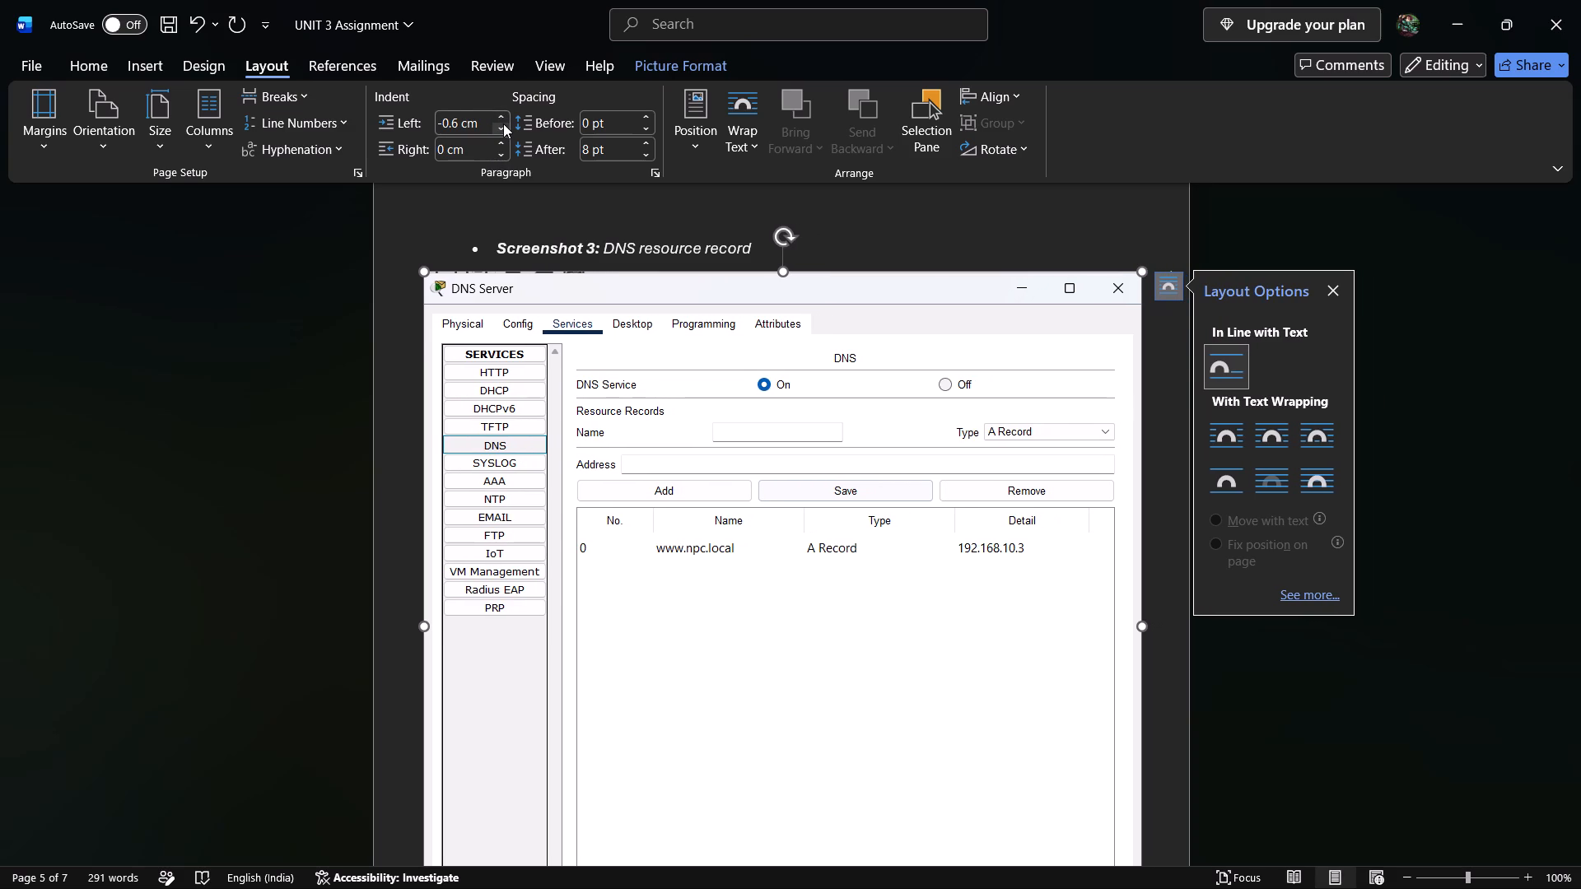
# Set the left indent of the Client-PC 2 IP configuration picture under the Screenshot 2 caption to 0.4 cm.
pyautogui.scroll(14, 822, 225)
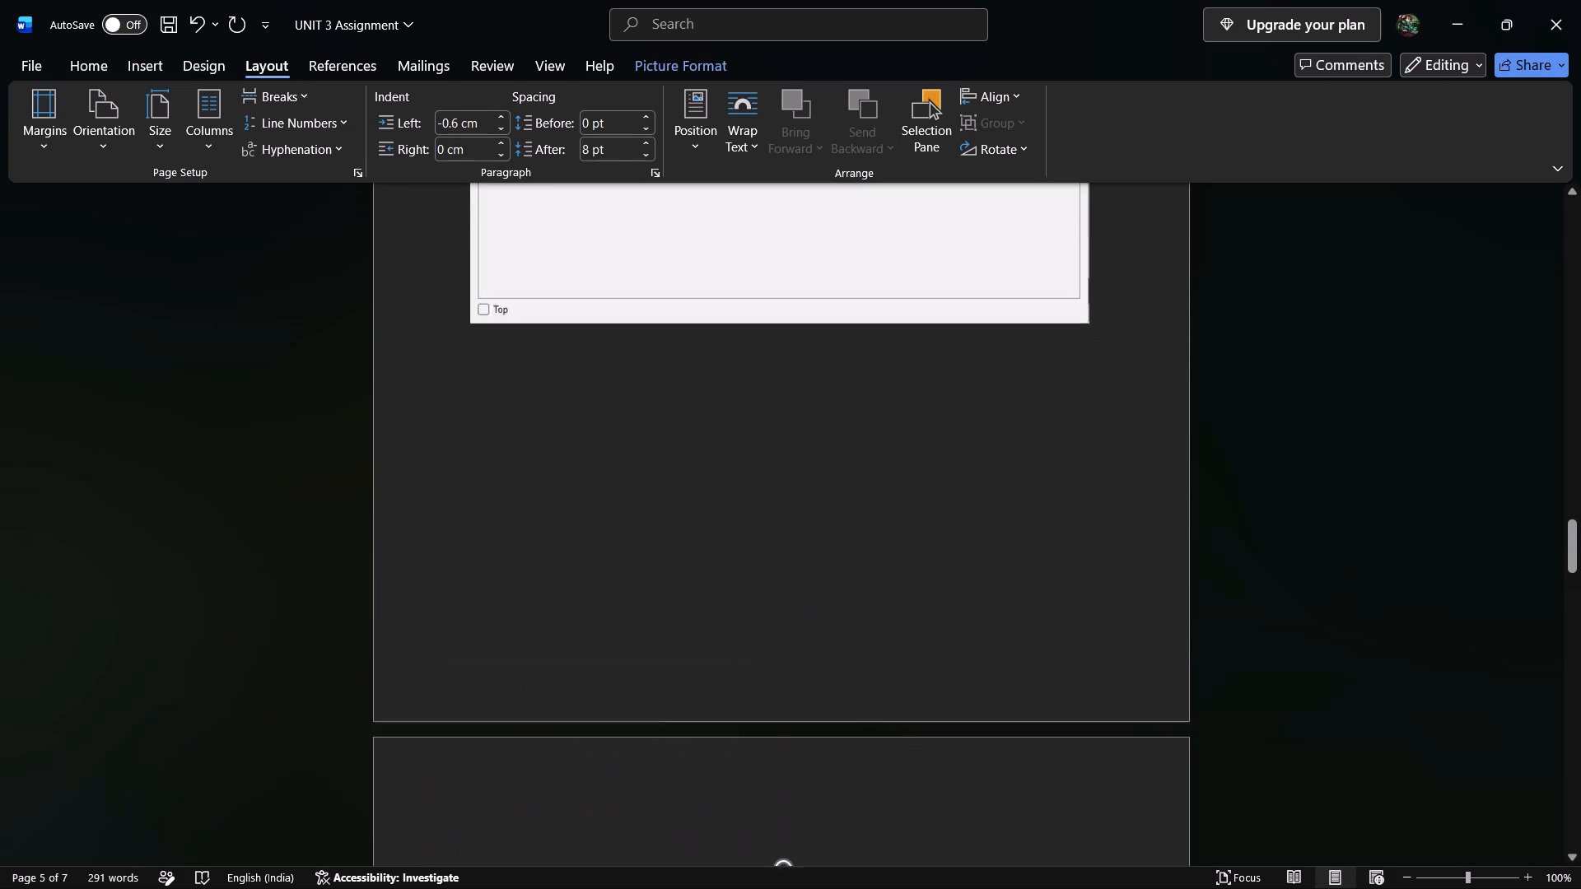
pyautogui.scroll(6, 821, 221)
pyautogui.click(759, 326)
pyautogui.scroll(4, 759, 314)
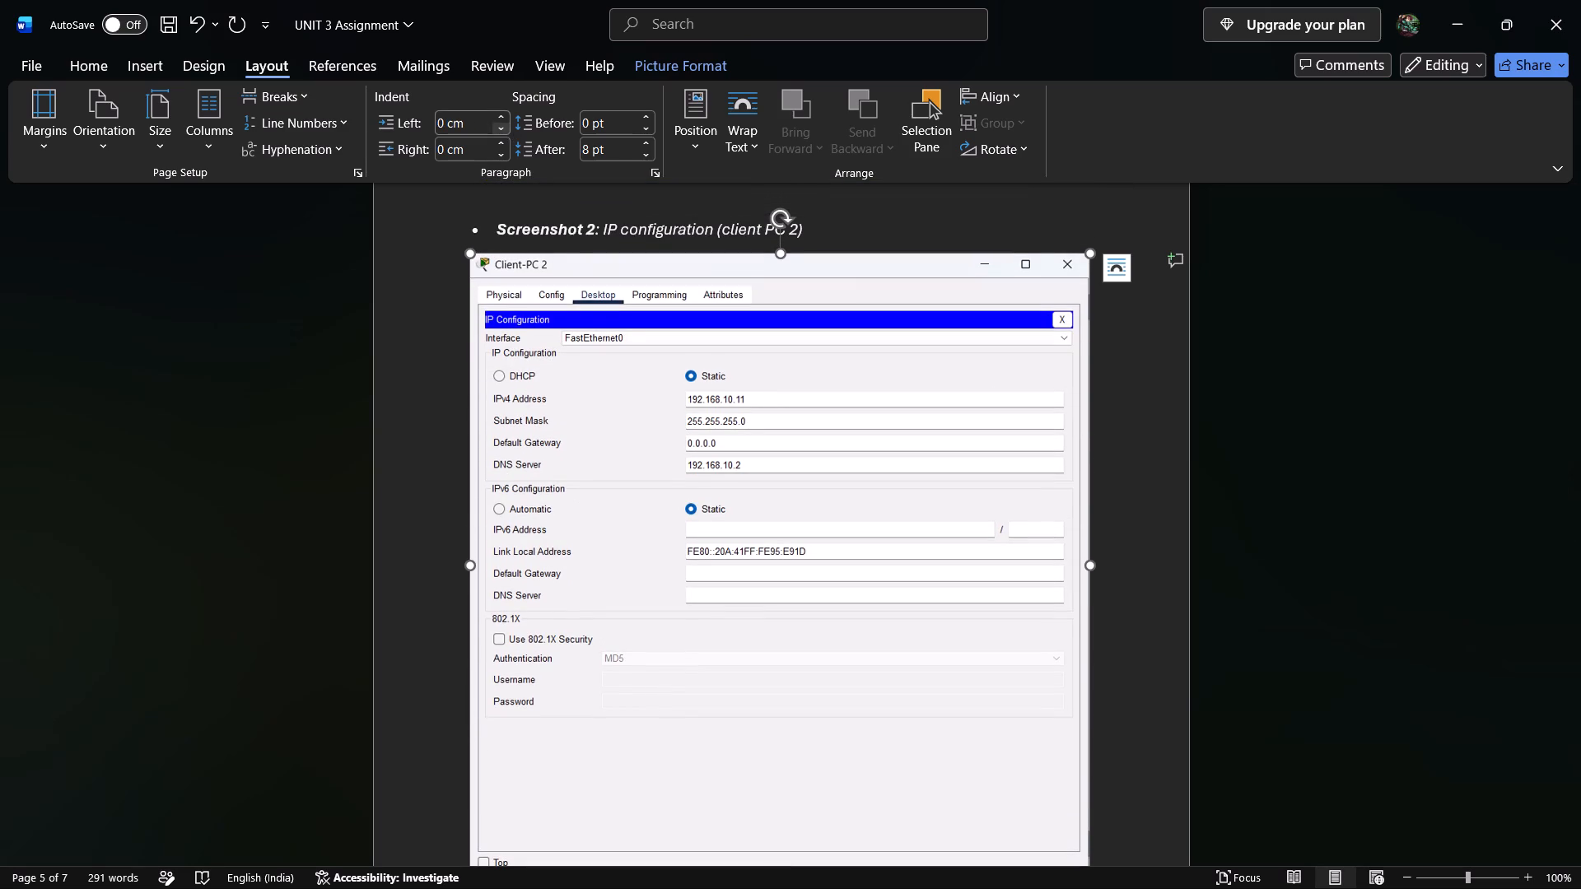
pyautogui.tripleClick(501, 123)
pyautogui.doubleClick(501, 123)
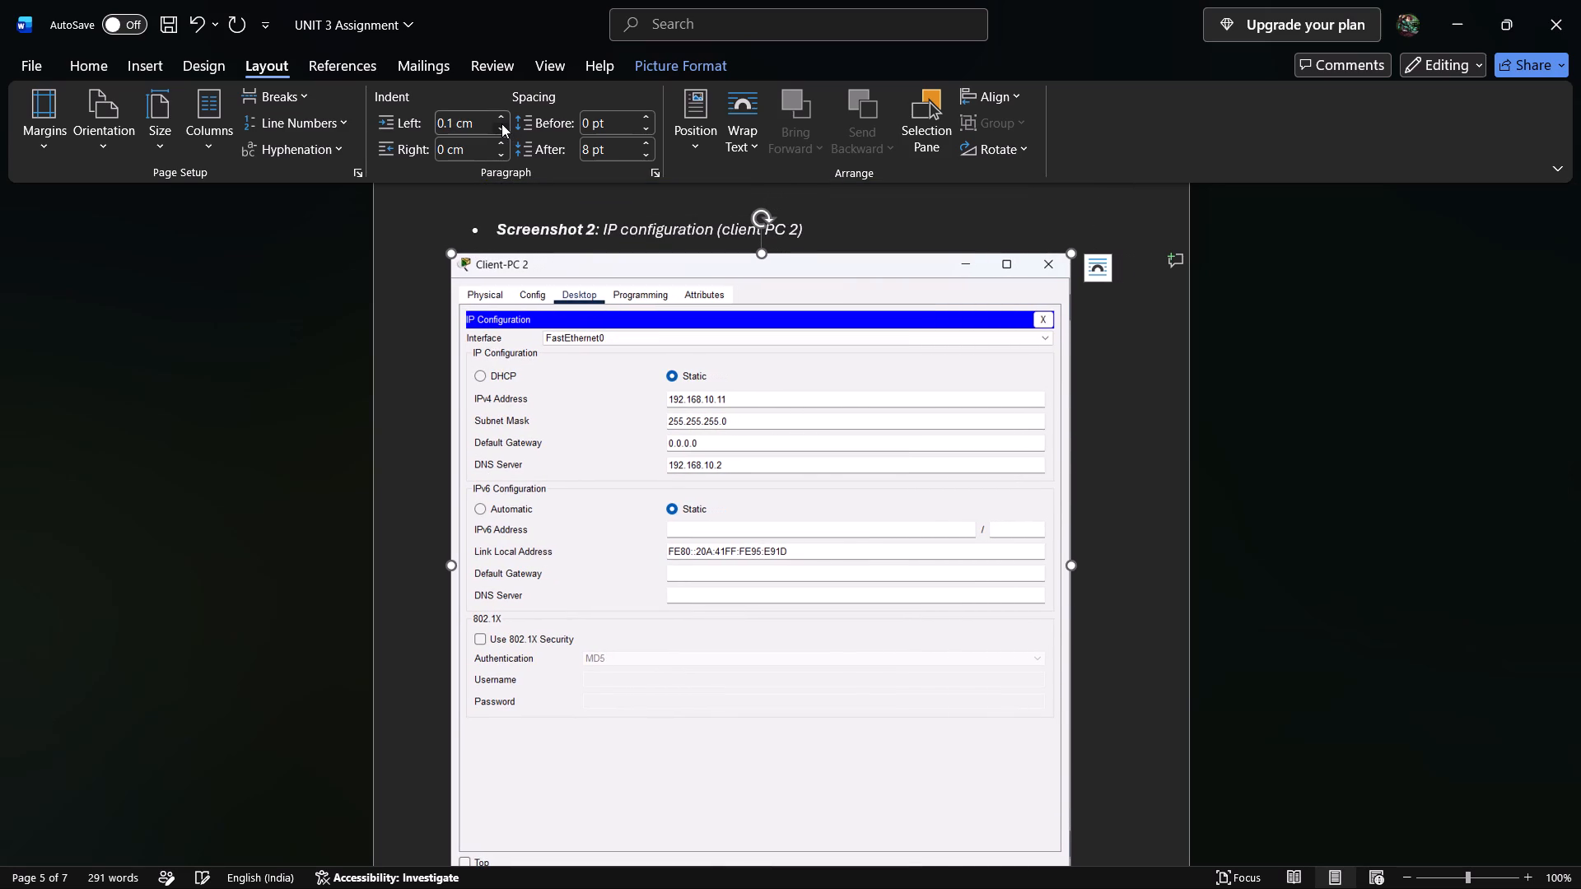
pyautogui.click(499, 112)
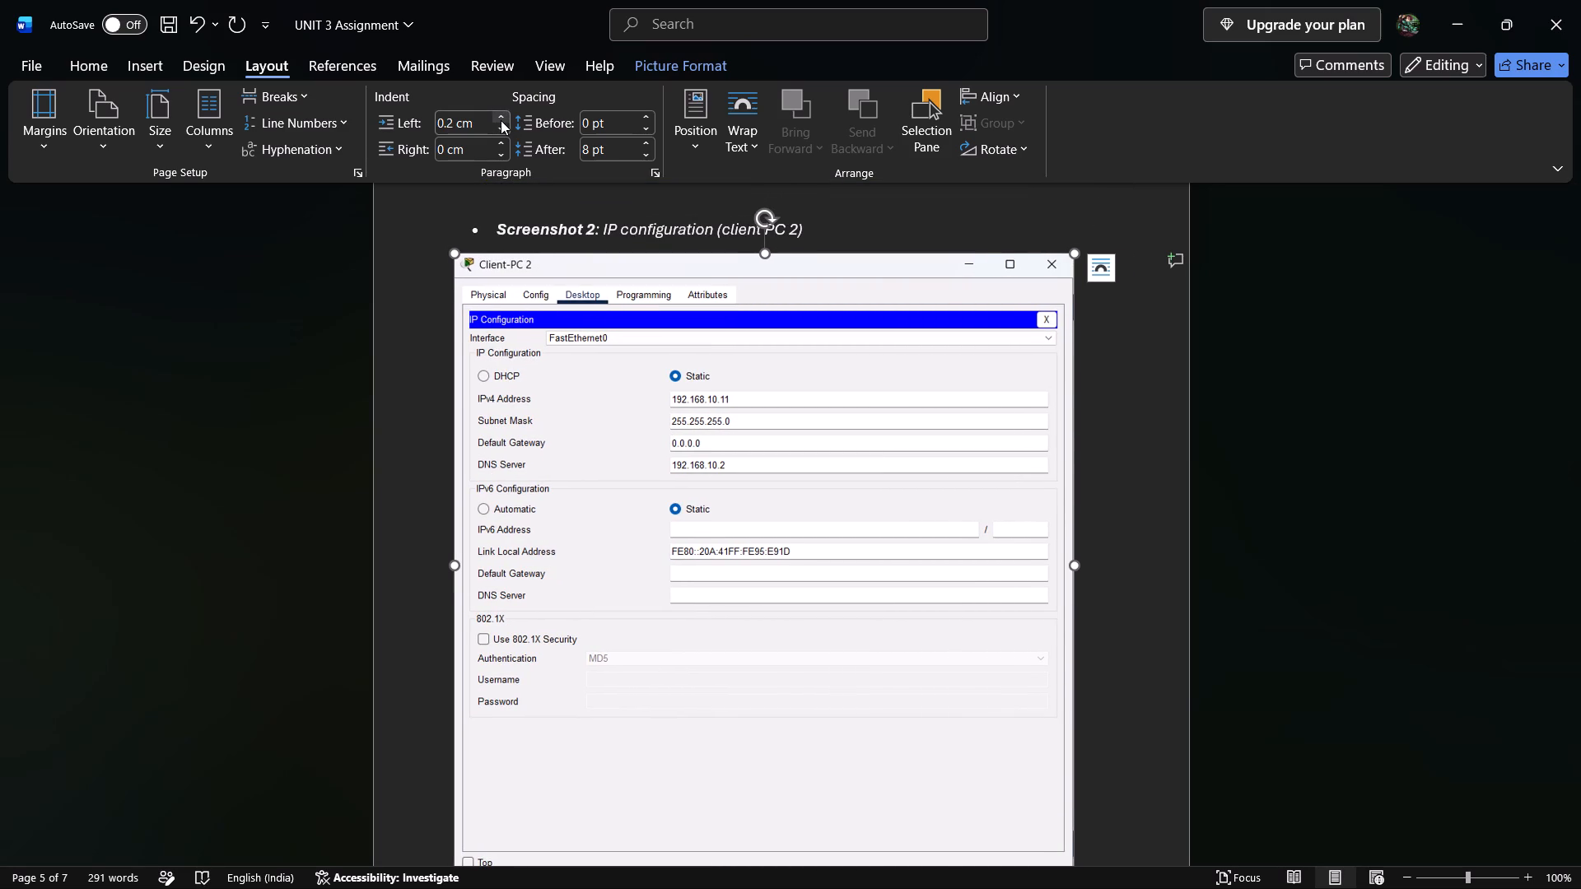
pyautogui.click(502, 117)
pyautogui.click(502, 117)
# Review the report's layout from the Screenshot 2 page back up to the title on the first page.
pyautogui.scroll(2, 625, 230)
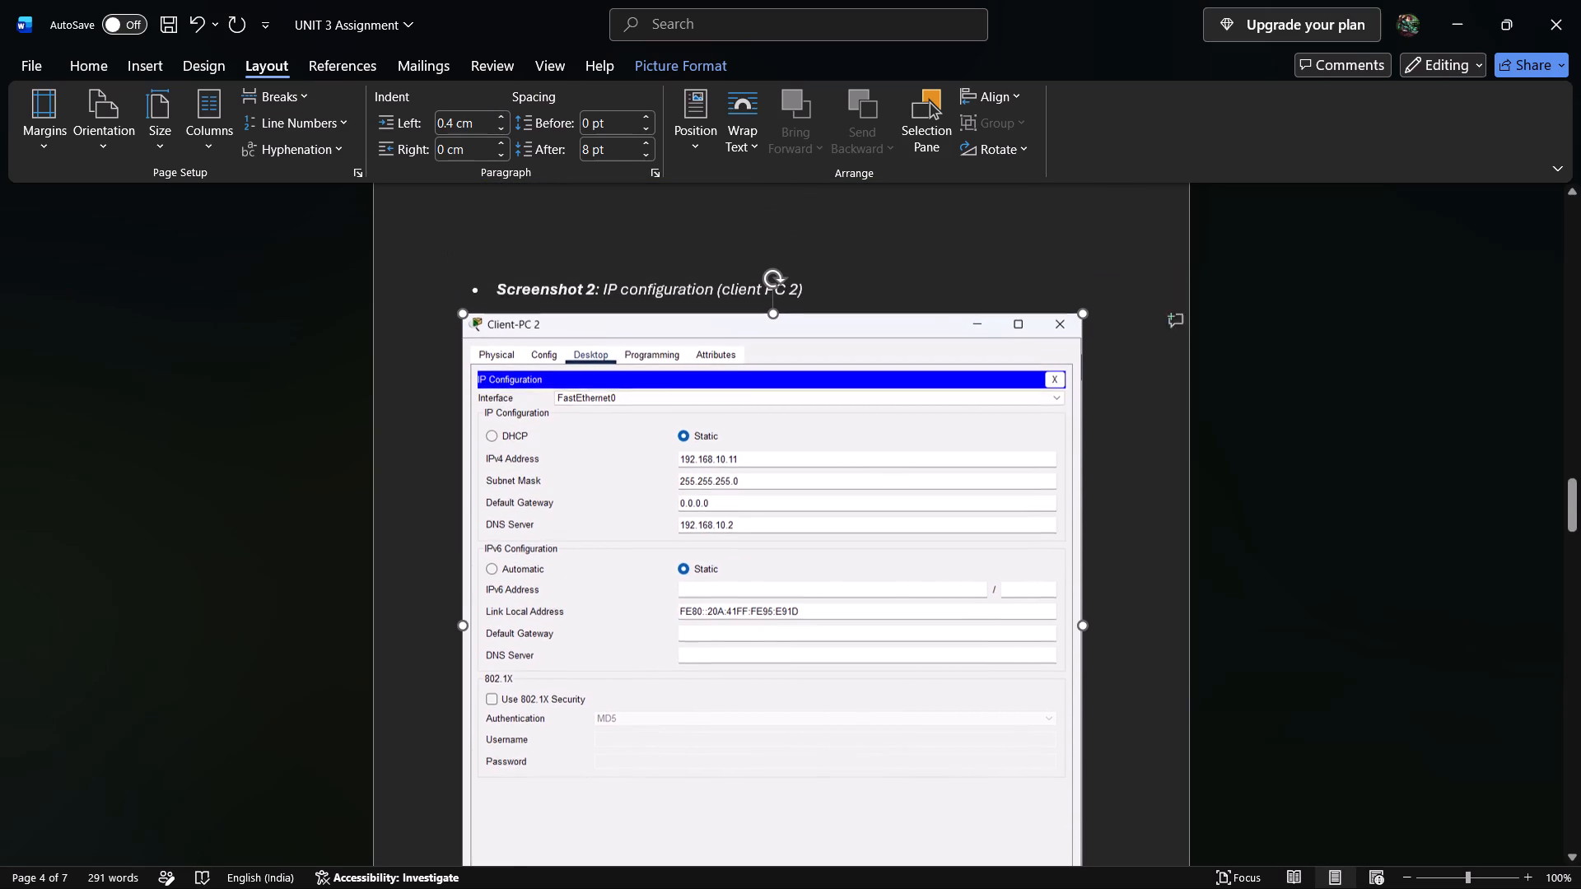
pyautogui.scroll(1, 637, 237)
pyautogui.scroll(10, 669, 296)
pyautogui.scroll(15, 733, 274)
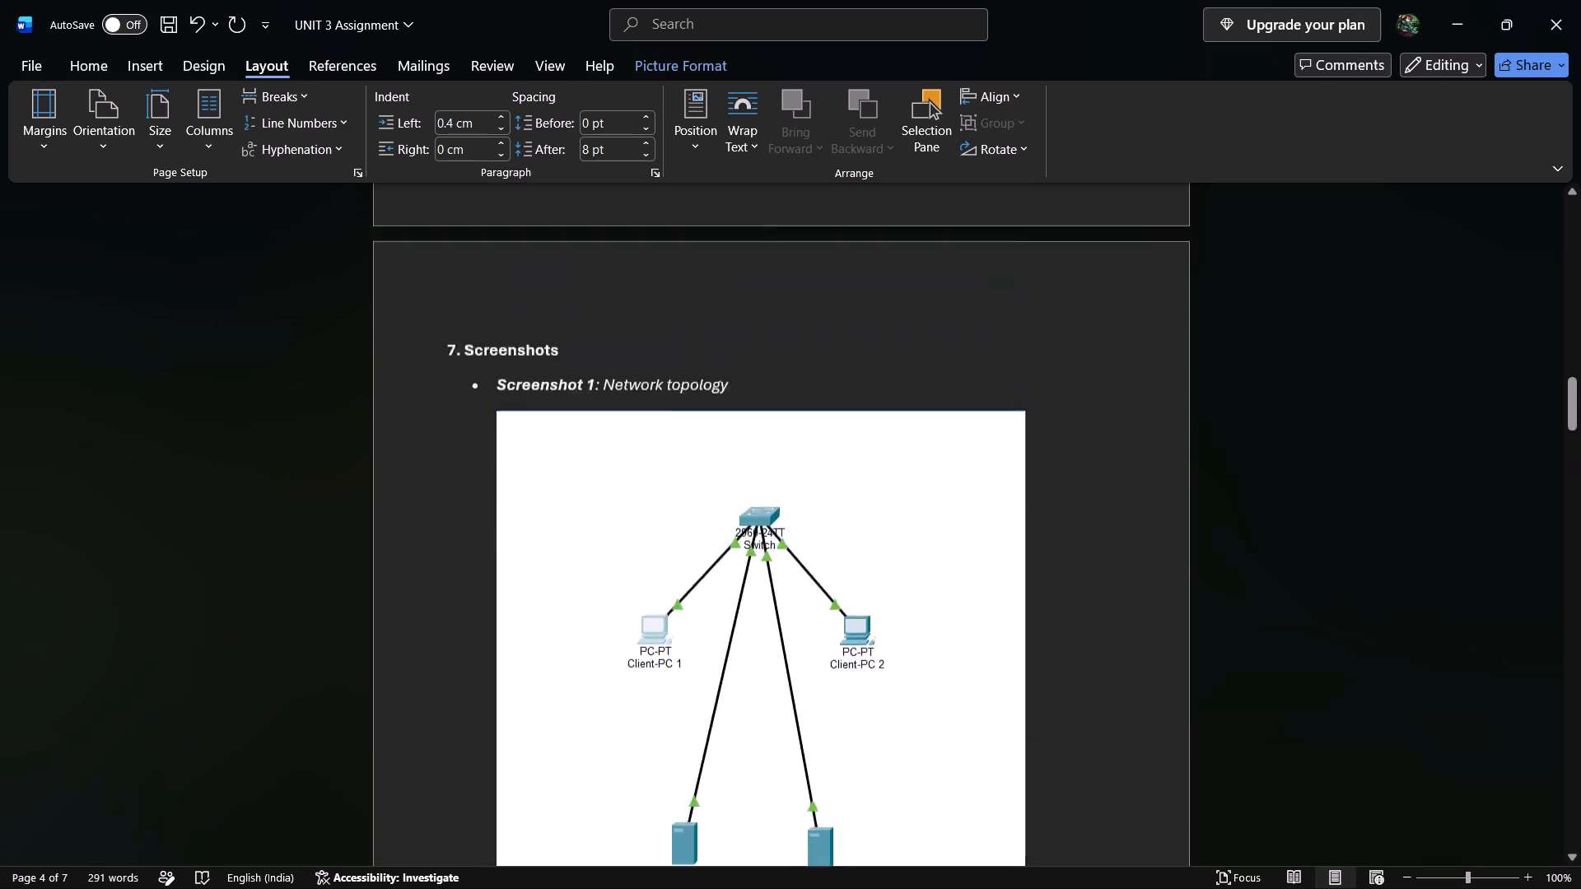
pyautogui.scroll(2, 684, 301)
pyautogui.scroll(11, 766, 639)
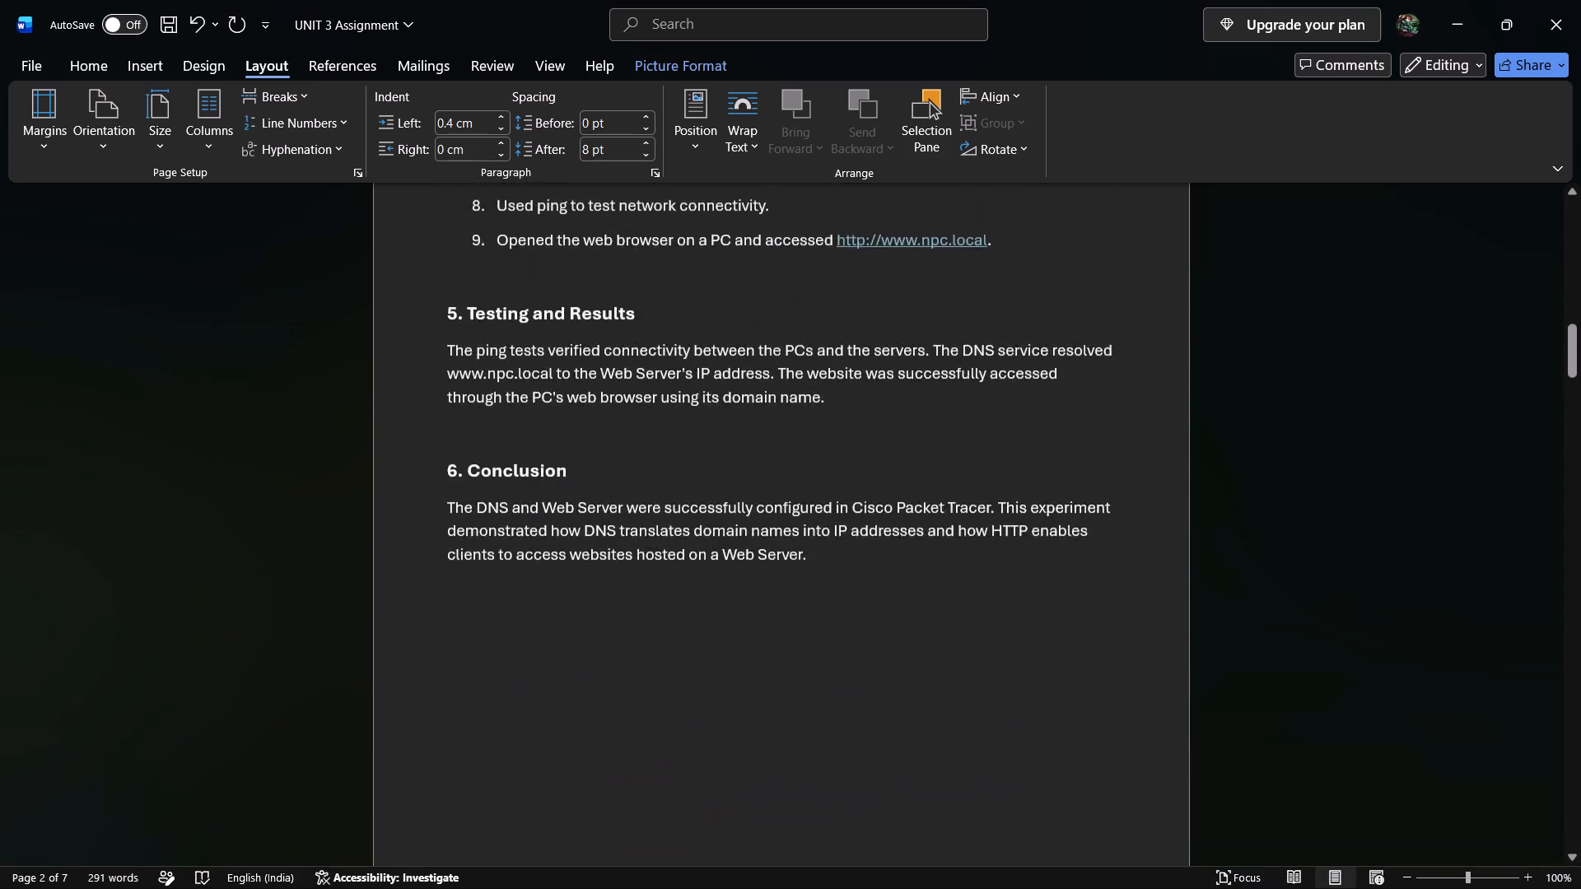
pyautogui.scroll(20, 778, 496)
pyautogui.scroll(10, 778, 496)
pyautogui.scroll(7, 898, 442)
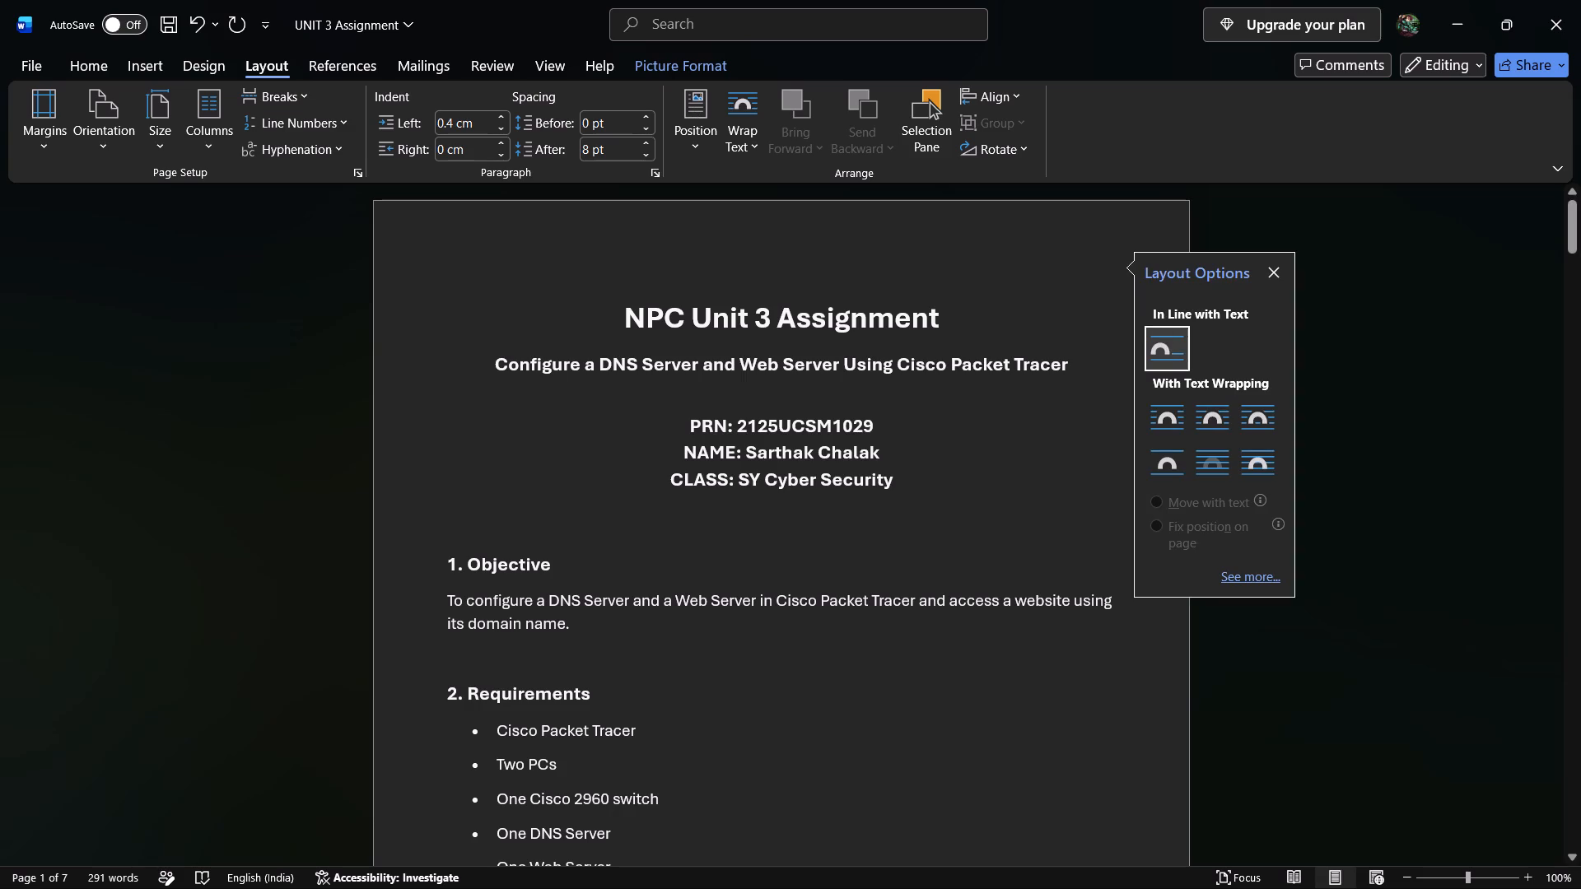
# Save the UNIT 3 Assignment document.
pyautogui.hotkey('ctrl', 's')
pyautogui.hotkey('ctrl', 's')
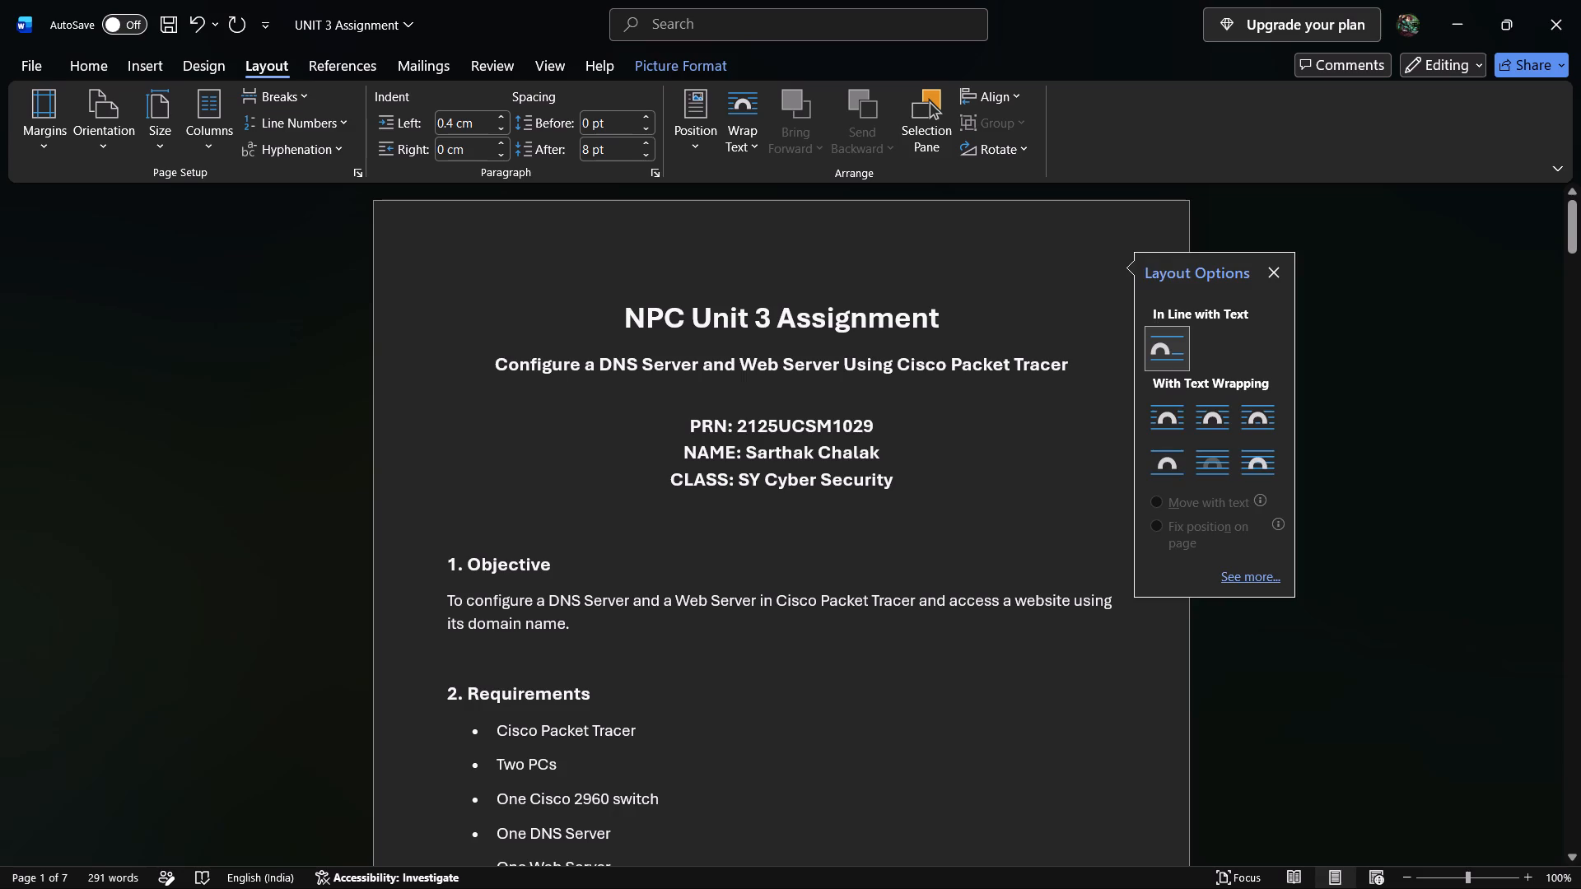
pyautogui.click(950, 441)
pyautogui.hotkey('ctrl', 's')
pyautogui.hotkey('ctrl', 's')
pyautogui.hotkey('ctrl', 's')
pyautogui.hotkey('ctrl', 's')
pyautogui.hotkey('ctrl', 's')
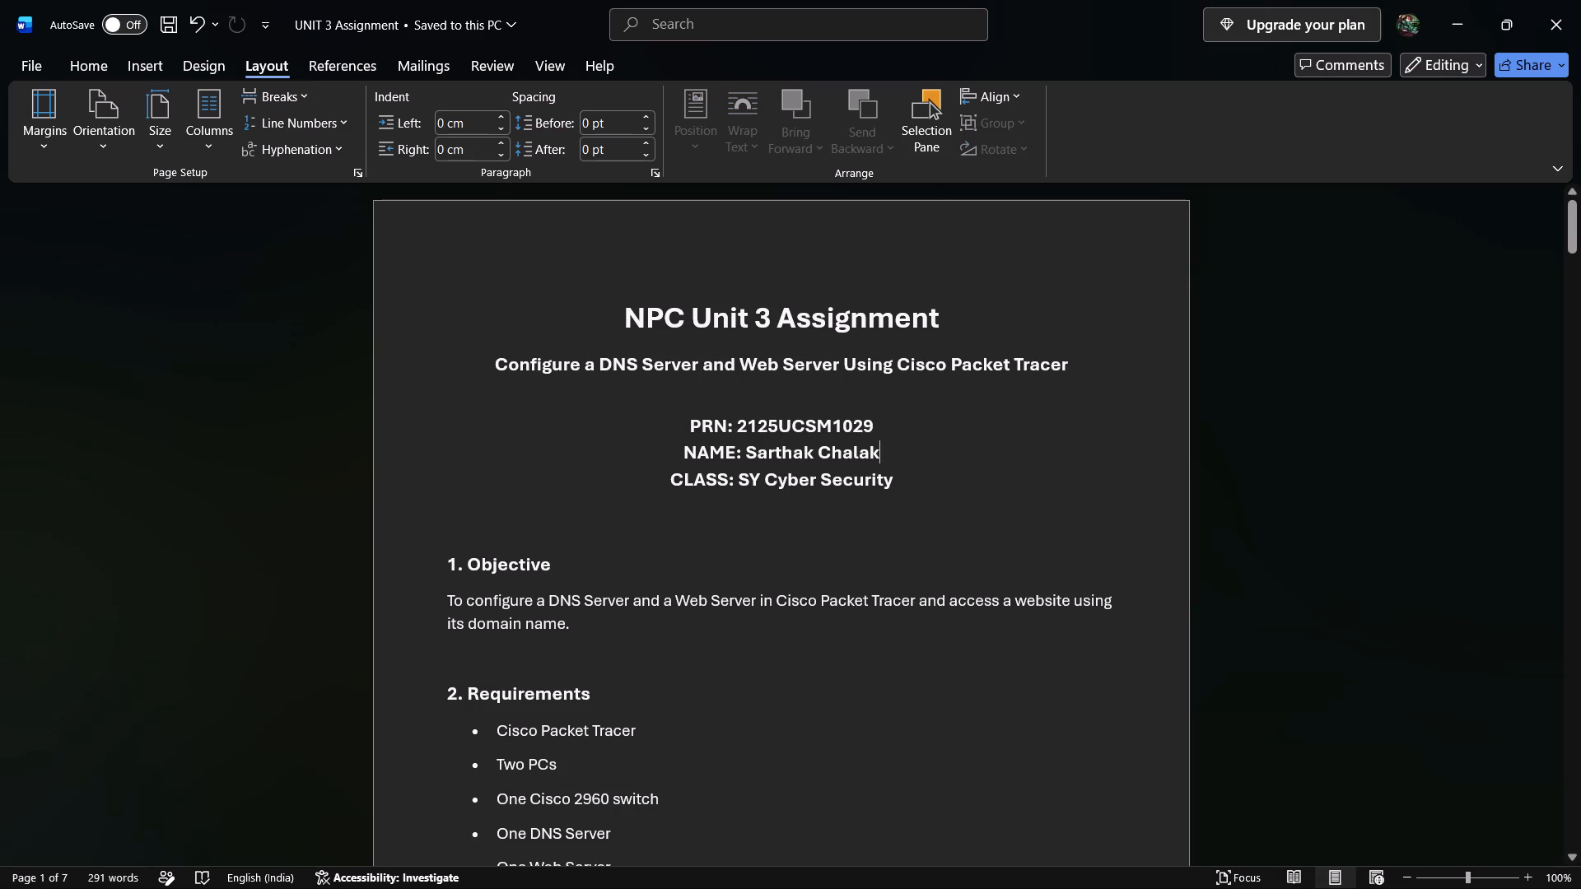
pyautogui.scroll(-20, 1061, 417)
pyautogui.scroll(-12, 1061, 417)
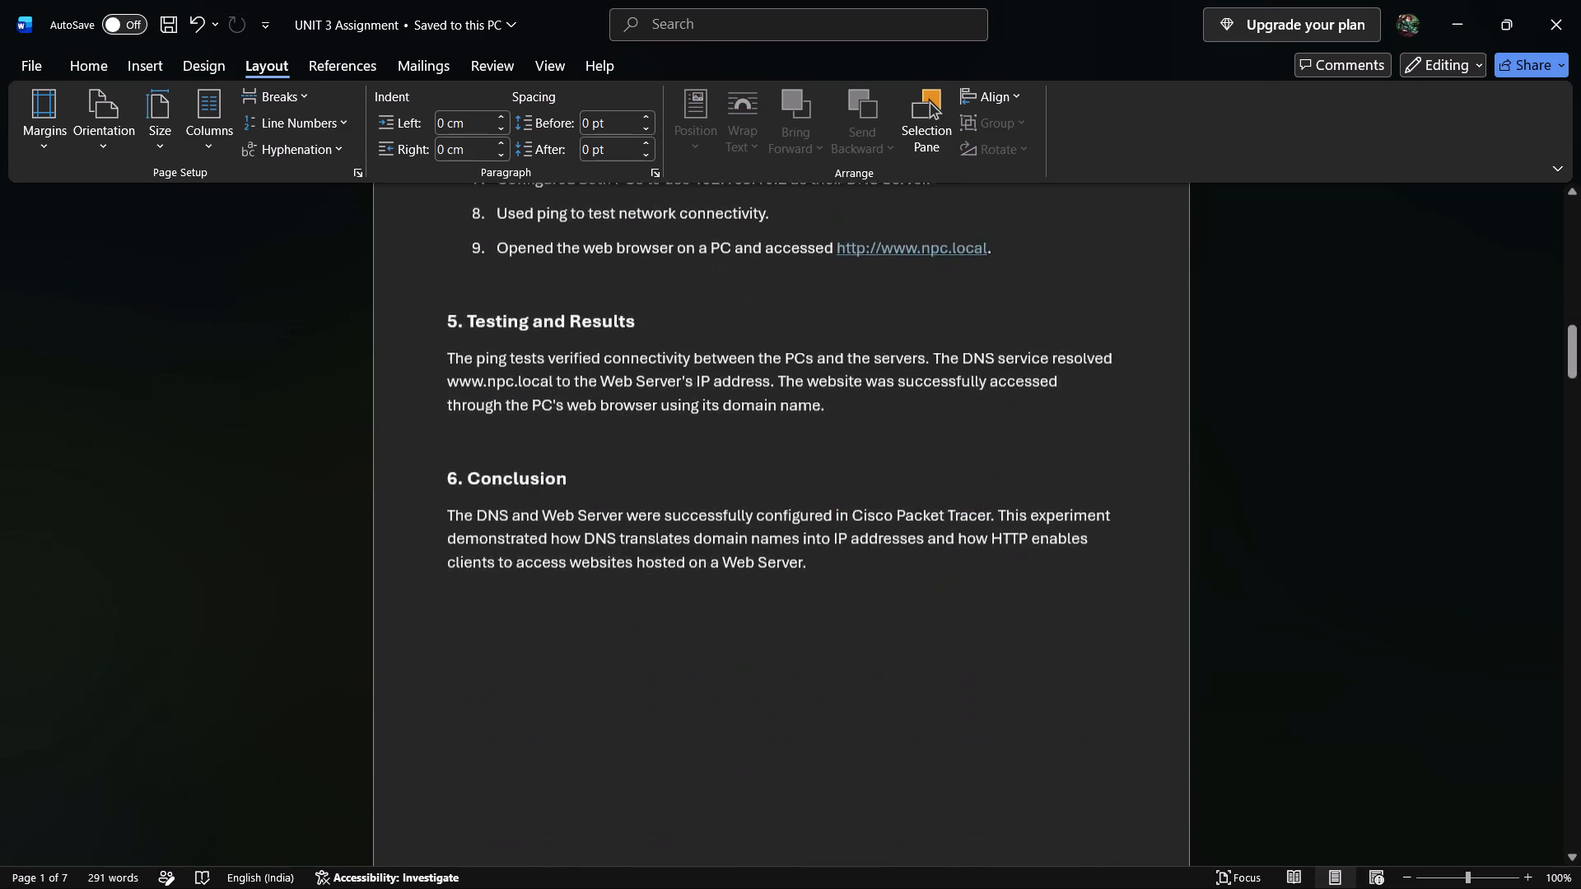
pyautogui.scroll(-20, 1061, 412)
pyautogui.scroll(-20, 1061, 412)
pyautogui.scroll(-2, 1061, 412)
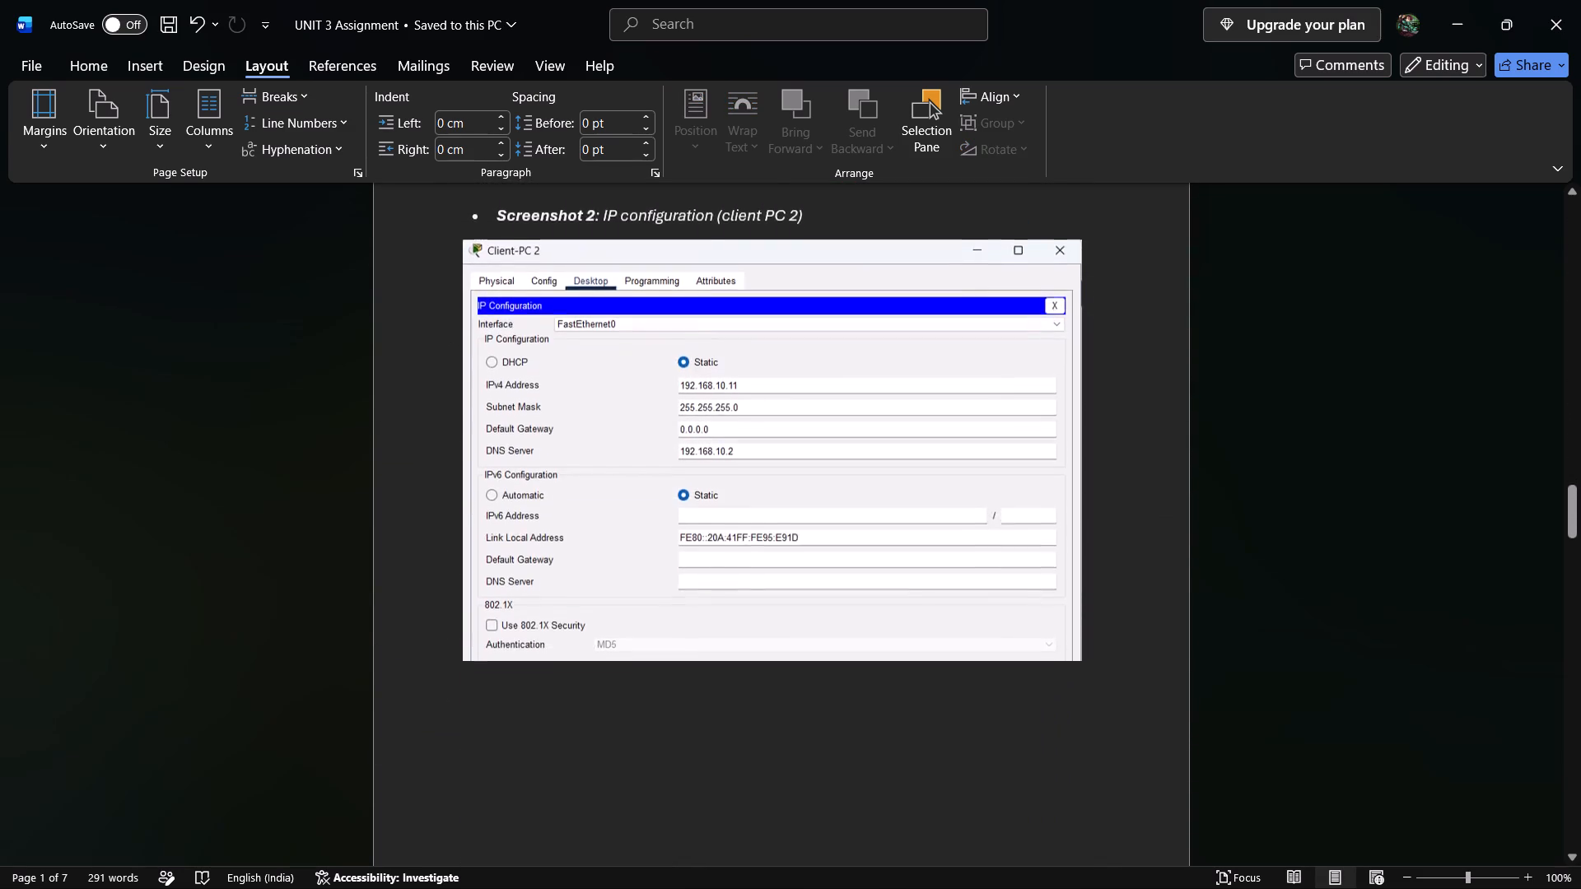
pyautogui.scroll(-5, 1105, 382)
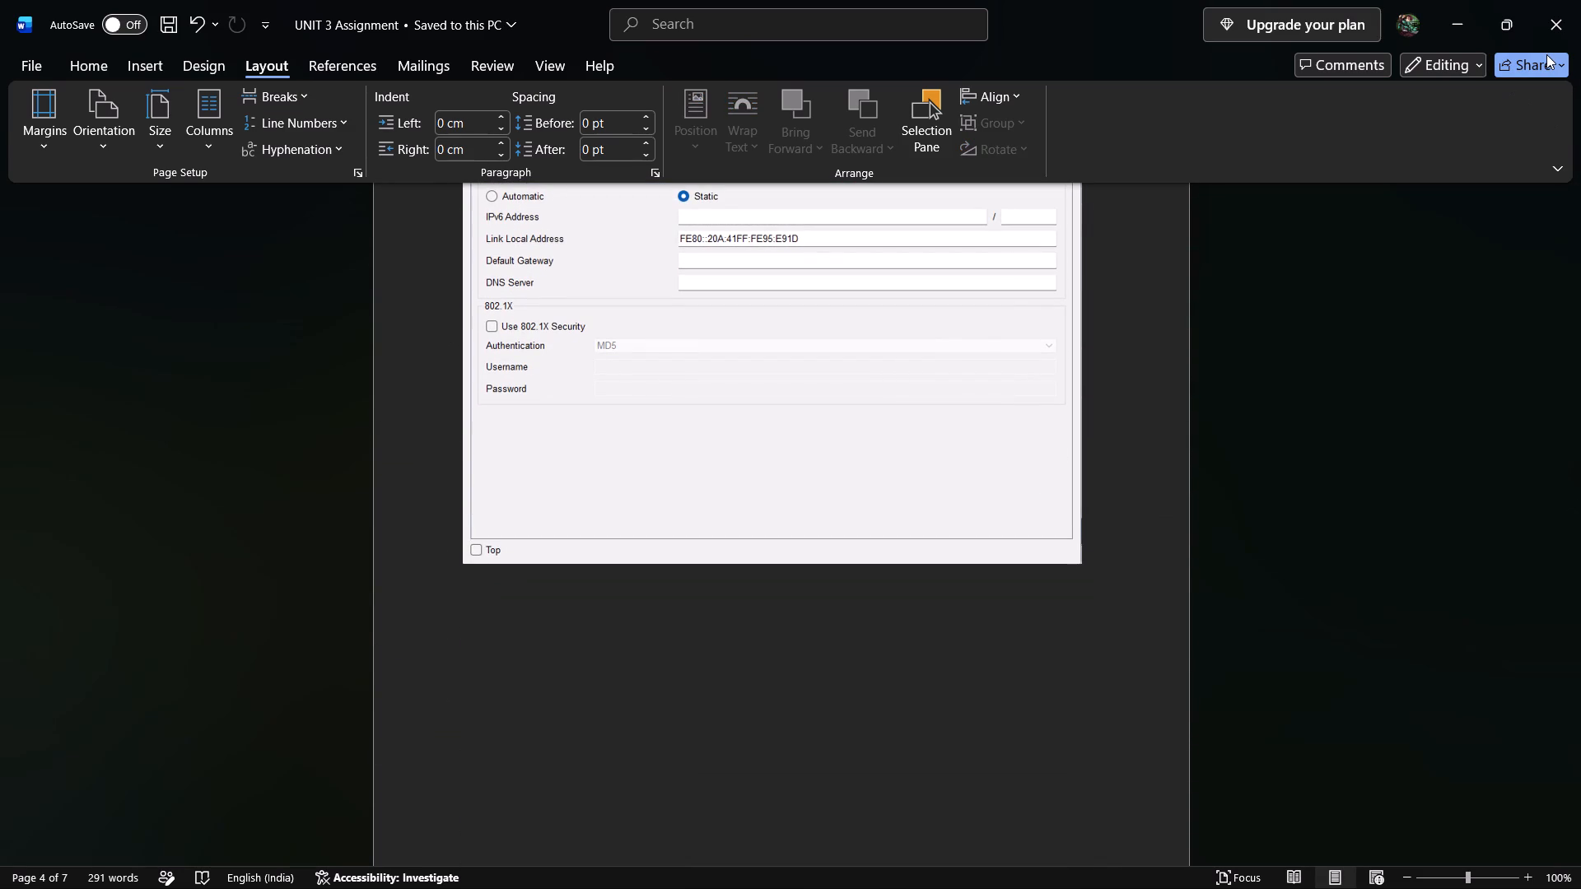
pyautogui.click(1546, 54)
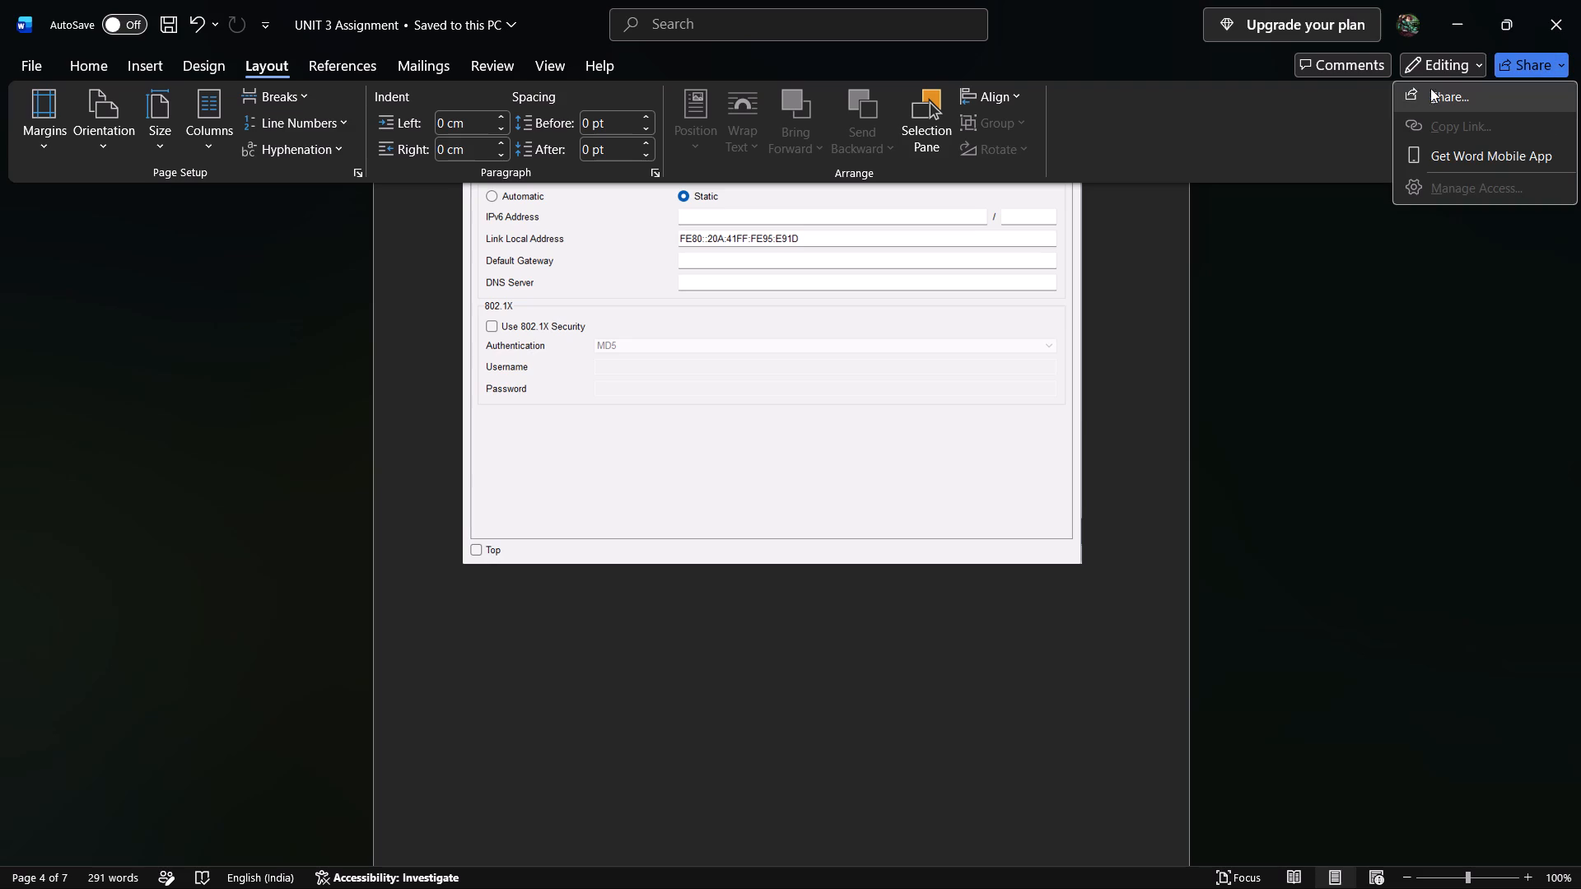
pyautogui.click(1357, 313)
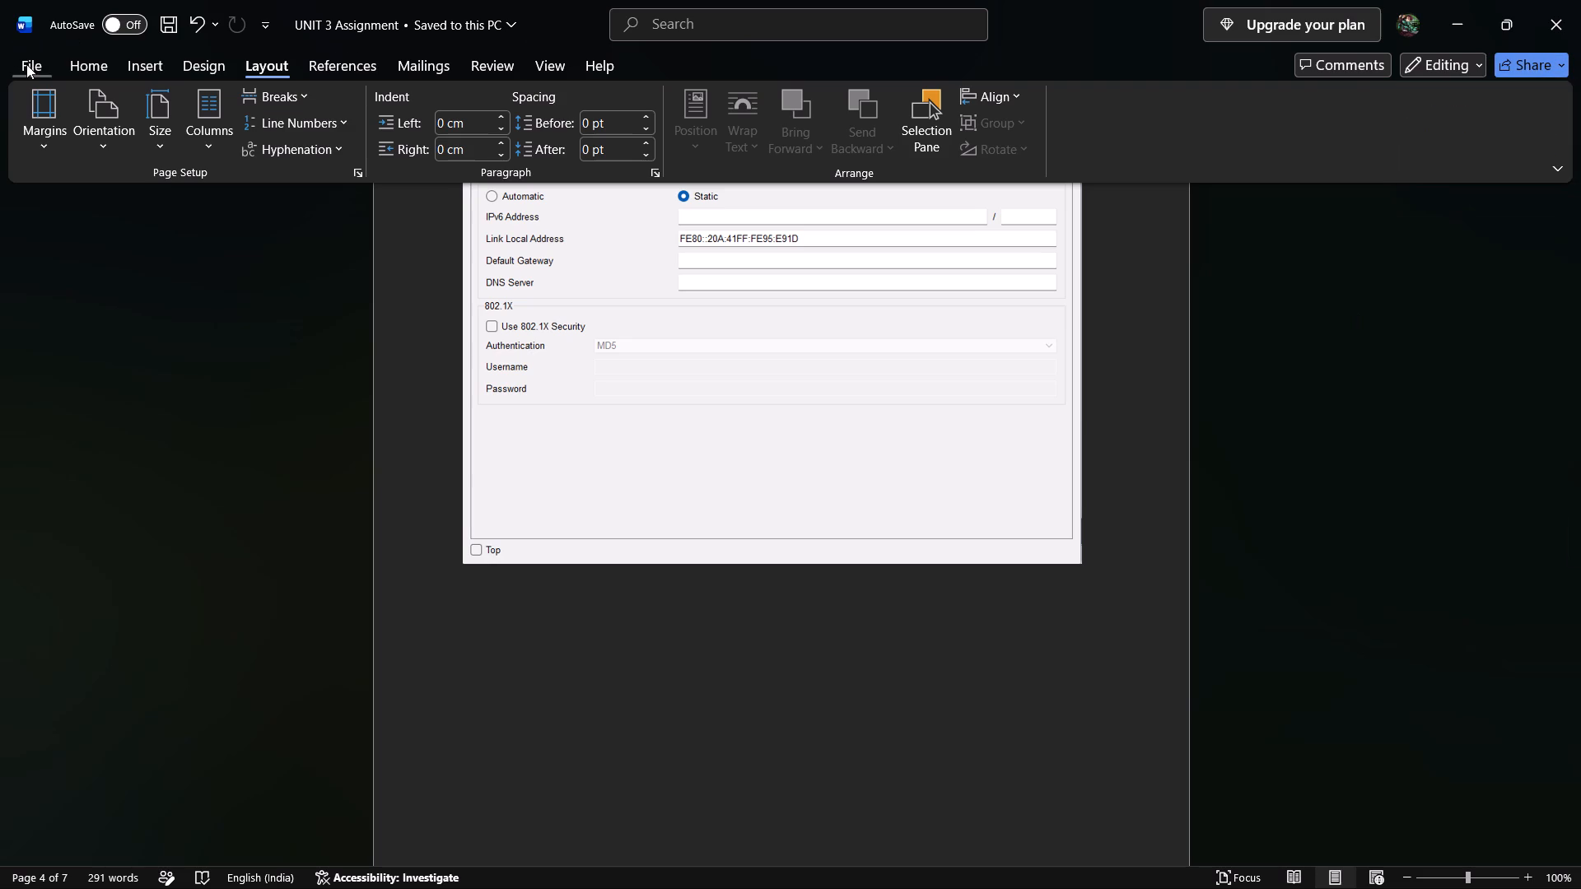
# Export the report as a PDF named UNIT 3 Assignment into the NPC folder.
pyautogui.click(27, 65)
pyautogui.click(118, 472)
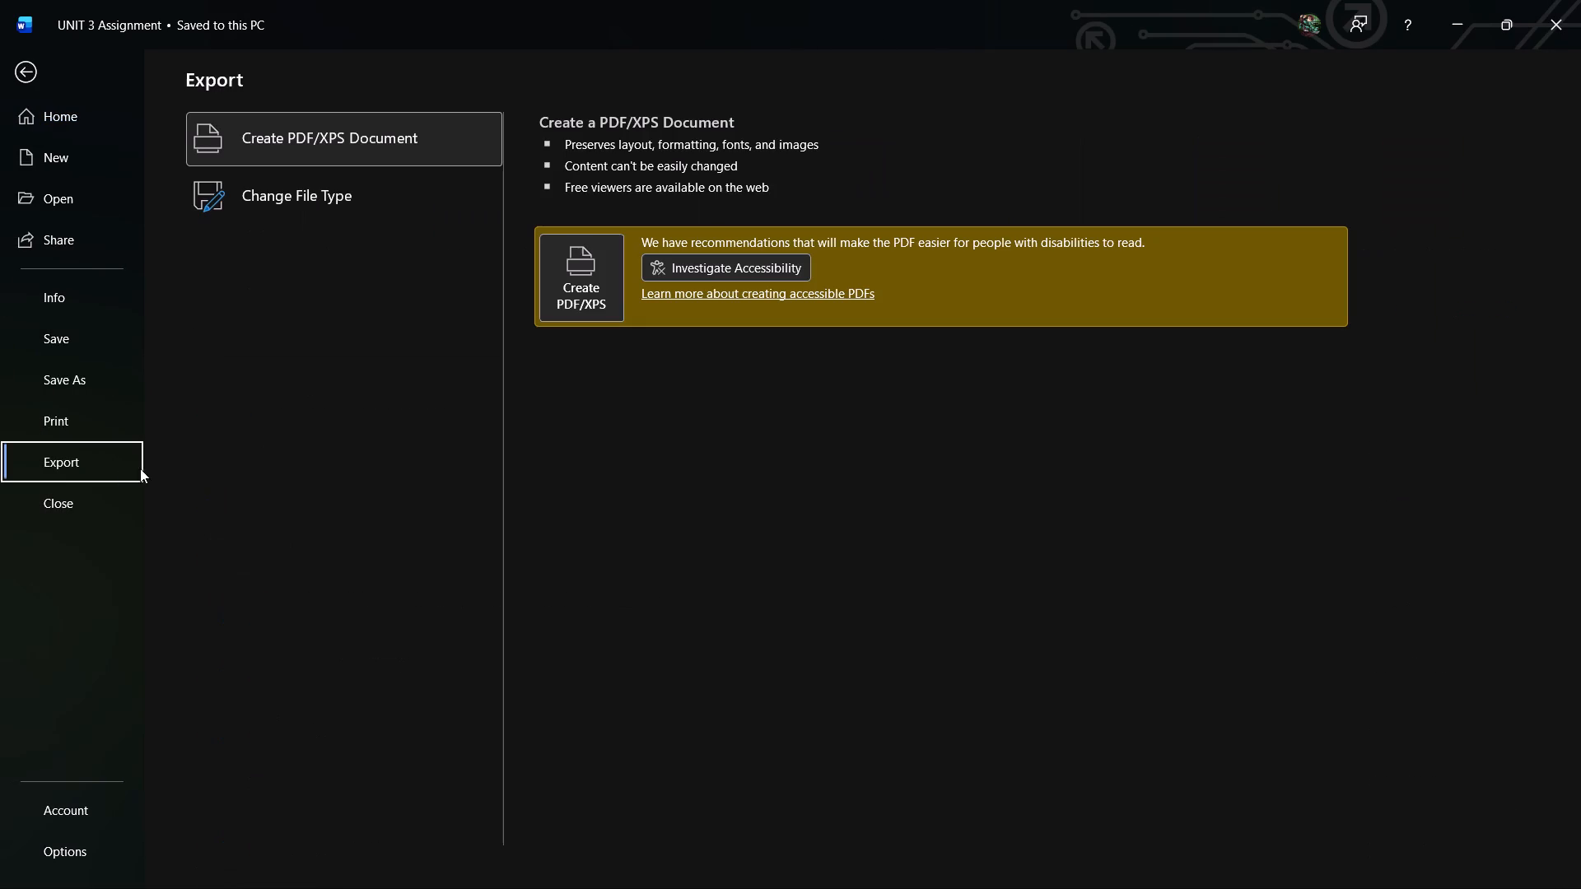
pyautogui.click(619, 284)
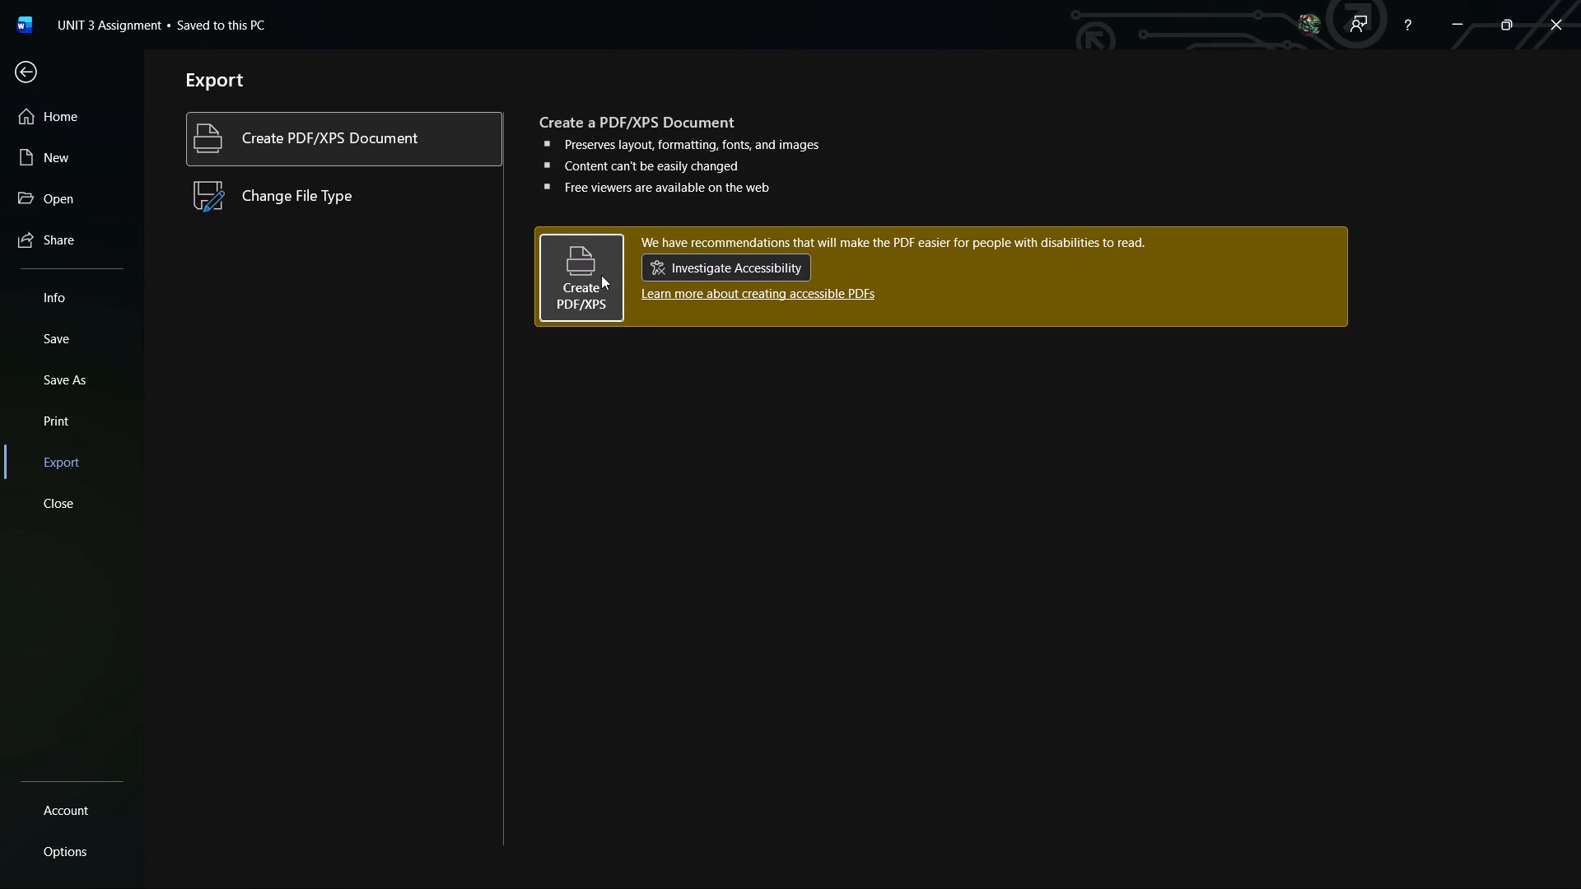
pyautogui.click(597, 272)
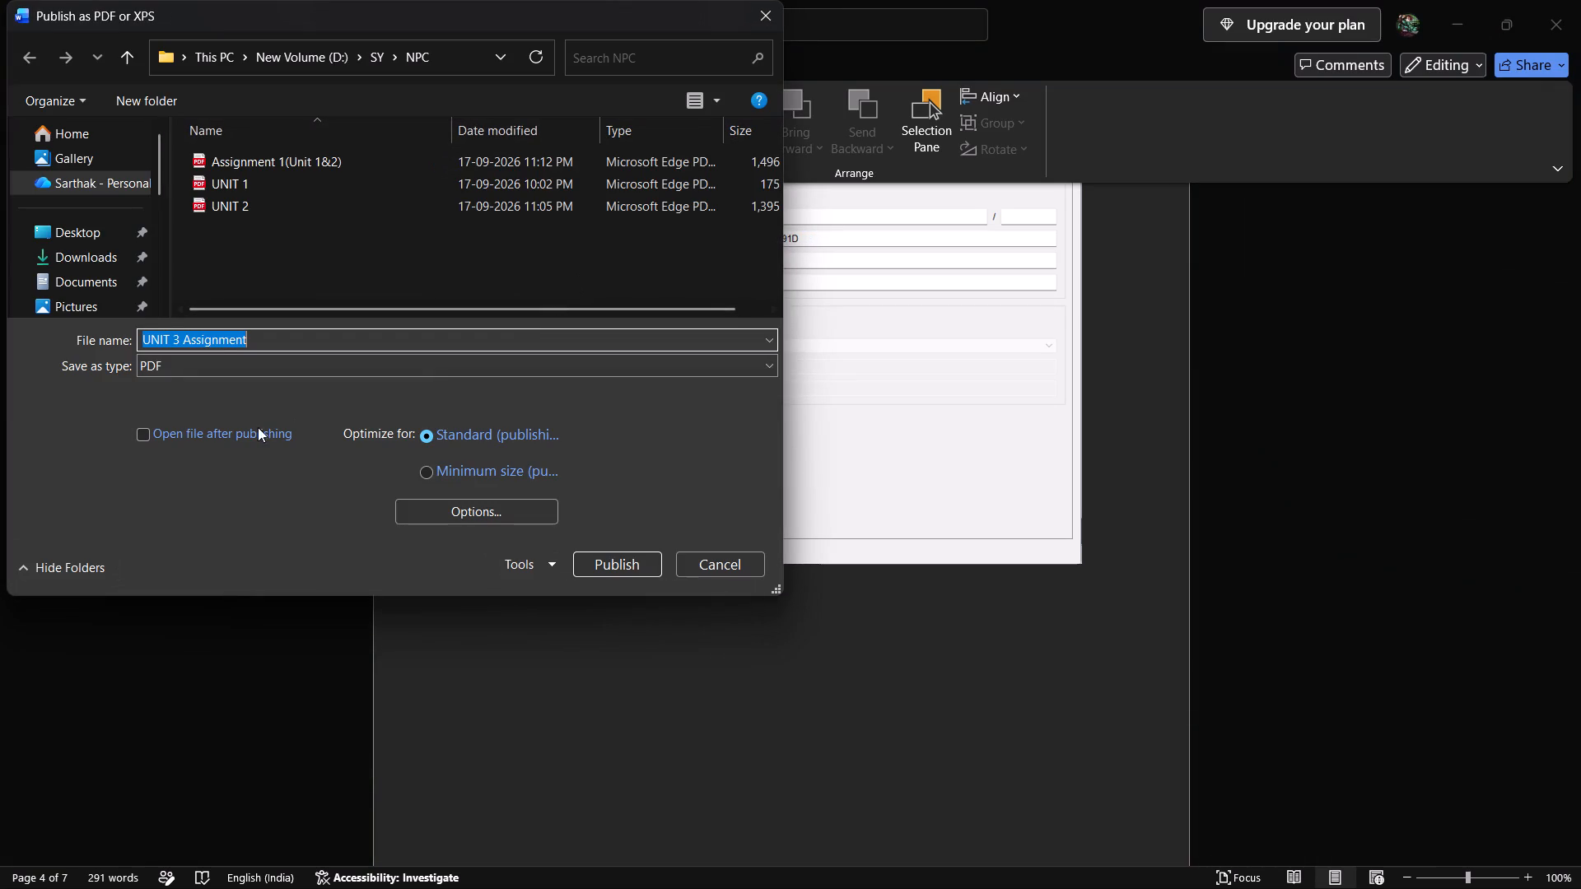
pyautogui.scroll(-2, 82, 230)
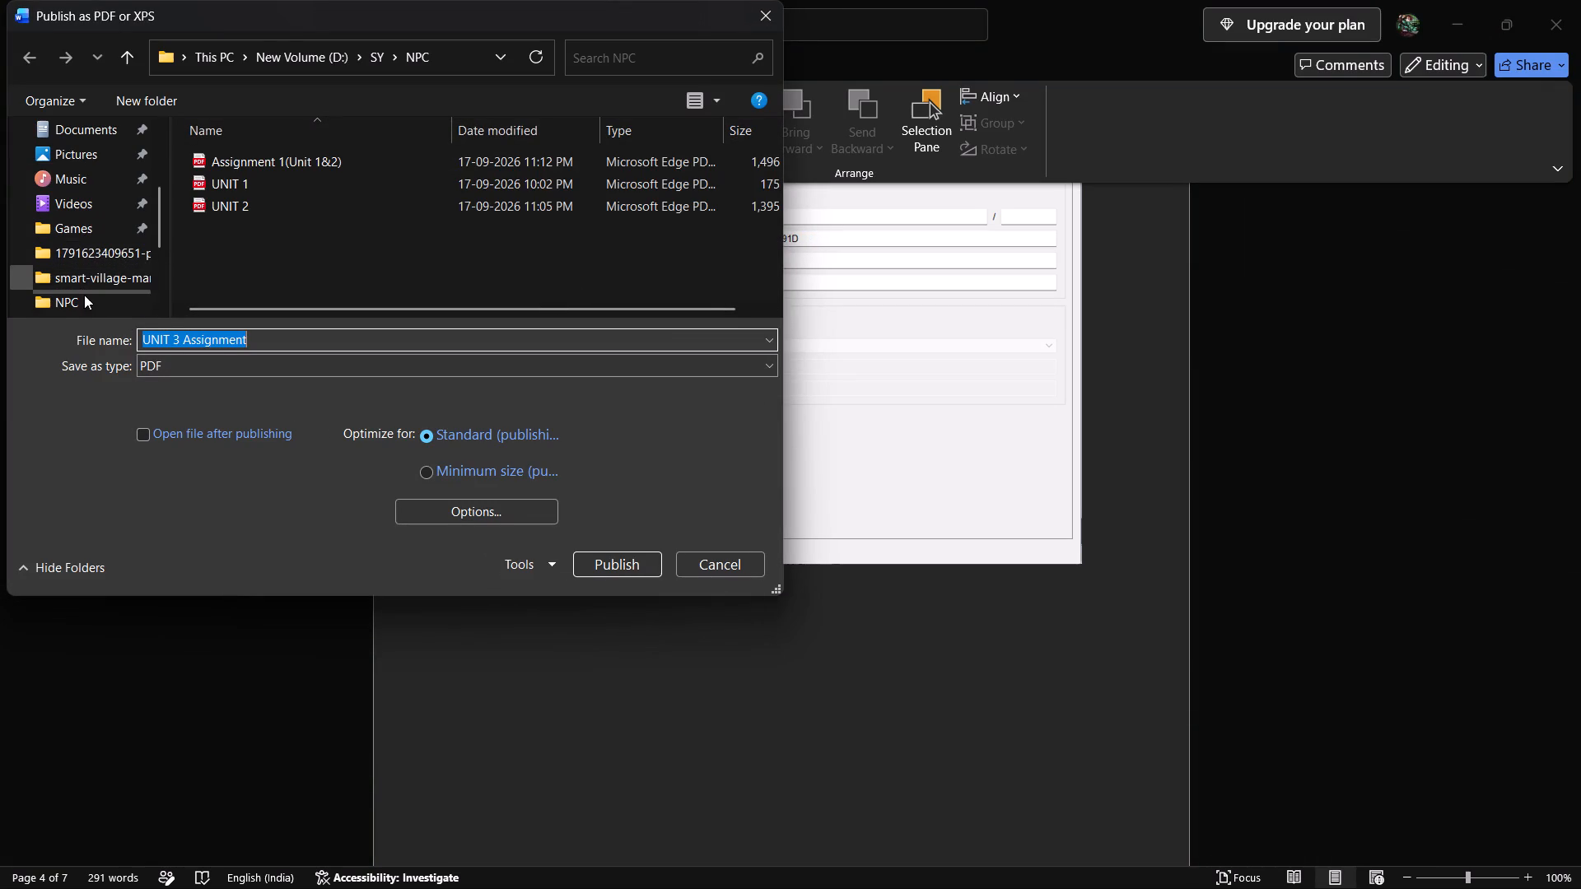
pyautogui.click(84, 295)
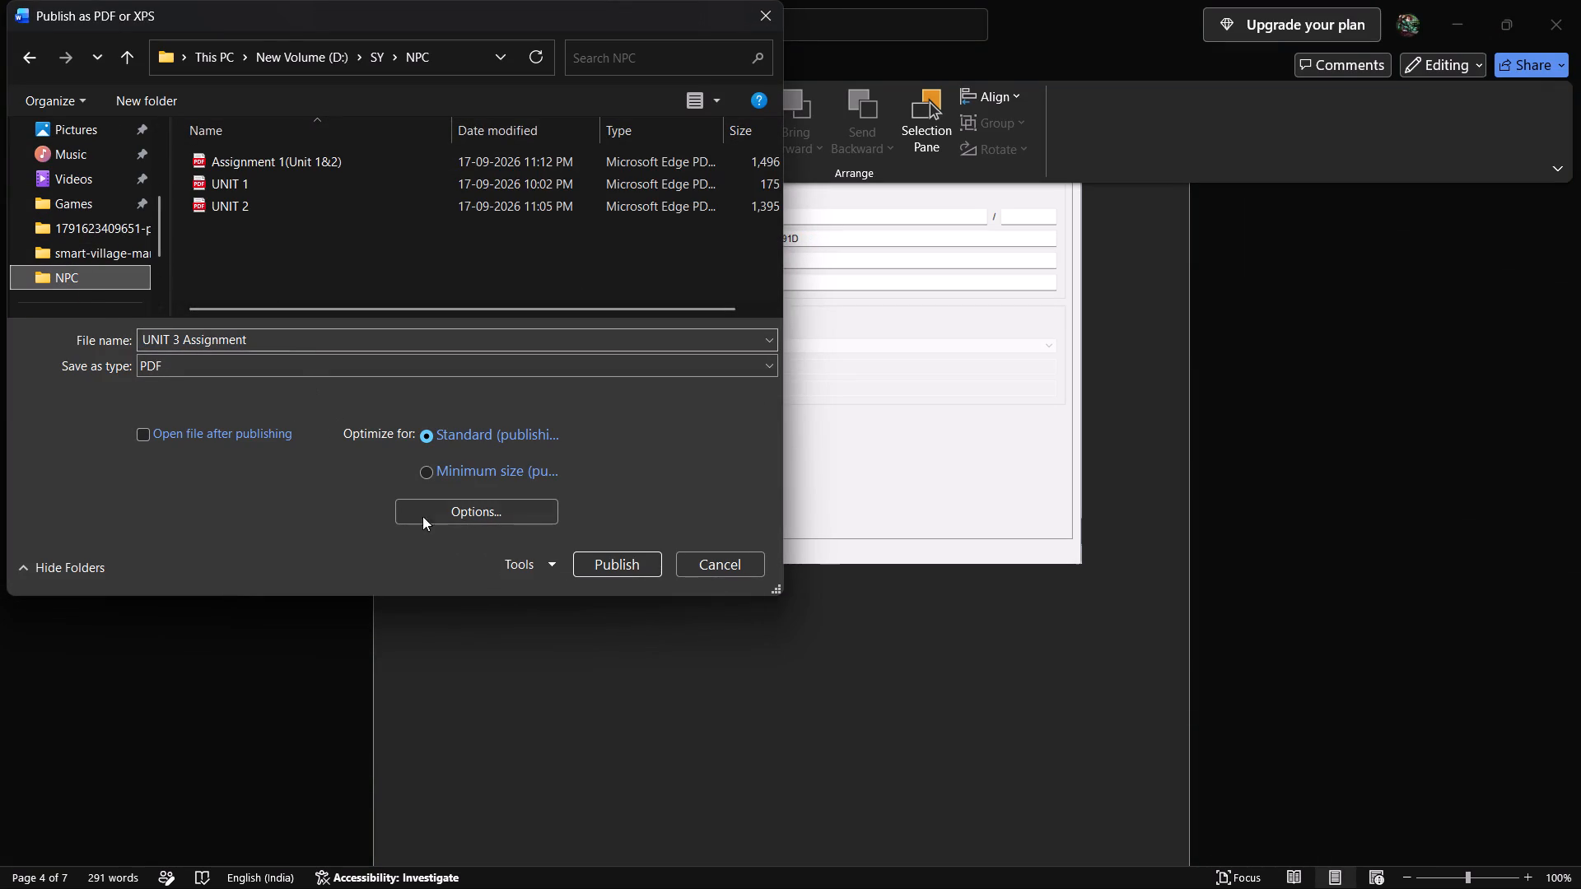
pyautogui.click(630, 572)
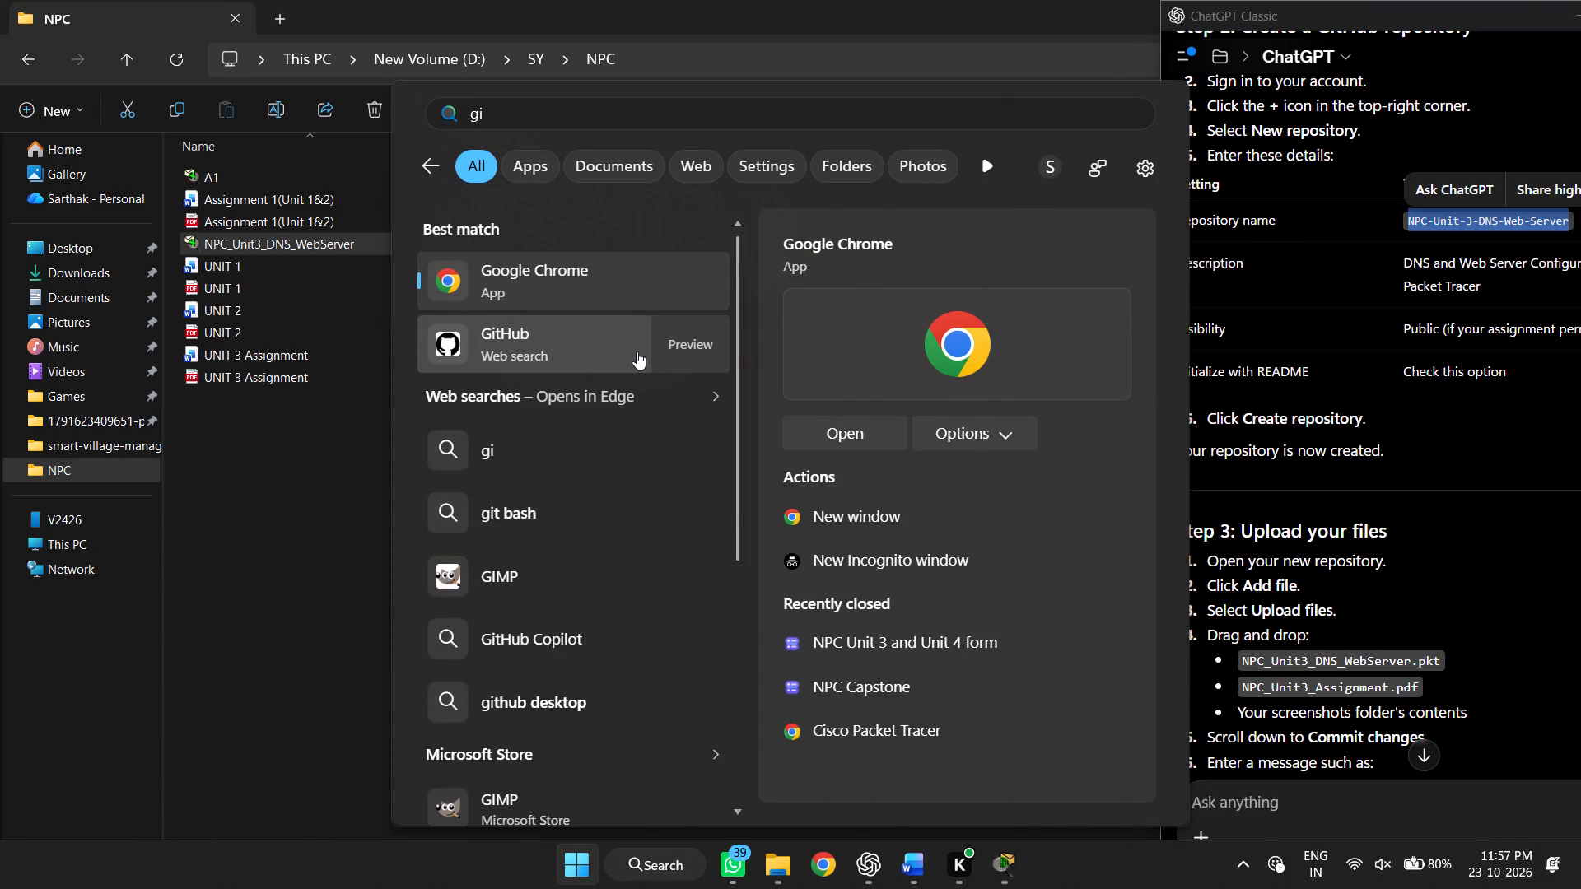
pyautogui.click(851, 421)
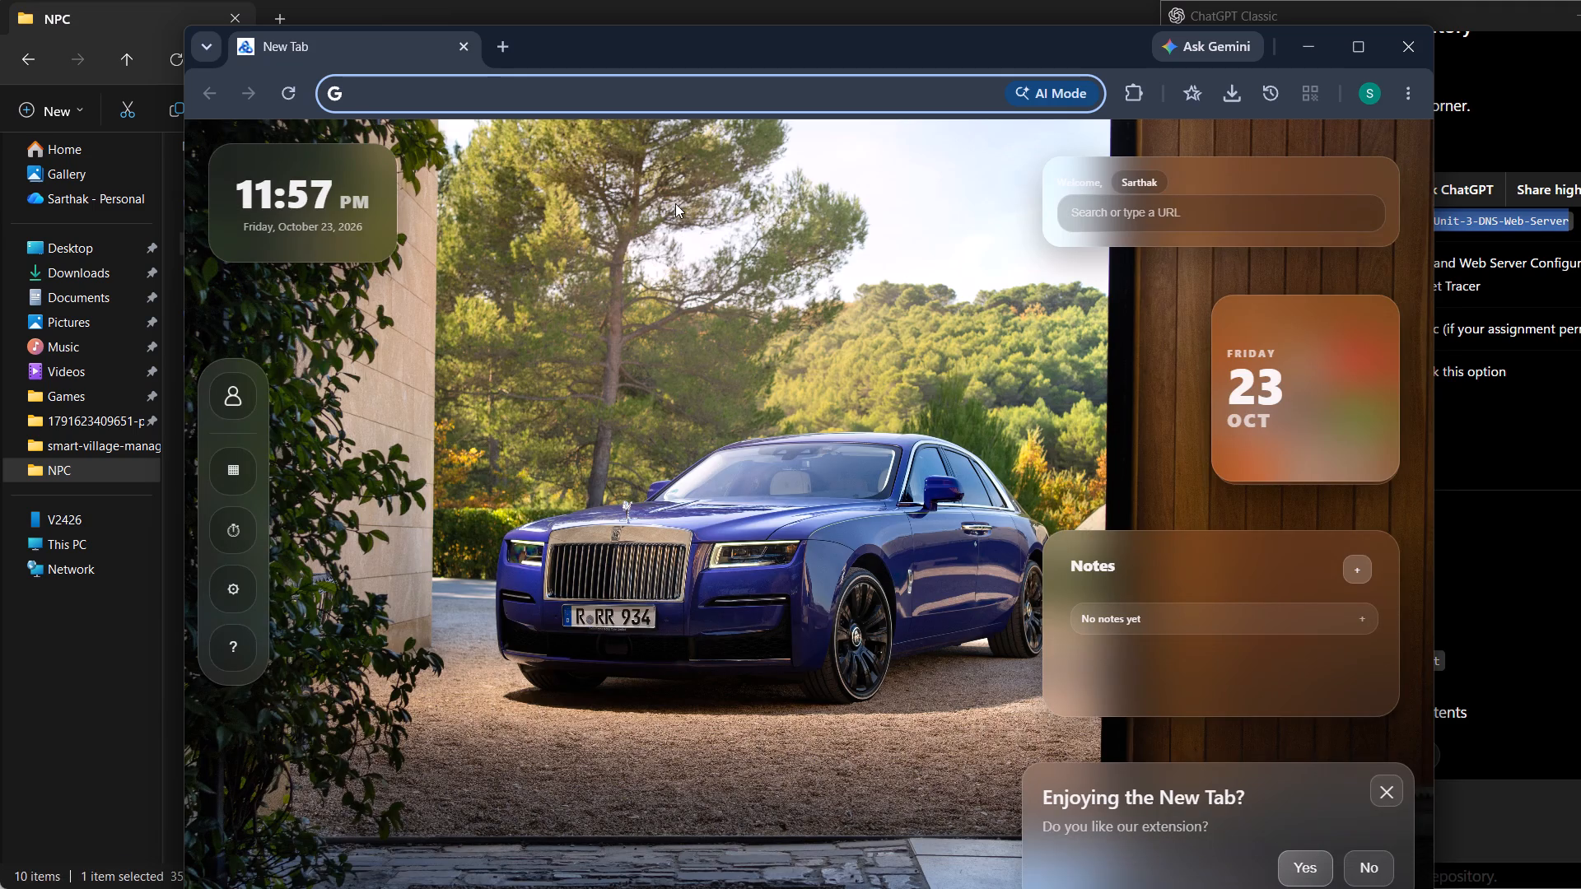
pyautogui.write('gi')
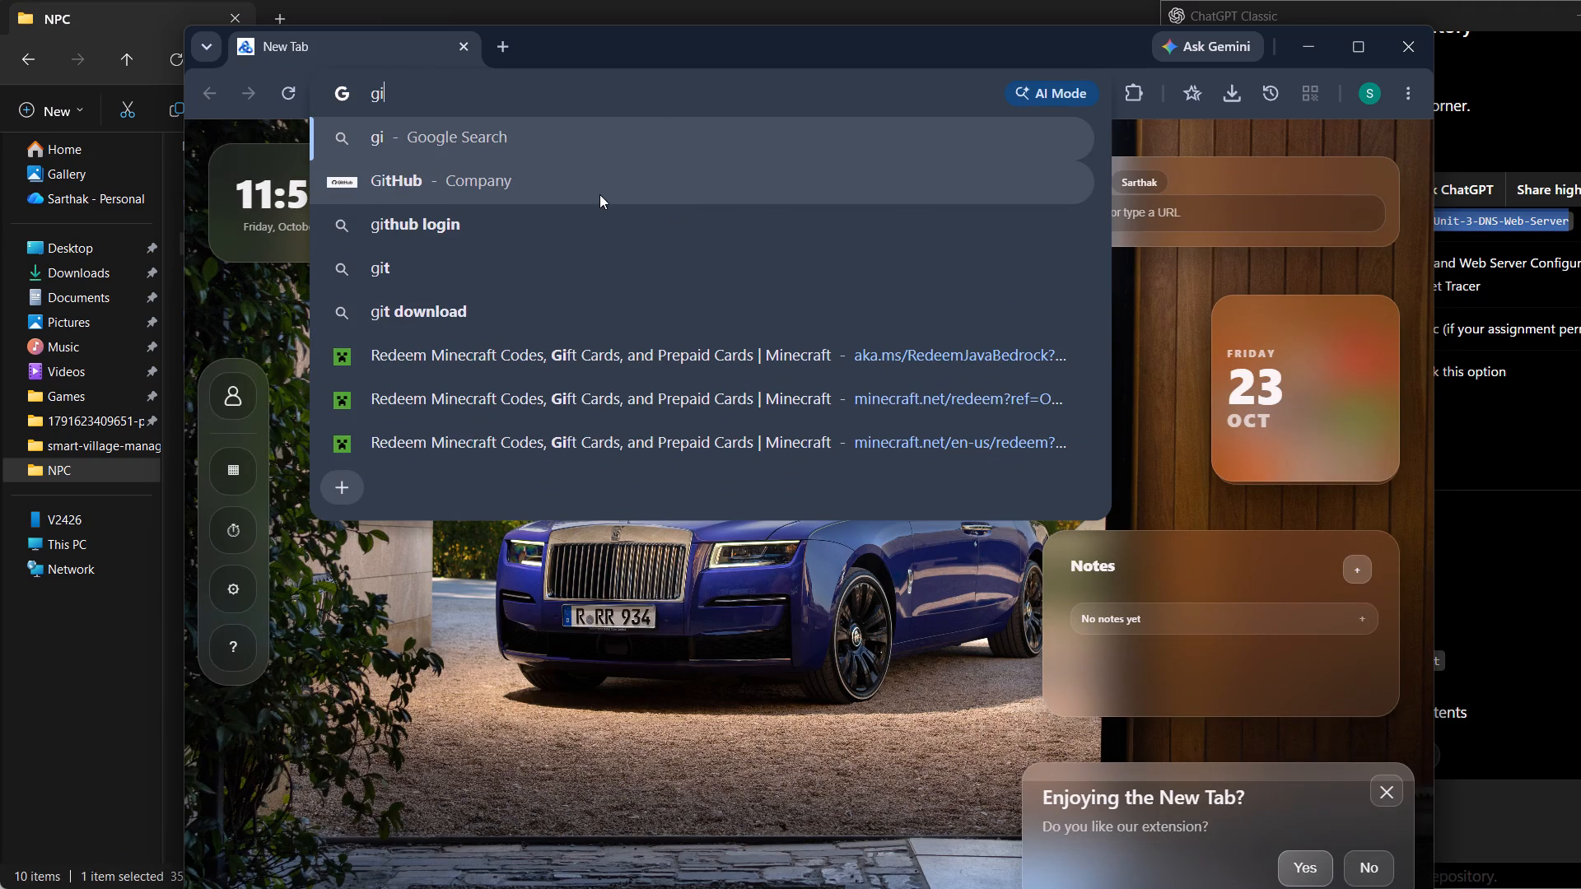
pyautogui.click(594, 212)
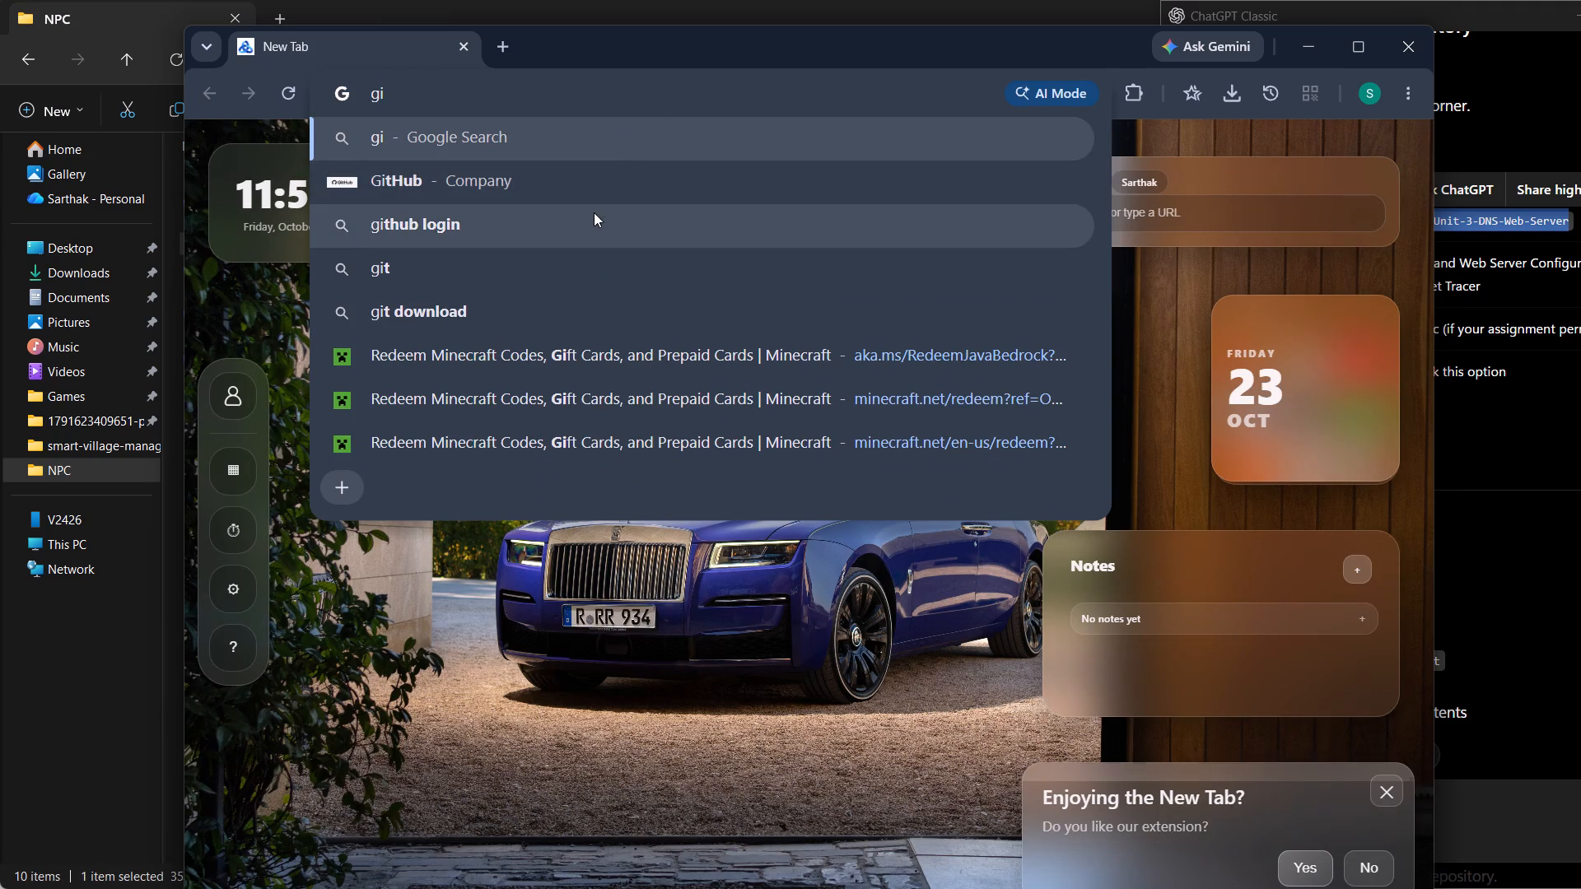